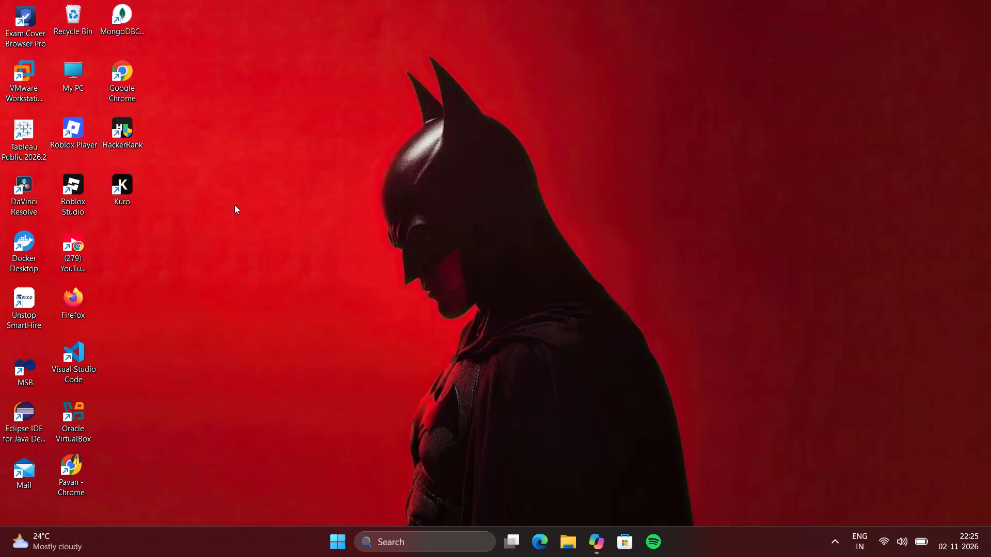
# Launch the Kuro application from its desktop shortcut.
pyautogui.doubleClick(120, 183)
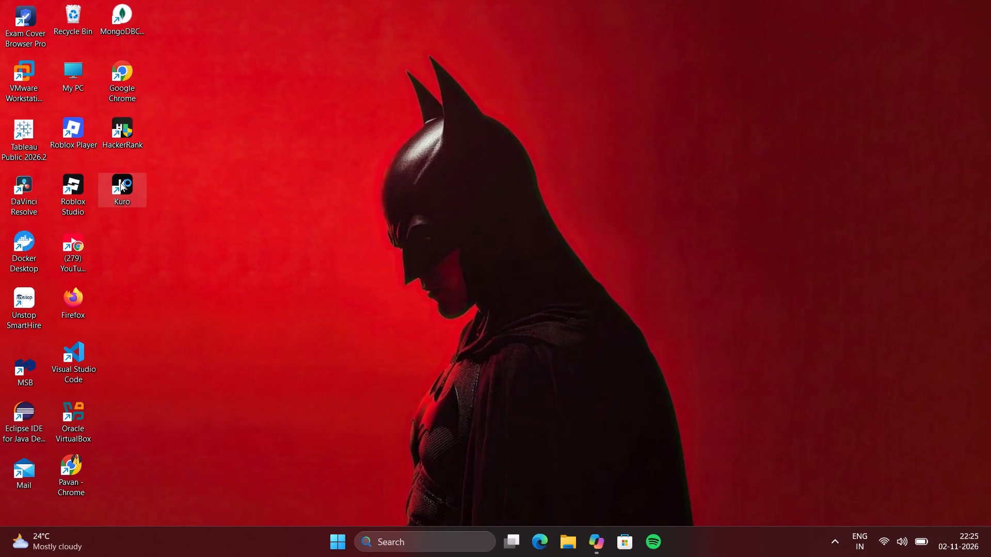
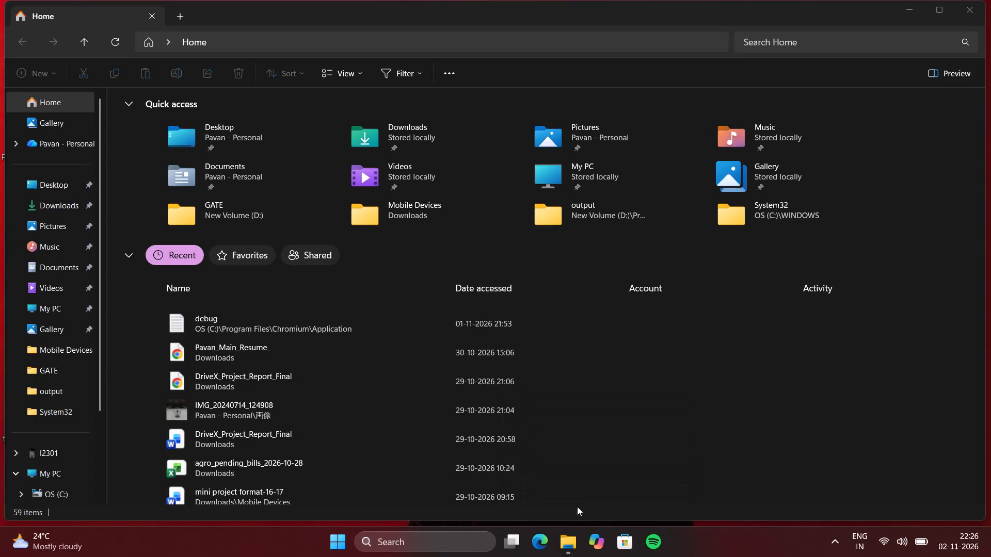
# Open the DriveX_Project_Report_Final Word document from the Downloads folder.
pyautogui.click(45, 207)
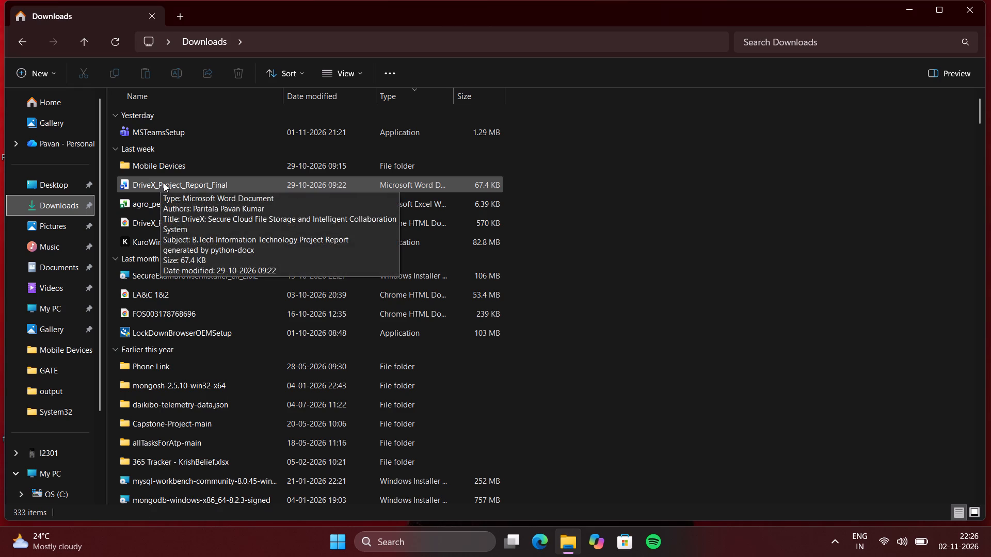
pyautogui.doubleClick(164, 183)
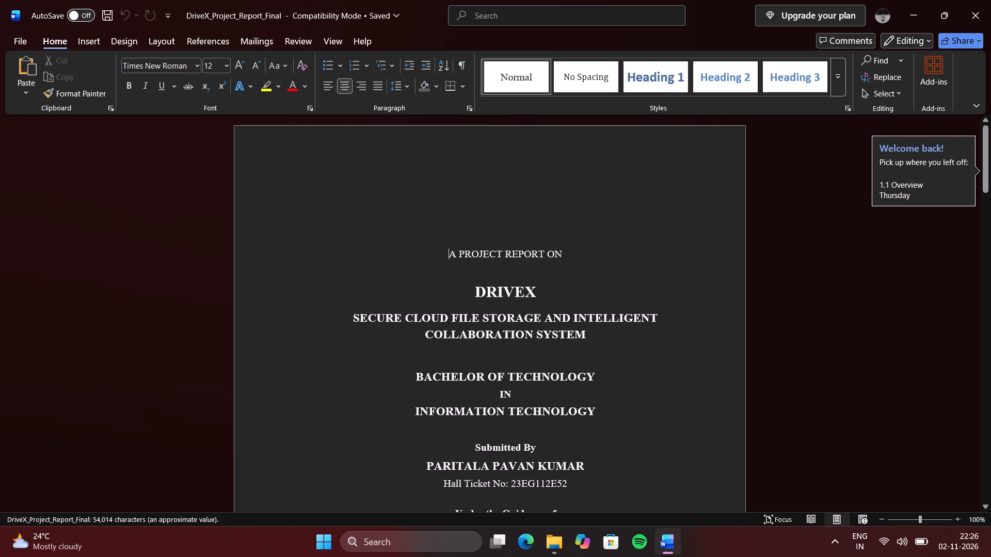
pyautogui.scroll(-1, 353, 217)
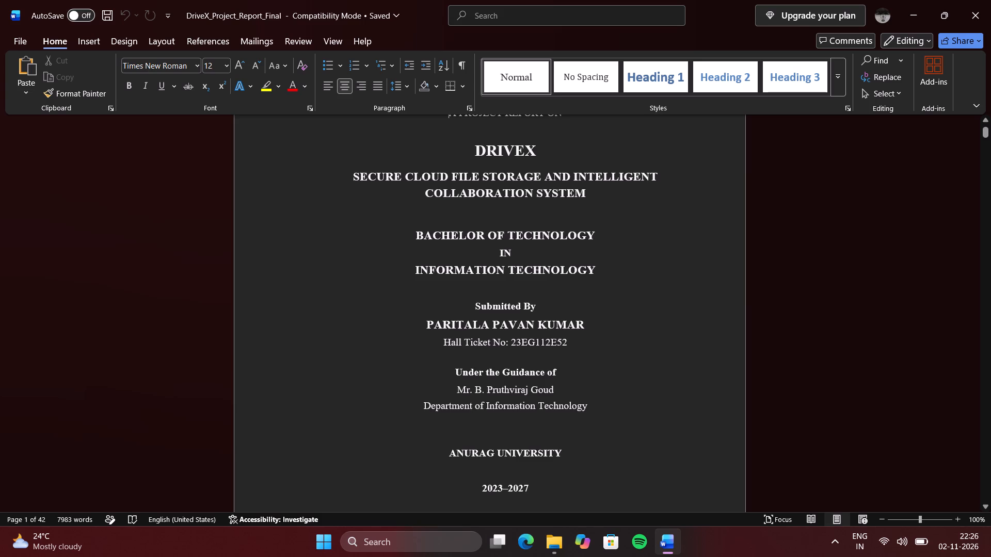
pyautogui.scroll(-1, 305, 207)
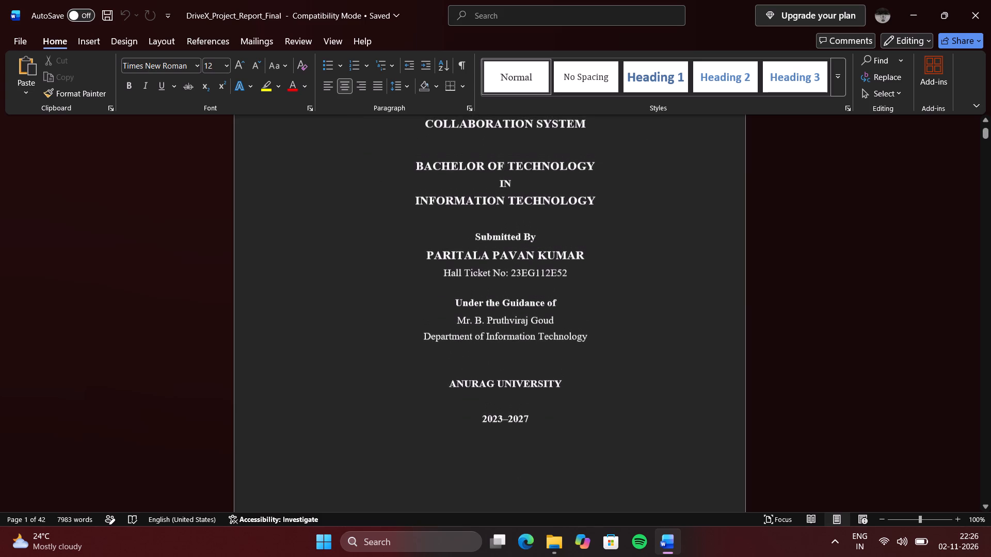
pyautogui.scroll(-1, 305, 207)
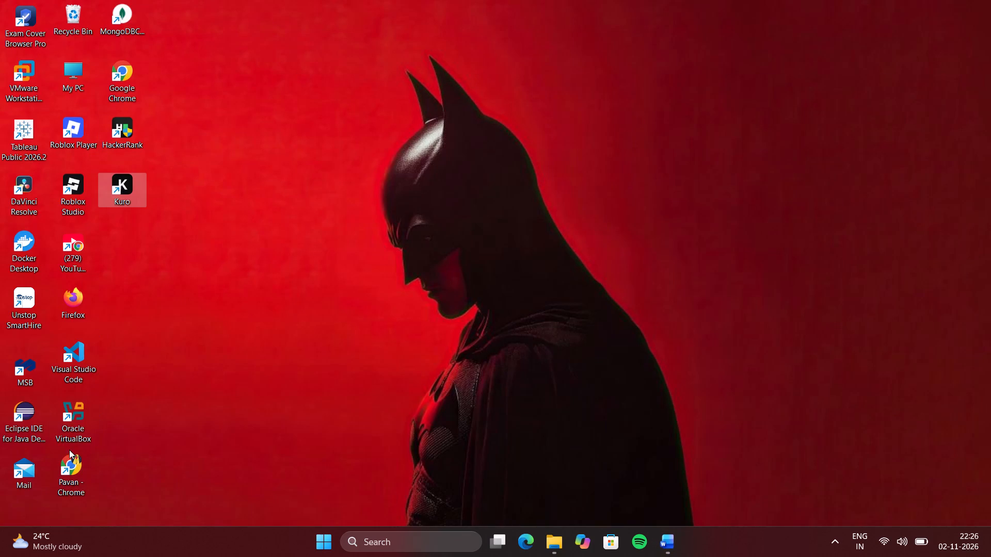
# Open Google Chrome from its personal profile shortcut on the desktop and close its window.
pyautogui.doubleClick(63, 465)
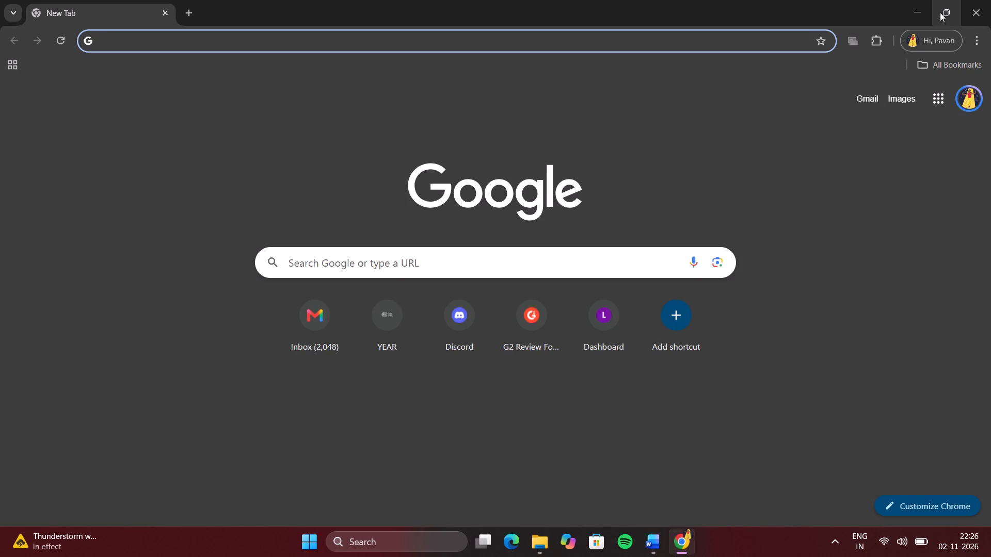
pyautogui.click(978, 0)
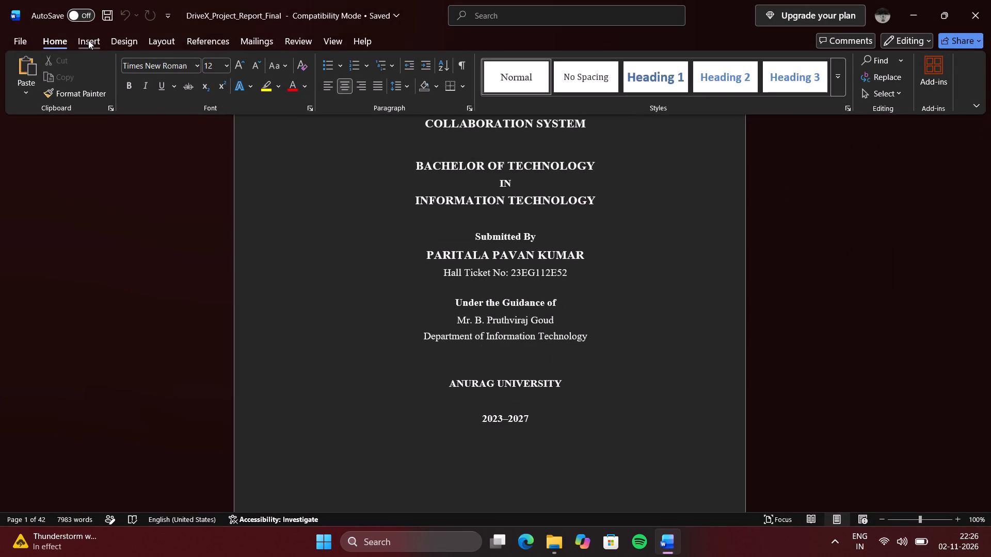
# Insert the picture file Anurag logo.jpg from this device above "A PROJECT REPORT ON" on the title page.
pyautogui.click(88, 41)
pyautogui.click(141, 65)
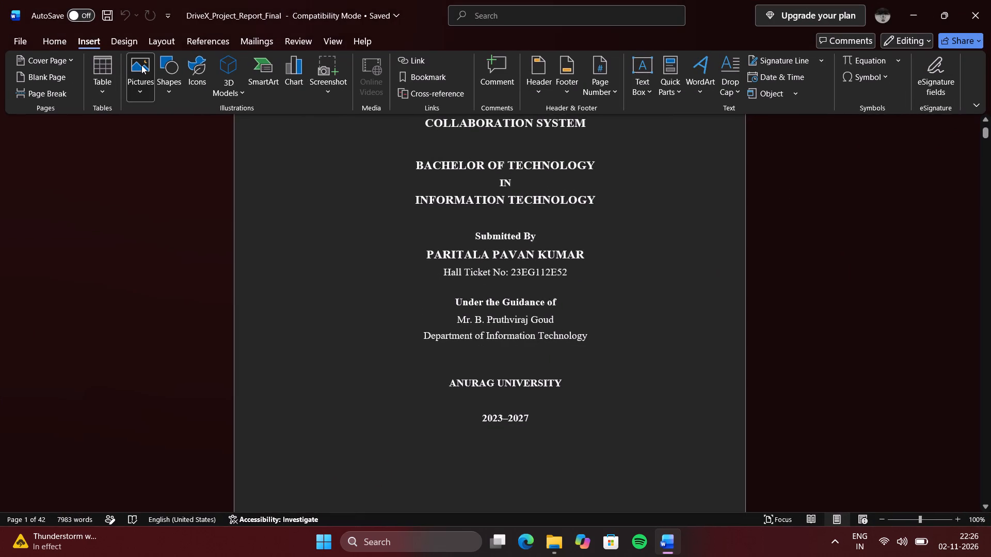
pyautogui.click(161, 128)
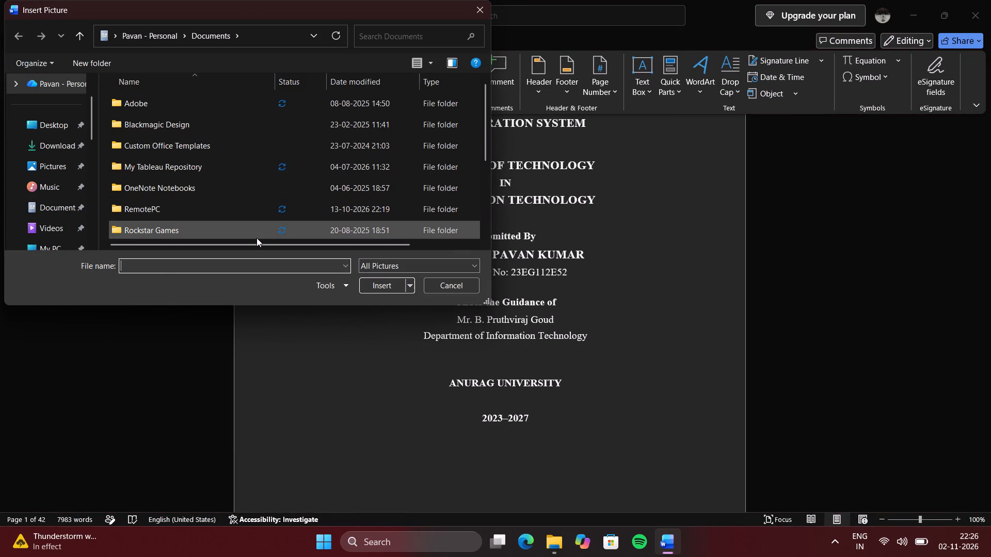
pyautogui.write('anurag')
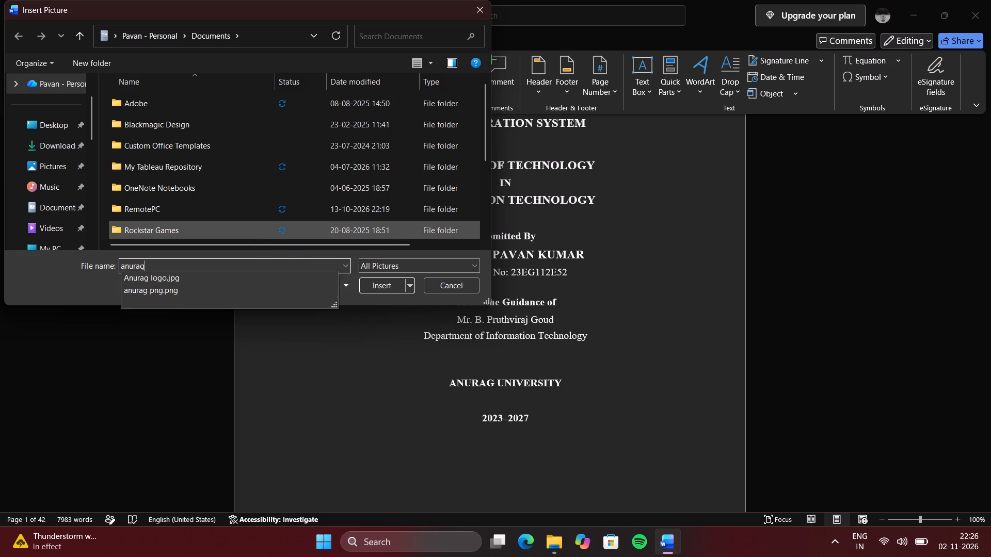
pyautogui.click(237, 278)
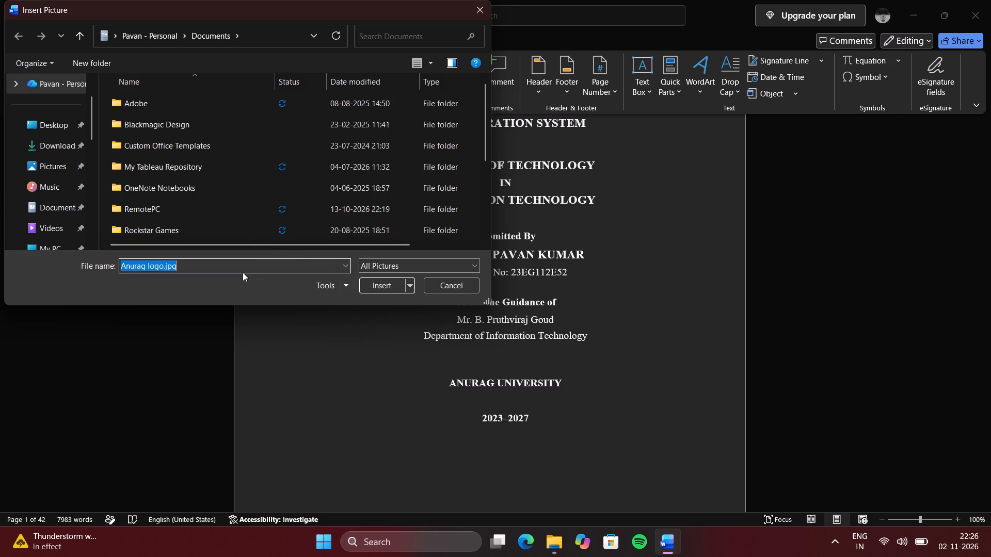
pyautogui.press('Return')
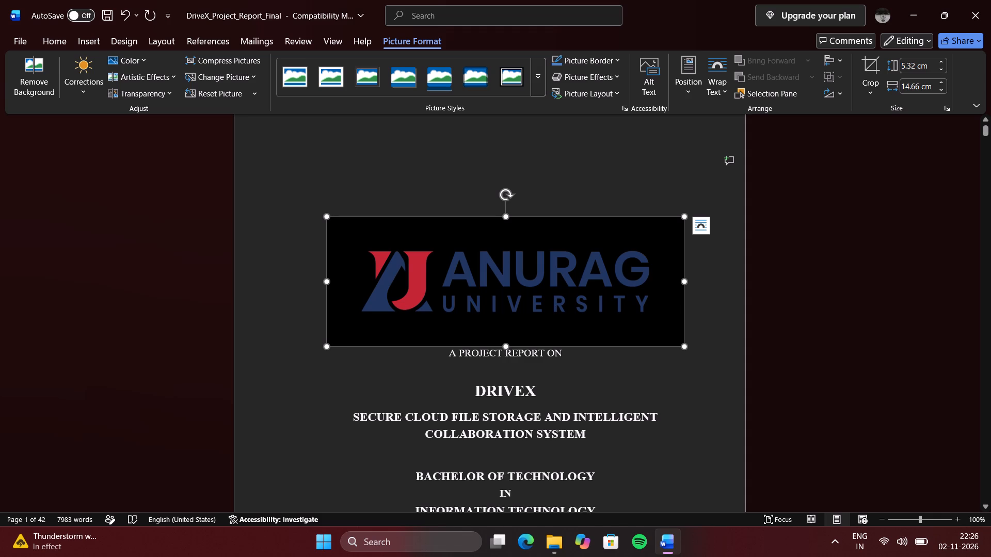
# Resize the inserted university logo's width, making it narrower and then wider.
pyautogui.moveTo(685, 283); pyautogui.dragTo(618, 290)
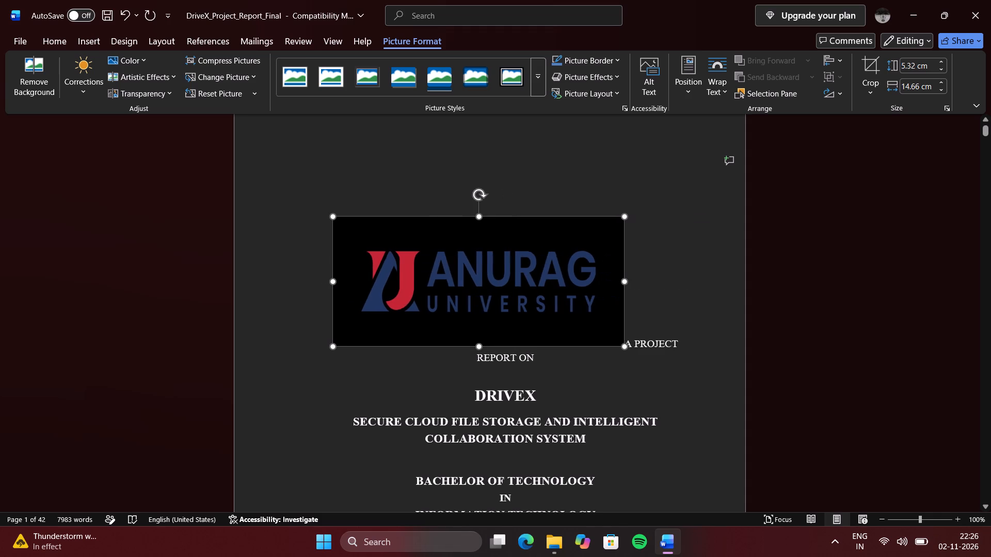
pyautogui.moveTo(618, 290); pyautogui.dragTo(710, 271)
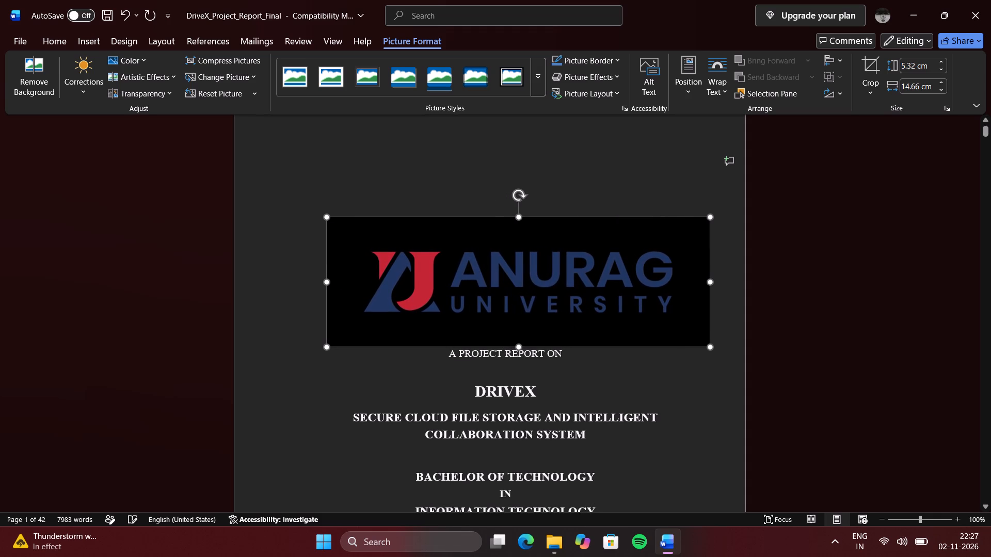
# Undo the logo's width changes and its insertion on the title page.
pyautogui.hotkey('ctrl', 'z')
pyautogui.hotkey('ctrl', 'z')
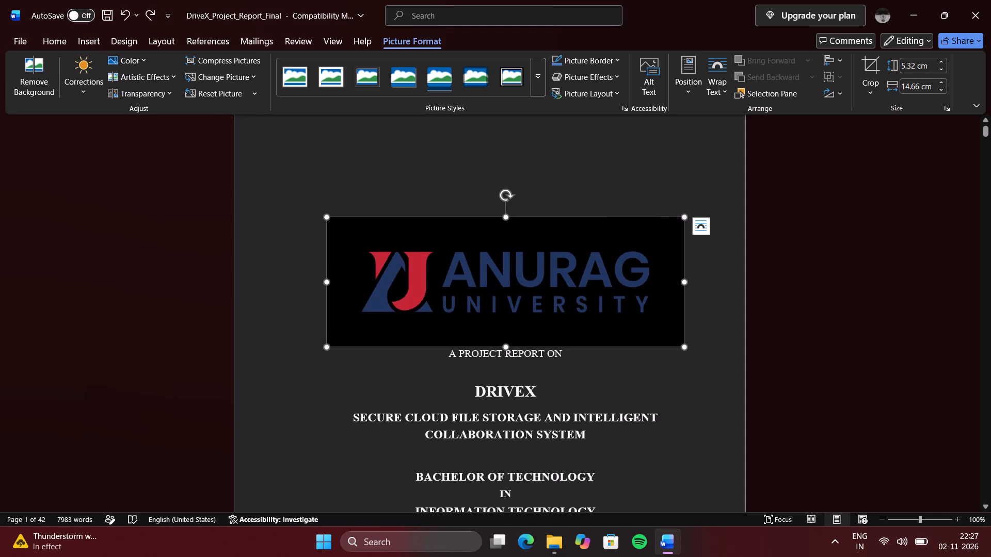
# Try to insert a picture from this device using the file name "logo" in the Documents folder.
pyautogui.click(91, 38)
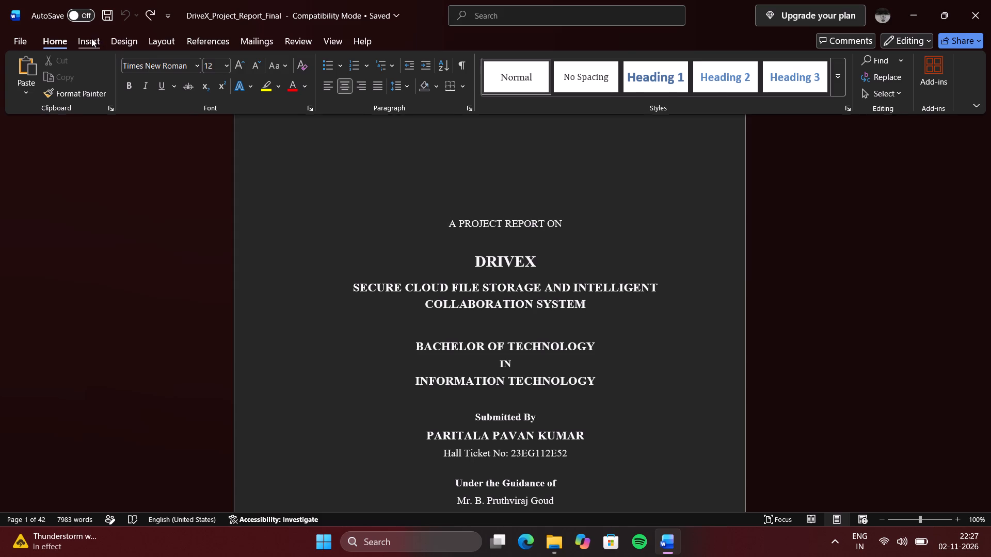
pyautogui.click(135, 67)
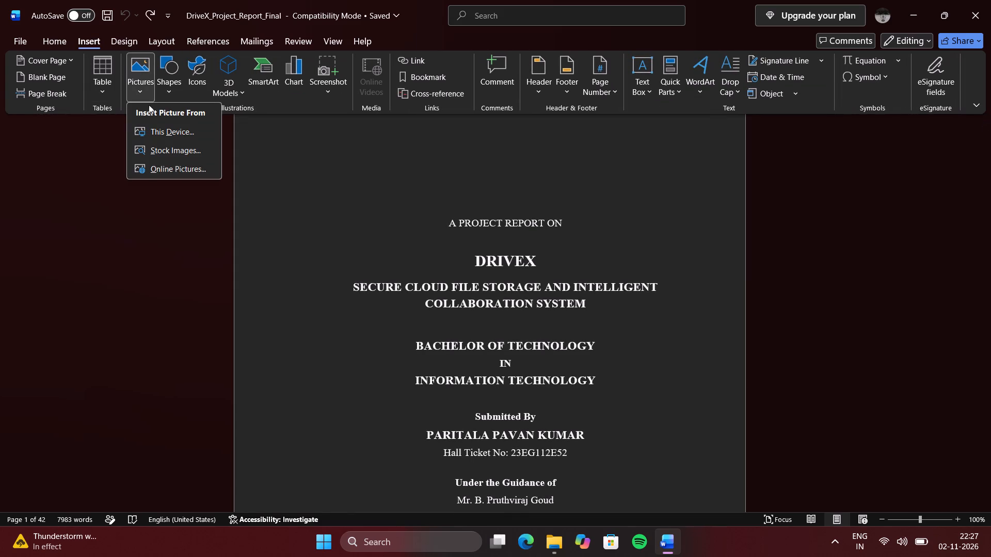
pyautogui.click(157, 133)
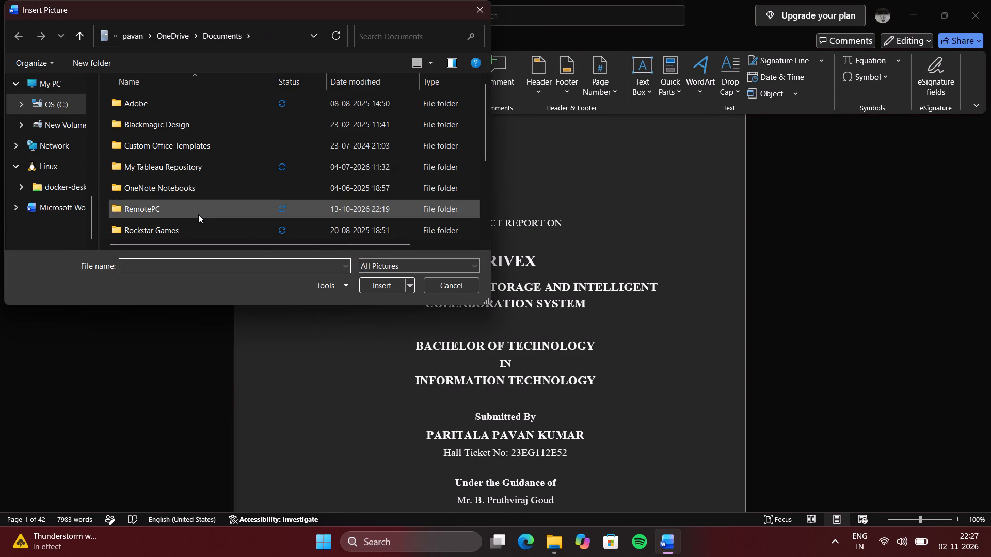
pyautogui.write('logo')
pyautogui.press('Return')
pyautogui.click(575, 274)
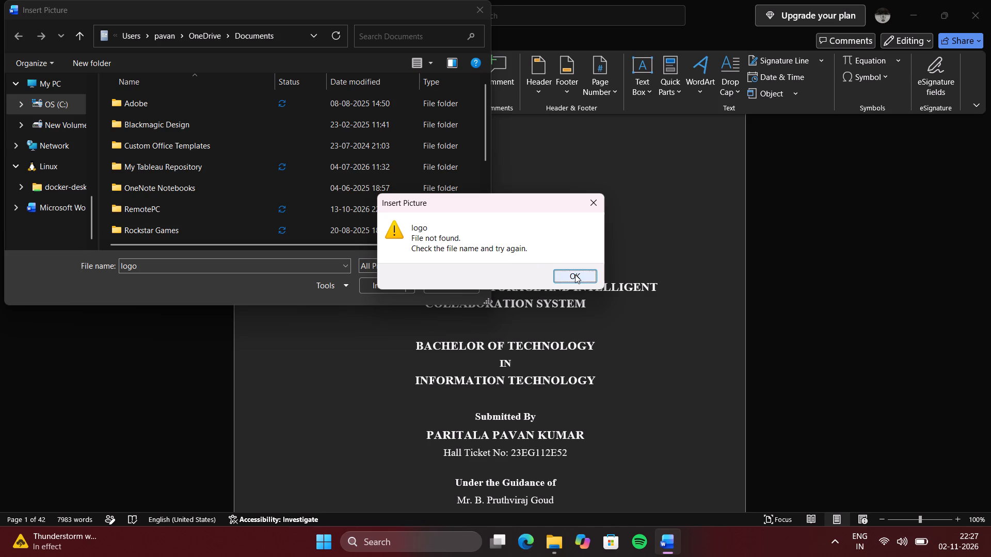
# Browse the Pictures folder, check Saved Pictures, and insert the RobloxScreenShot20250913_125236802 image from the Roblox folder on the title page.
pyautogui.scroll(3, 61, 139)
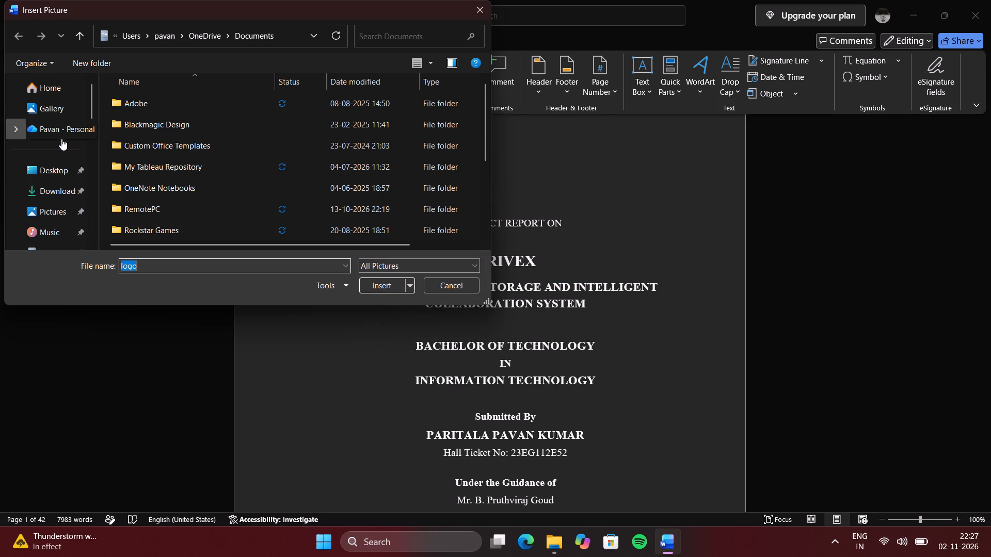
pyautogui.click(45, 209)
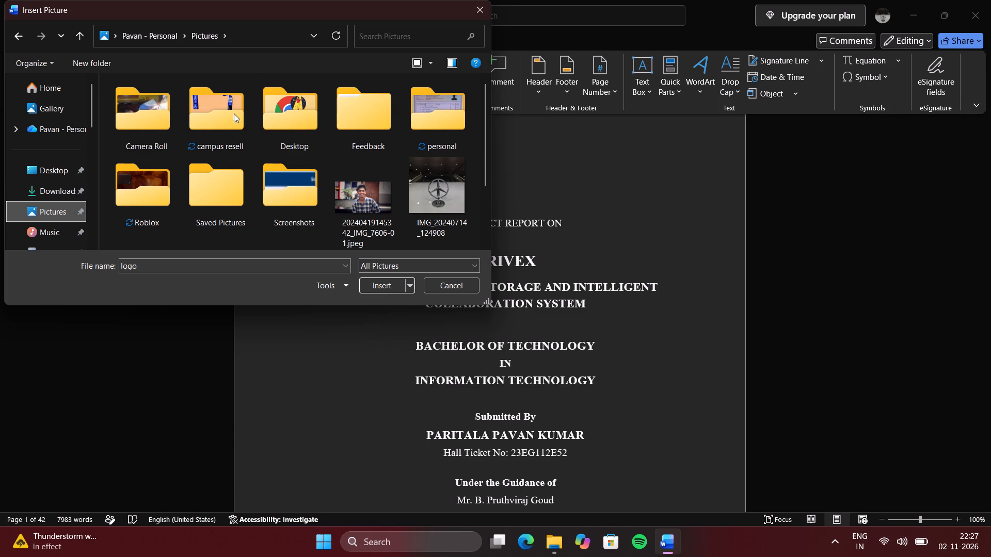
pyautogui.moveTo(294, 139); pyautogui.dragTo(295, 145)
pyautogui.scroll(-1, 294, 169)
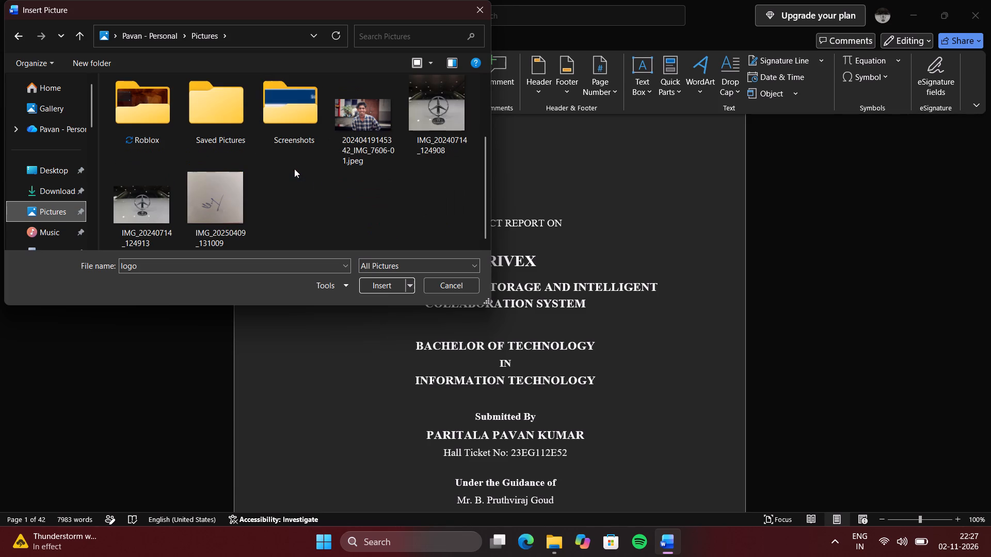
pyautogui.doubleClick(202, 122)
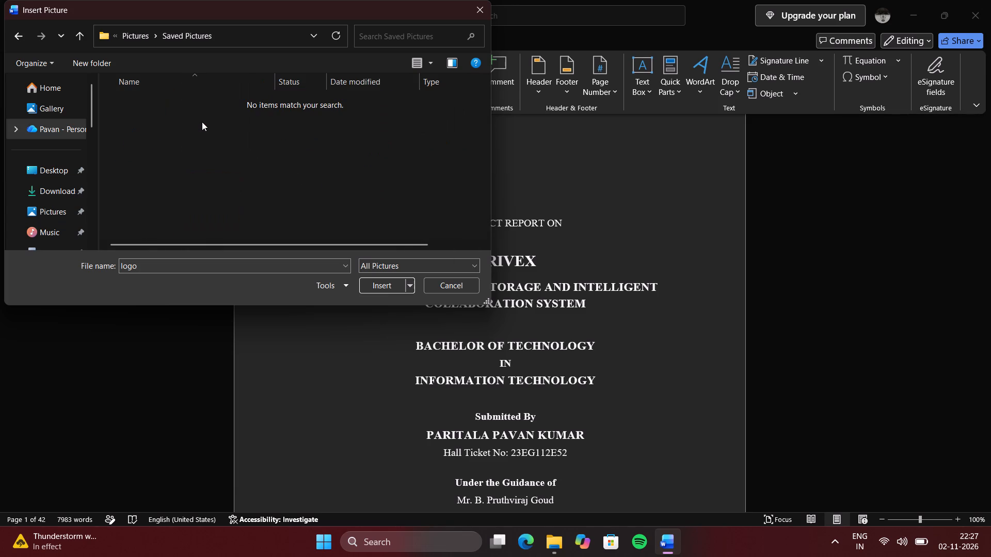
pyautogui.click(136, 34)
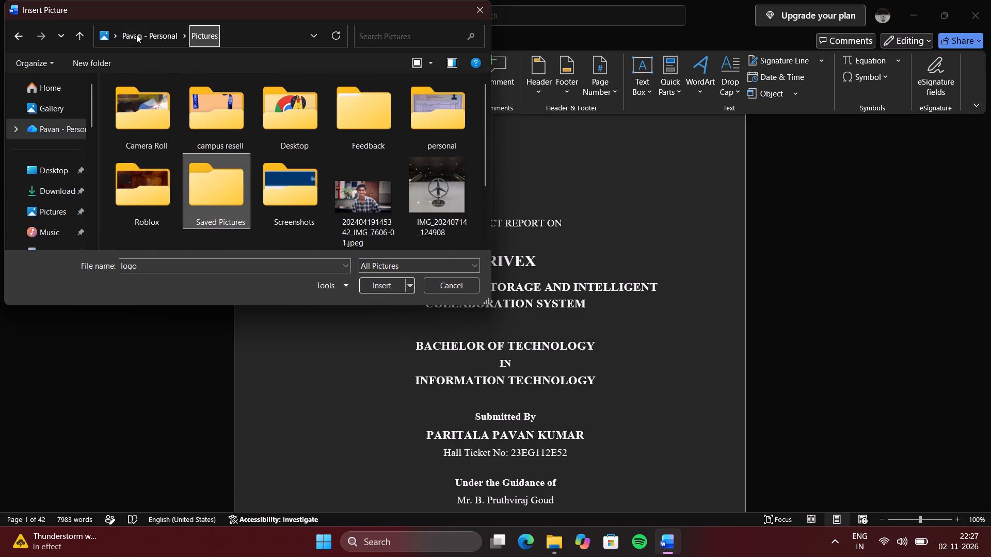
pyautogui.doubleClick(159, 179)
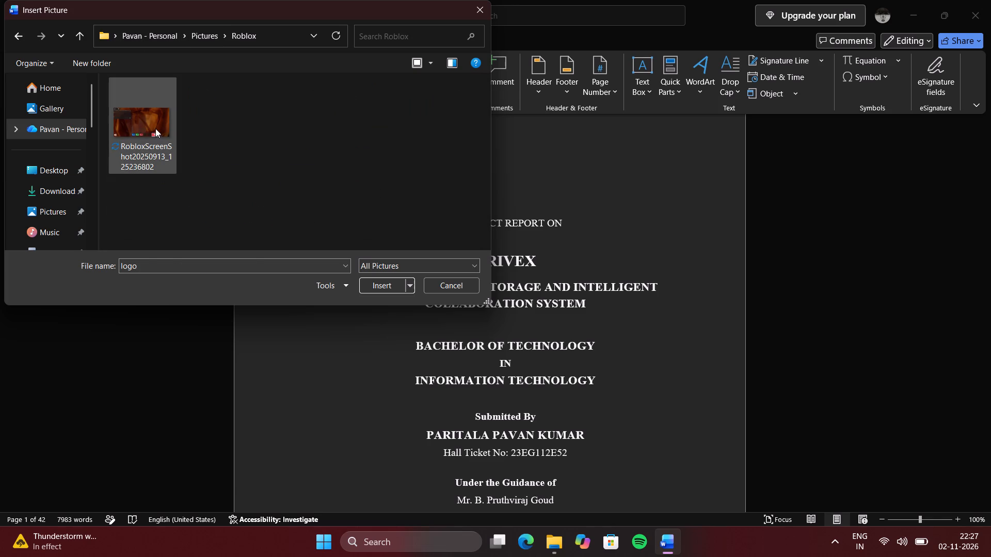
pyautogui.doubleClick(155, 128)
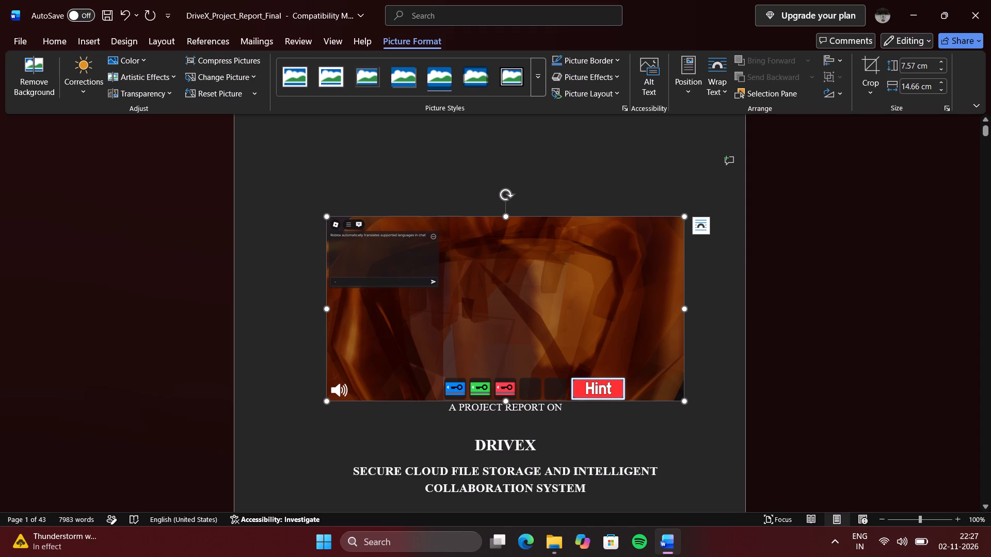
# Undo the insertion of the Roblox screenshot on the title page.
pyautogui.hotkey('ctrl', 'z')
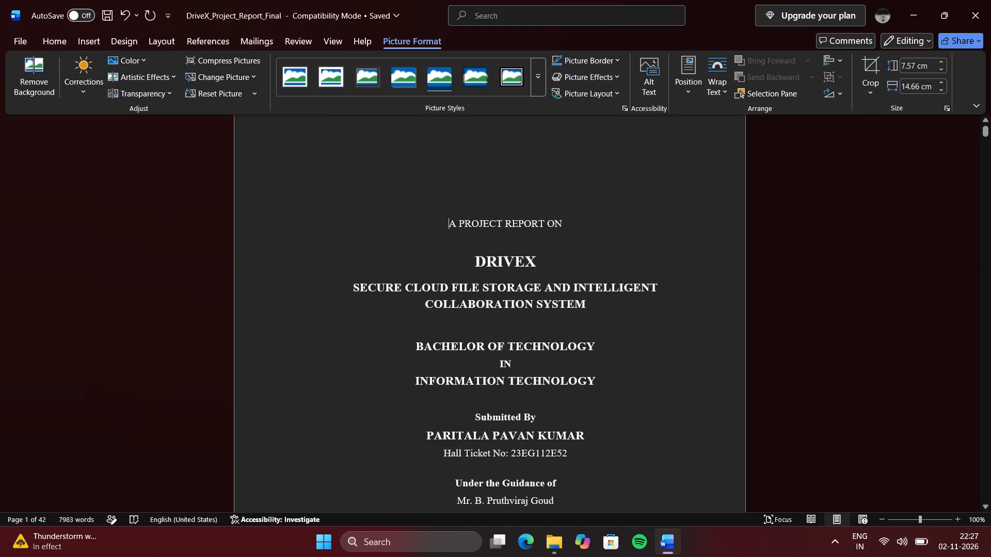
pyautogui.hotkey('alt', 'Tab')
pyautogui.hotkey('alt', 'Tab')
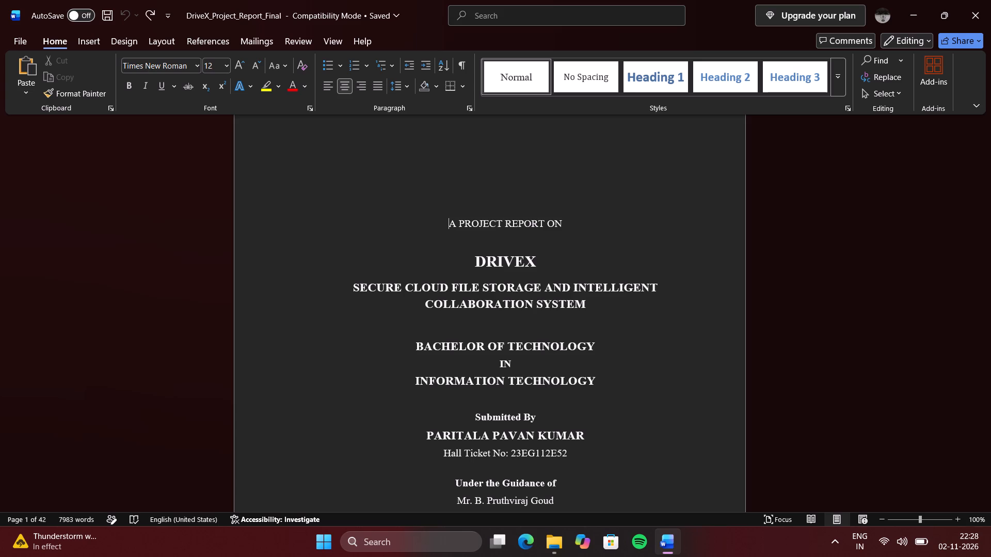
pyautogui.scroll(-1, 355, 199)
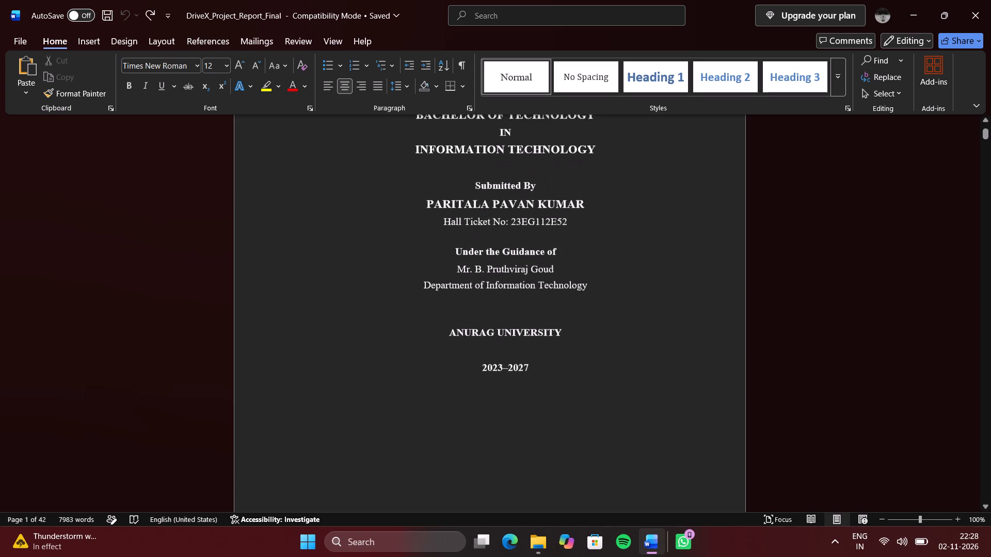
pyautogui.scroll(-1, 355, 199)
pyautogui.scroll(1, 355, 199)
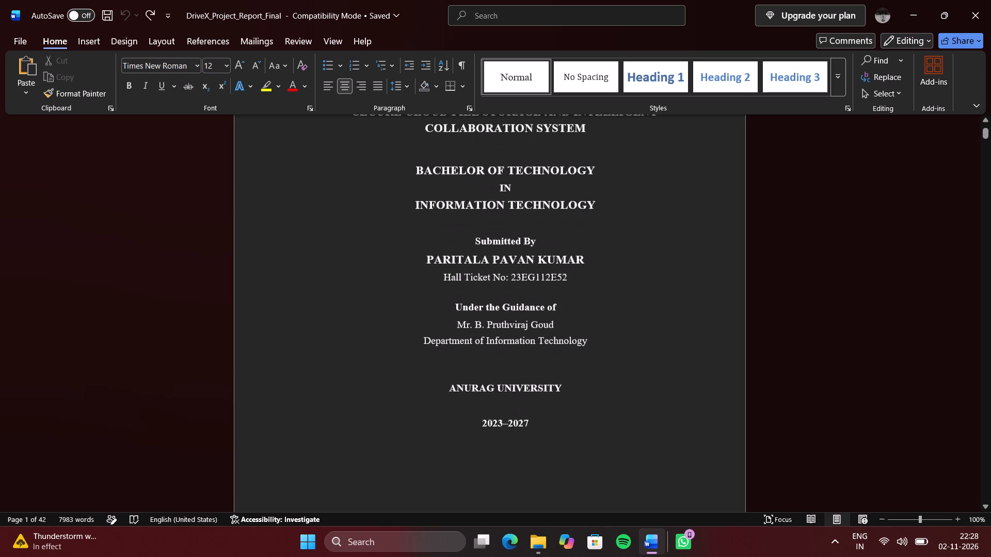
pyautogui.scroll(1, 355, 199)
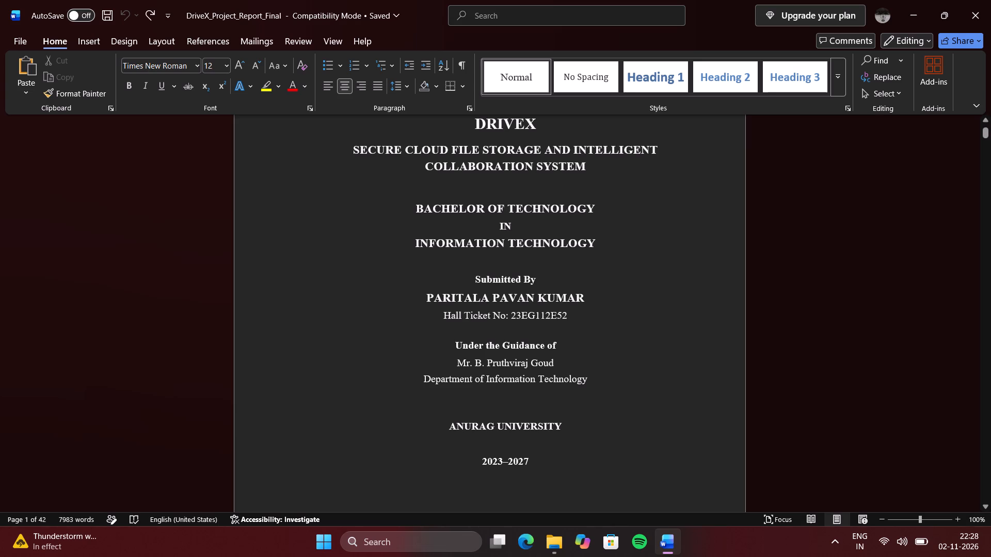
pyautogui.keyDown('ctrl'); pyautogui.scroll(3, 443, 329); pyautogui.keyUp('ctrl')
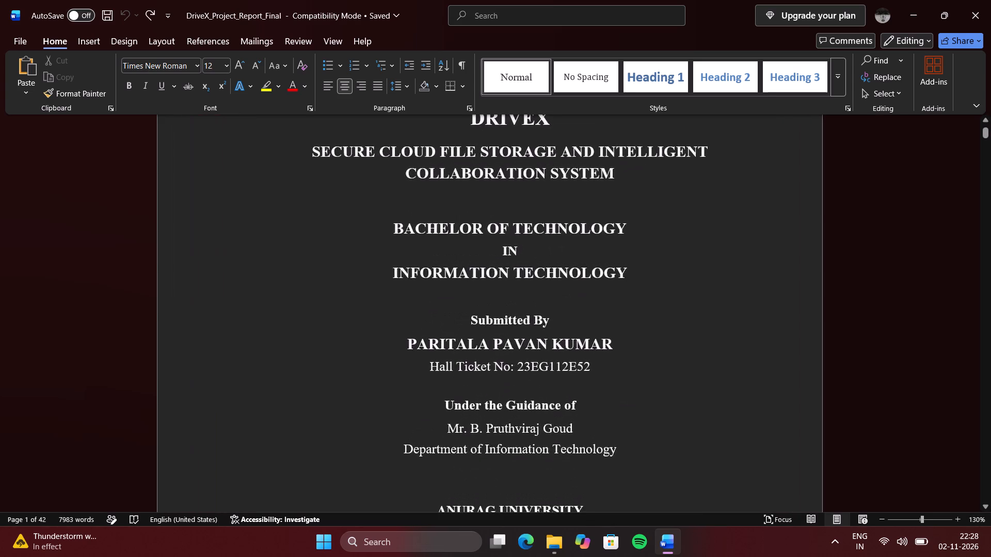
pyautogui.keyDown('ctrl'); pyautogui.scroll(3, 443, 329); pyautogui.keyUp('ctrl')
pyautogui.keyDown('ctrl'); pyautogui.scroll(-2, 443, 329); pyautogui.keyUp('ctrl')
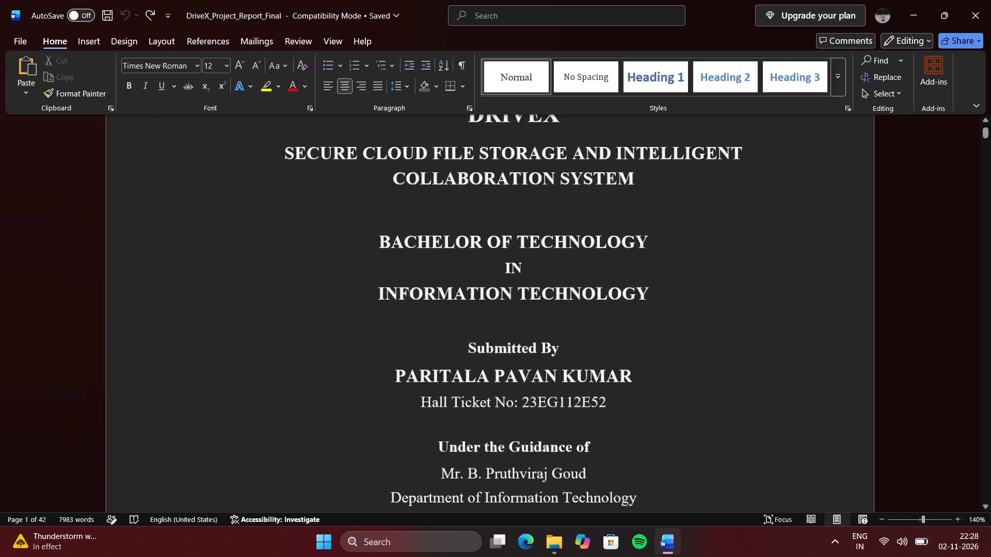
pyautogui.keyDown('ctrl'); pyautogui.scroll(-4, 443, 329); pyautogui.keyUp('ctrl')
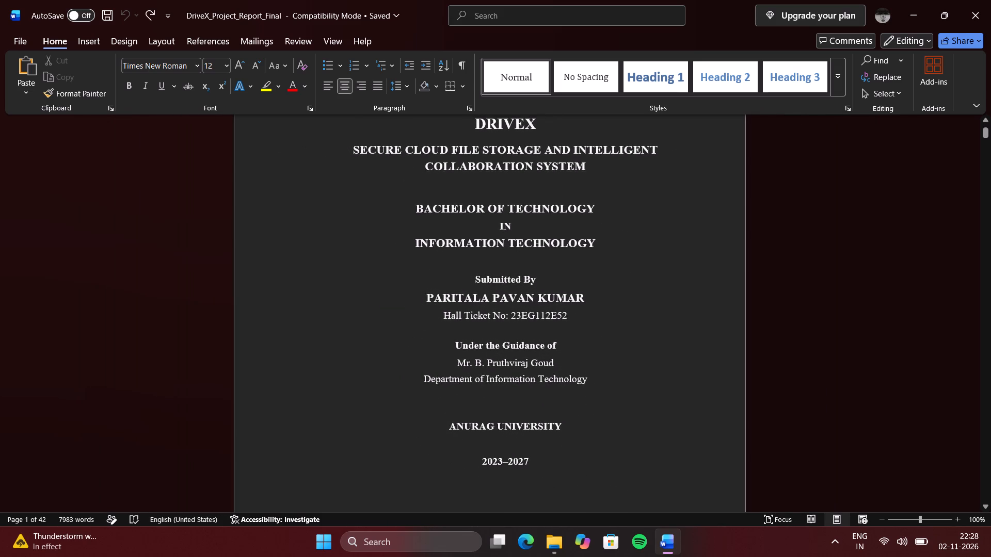
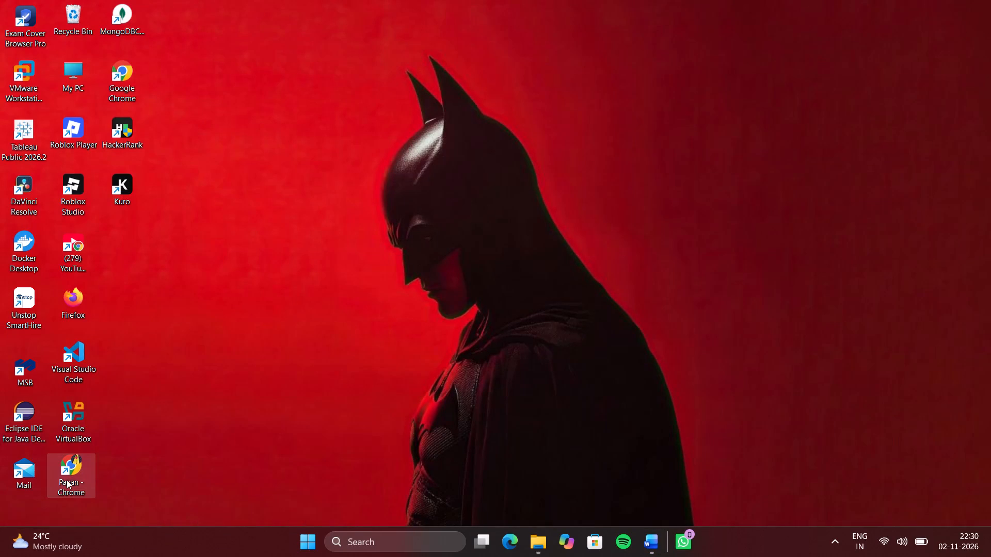
# Open Chrome and search Google for "anurag university logo png".
pyautogui.doubleClick(65, 461)
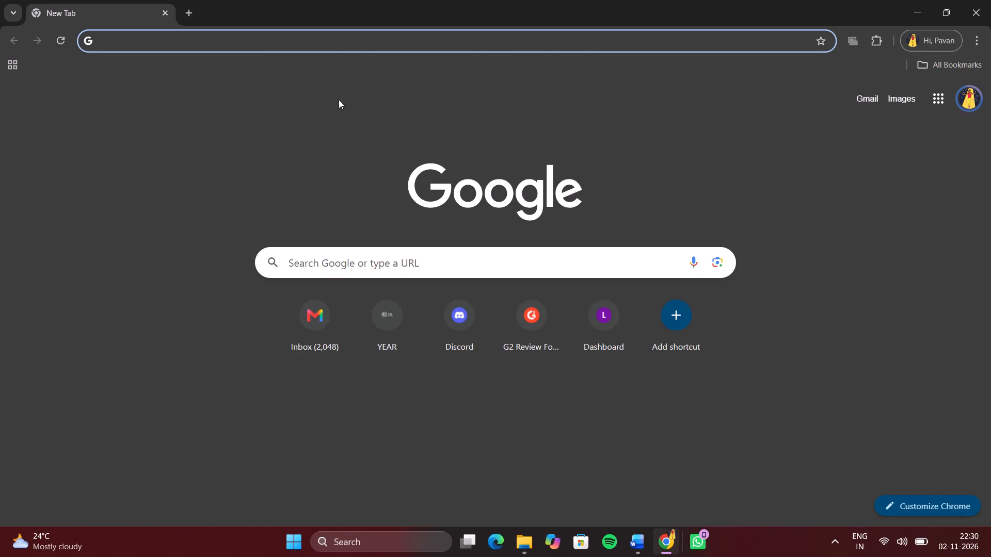
pyautogui.write('anurag')
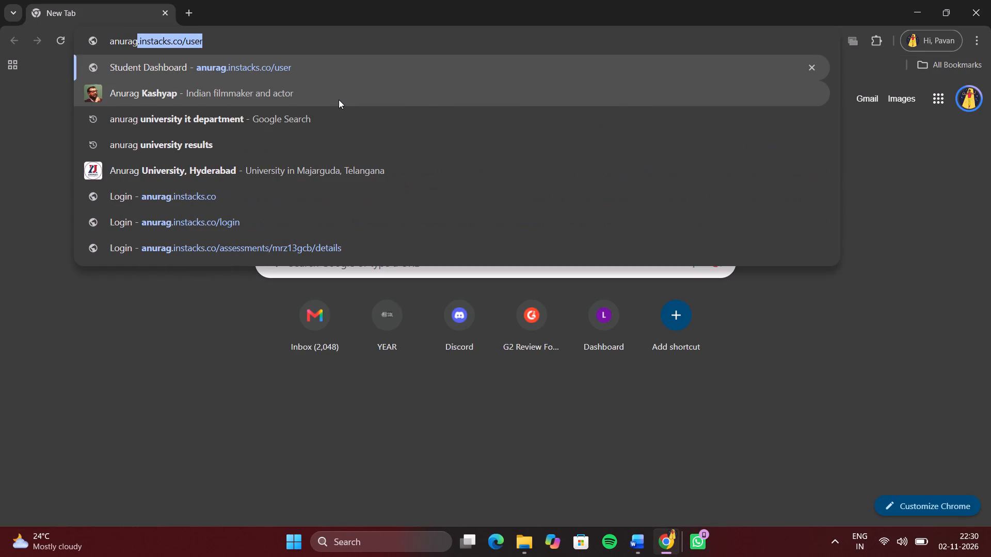
pyautogui.press('space')
pyautogui.write('logo png')
pyautogui.press('Return')
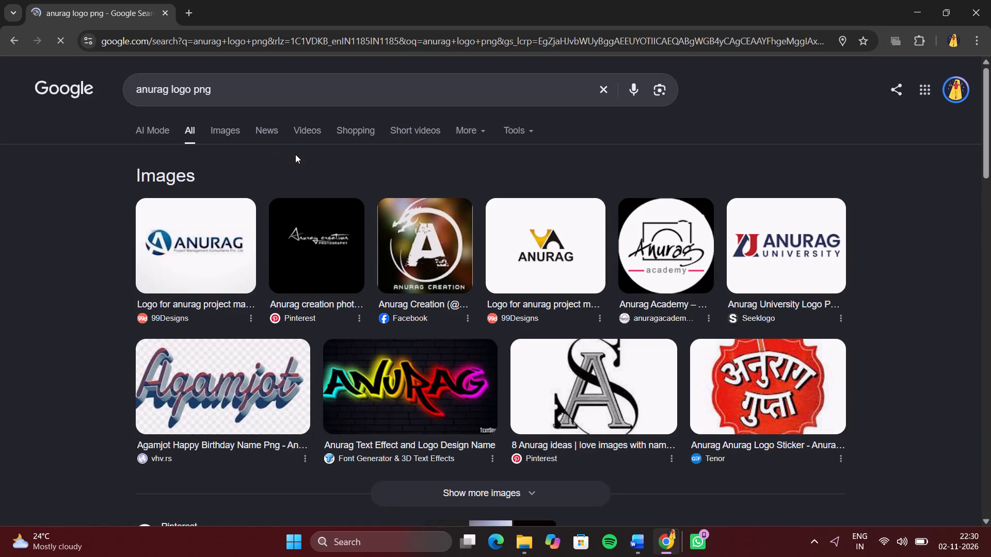
# Refine the Google search to "anurag university logo png".
pyautogui.scroll(-2, 425, 176)
pyautogui.scroll(3, 425, 176)
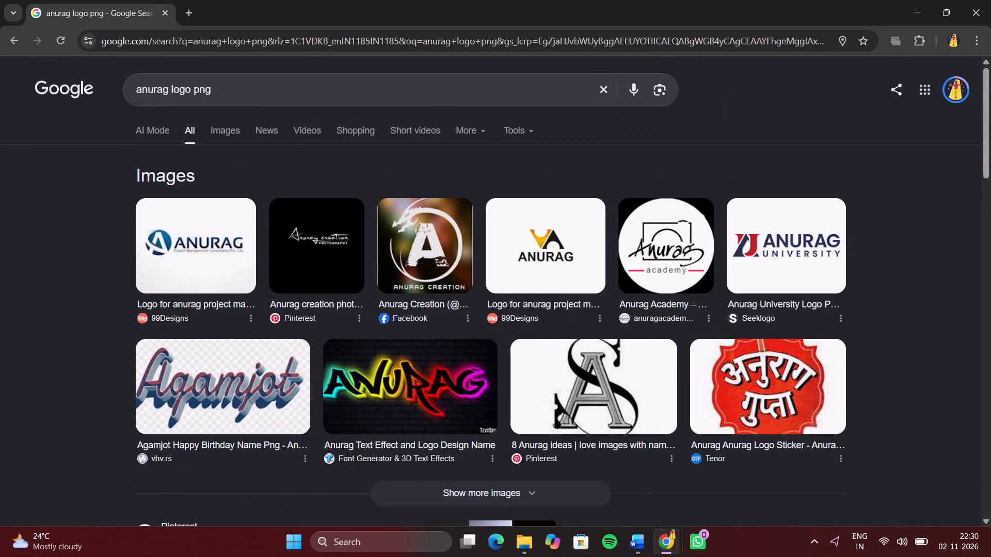
pyautogui.click(173, 92)
pyautogui.press('Left')
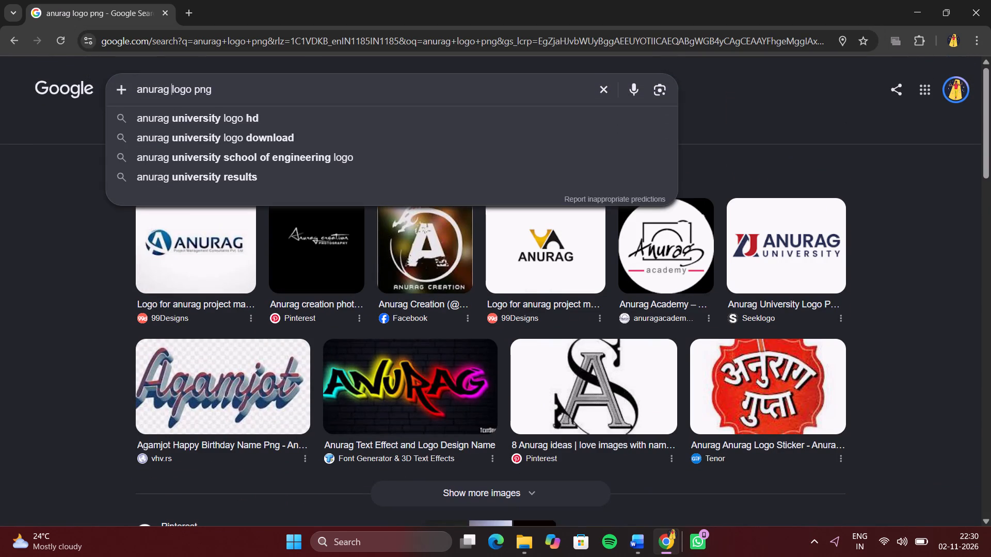
pyautogui.press('Left')
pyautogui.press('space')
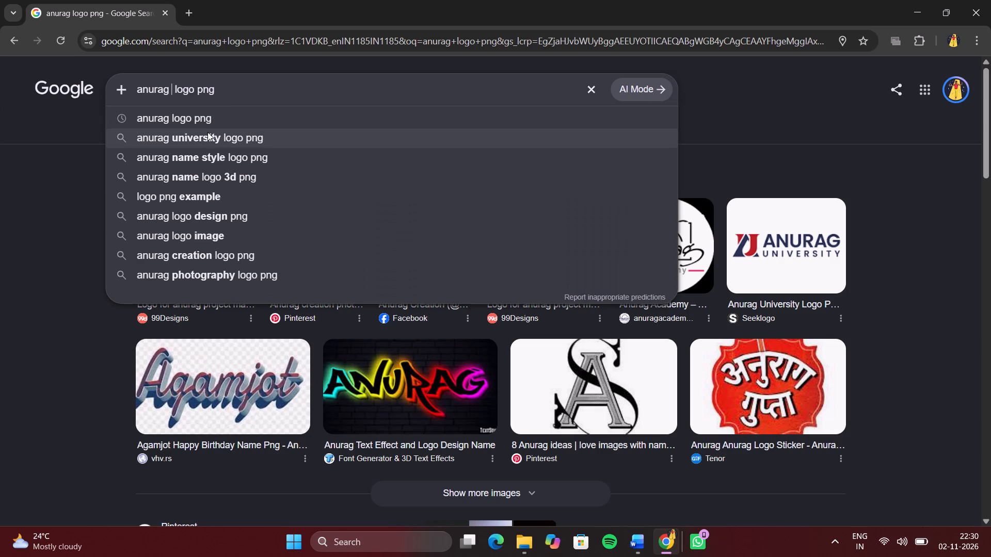
pyautogui.click(207, 133)
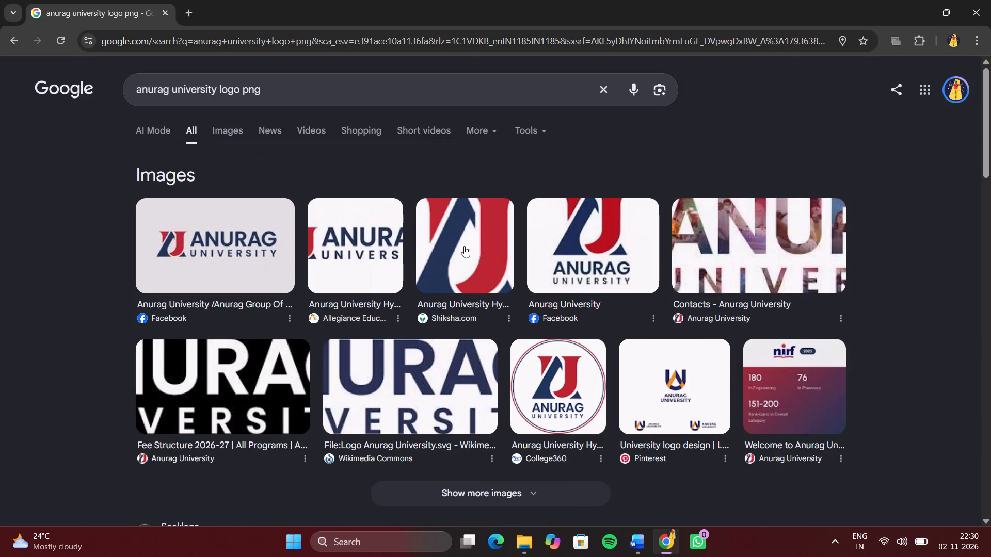
# Save the stacked Anurag University logo from the Facebook image result as a JPEG named "anurag logo1" in the GATE folder.
pyautogui.click(584, 247)
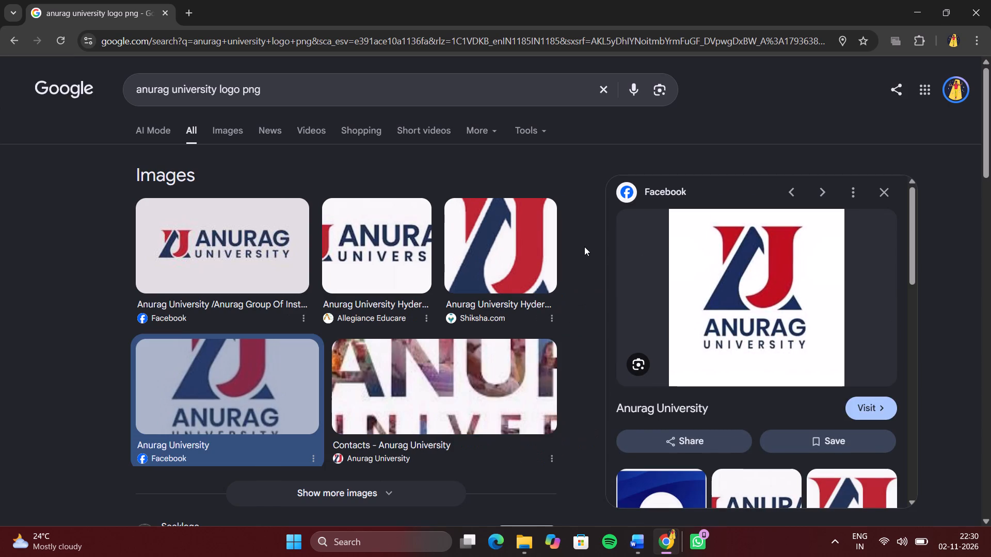
pyautogui.rightClick(739, 282)
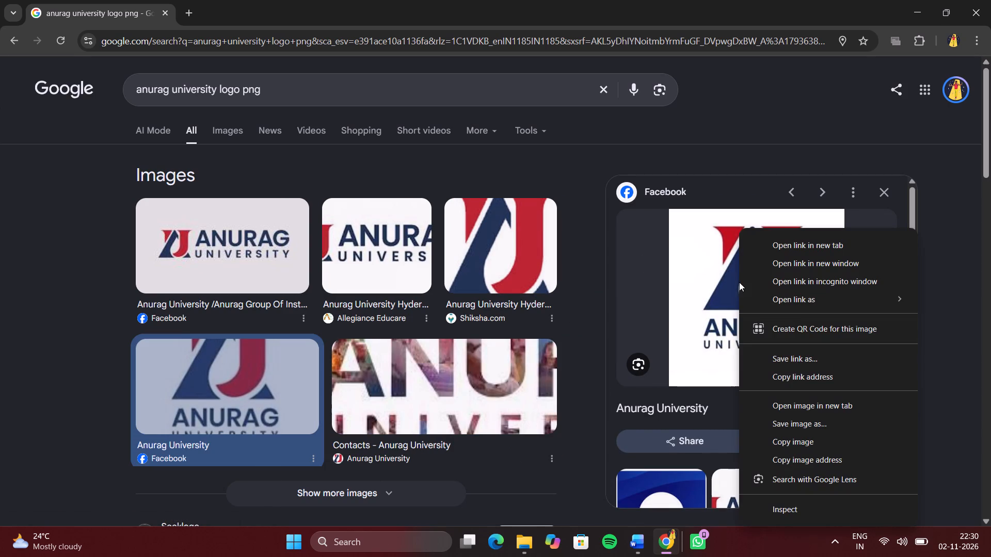
pyautogui.click(789, 418)
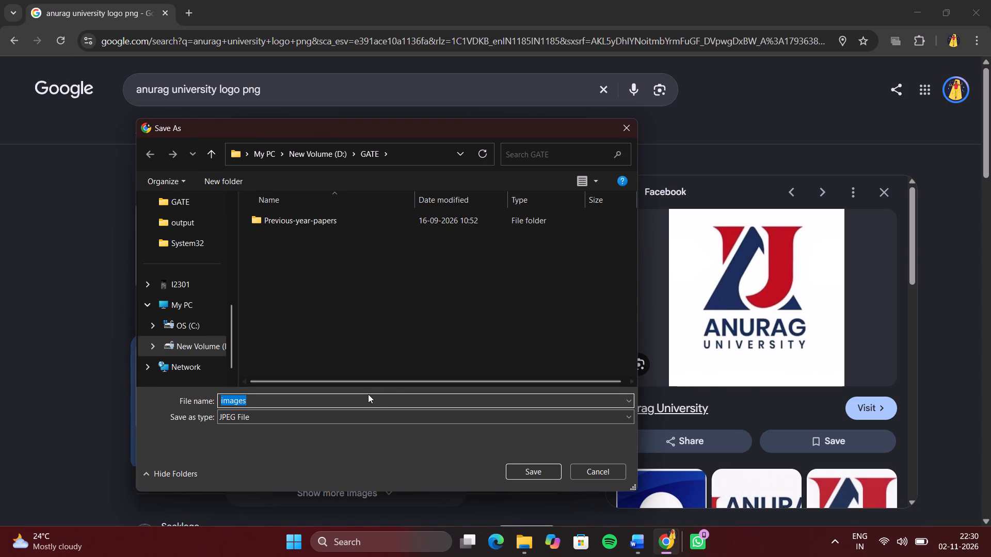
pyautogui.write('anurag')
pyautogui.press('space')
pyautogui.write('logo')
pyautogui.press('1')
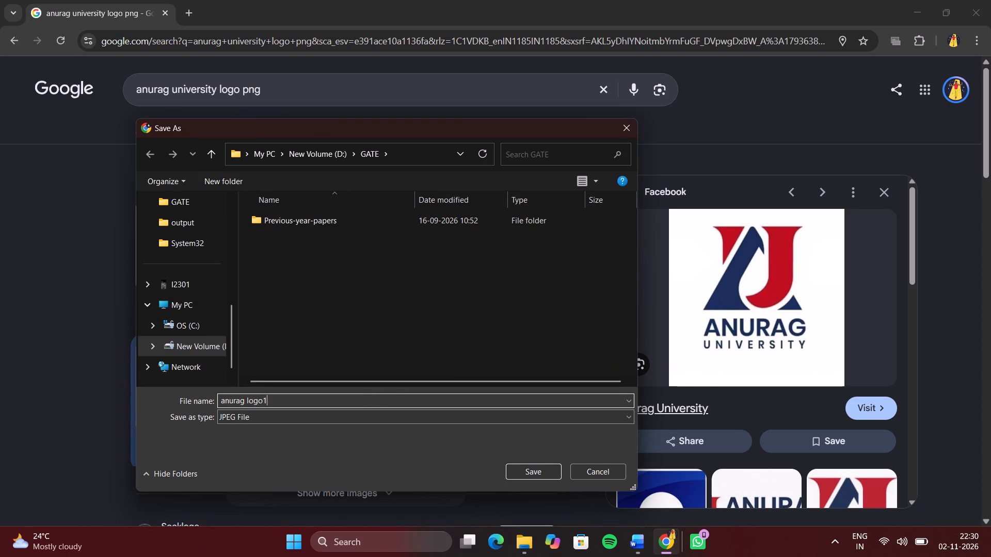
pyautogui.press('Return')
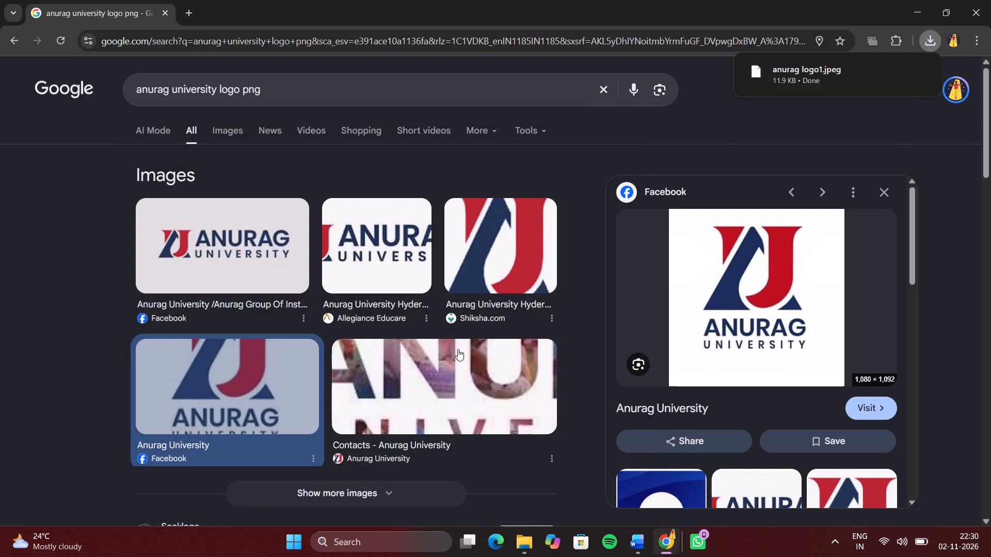
# Switch to Word, start inserting a picture from this device, and look for the logo in the user and Pictures folders.
pyautogui.hotkey('alt', 'Tab')
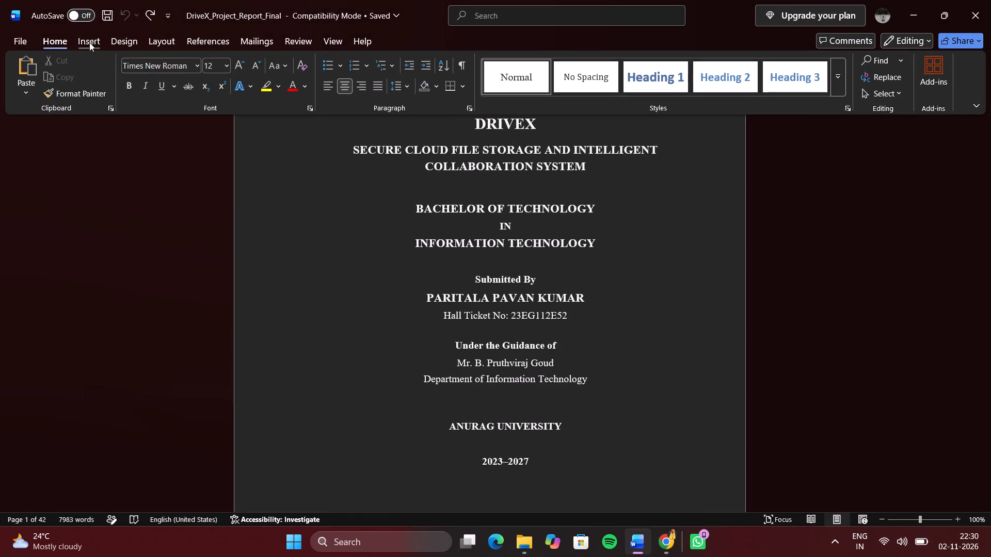
pyautogui.click(83, 41)
pyautogui.click(129, 71)
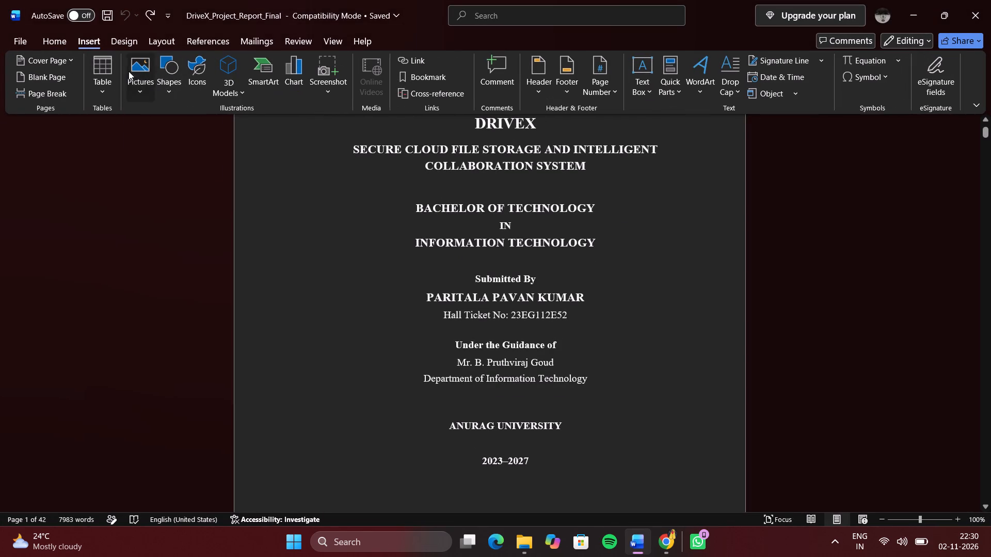
pyautogui.click(159, 137)
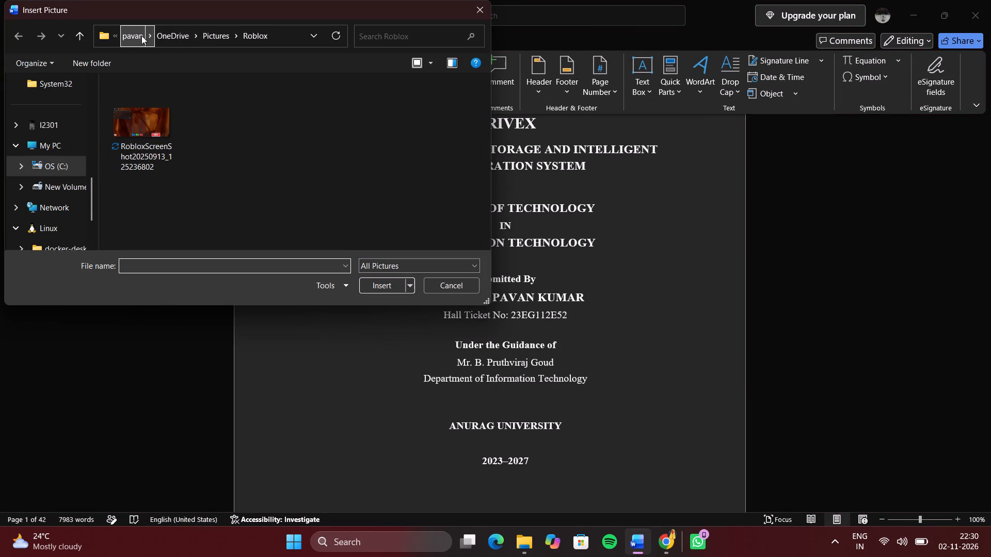
pyautogui.click(141, 36)
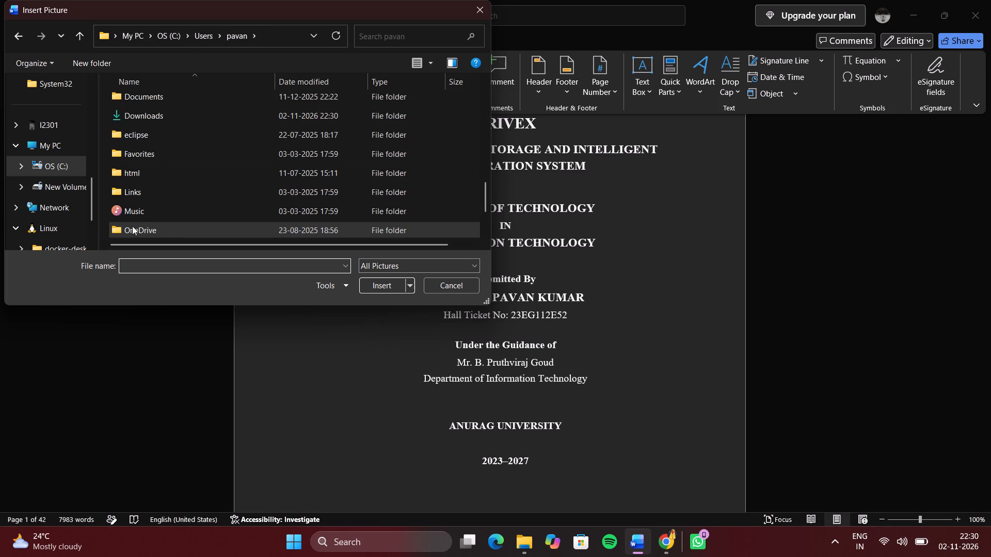
pyautogui.scroll(2, 55, 169)
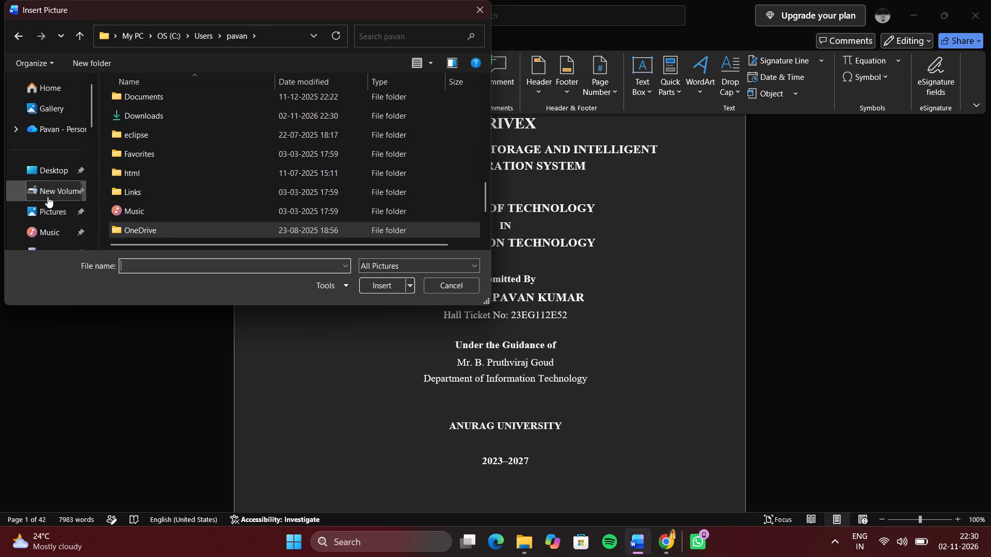
pyautogui.click(46, 204)
pyautogui.scroll(-1, 223, 149)
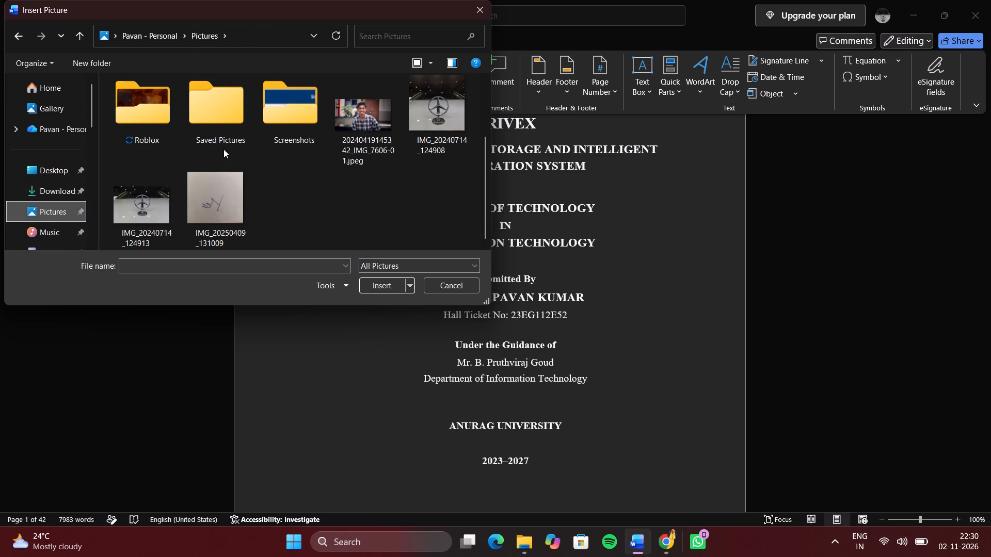
pyautogui.scroll(-1, 223, 149)
pyautogui.scroll(1, 223, 149)
# Switch to Chrome and open the save dialog for the Anurag University logo to check its folder, closing it without saving.
pyautogui.hotkey('alt', 'Tab')
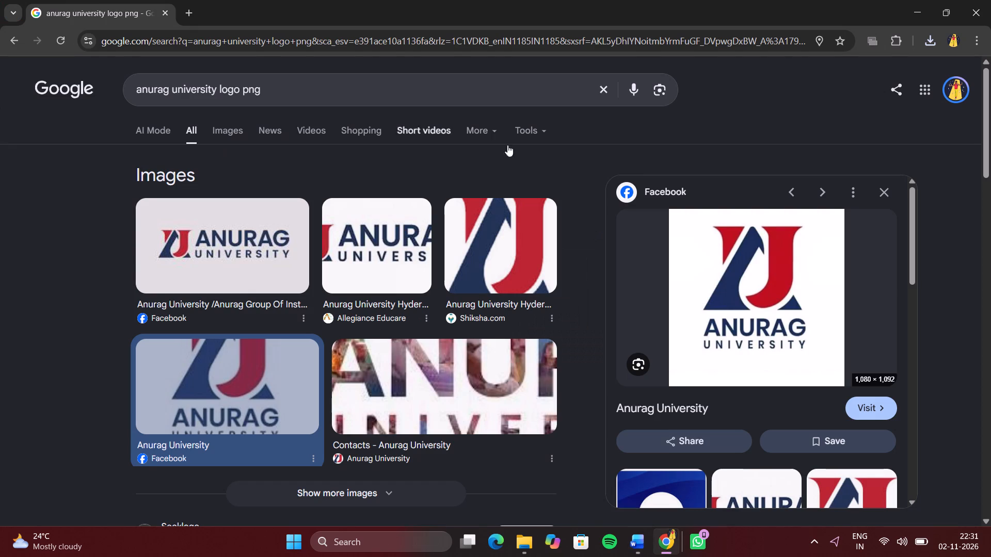
pyautogui.rightClick(718, 253)
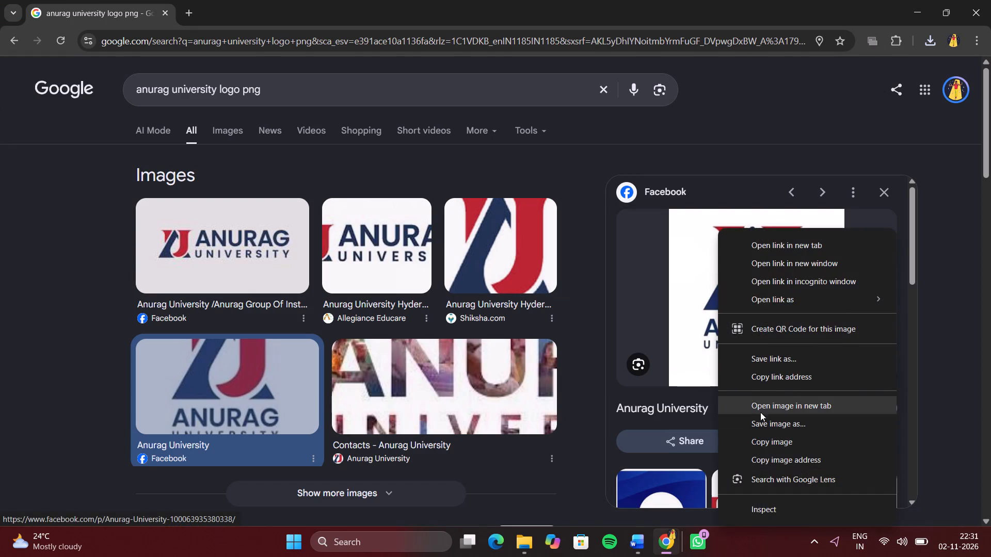
pyautogui.click(759, 425)
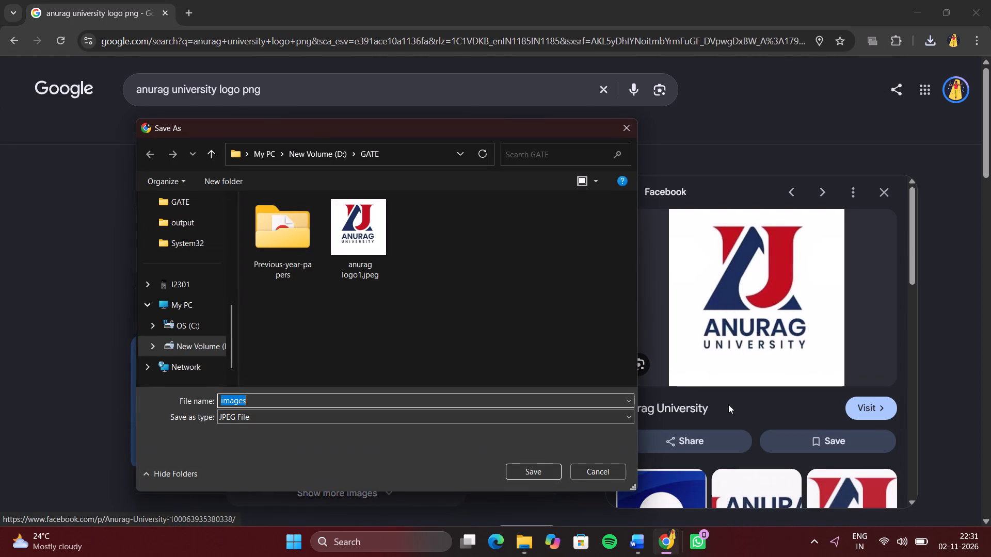
pyautogui.click(622, 125)
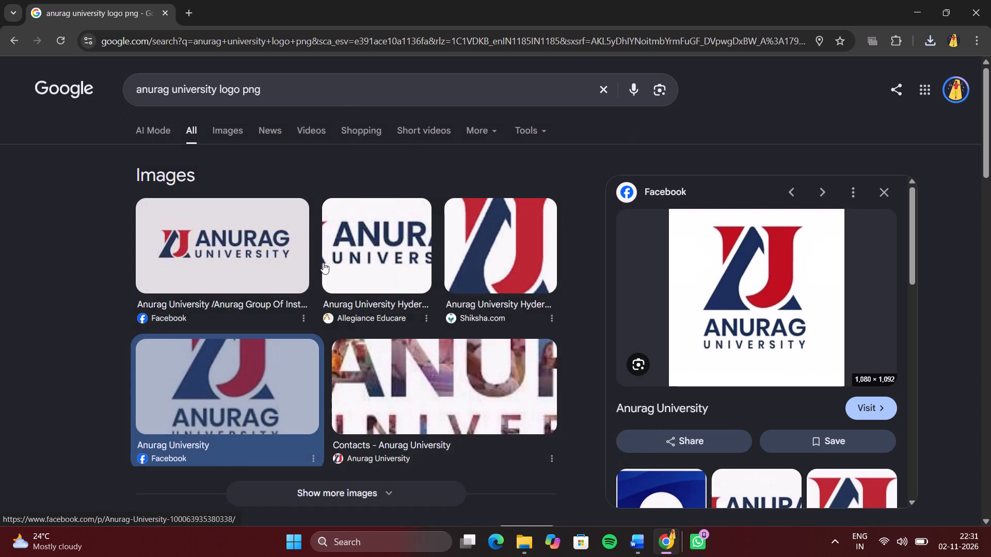
# Return to Word and insert anurag logo1.jpeg from the GATE folder on New Volume (D:) onto the title page.
pyautogui.hotkey('alt', 'Tab')
pyautogui.scroll(-2, 36, 169)
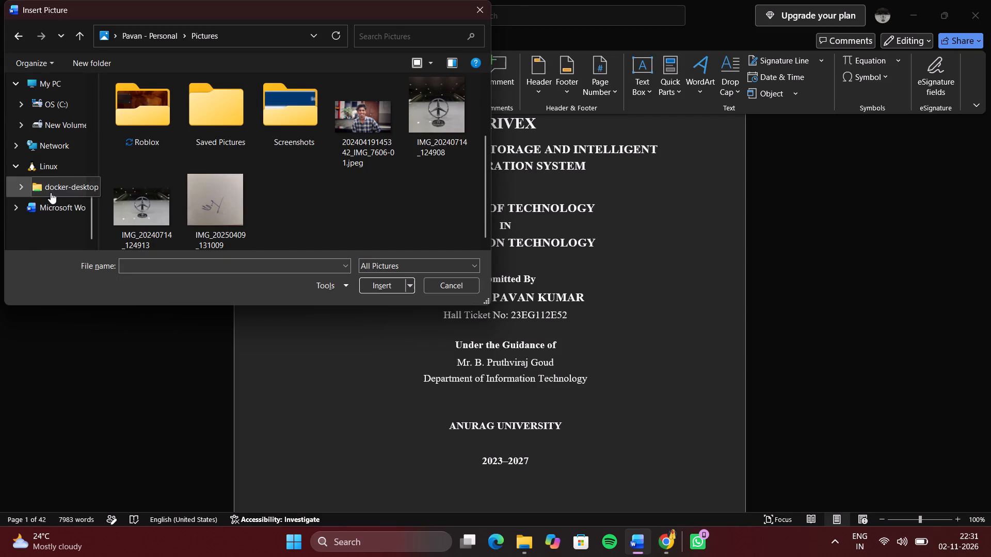
pyautogui.scroll(1, 59, 90)
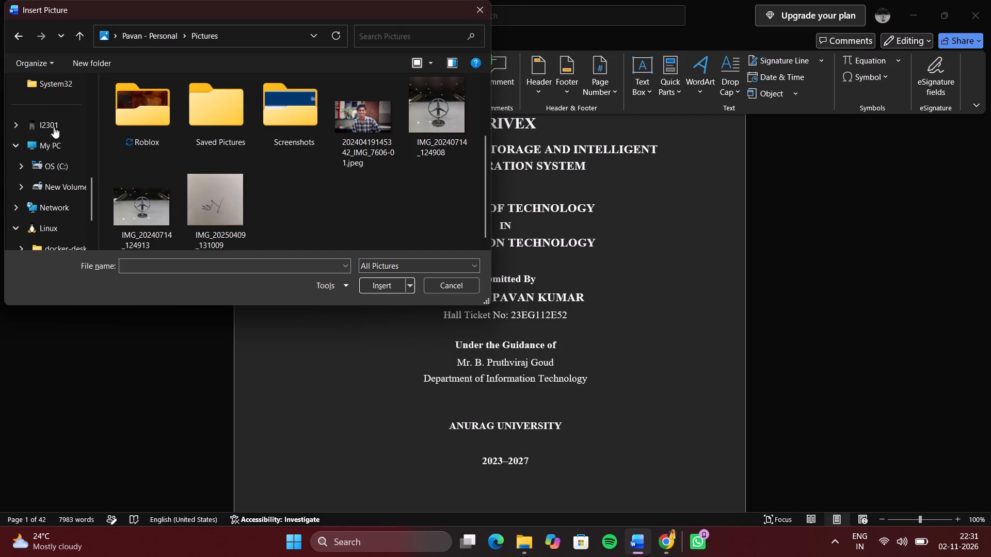
pyautogui.click(50, 183)
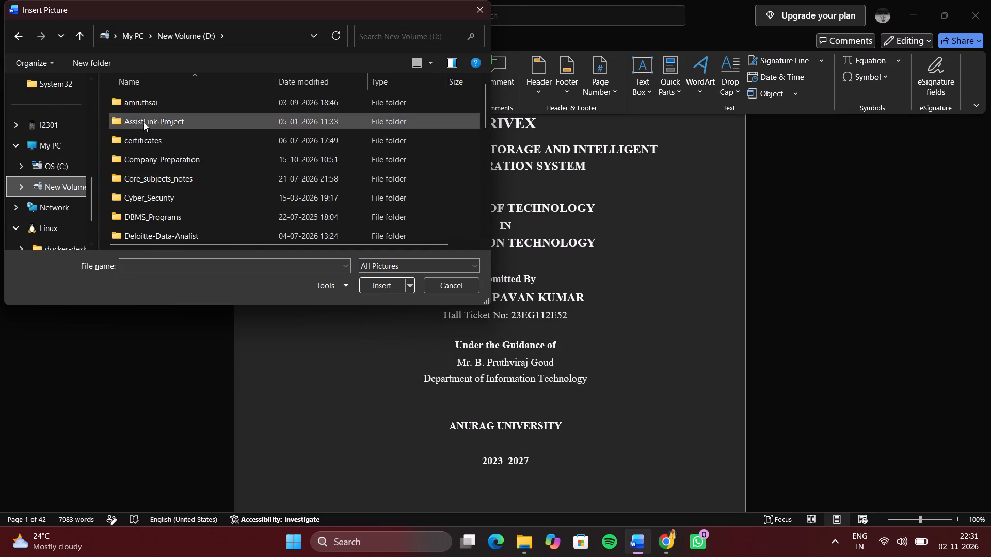
pyautogui.scroll(-1, 147, 189)
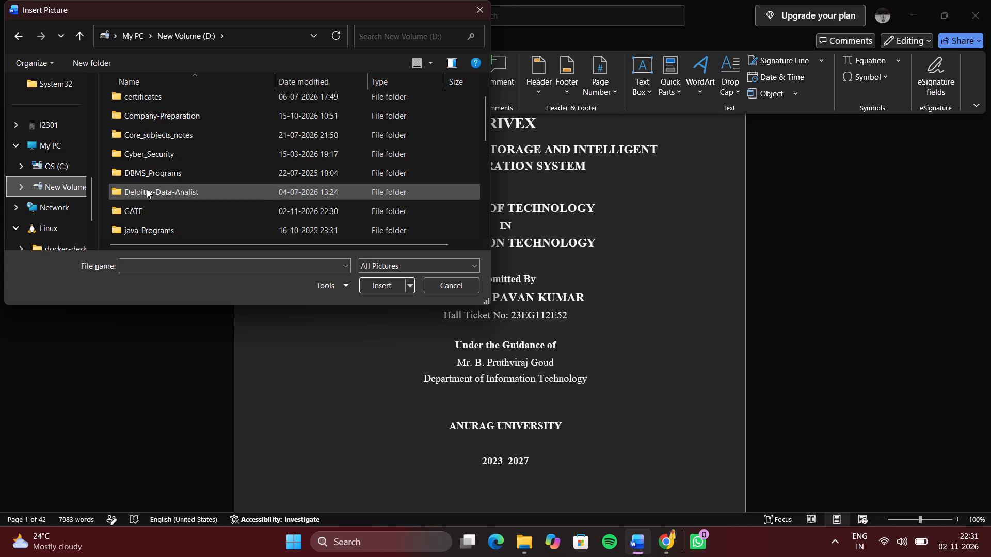
pyautogui.scroll(-1, 147, 189)
pyautogui.doubleClick(137, 218)
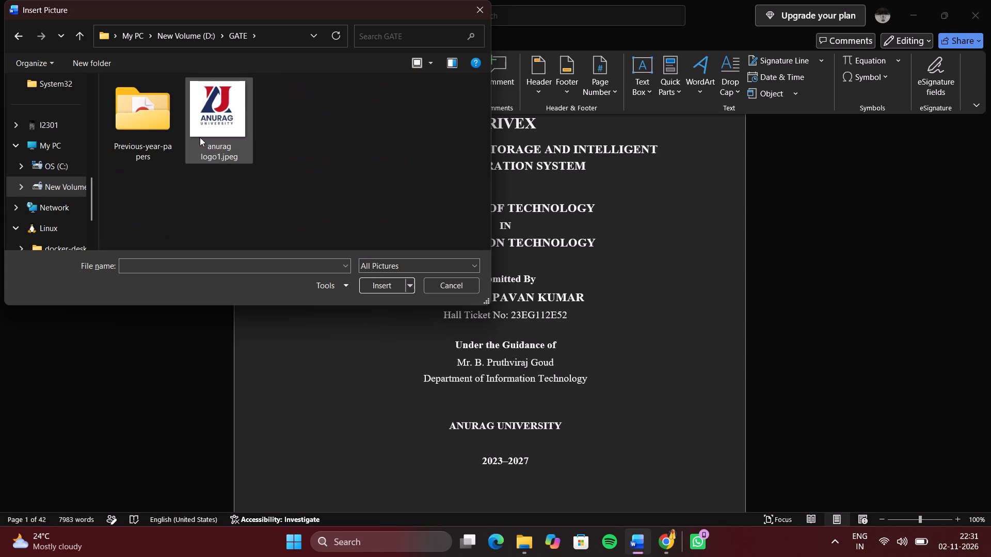
pyautogui.doubleClick(205, 117)
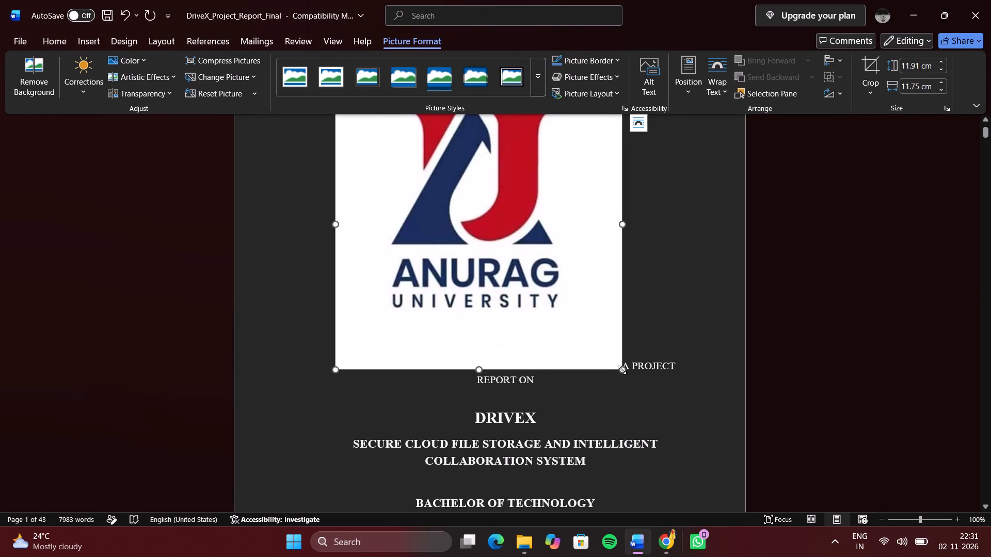
# Shrink the Anurag University logo on the title page proportionally to about 2.1 cm high and 2.07 cm wide.
pyautogui.moveTo(622, 370); pyautogui.dragTo(484, 214)
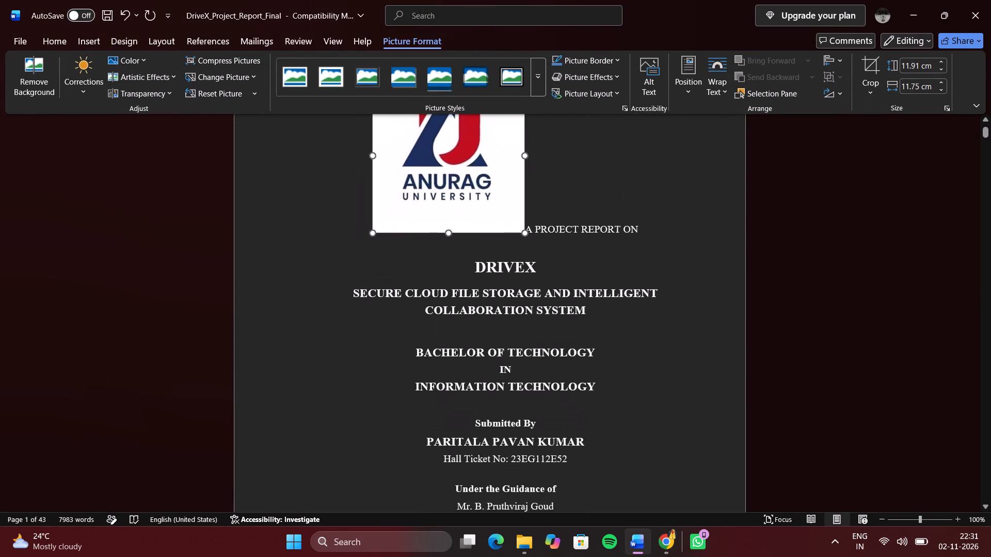
pyautogui.moveTo(484, 214); pyautogui.dragTo(452, 123)
pyautogui.moveTo(453, 160); pyautogui.dragTo(440, 244)
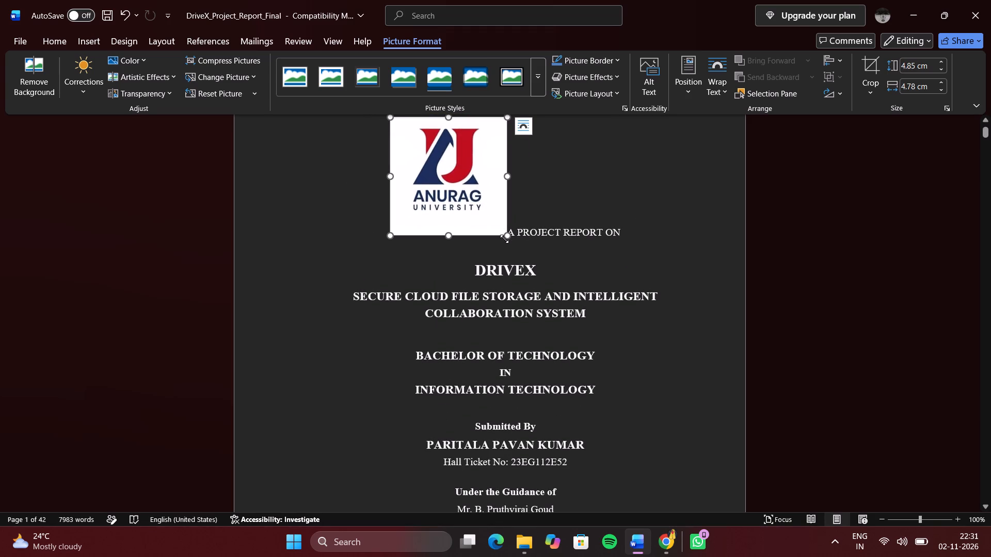
pyautogui.moveTo(506, 236); pyautogui.dragTo(462, 174)
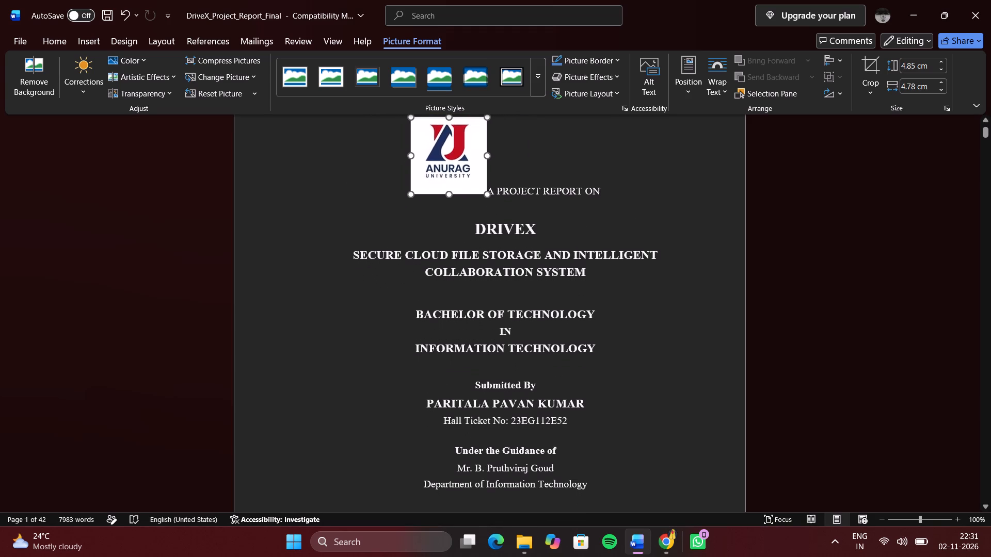
pyautogui.moveTo(462, 174); pyautogui.dragTo(441, 144)
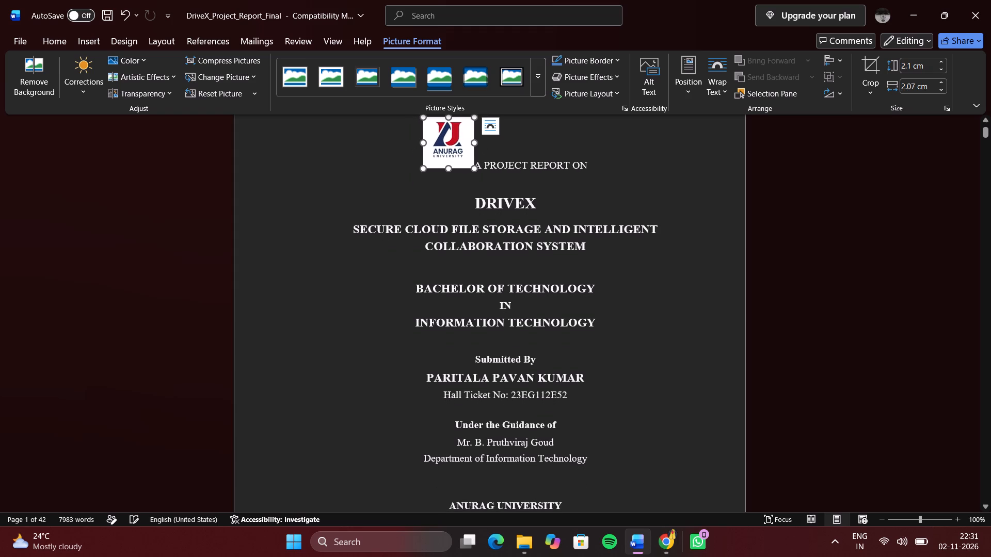
# Move the logo to the line between ANURAG UNIVERSITY and 2023–2027 on the title page.
pyautogui.moveTo(451, 138); pyautogui.dragTo(381, 292)
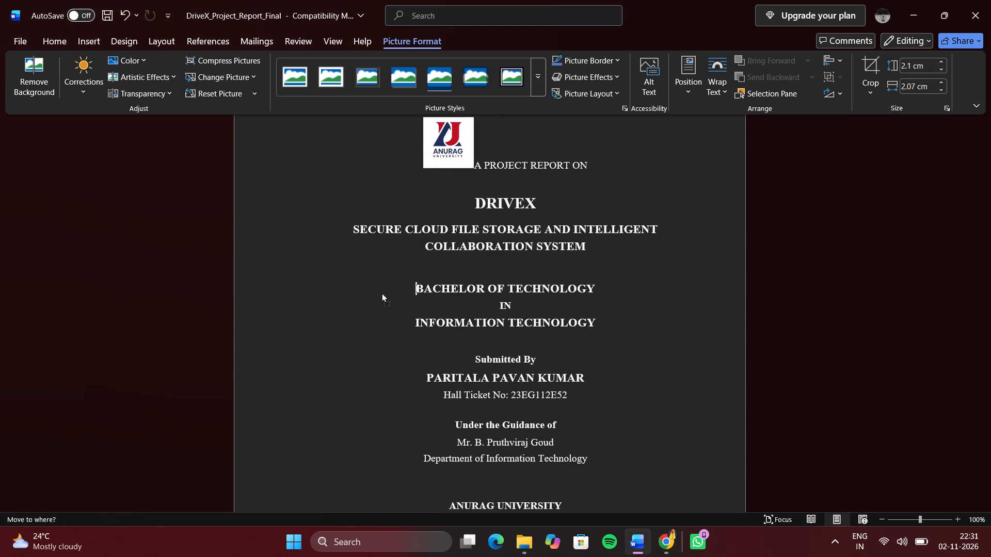
pyautogui.moveTo(381, 292); pyautogui.dragTo(492, 505)
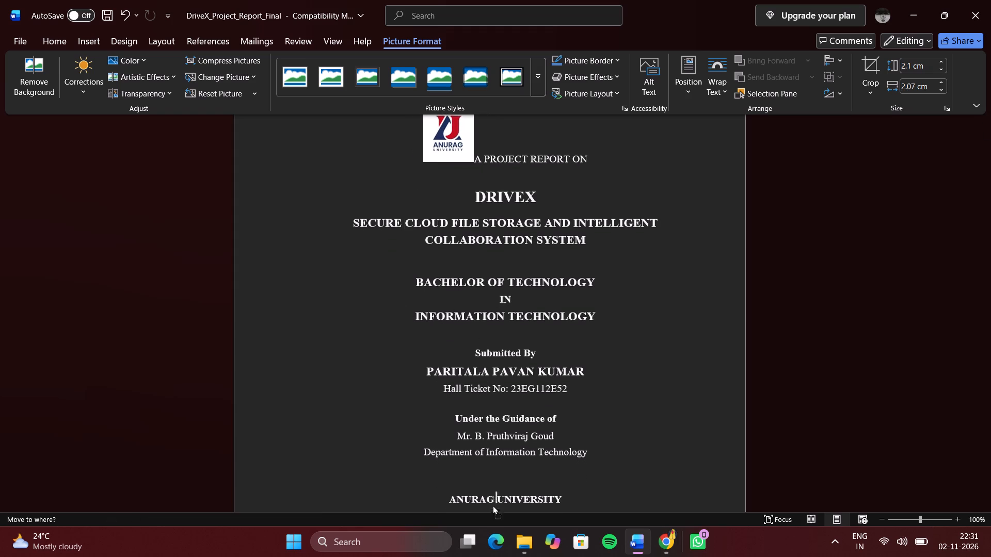
pyautogui.moveTo(492, 505); pyautogui.dragTo(513, 486)
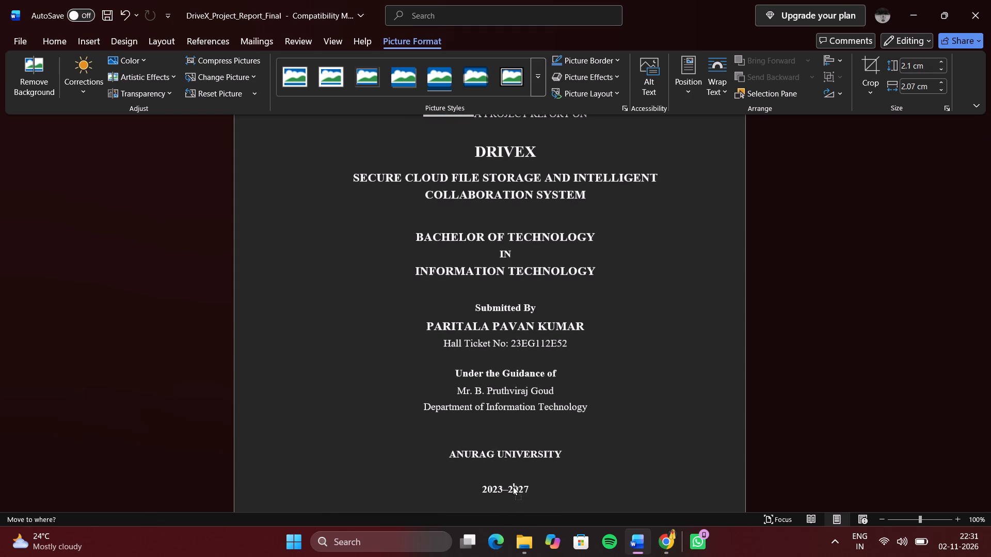
pyautogui.moveTo(513, 486); pyautogui.dragTo(509, 467)
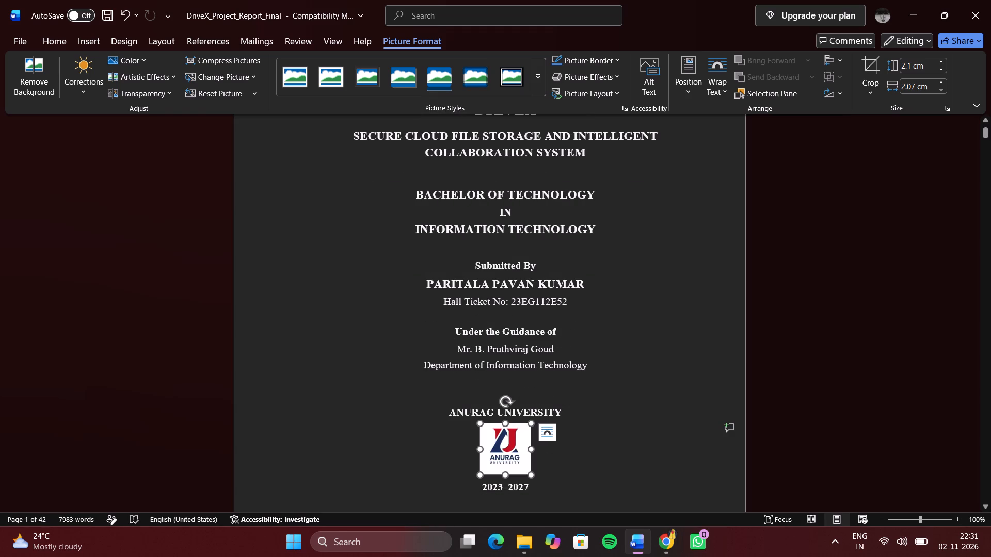
pyautogui.click(605, 390)
# Enlarge the logo below ANURAG UNIVERSITY slightly, keeping its proportions, and deselect it.
pyautogui.scroll(-1, 605, 390)
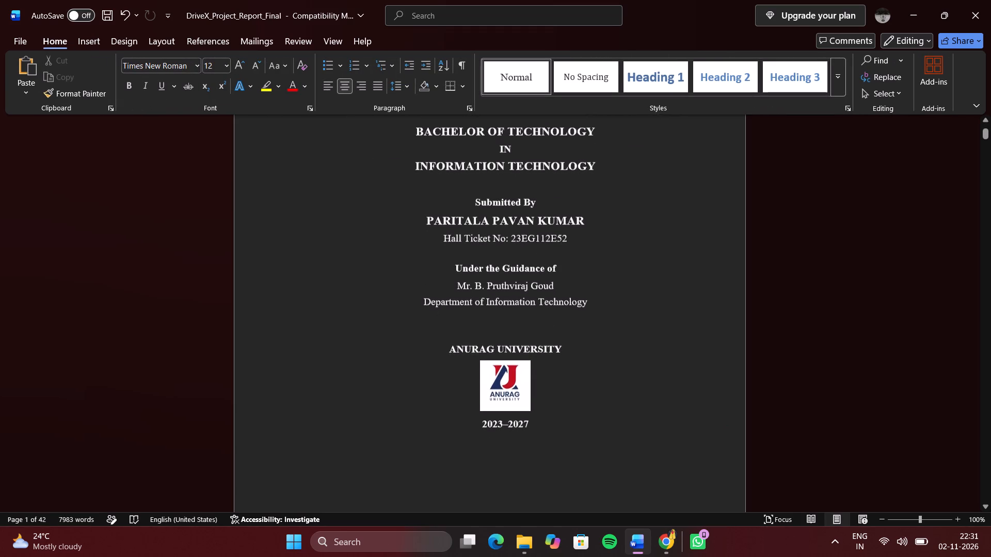
pyautogui.scroll(-1, 605, 390)
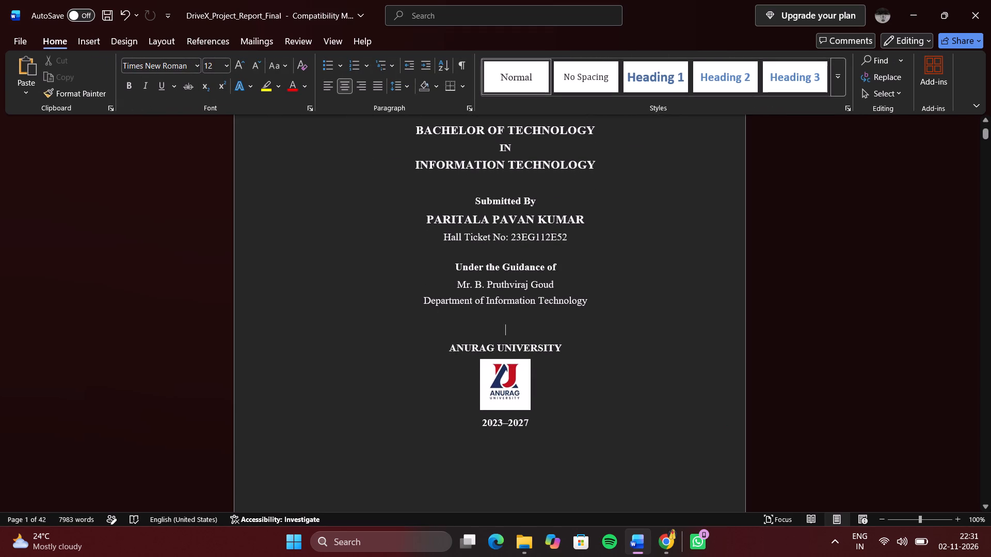
pyautogui.click(523, 403)
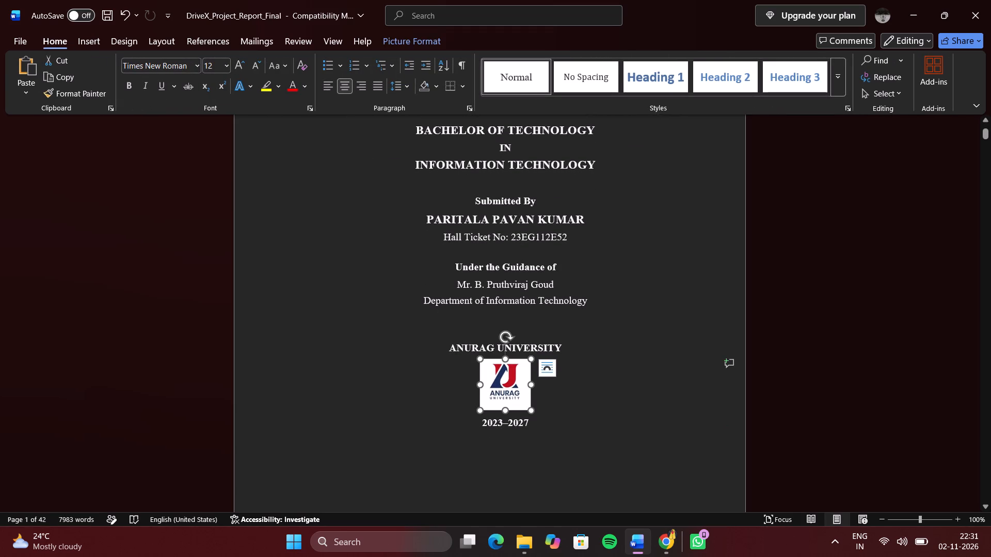
pyautogui.moveTo(531, 411); pyautogui.dragTo(547, 423)
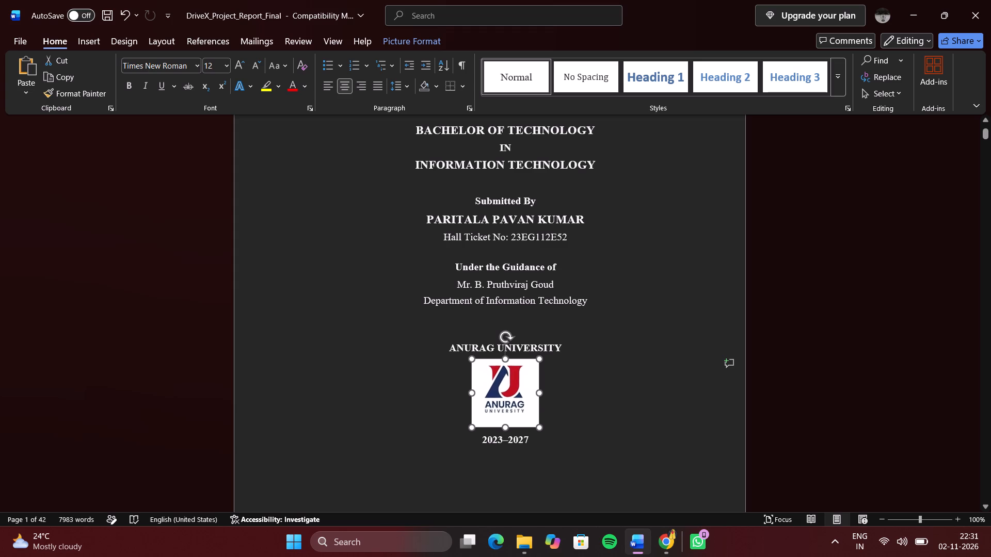
pyautogui.moveTo(547, 423); pyautogui.dragTo(550, 425)
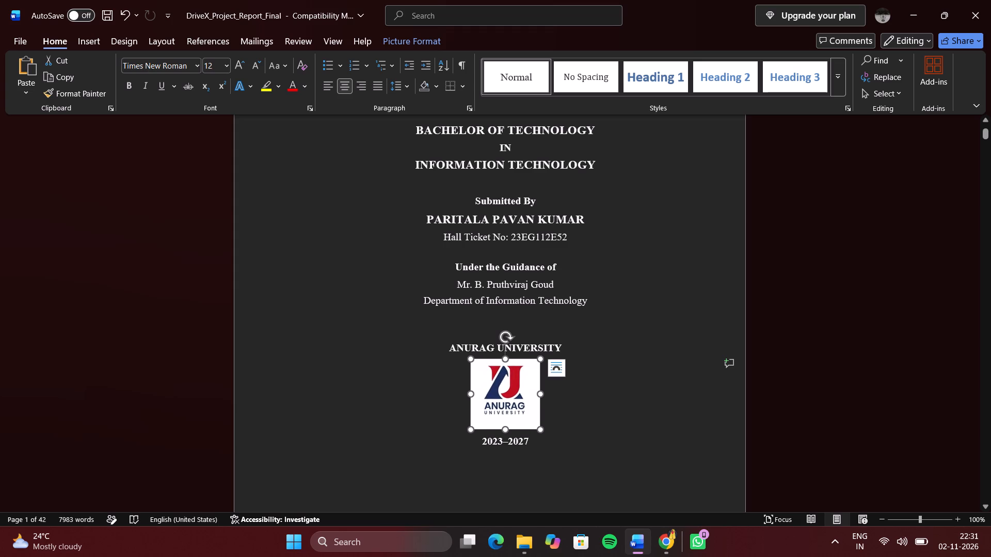
pyautogui.click(603, 330)
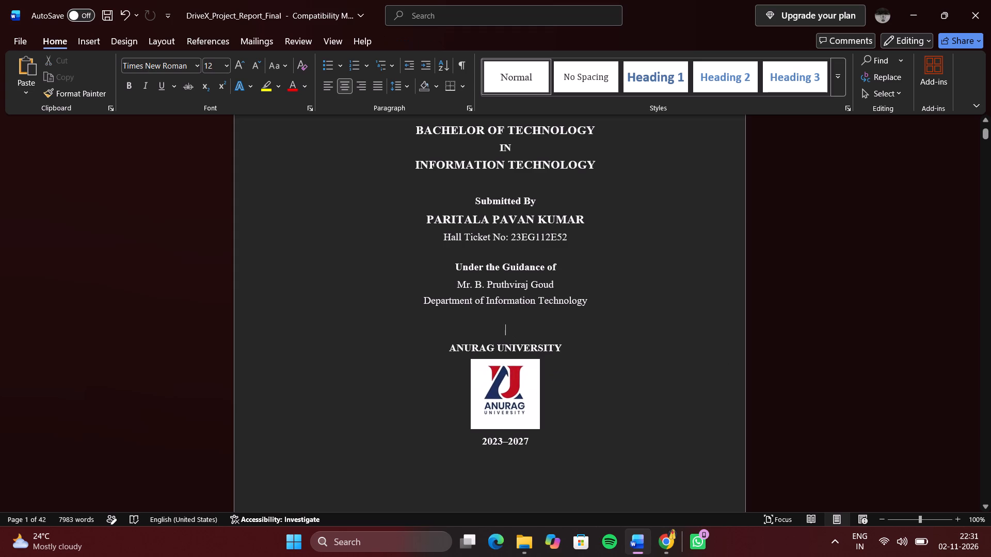
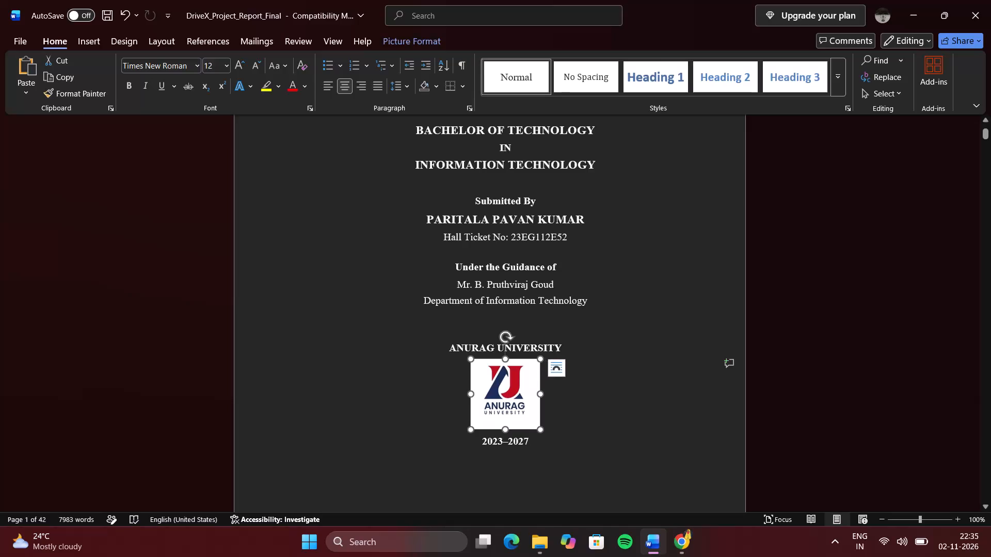
# Open the picture insertion dialog for files on this device, keeping the current title-page logo selected for replacement.
pyautogui.click(94, 41)
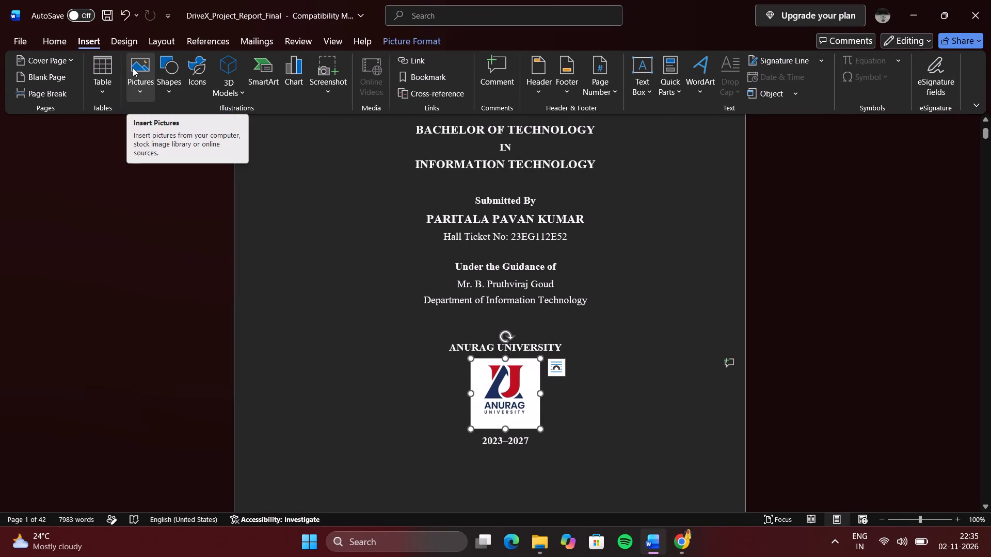
pyautogui.click(133, 68)
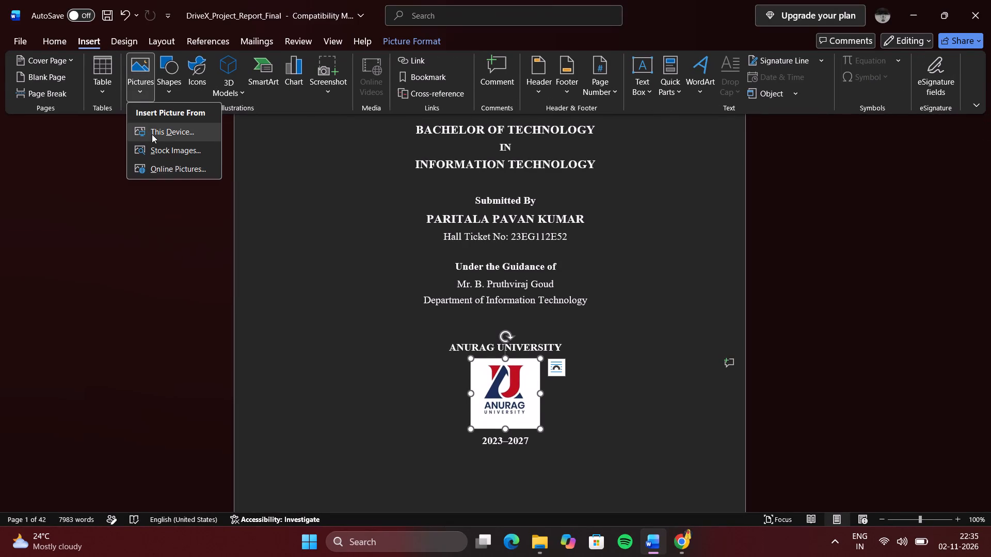
pyautogui.click(152, 134)
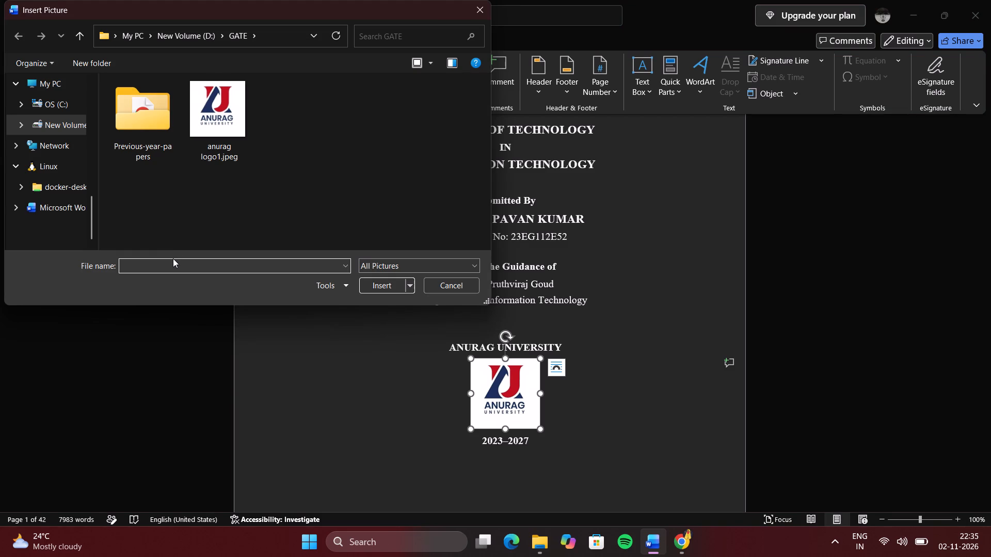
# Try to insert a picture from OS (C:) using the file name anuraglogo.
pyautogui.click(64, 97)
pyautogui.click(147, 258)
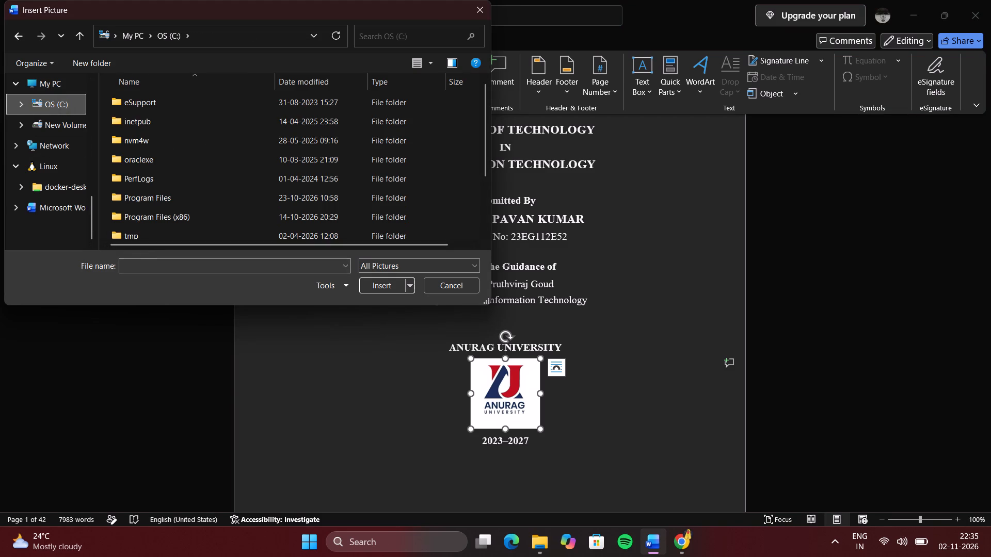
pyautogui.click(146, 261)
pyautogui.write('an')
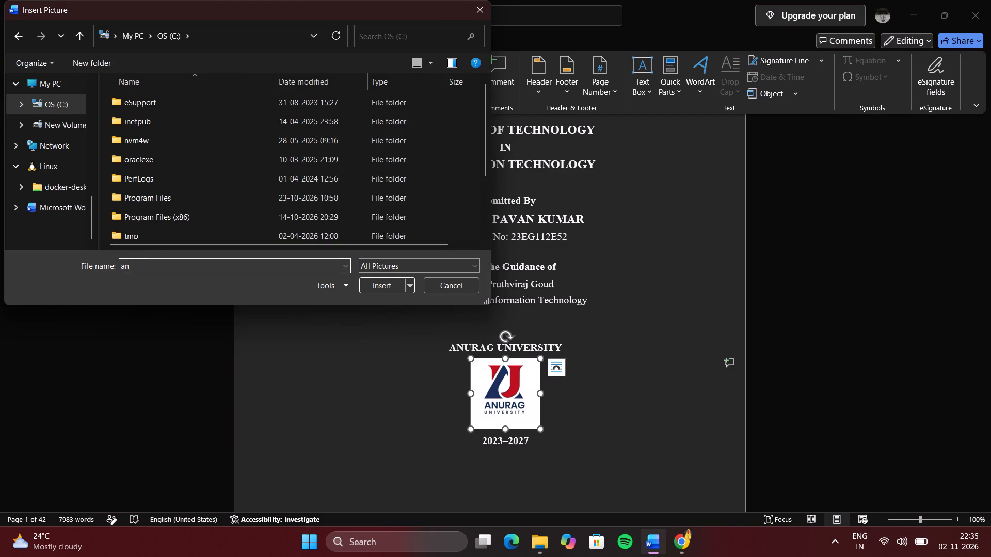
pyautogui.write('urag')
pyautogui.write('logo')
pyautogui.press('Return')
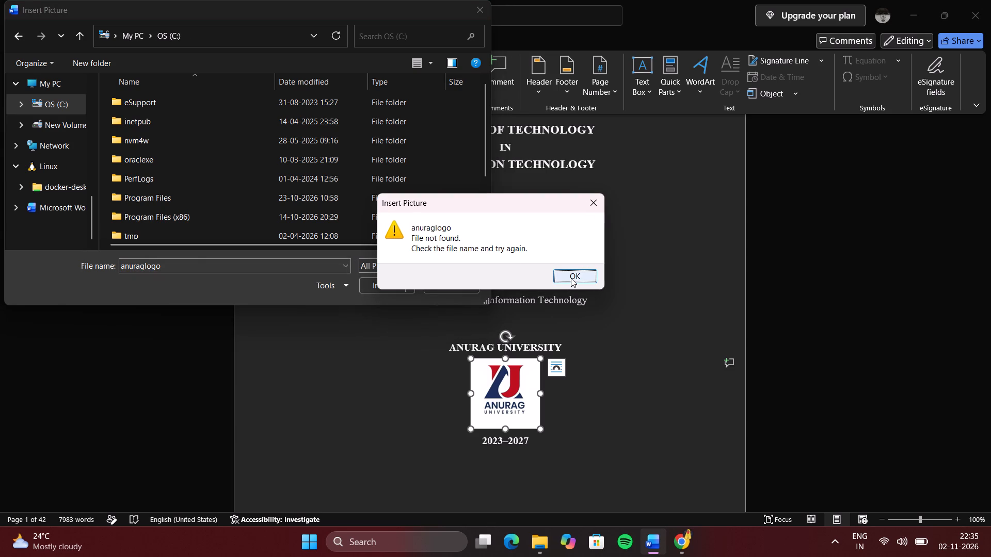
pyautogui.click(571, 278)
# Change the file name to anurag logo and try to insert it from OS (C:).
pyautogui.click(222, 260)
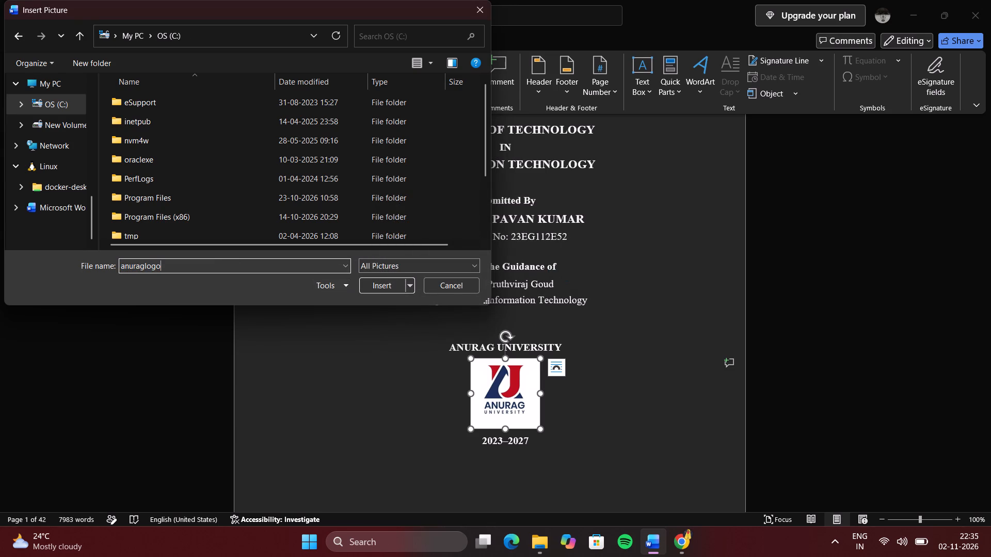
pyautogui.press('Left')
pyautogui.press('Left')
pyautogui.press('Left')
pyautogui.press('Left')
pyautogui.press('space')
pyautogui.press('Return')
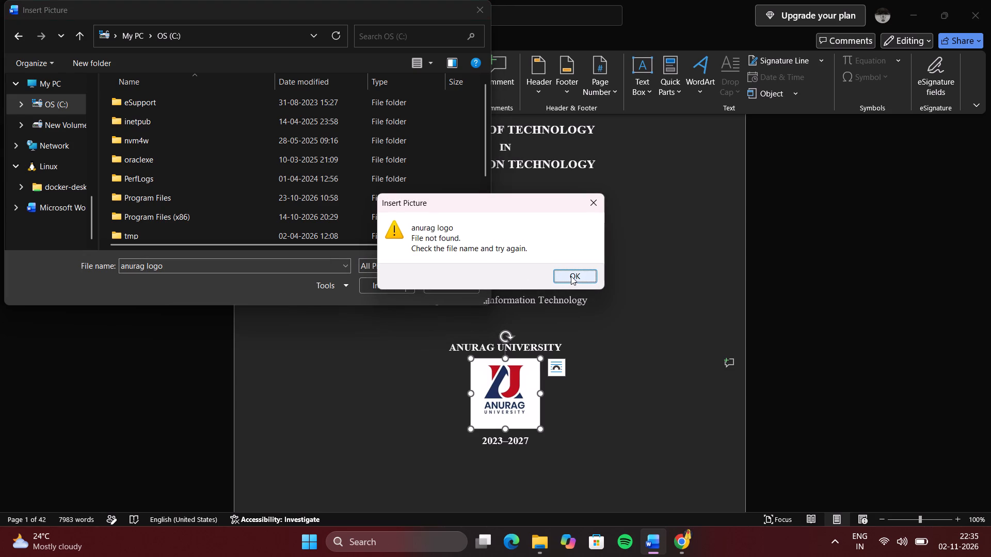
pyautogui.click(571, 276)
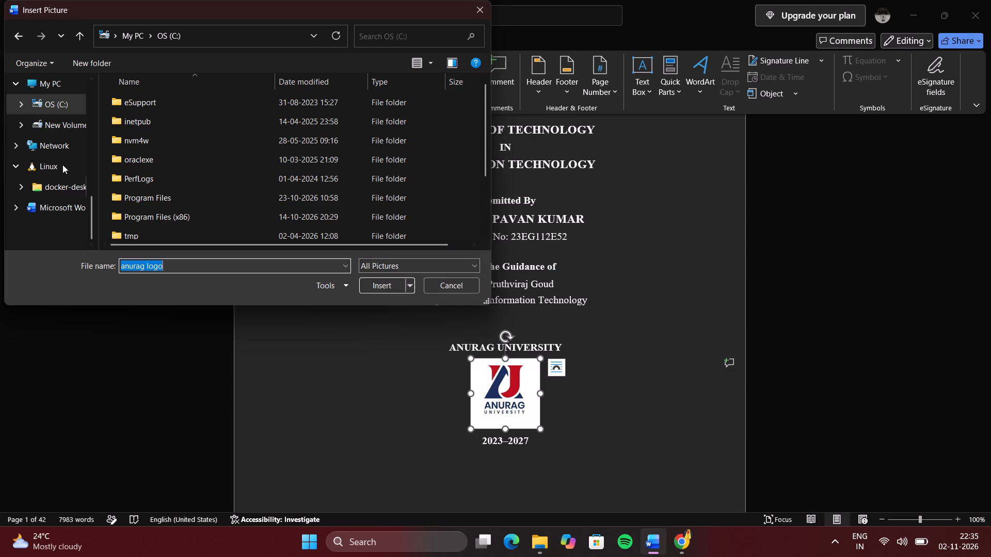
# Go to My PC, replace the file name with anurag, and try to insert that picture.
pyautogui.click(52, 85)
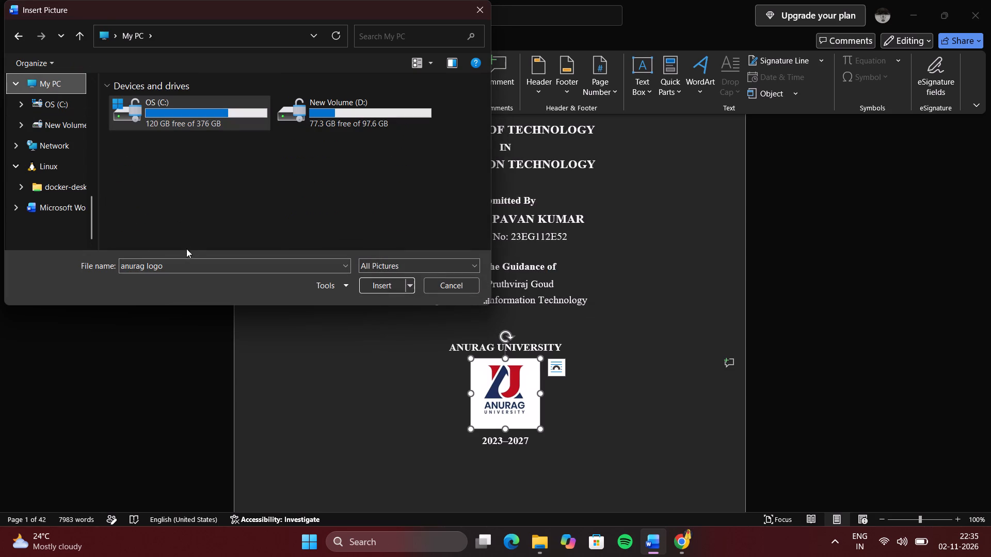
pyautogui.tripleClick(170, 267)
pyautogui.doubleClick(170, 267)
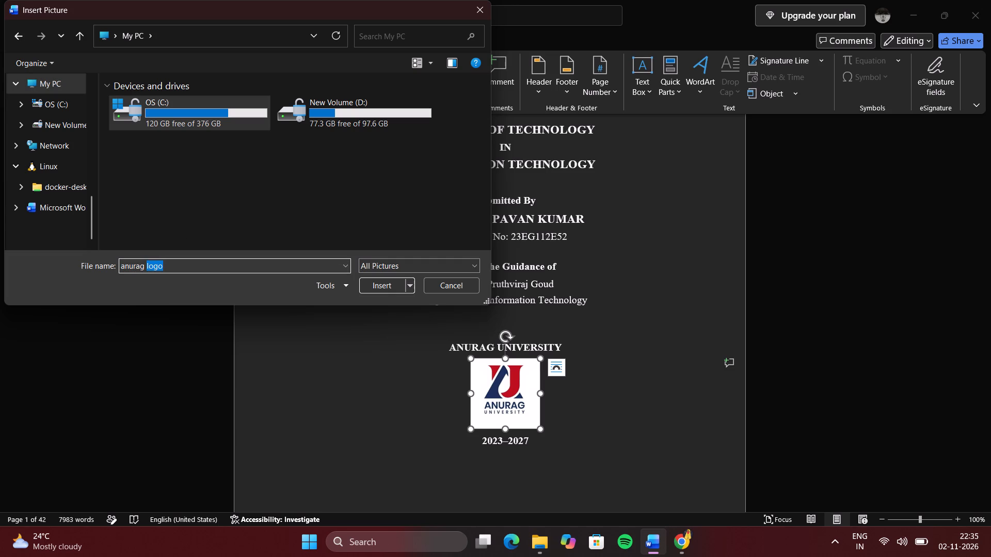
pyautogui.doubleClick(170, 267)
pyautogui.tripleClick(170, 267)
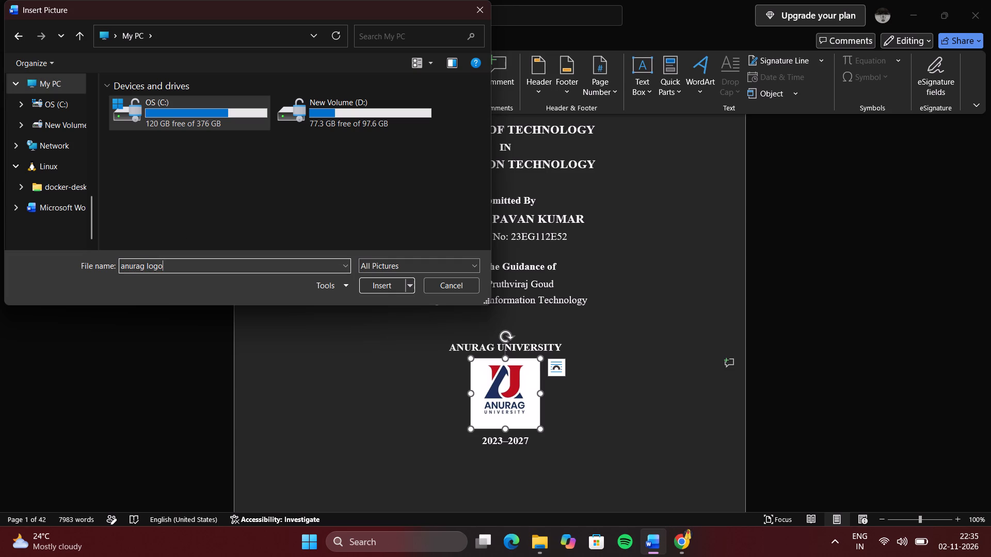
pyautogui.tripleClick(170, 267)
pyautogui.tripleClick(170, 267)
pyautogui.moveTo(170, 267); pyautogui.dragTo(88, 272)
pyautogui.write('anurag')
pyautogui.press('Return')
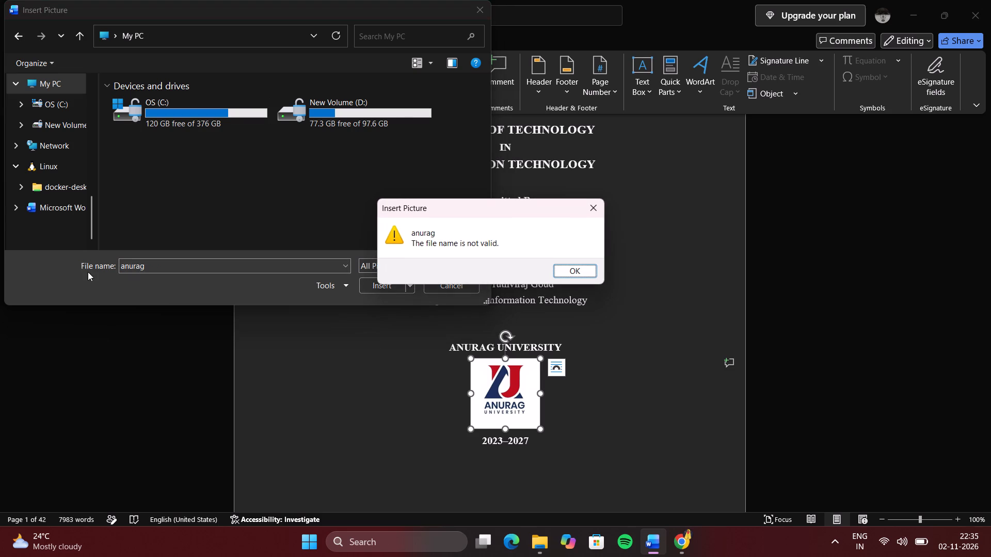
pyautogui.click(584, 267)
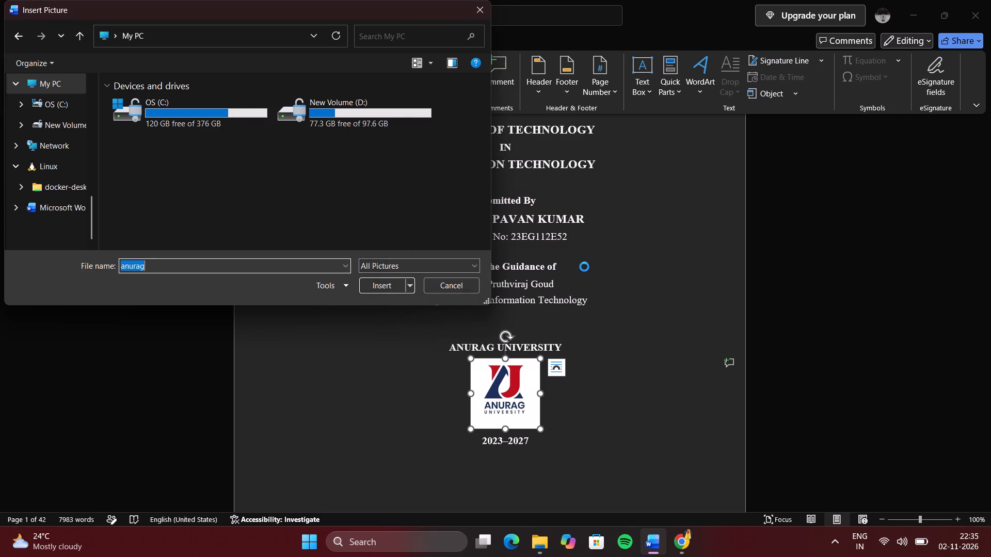
# Search My PC for anurag, extending the search to anurag logo.
pyautogui.click(386, 34)
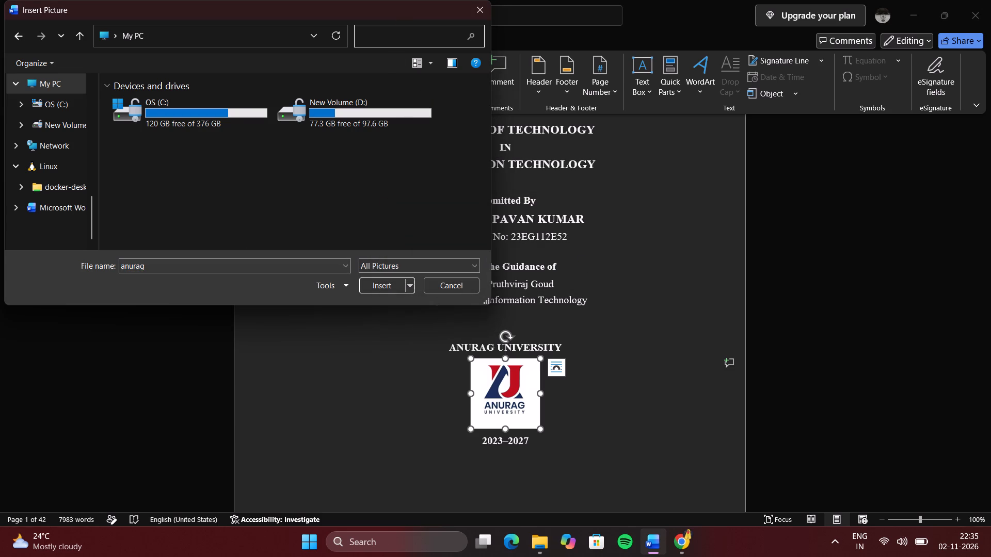
pyautogui.write('anu')
pyautogui.write('rag')
pyautogui.press('Return')
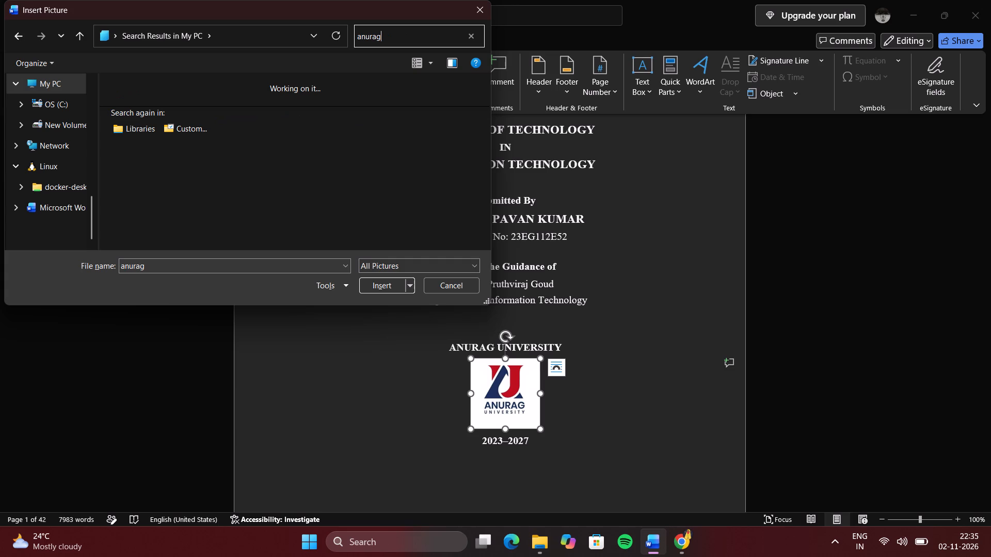
pyautogui.press('space')
pyautogui.write('logo')
pyautogui.press('Return')
# Look through the Pictures folder and its campus resell subfolder for another Anurag University logo file.
pyautogui.scroll(5, 56, 128)
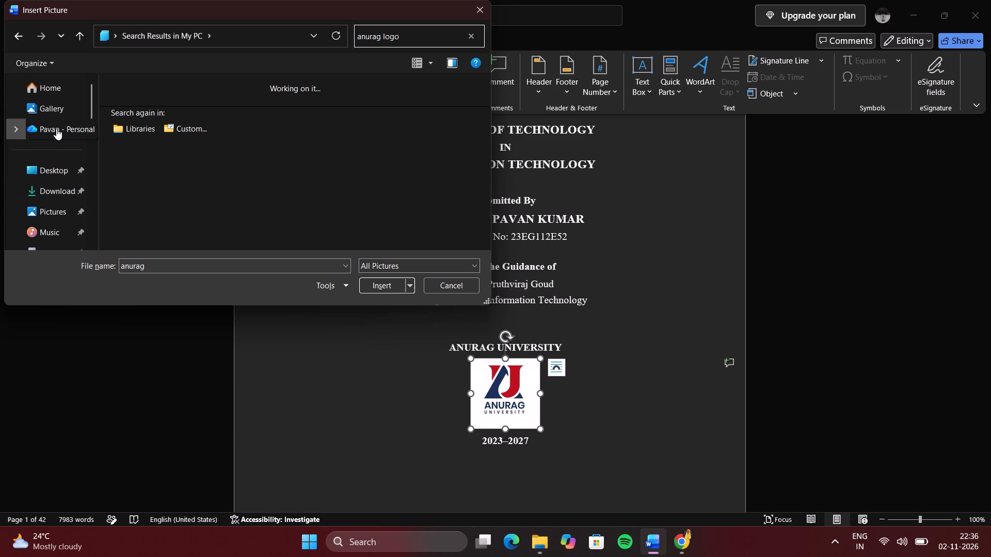
pyautogui.scroll(3, 56, 128)
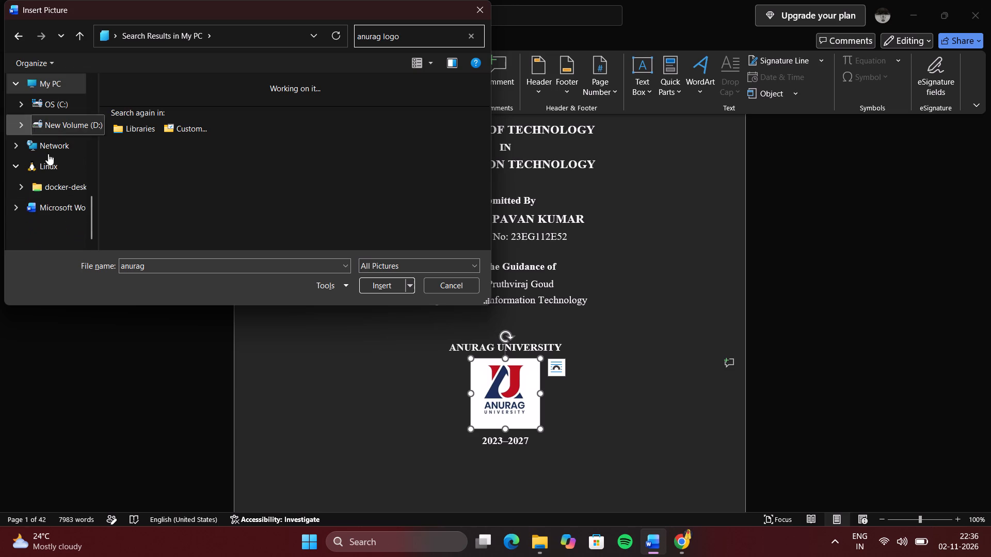
pyautogui.scroll(3, 45, 179)
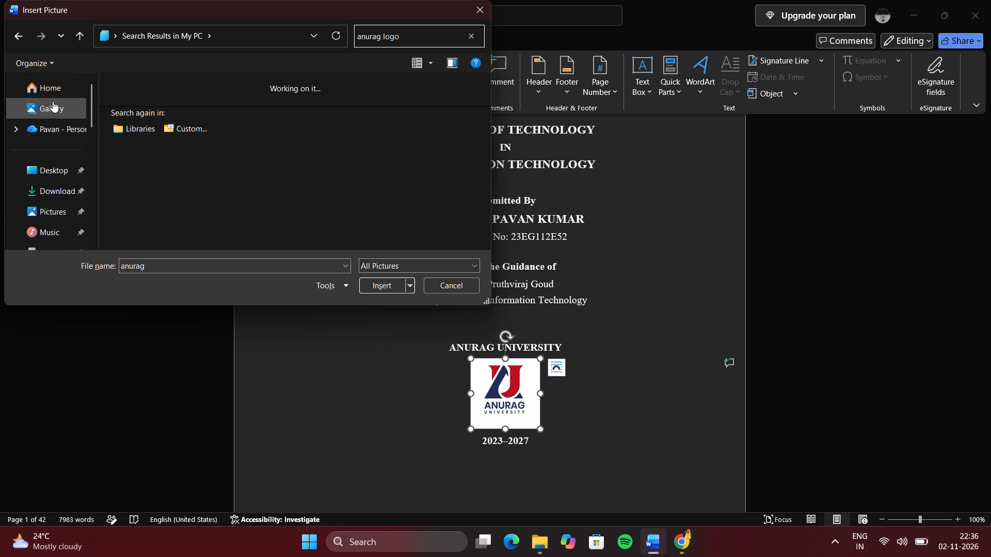
pyautogui.click(45, 215)
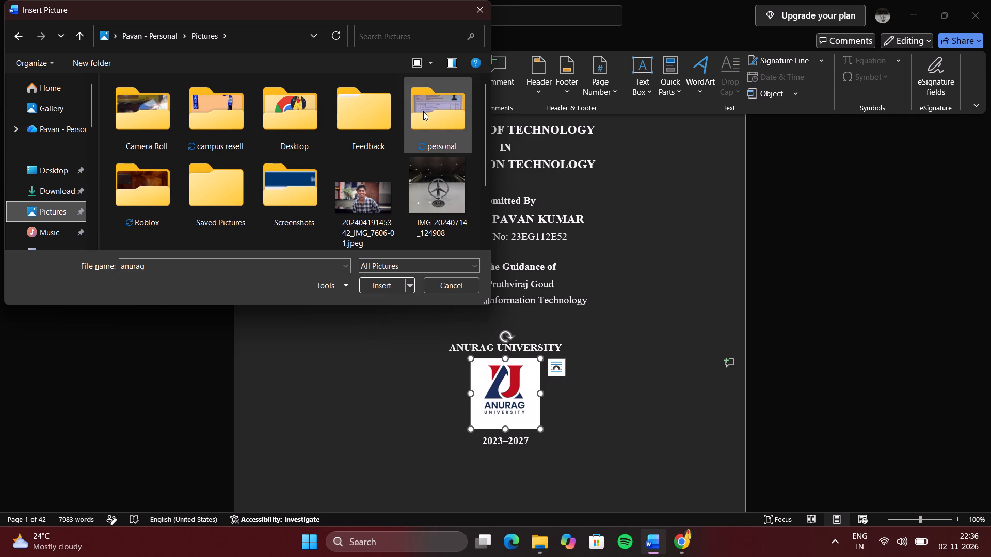
pyautogui.scroll(-2, 423, 111)
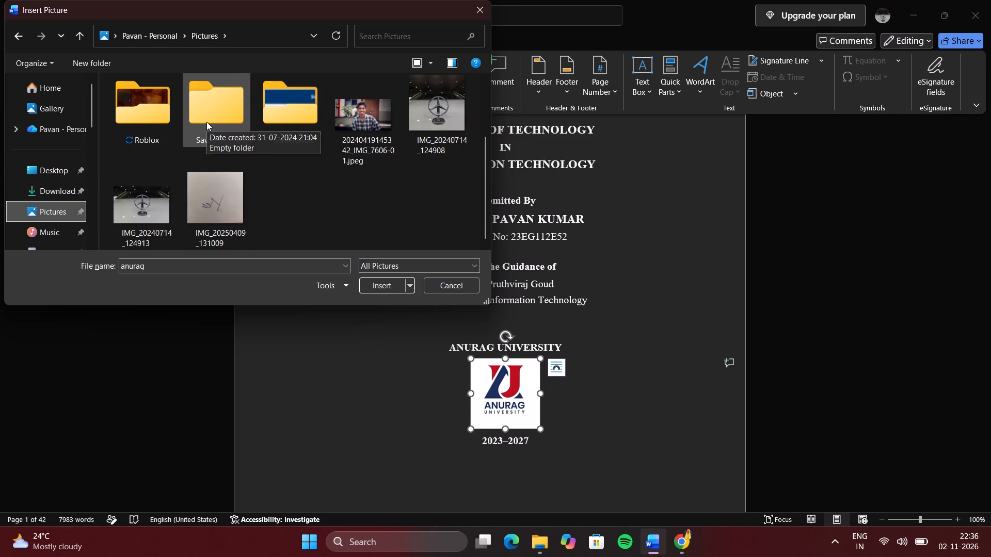
pyautogui.scroll(1, 161, 109)
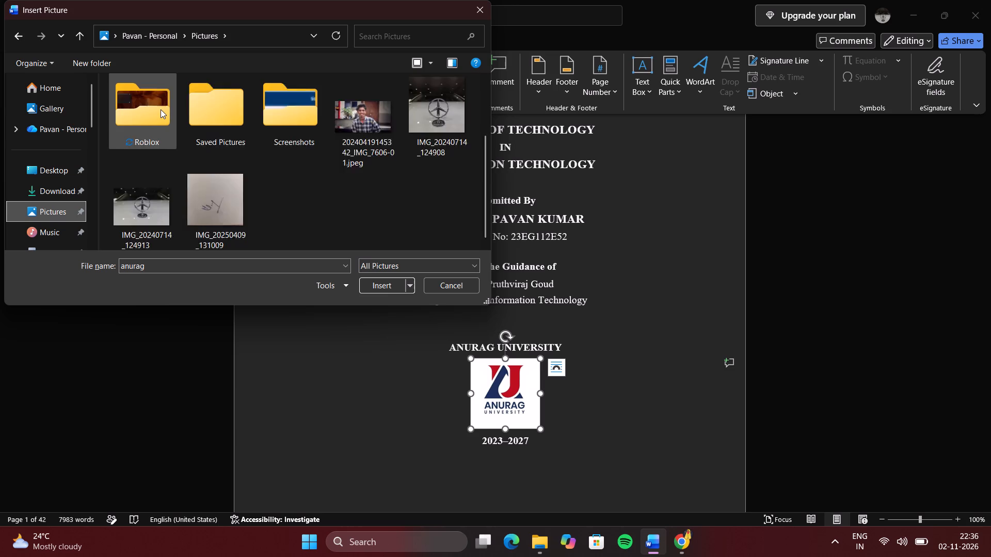
pyautogui.scroll(1, 161, 109)
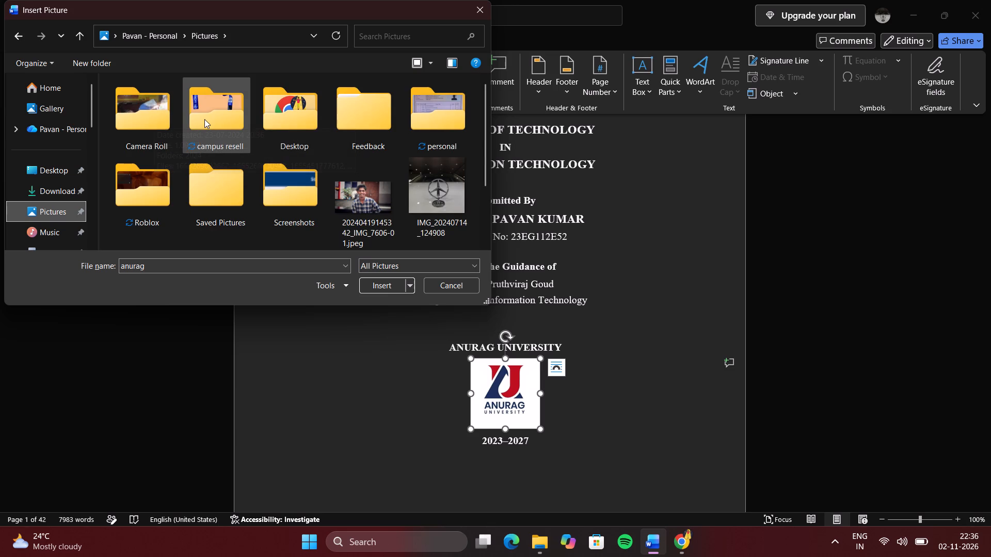
pyautogui.doubleClick(214, 122)
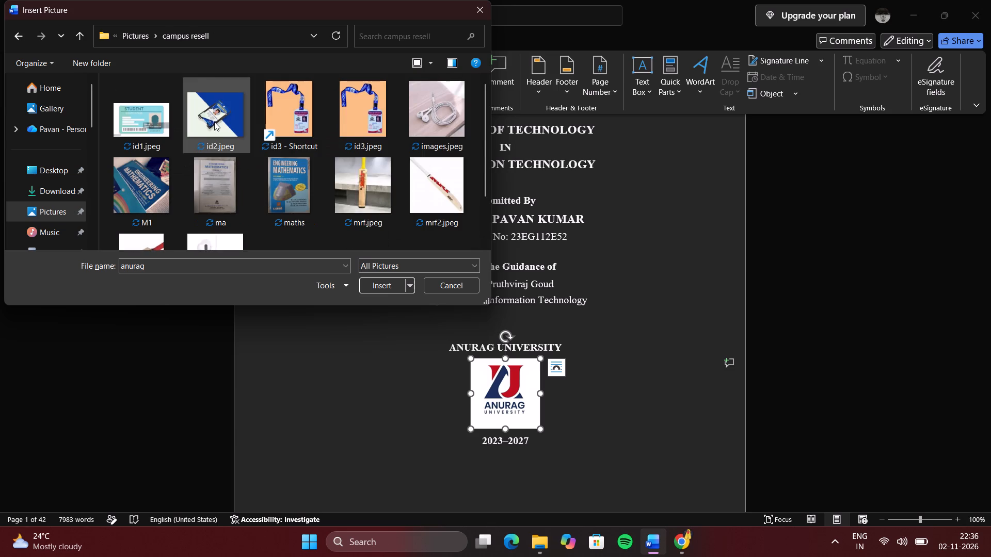
pyautogui.scroll(-2, 214, 122)
pyautogui.scroll(2, 214, 122)
pyautogui.hscroll(9, 214, 122)
pyautogui.click(126, 35)
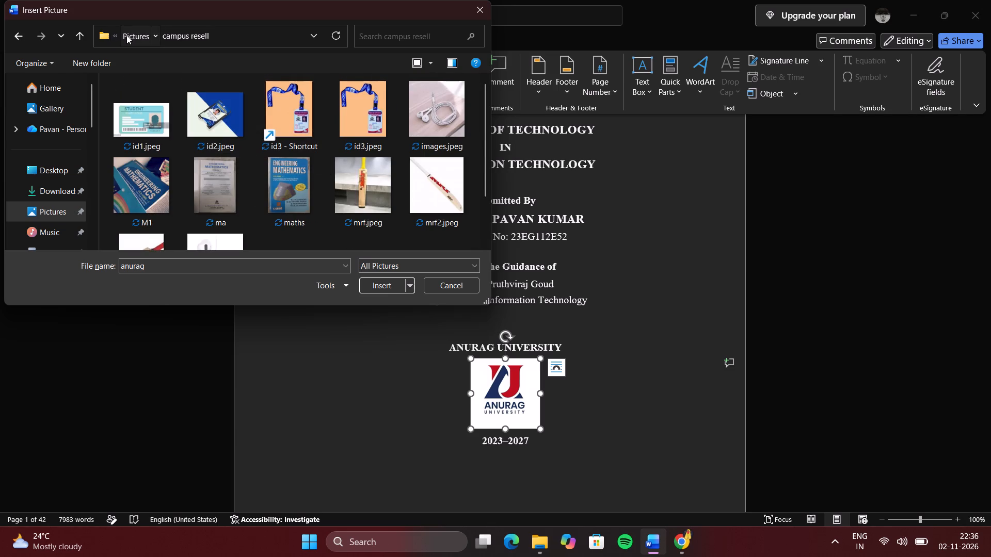
# Search the Downloads folder for anurag and insert Anurag_logo-removebg-preview in place of the selected title-page logo.
pyautogui.click(56, 193)
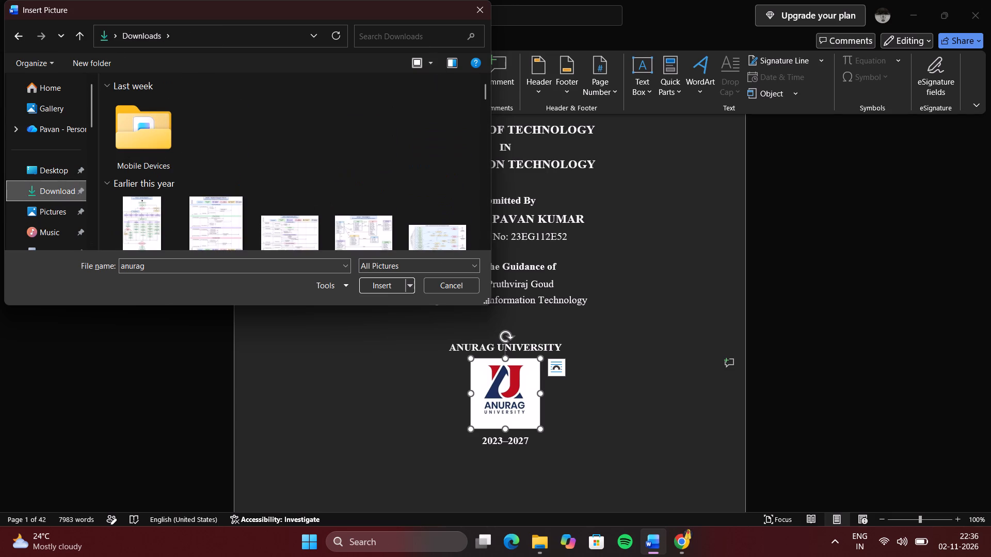
pyautogui.click(406, 37)
pyautogui.write('anurag')
pyautogui.press('Return')
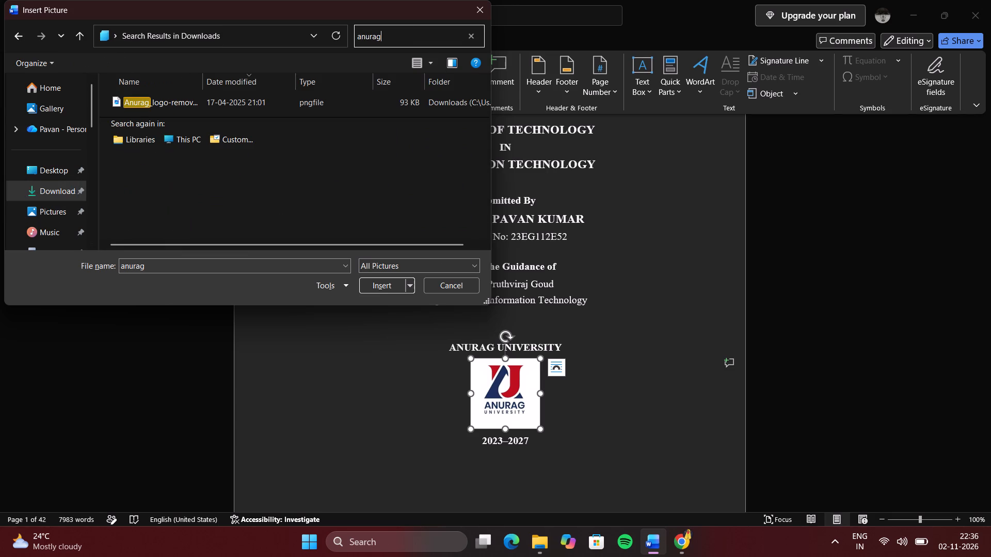
pyautogui.doubleClick(174, 105)
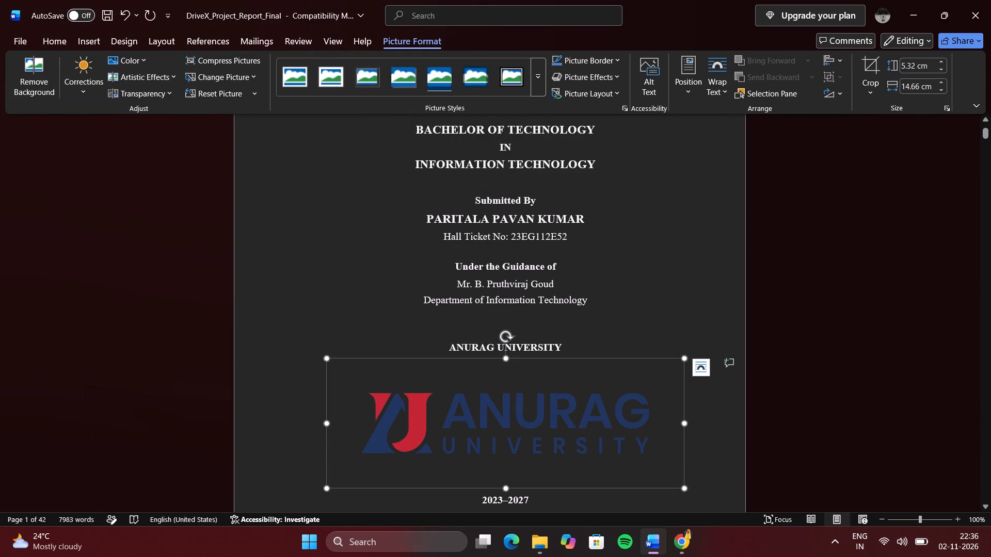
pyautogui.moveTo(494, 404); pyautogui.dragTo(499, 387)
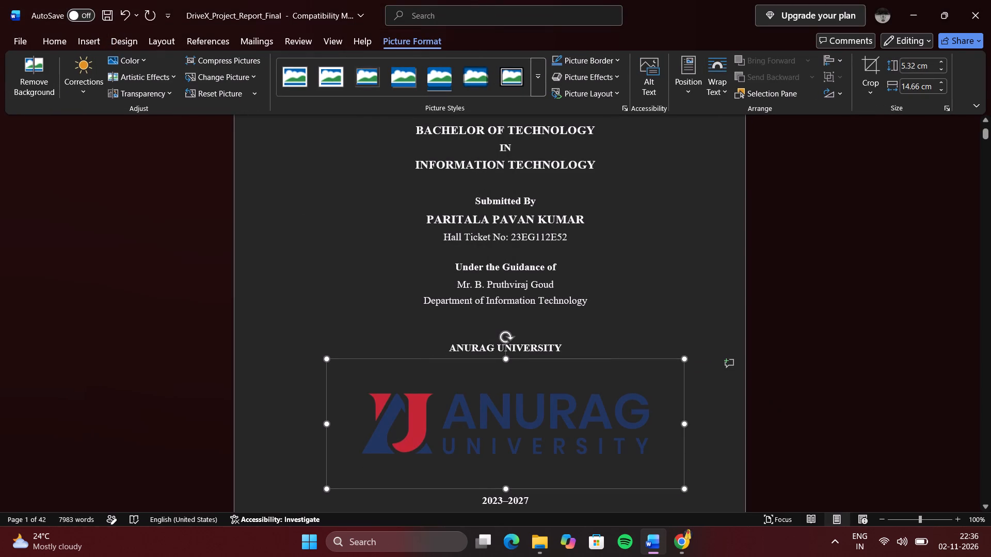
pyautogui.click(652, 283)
# On the certificate page, insert the square Anurag University logo from New Volume (D:), GATE folder, on a new line beneath Department of Information Technology.
pyautogui.scroll(-1, 652, 283)
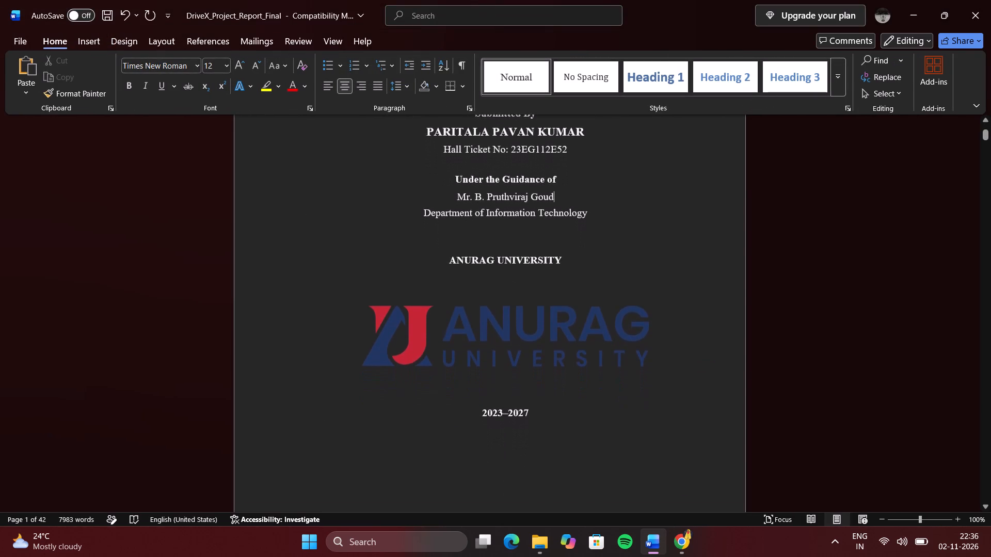
pyautogui.scroll(-2, 652, 283)
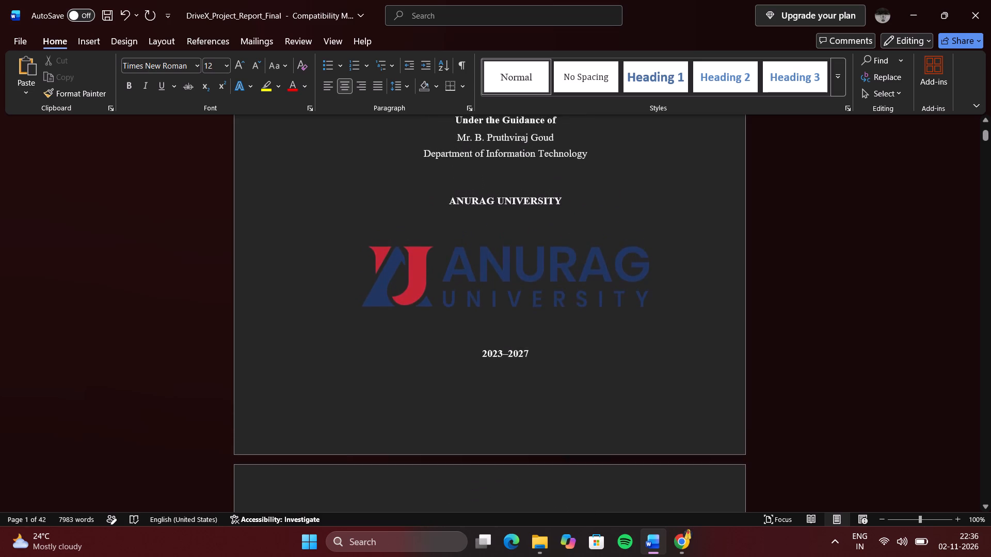
pyautogui.scroll(-1, 652, 283)
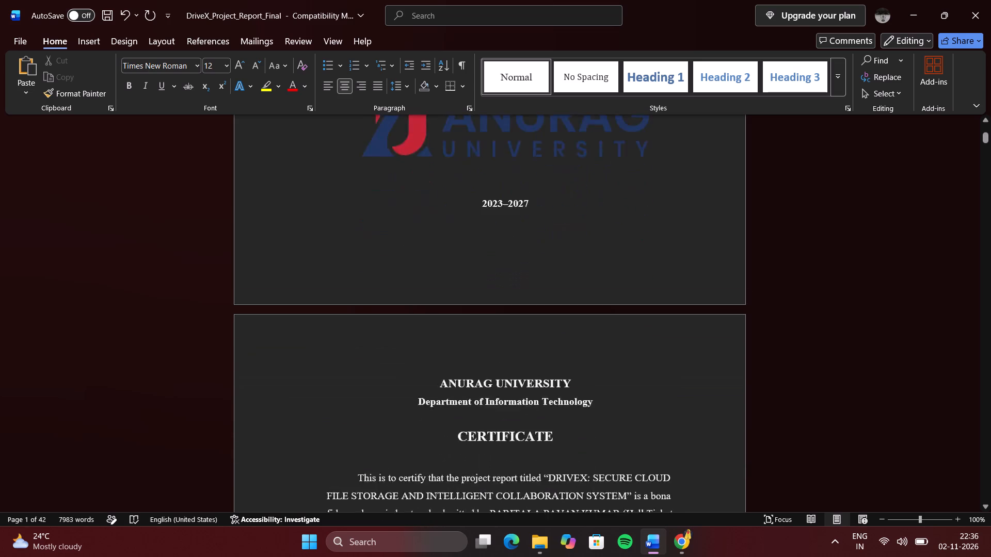
pyautogui.scroll(-1, 652, 283)
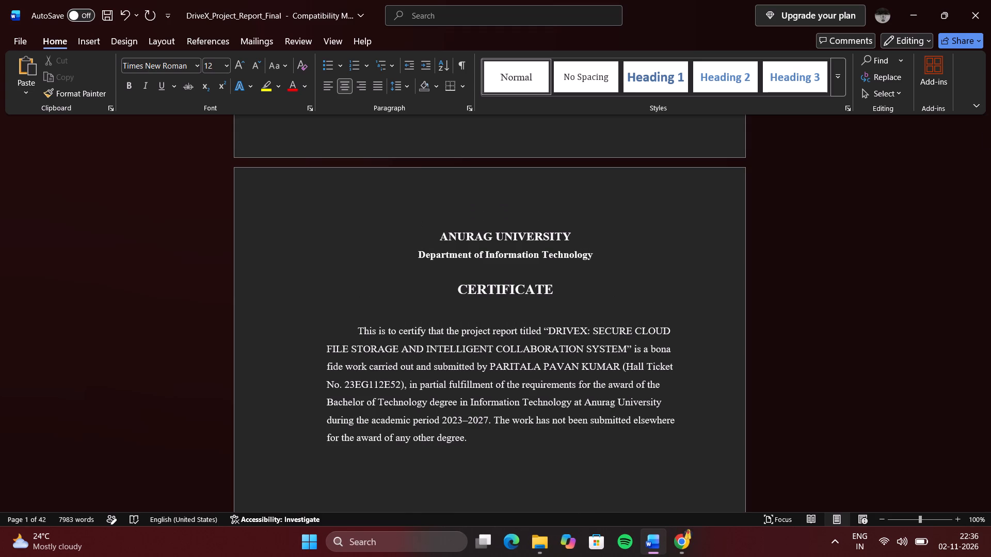
pyautogui.click(530, 273)
pyautogui.click(598, 254)
pyautogui.press('Return')
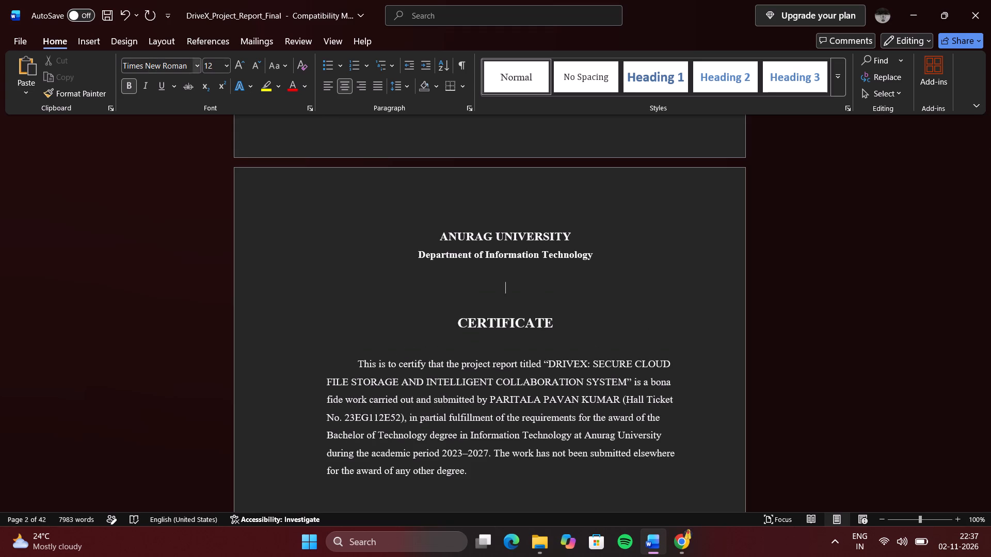
pyautogui.click(96, 44)
pyautogui.click(142, 66)
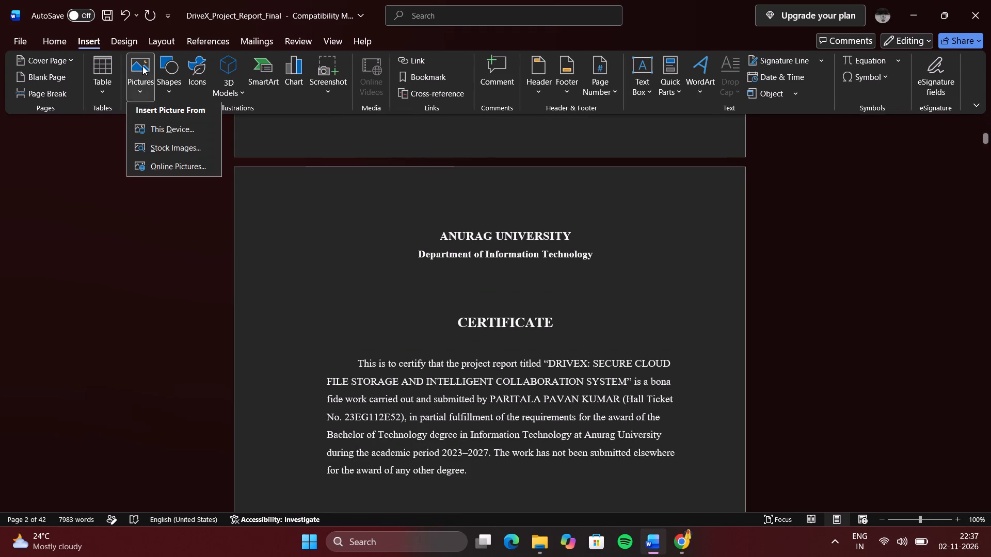
pyautogui.click(160, 130)
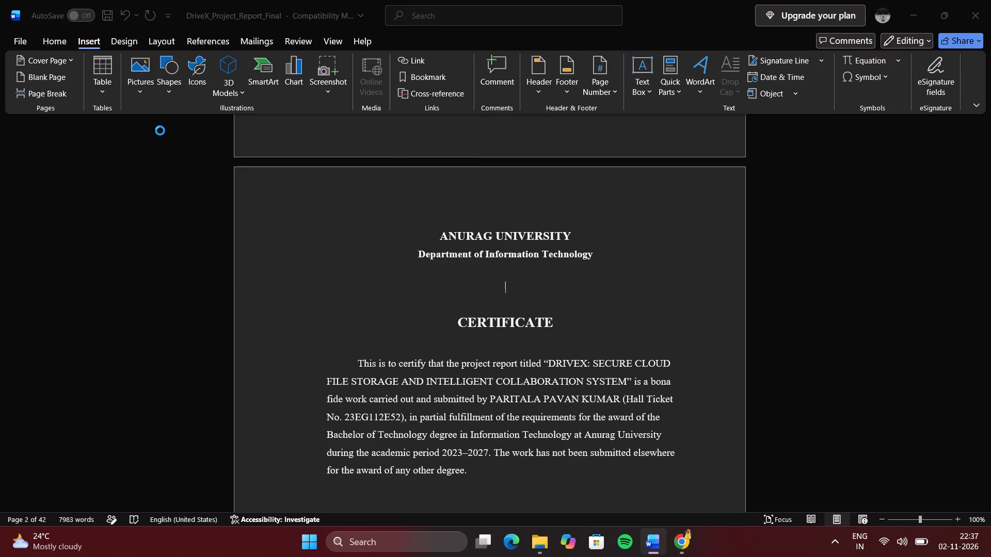
pyautogui.scroll(-4, 33, 217)
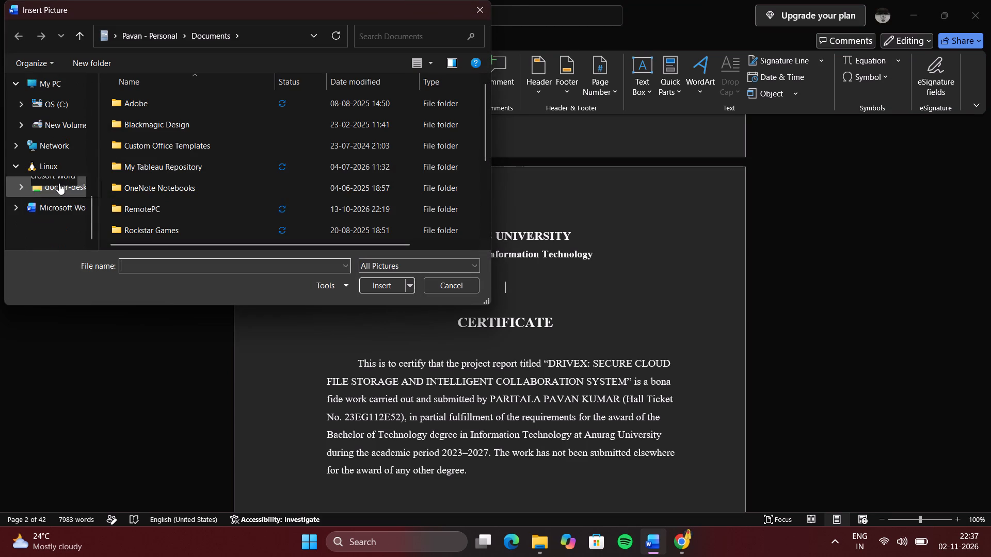
pyautogui.click(55, 123)
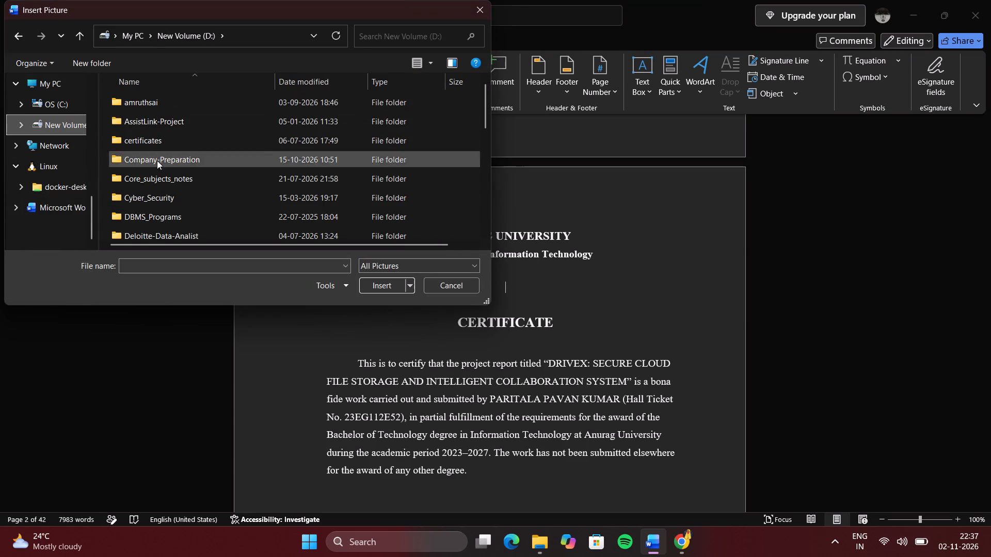
pyautogui.scroll(-1, 162, 206)
pyautogui.doubleClick(156, 210)
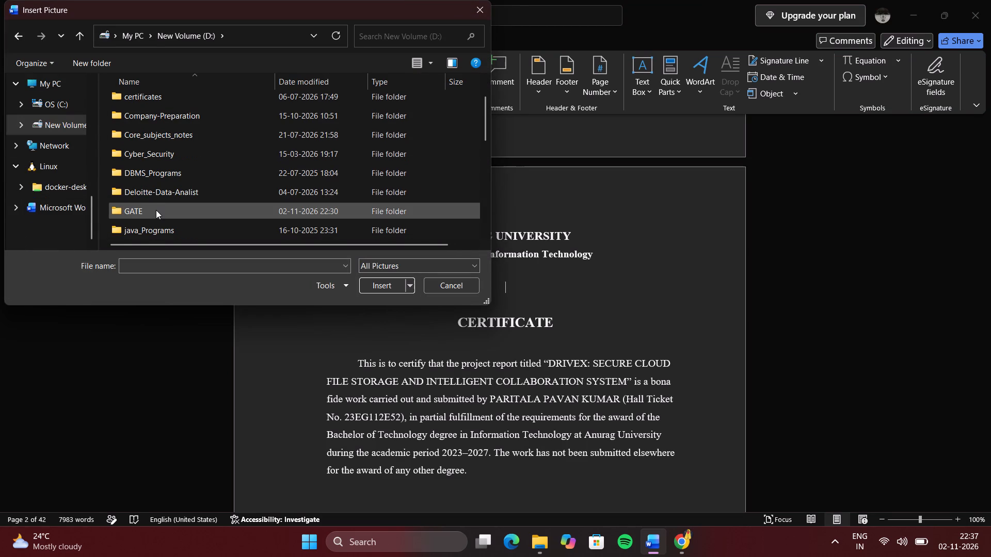
pyautogui.doubleClick(226, 101)
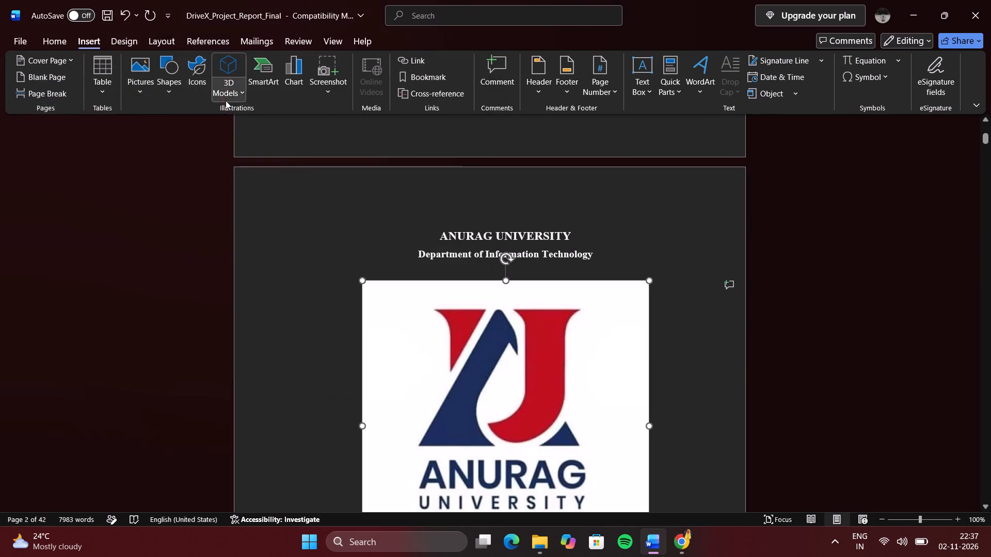
# Shrink the certificate page's logo proportionally to about 3.56 cm high by 3.51 cm wide, and deselect it.
pyautogui.scroll(-1, 598, 420)
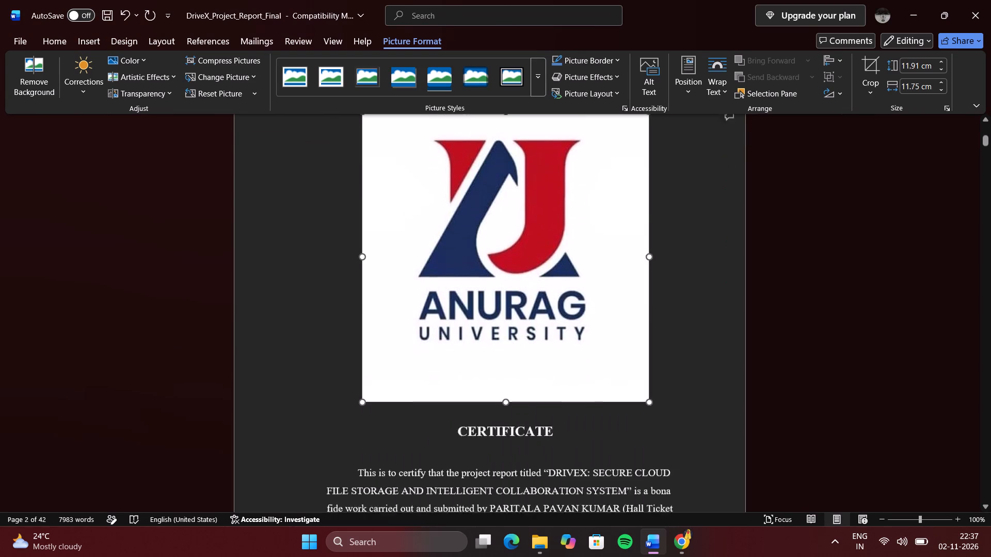
pyautogui.scroll(-1, 598, 420)
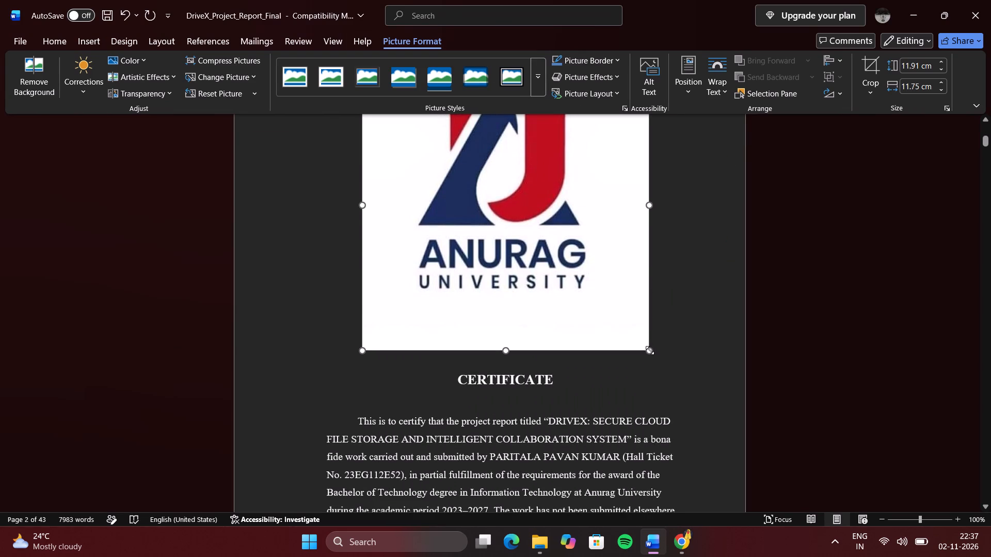
pyautogui.moveTo(650, 350); pyautogui.dragTo(525, 126)
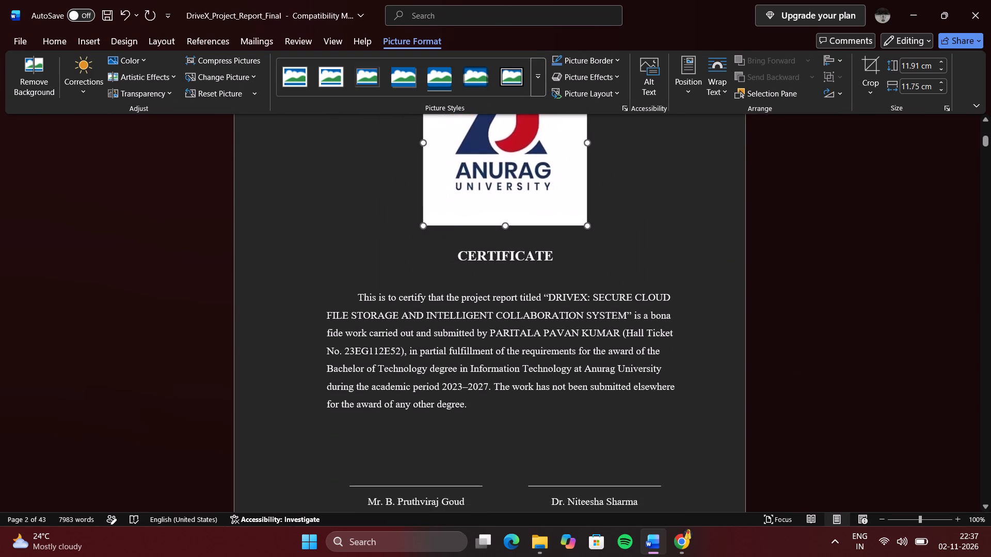
pyautogui.moveTo(525, 126); pyautogui.dragTo(525, 113)
pyautogui.scroll(1, 542, 249)
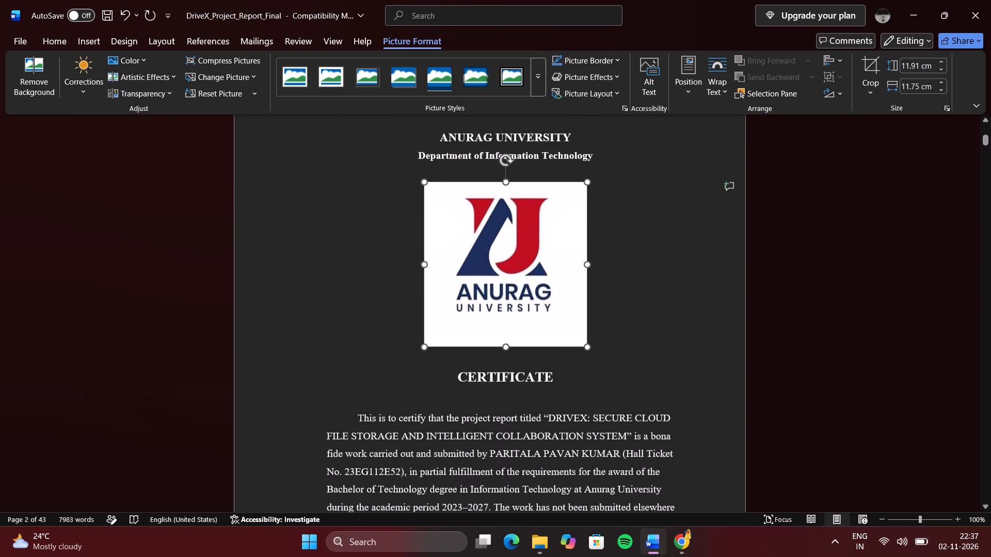
pyautogui.moveTo(587, 345); pyautogui.dragTo(566, 323)
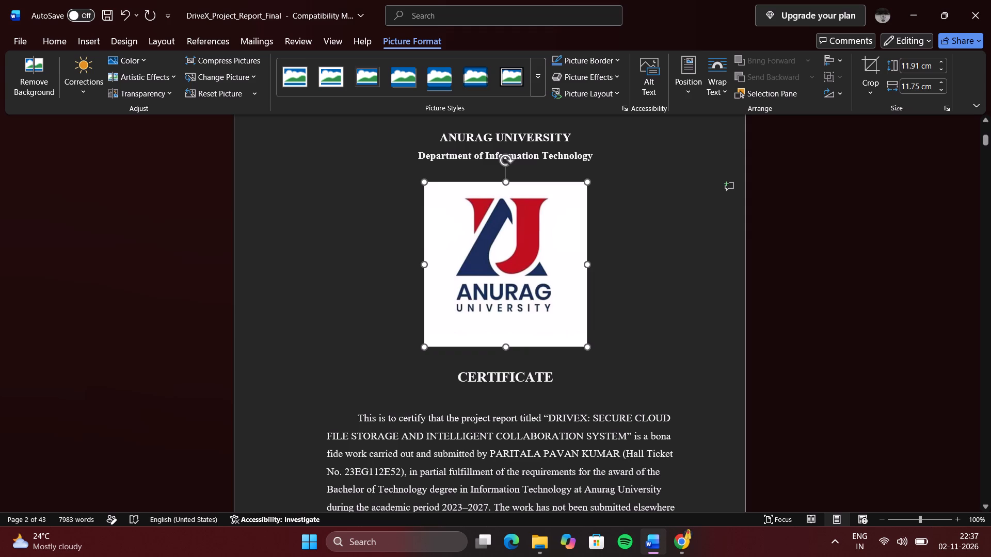
pyautogui.moveTo(566, 323); pyautogui.dragTo(510, 251)
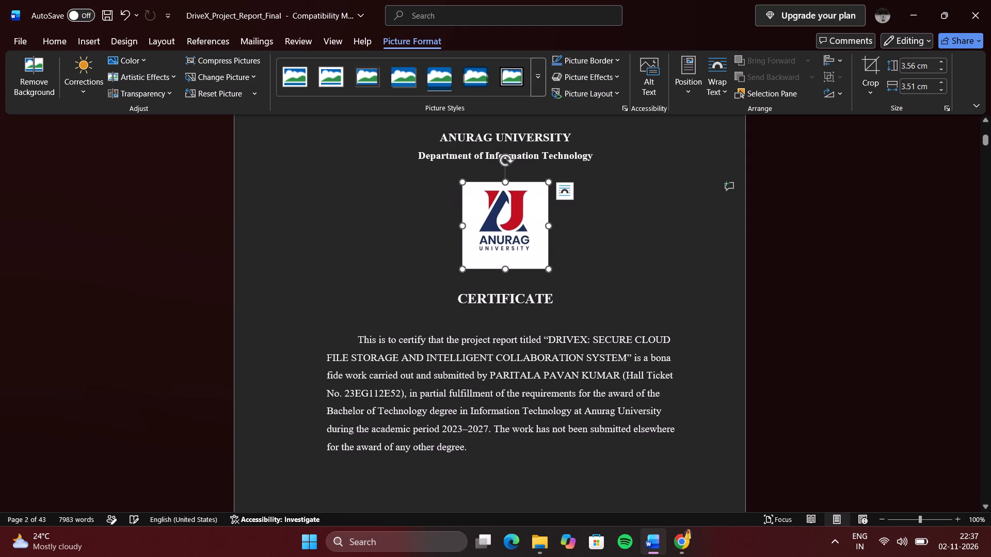
pyautogui.scroll(-1, 621, 276)
pyautogui.click(580, 349)
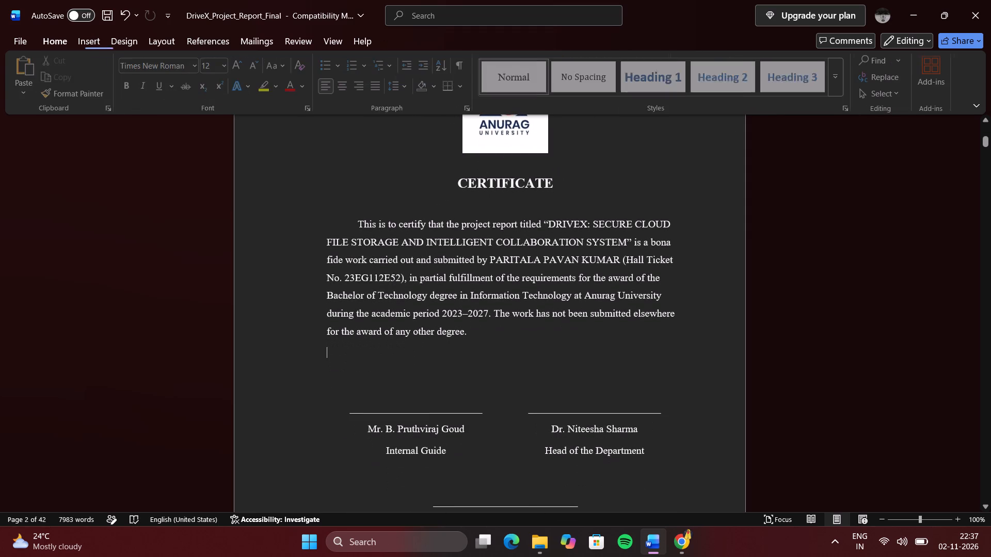
# On the title page, add a line with the pasted text Associate Professor directly beneath the guide's name.
pyautogui.scroll(-2, 580, 349)
pyautogui.scroll(2, 580, 349)
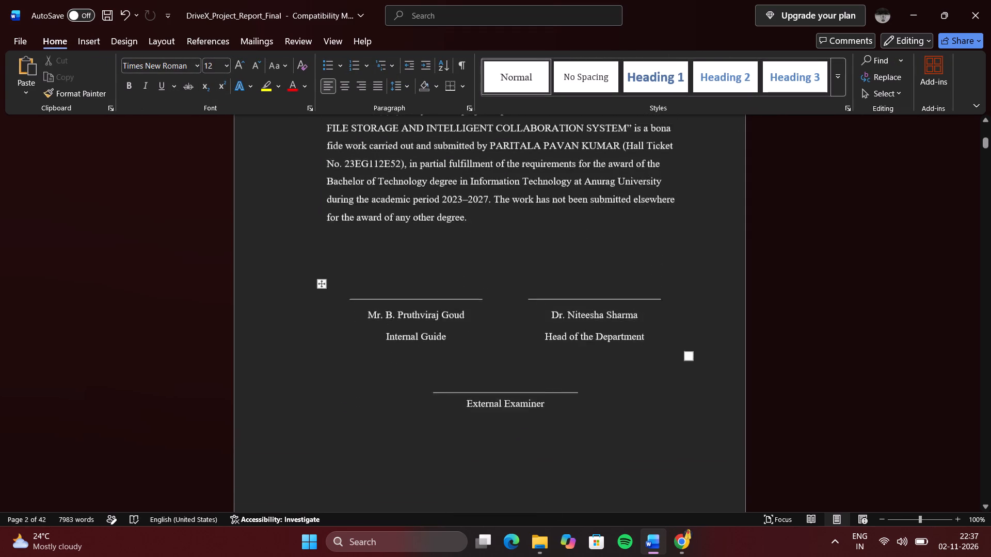
pyautogui.scroll(3, 580, 349)
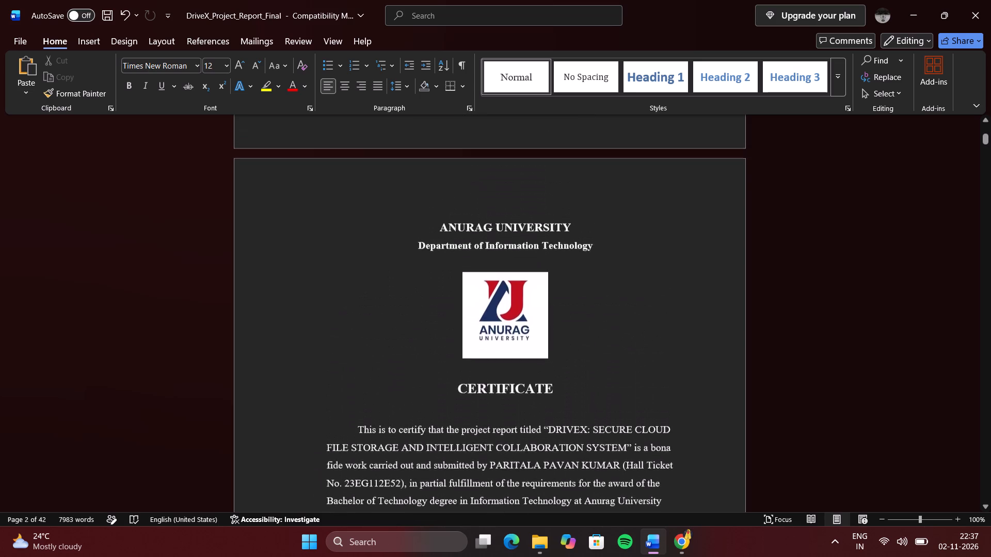
pyautogui.scroll(3, 580, 349)
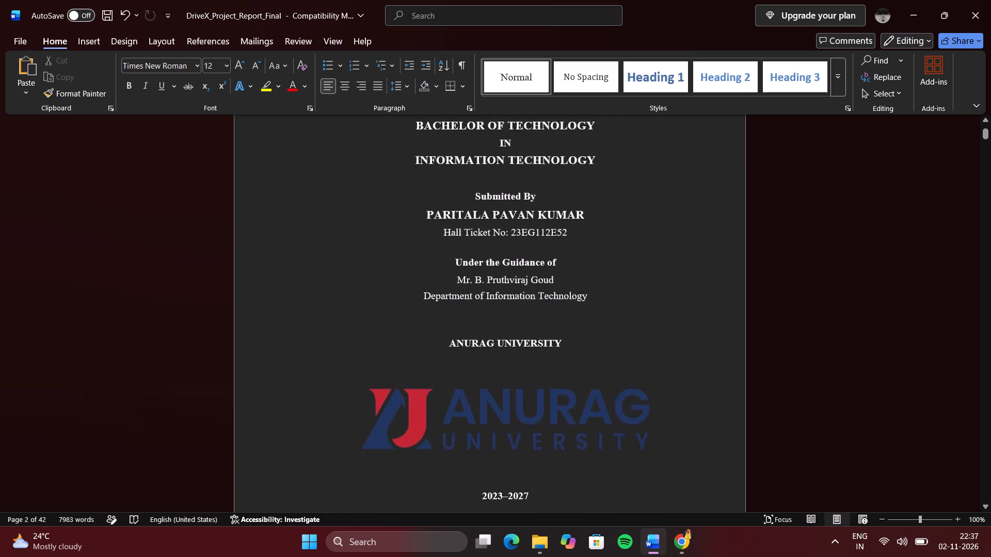
pyautogui.scroll(2, 580, 349)
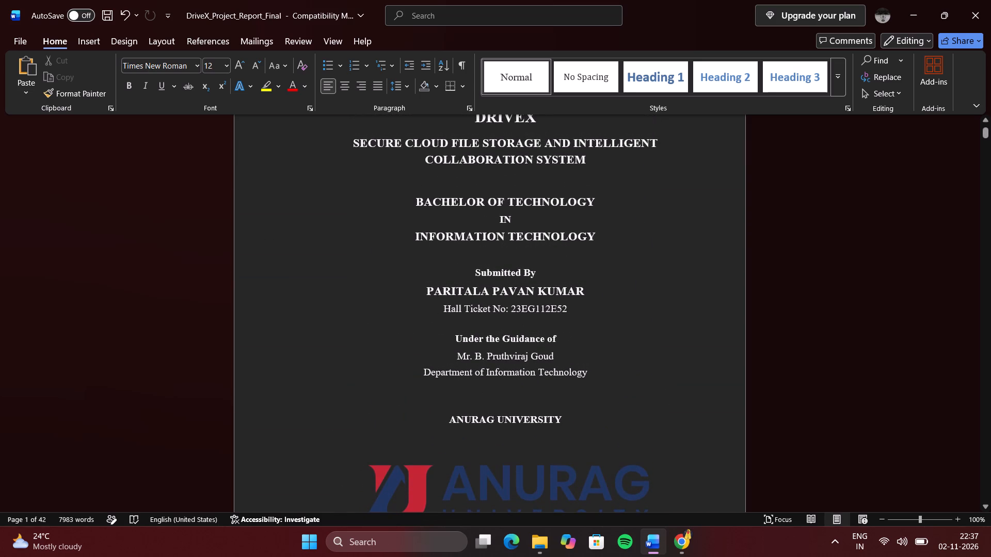
pyautogui.scroll(1, 580, 349)
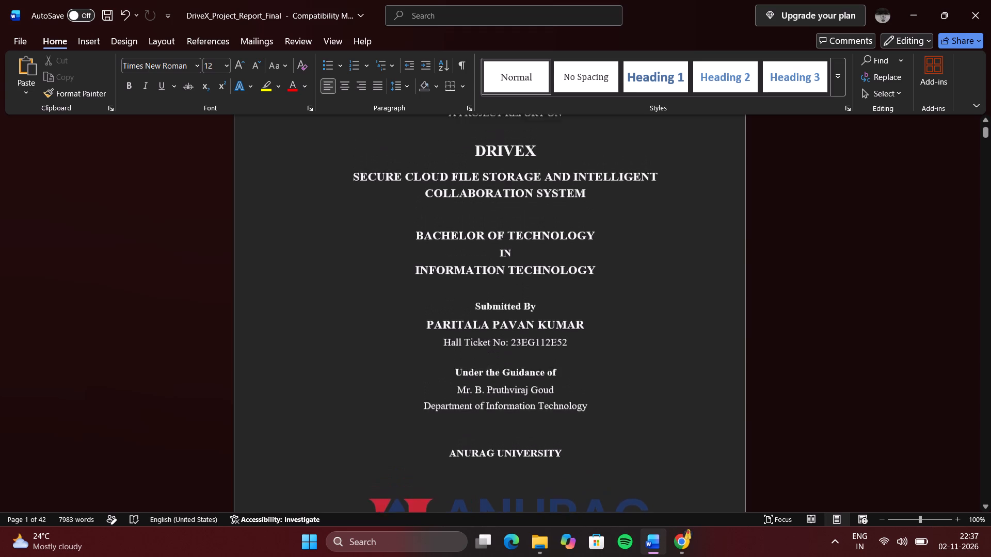
pyautogui.scroll(1, 580, 349)
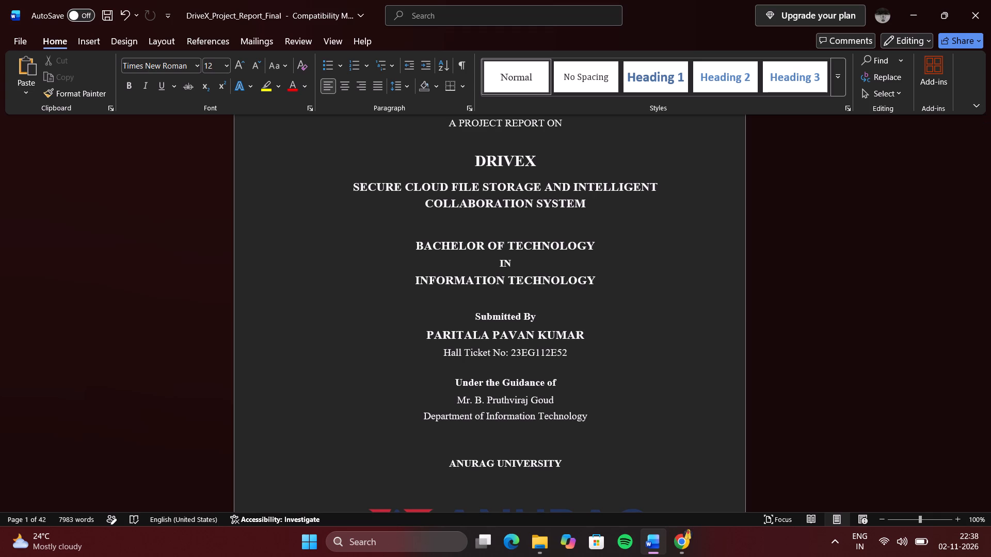
pyautogui.scroll(-1, 632, 326)
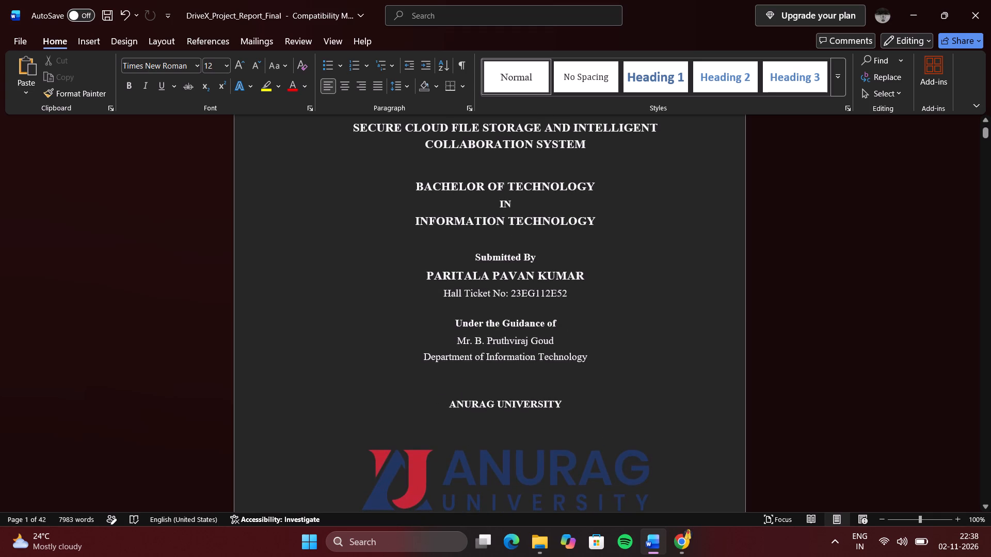
pyautogui.click(568, 337)
pyautogui.press('Return')
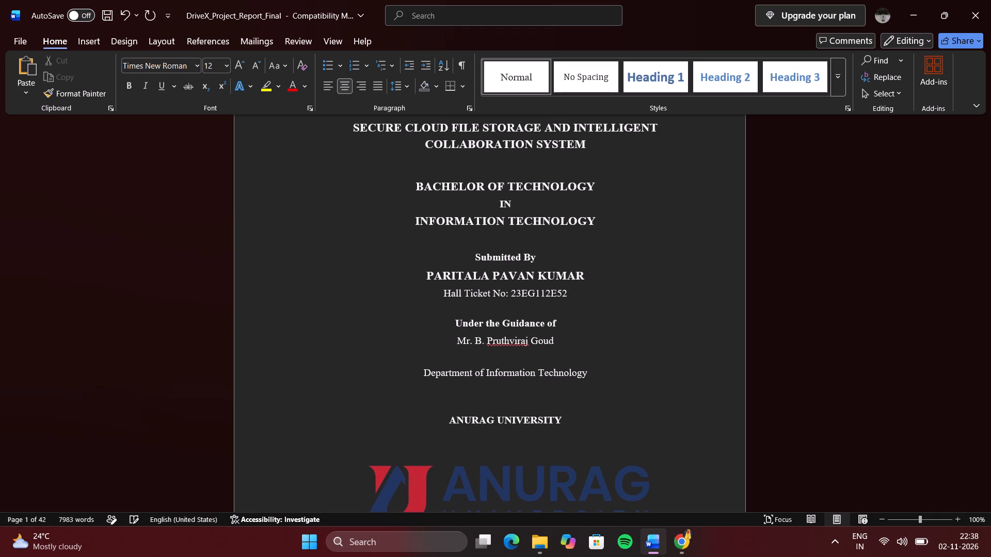
pyautogui.hotkey('ctrl', 'v')
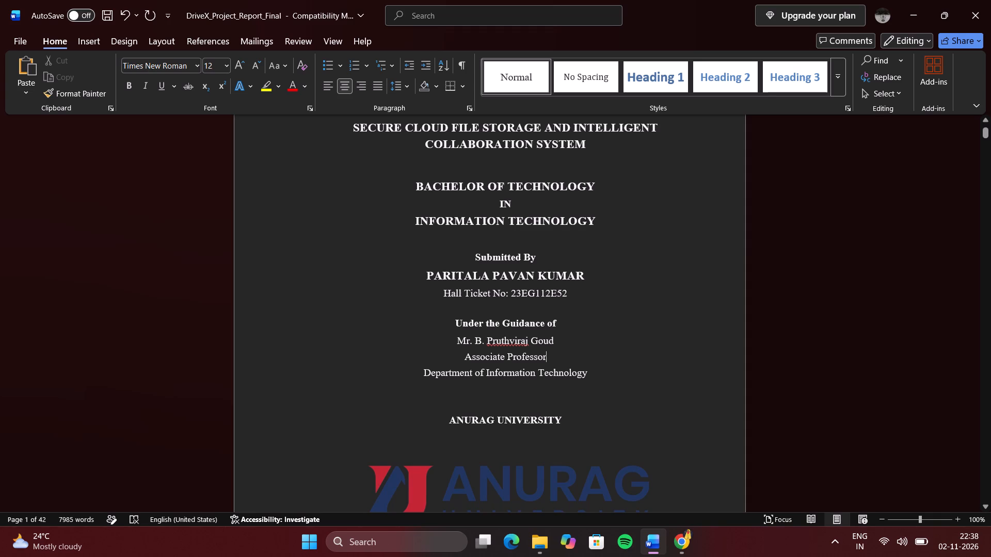
# Move the title-page university logo up to between the Associate Professor and Department of Information Technology lines.
pyautogui.scroll(-1, 552, 369)
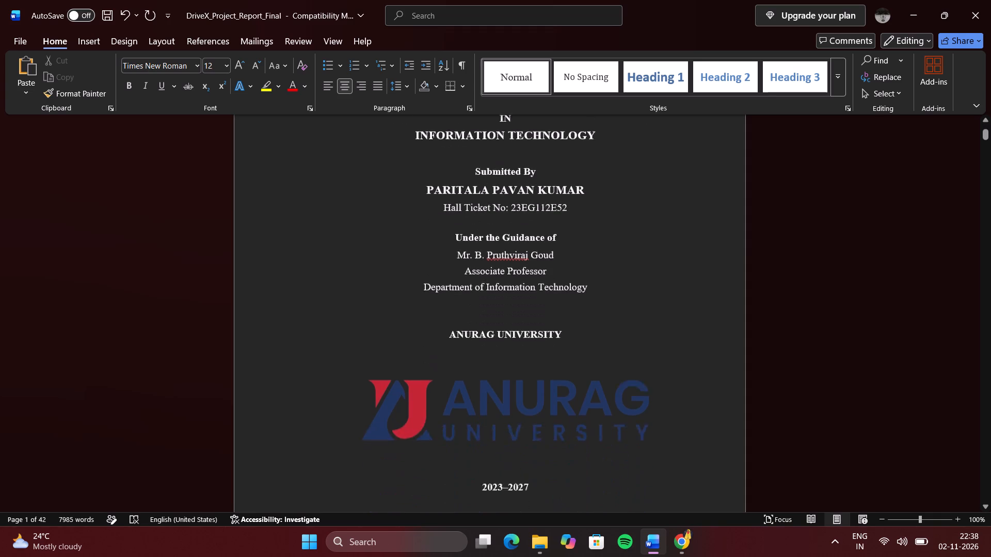
pyautogui.scroll(-1, 552, 369)
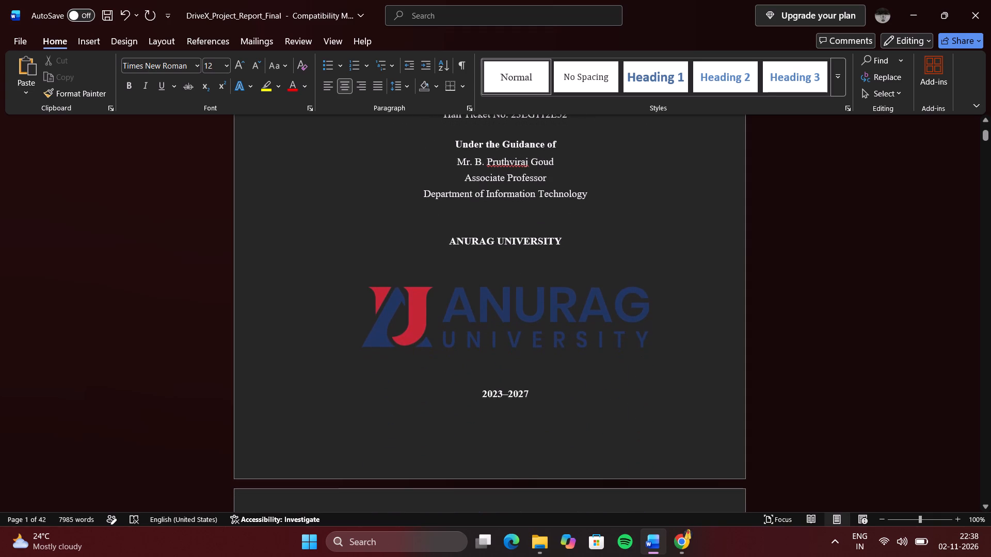
pyautogui.scroll(1, 552, 369)
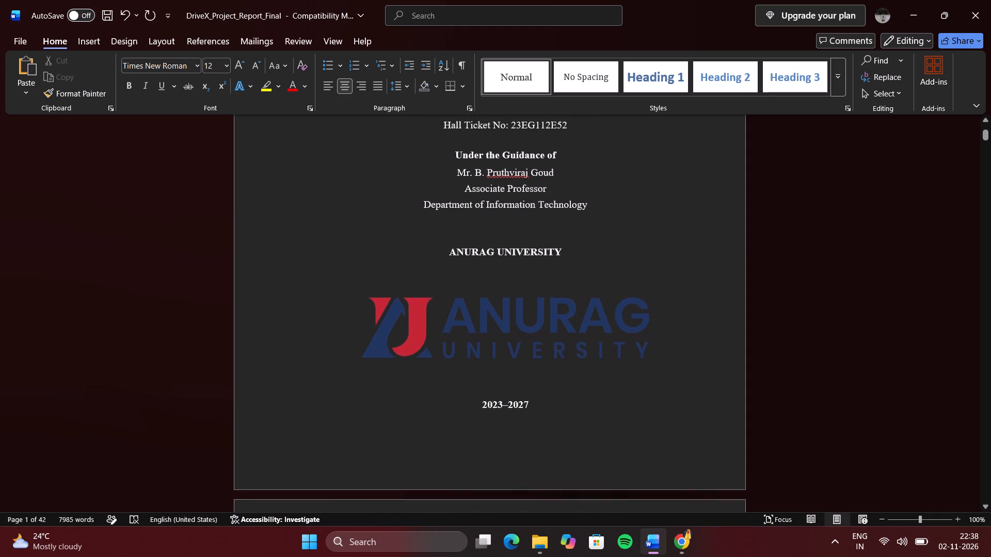
pyautogui.scroll(1, 552, 369)
pyautogui.click(529, 356)
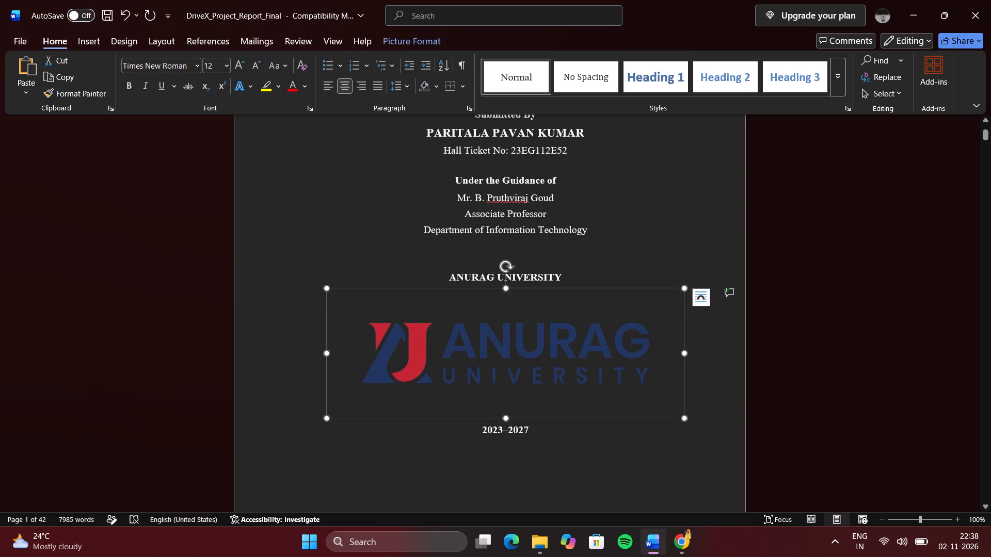
pyautogui.moveTo(529, 356); pyautogui.dragTo(528, 218)
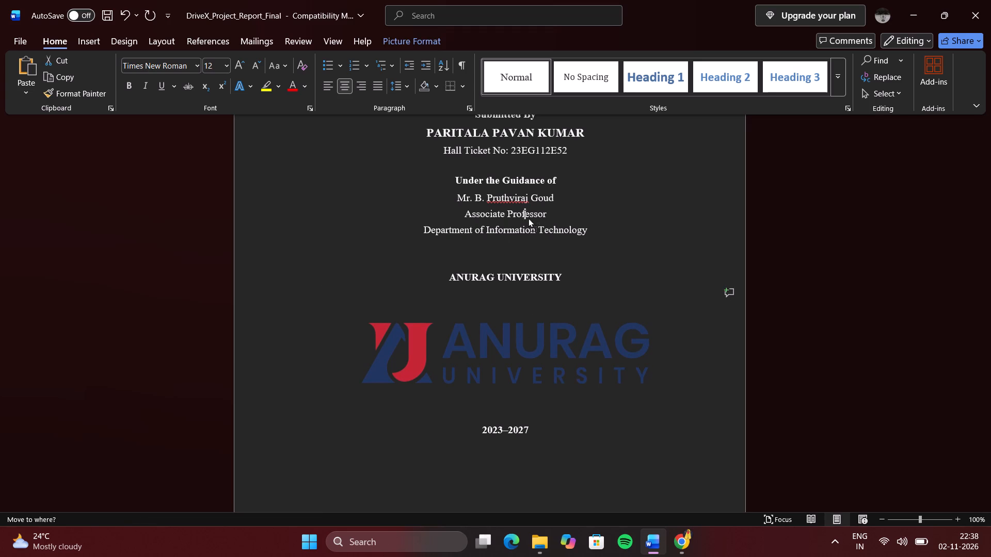
pyautogui.moveTo(528, 218); pyautogui.dragTo(555, 211)
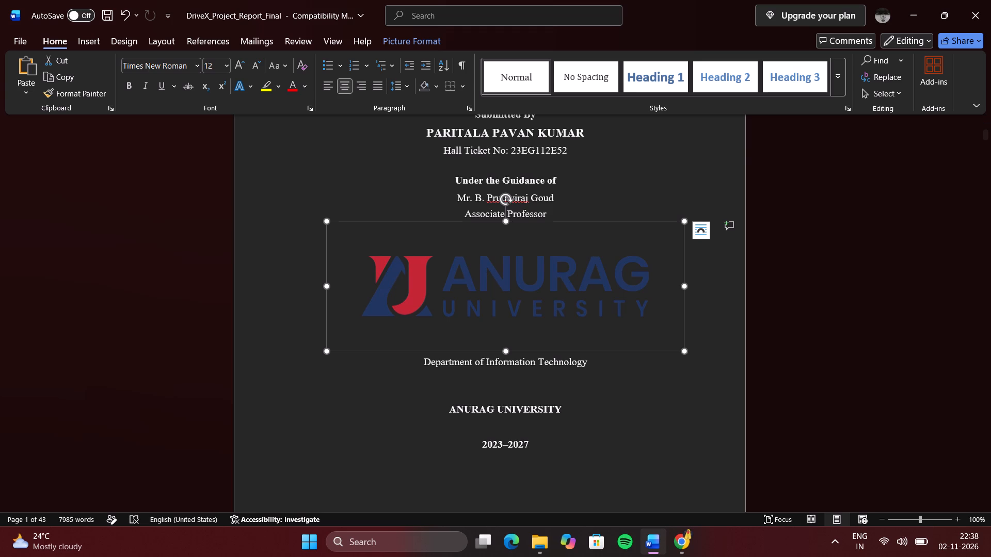
# On the title page, replace the lines from Department of Information Technology through 2023–2027 with the copied department, university, accreditation, address and (2023-2027) block.
pyautogui.moveTo(534, 448); pyautogui.dragTo(460, 414)
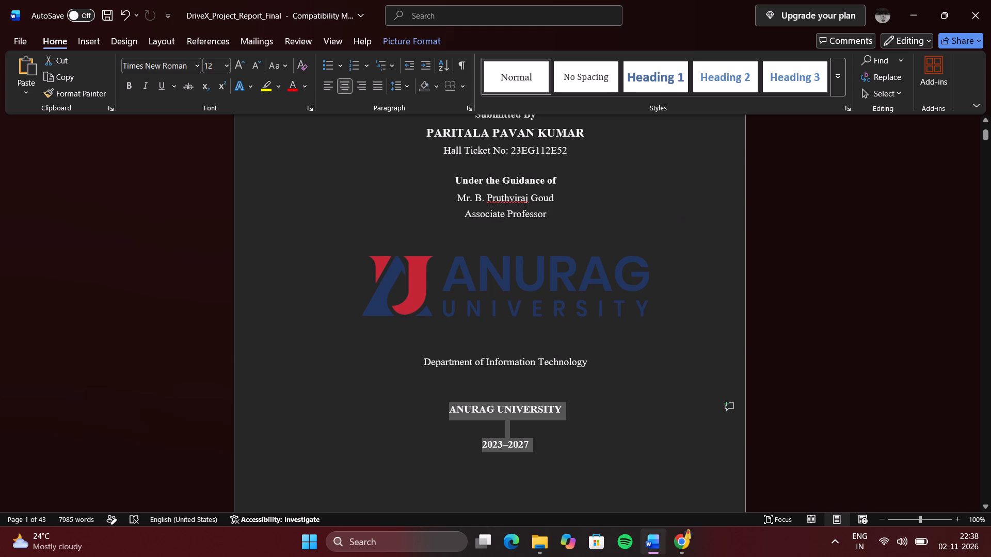
pyautogui.moveTo(460, 414); pyautogui.dragTo(449, 405)
pyautogui.moveTo(449, 405); pyautogui.dragTo(419, 386)
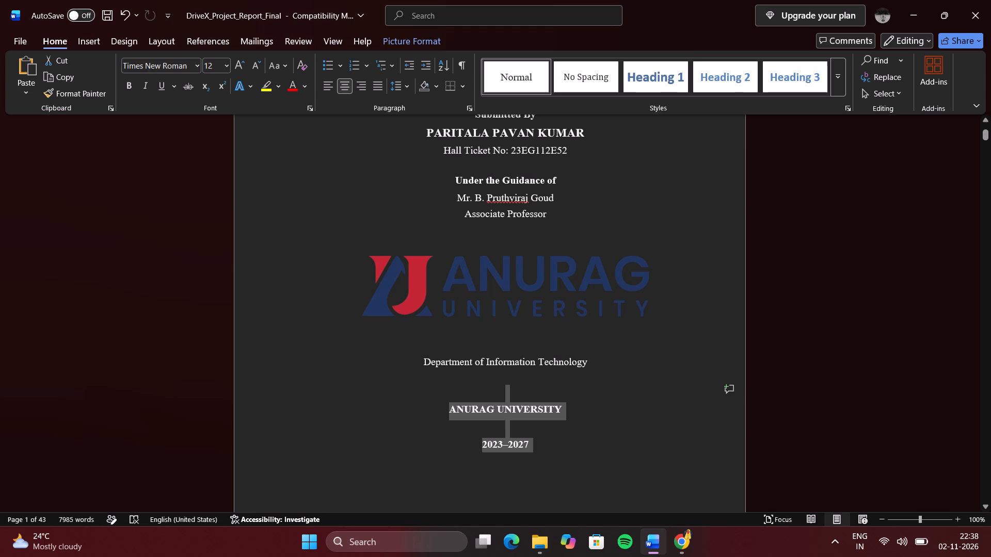
pyautogui.moveTo(419, 386); pyautogui.dragTo(464, 427)
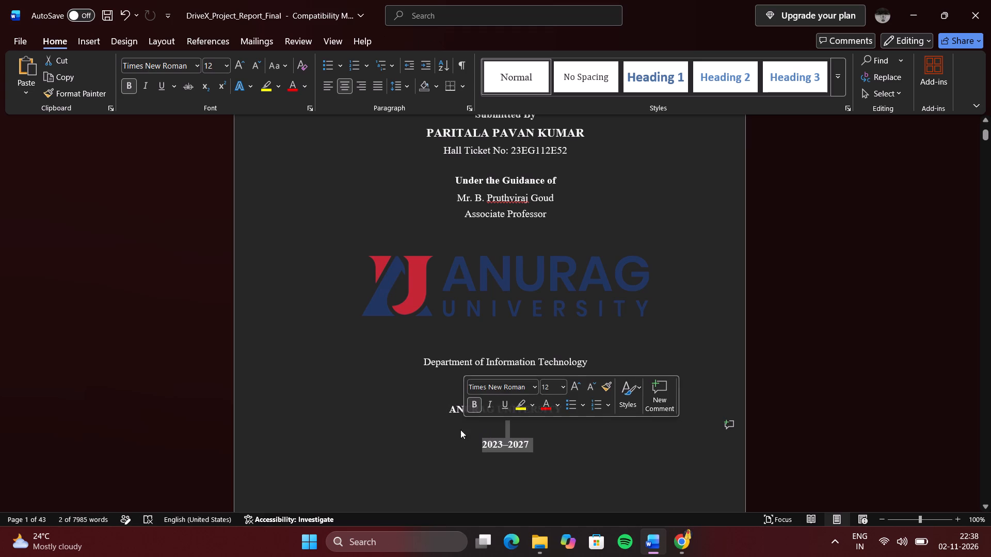
pyautogui.click(429, 424)
pyautogui.moveTo(425, 364); pyautogui.dragTo(431, 367)
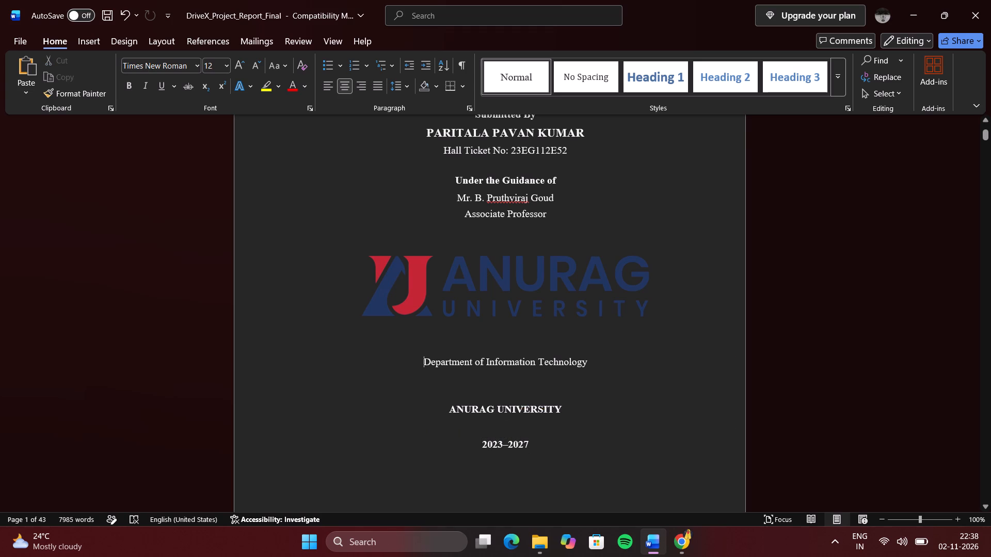
pyautogui.moveTo(431, 367); pyautogui.dragTo(534, 450)
pyautogui.hotkey('ctrl', 'v')
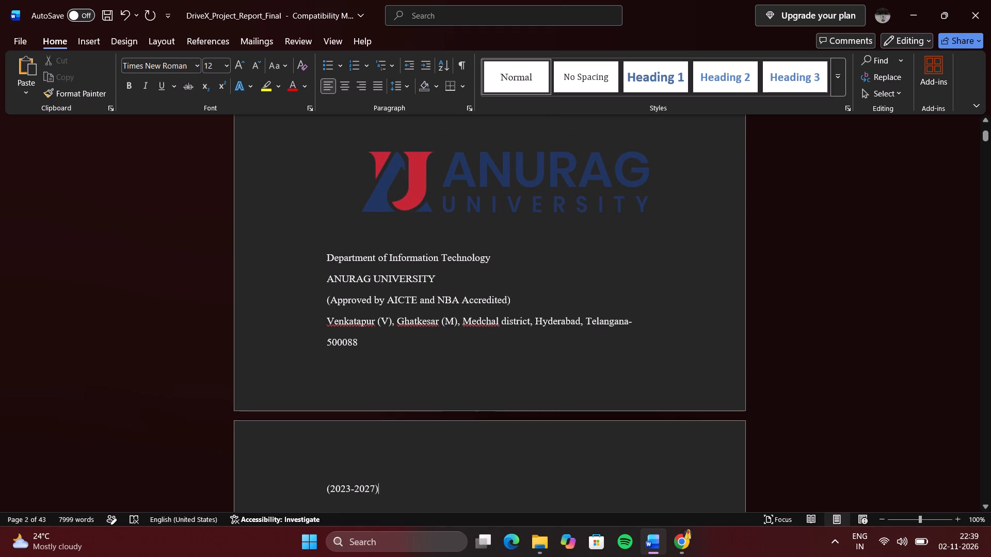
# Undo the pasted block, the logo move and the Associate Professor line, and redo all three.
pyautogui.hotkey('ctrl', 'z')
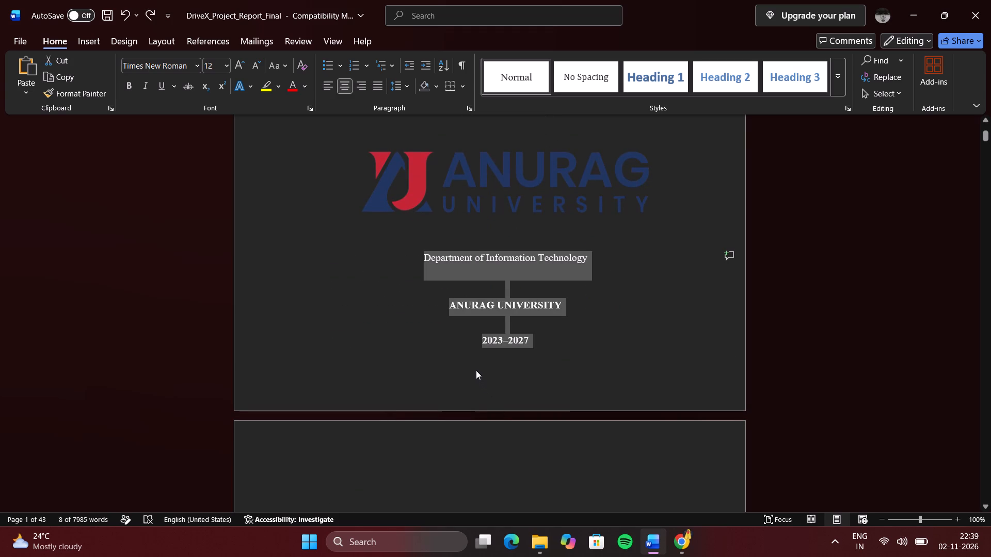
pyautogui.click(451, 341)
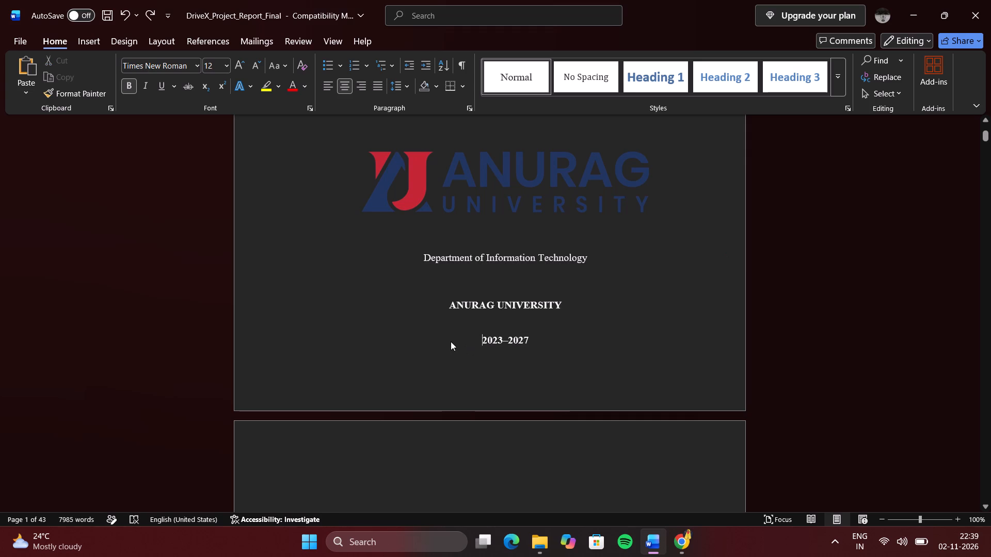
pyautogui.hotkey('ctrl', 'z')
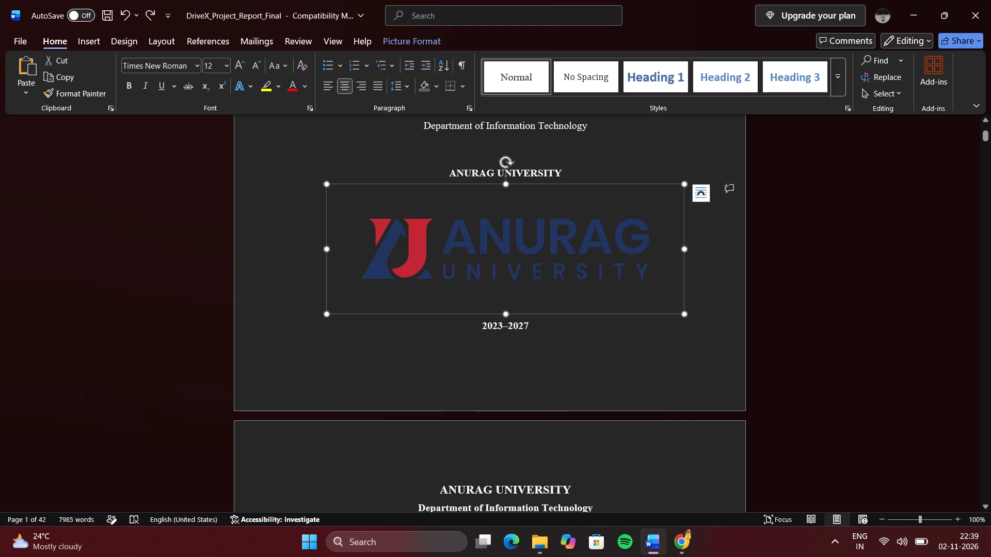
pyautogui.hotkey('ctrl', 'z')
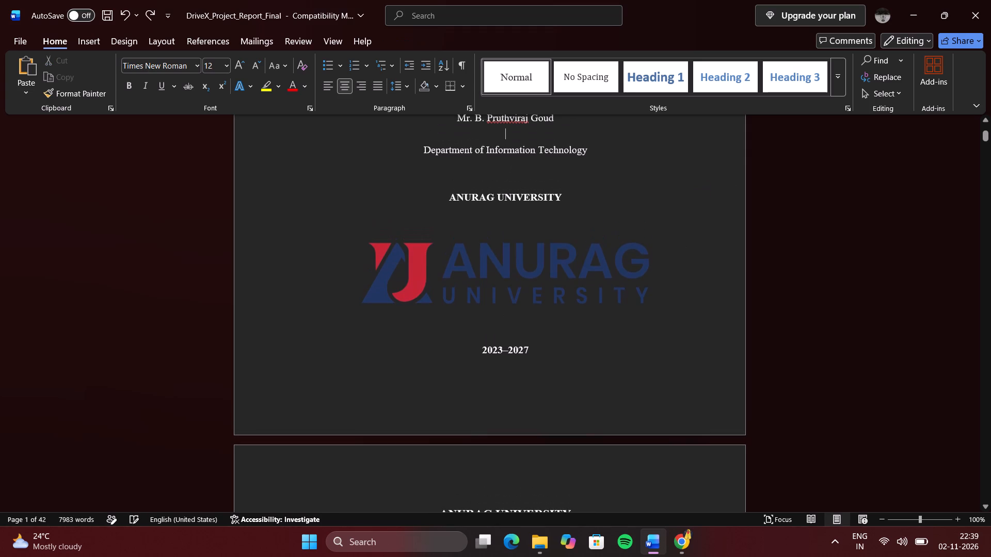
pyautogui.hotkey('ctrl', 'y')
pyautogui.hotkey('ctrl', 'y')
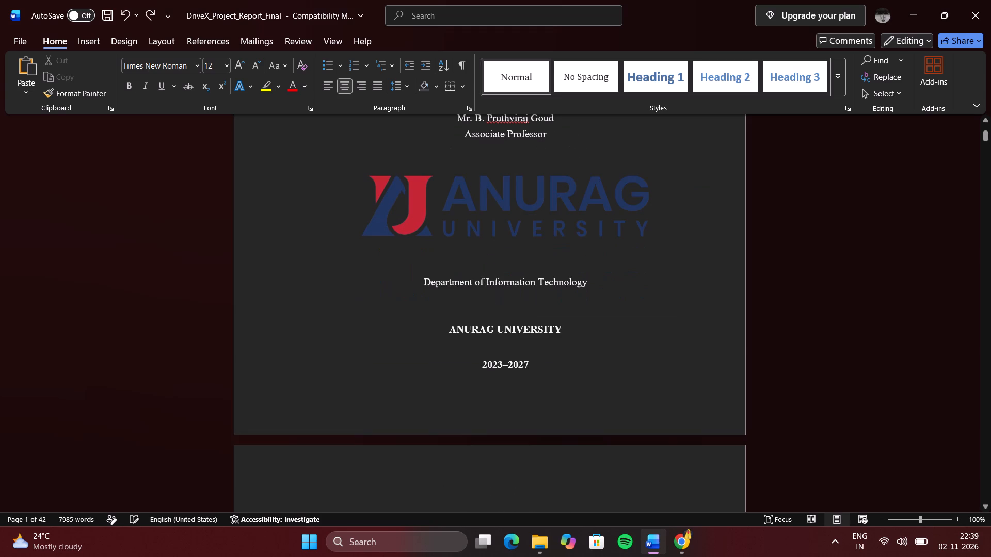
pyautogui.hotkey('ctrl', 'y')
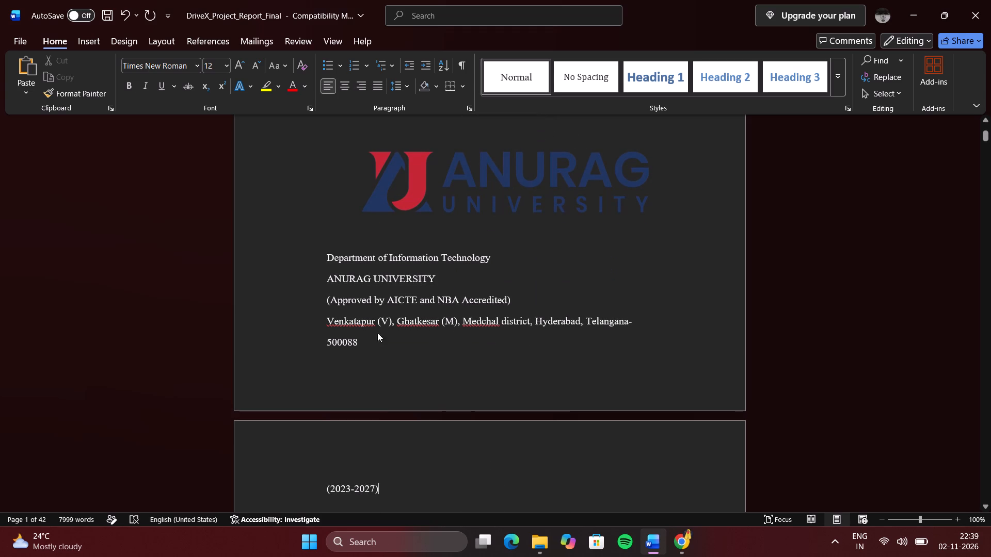
# Centre the pasted lines from Department of Information Technology through the university address ending in 500088.
pyautogui.click(363, 340)
pyautogui.moveTo(363, 340); pyautogui.dragTo(331, 265)
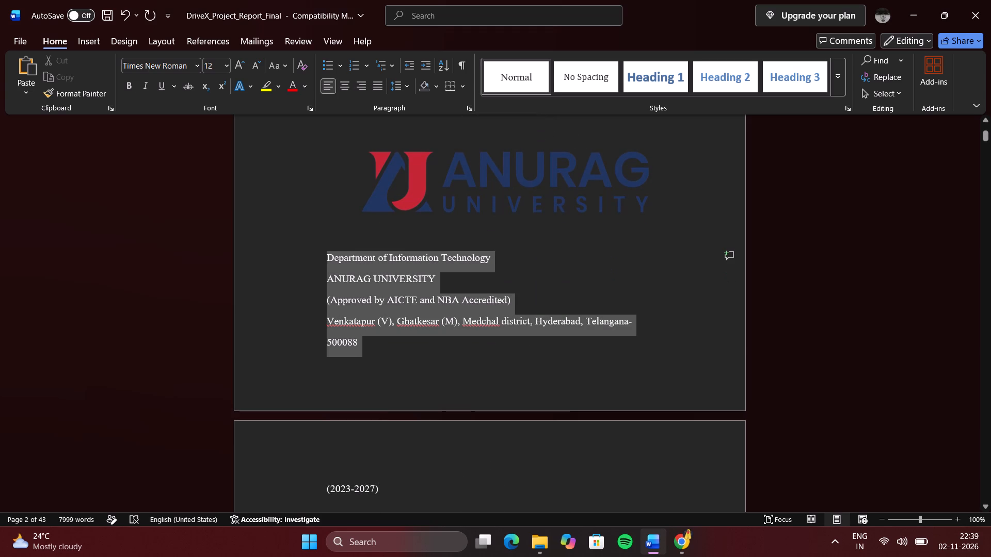
pyautogui.moveTo(331, 265); pyautogui.dragTo(330, 265)
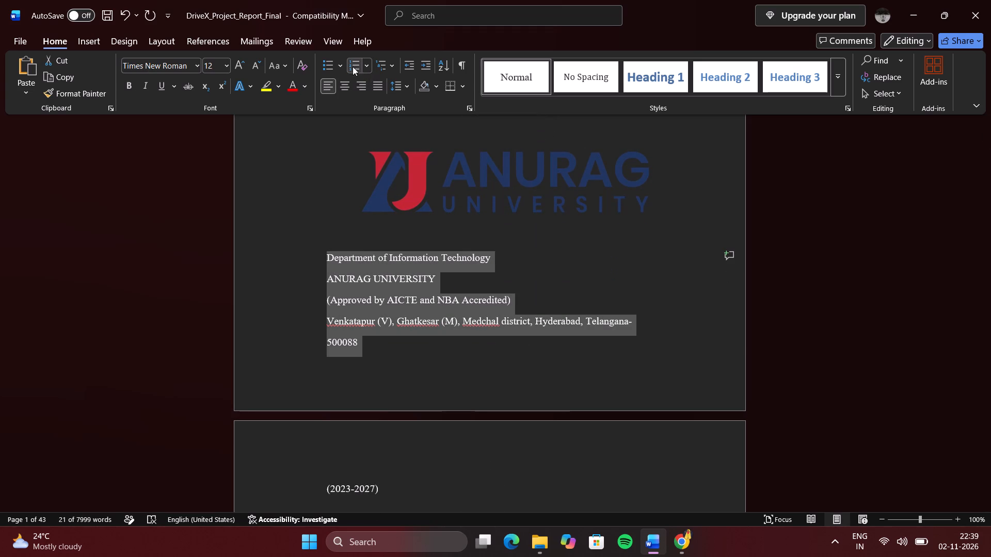
pyautogui.click(344, 82)
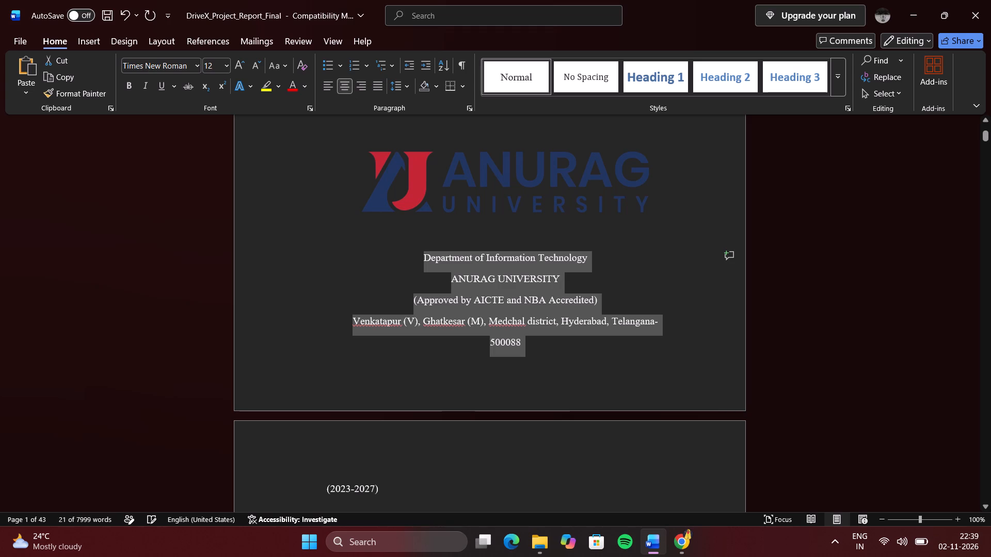
pyautogui.click(341, 241)
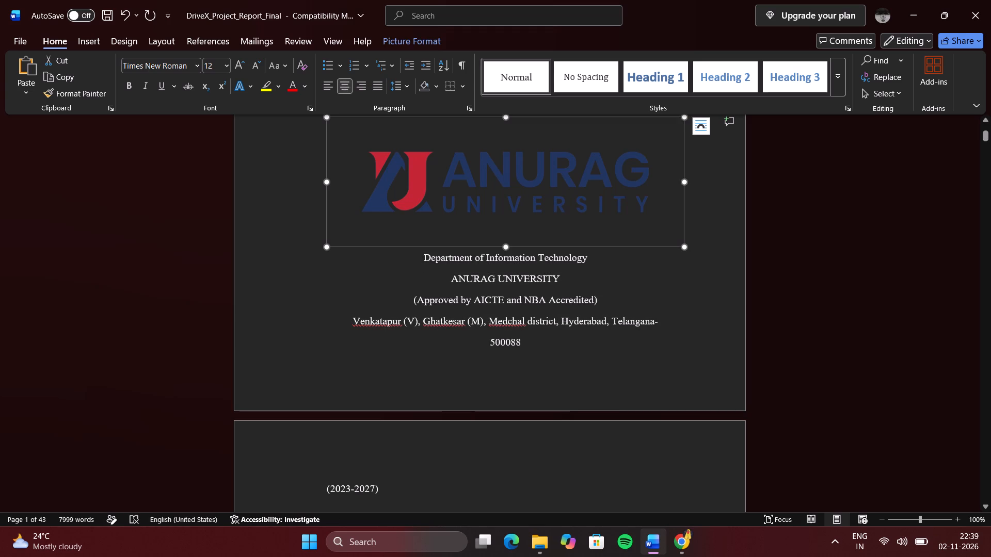
# Shrink the title-page university logo proportionally to roughly four-fifths of its size, and deselect it.
pyautogui.scroll(1, 477, 359)
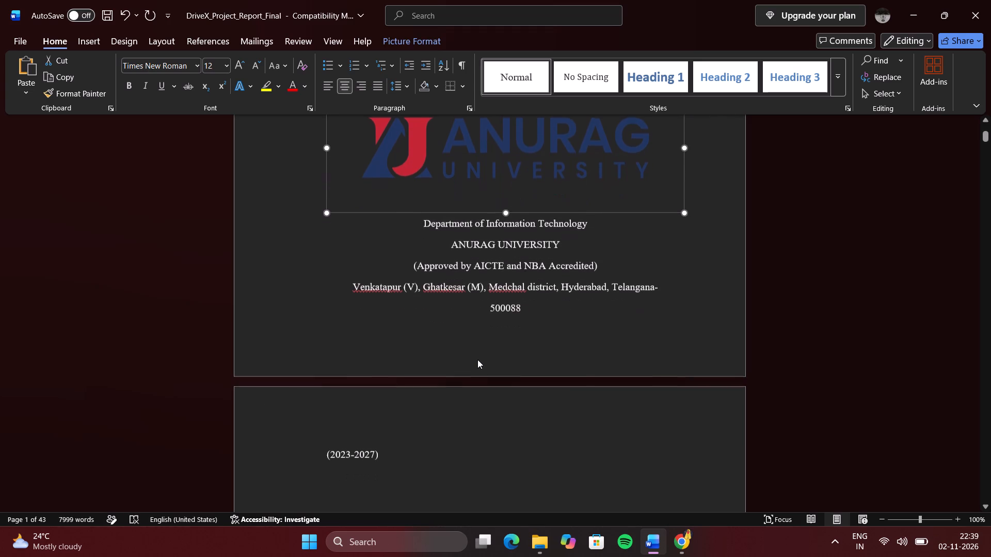
pyautogui.scroll(1, 477, 359)
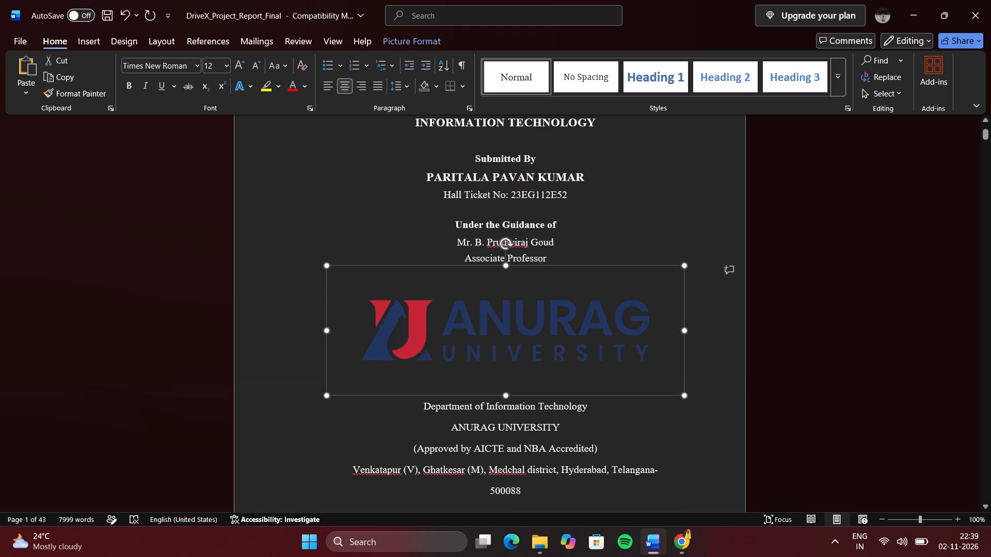
pyautogui.moveTo(682, 395); pyautogui.dragTo(670, 383)
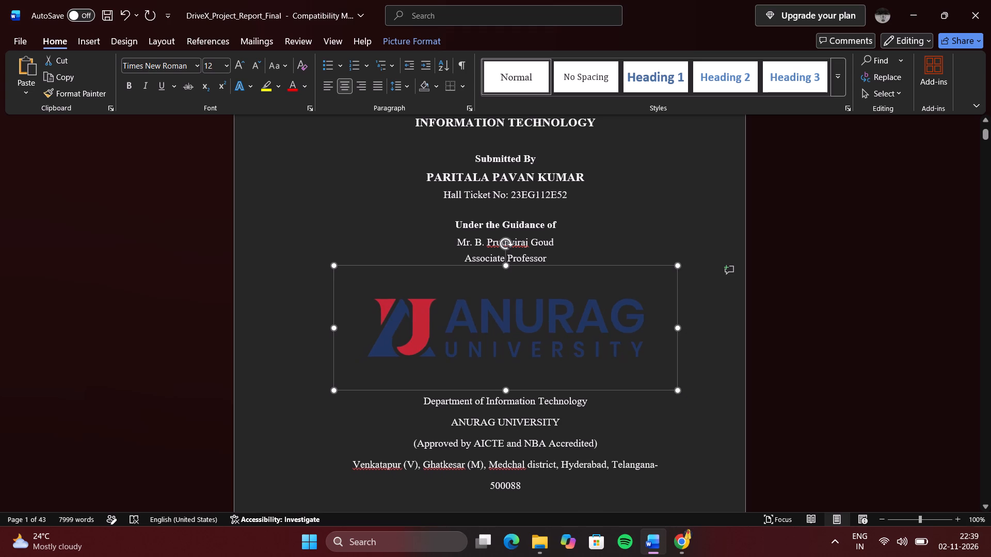
pyautogui.moveTo(670, 383); pyautogui.dragTo(645, 368)
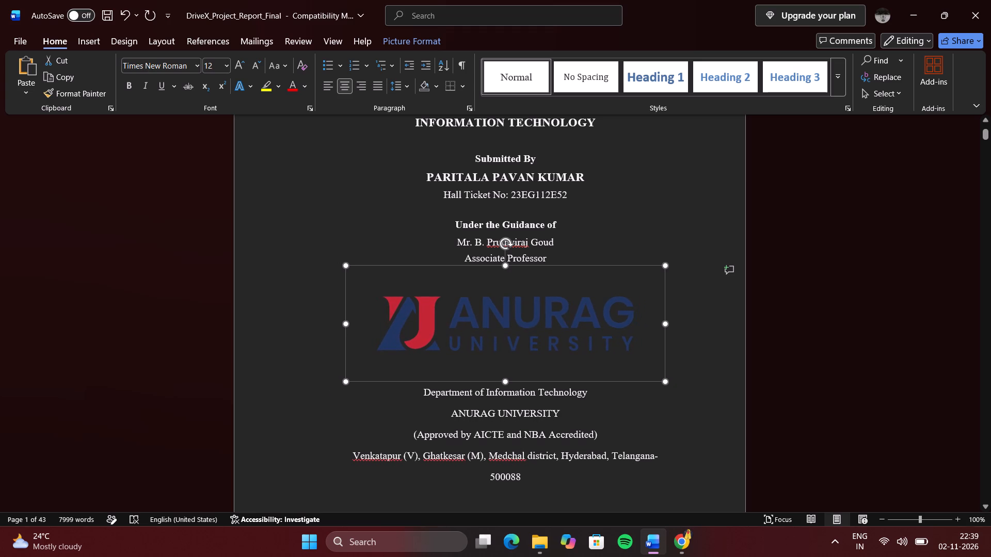
pyautogui.moveTo(645, 368); pyautogui.dragTo(603, 346)
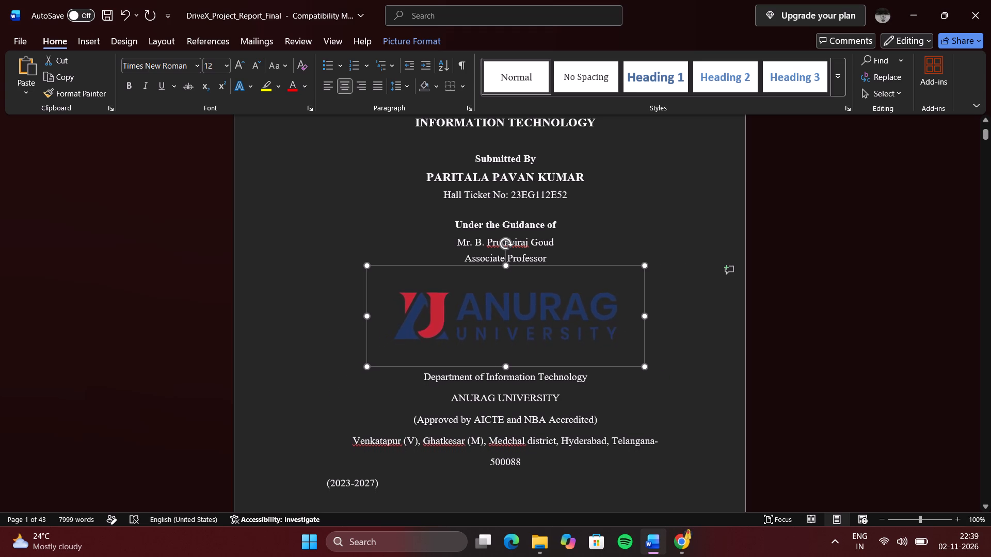
pyautogui.moveTo(603, 346); pyautogui.dragTo(621, 348)
pyautogui.click(565, 469)
# Centre the (2023-2027) line beneath the university address on the title page.
pyautogui.scroll(-1, 565, 469)
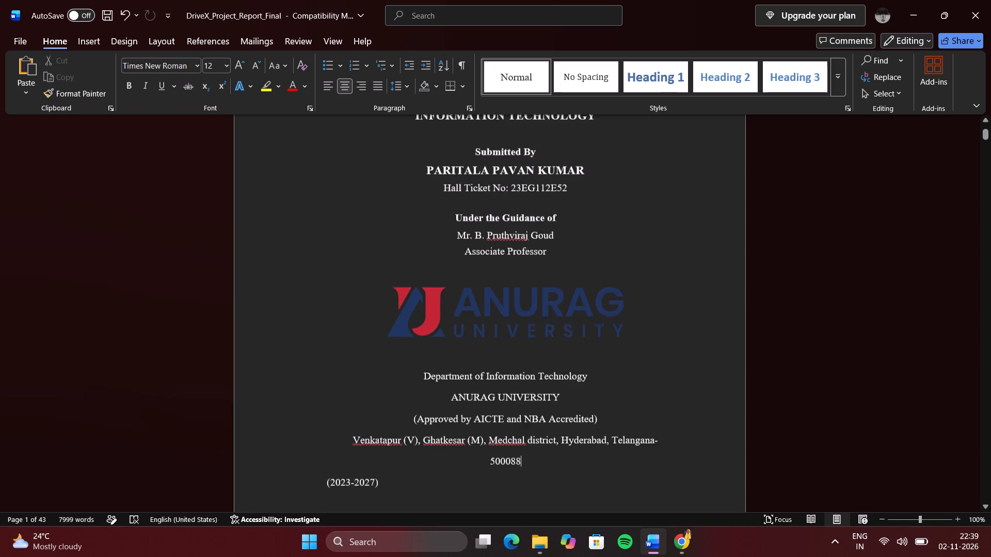
pyautogui.scroll(-1, 565, 469)
pyautogui.moveTo(385, 370); pyautogui.dragTo(353, 363)
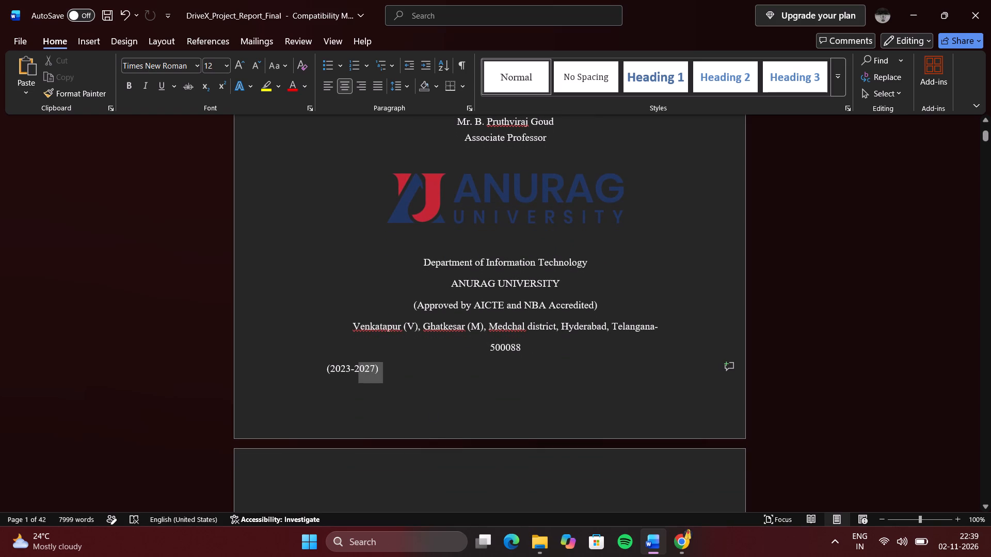
pyautogui.moveTo(353, 363); pyautogui.dragTo(326, 365)
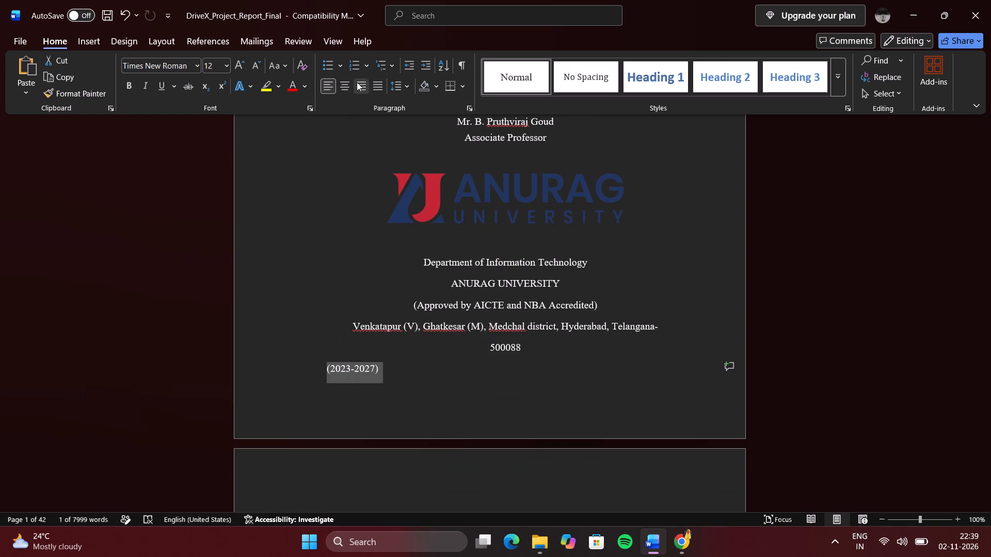
pyautogui.click(346, 83)
pyautogui.click(318, 304)
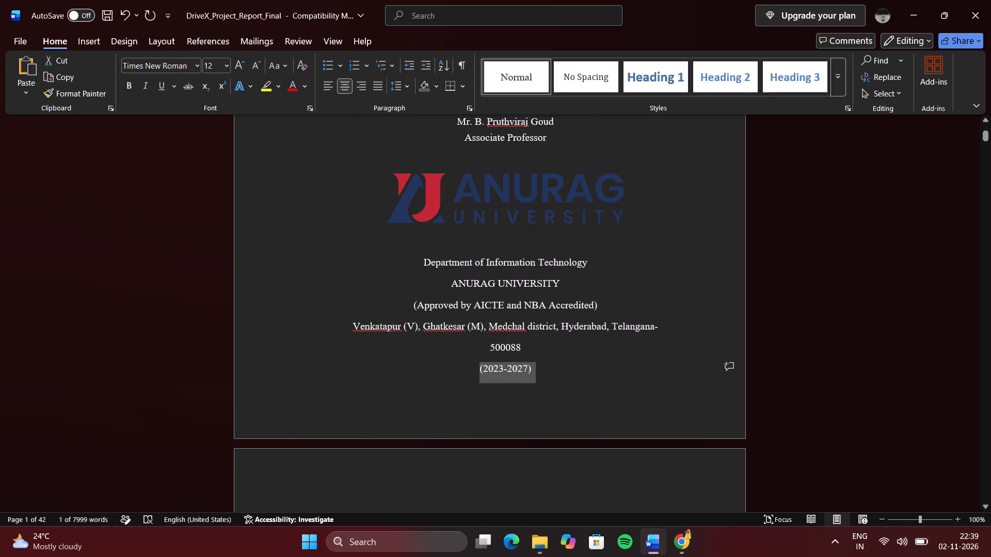
pyautogui.click(323, 371)
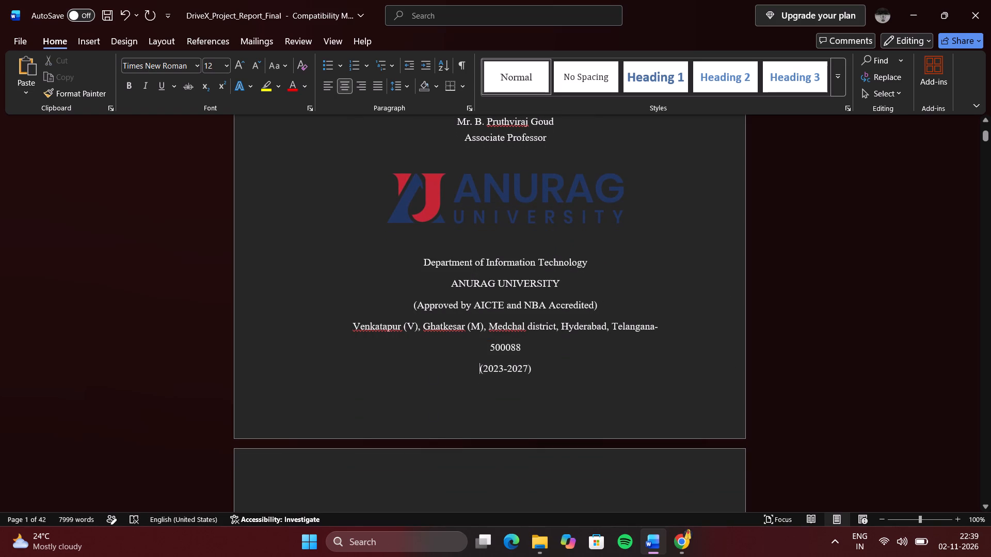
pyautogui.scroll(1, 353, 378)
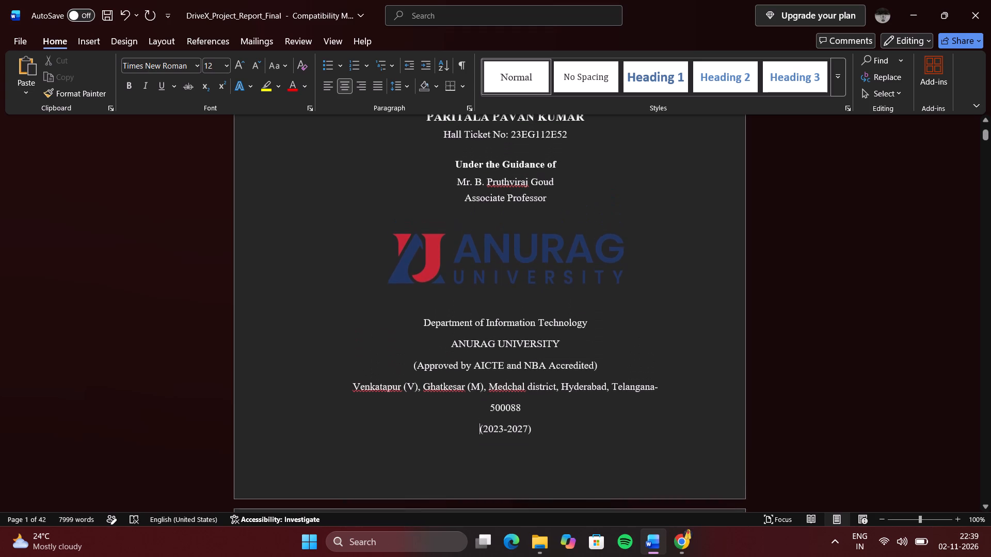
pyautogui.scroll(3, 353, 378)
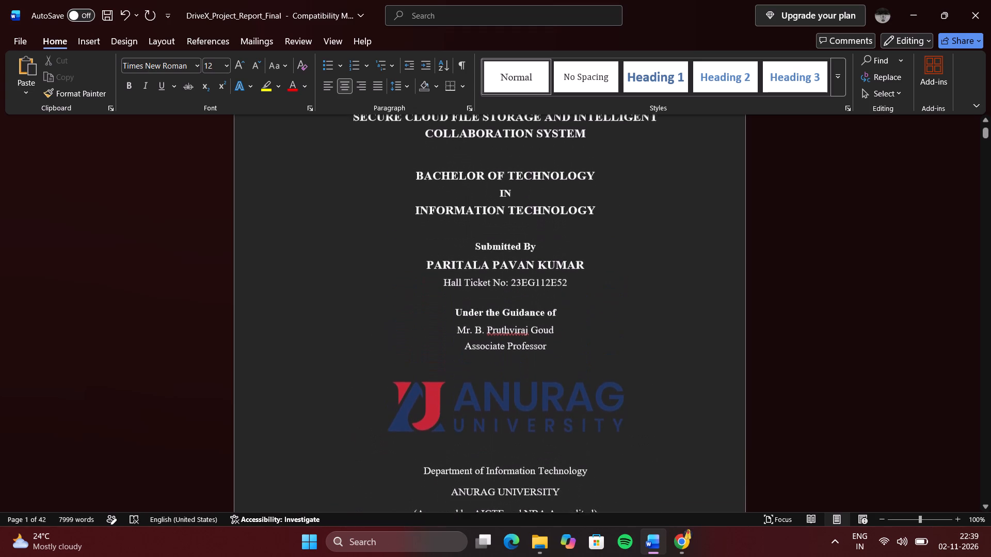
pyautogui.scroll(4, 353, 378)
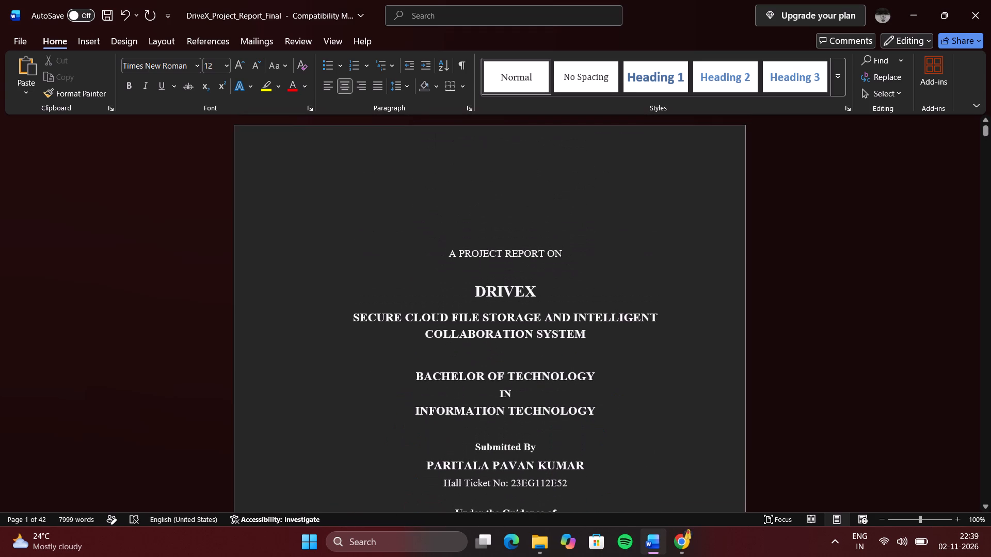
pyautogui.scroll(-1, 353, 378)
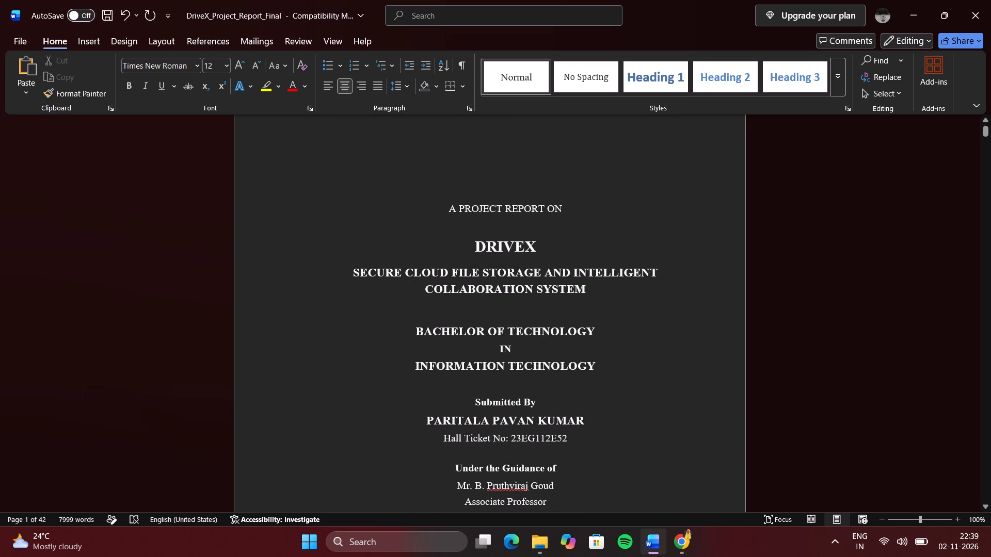
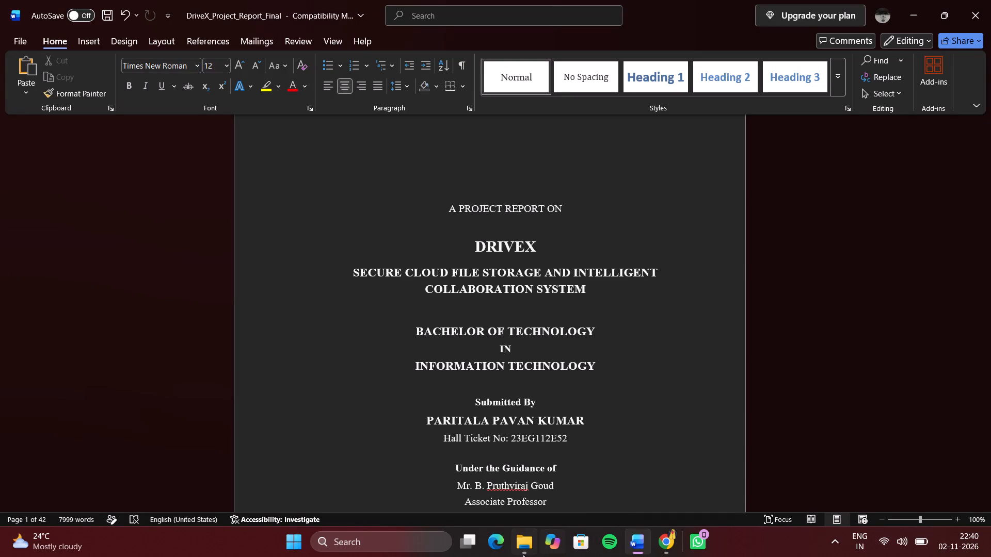
# Switch to File Explorer and open the Updated-DriveX-PPT presentation from the Downloads folder.
pyautogui.click(506, 493)
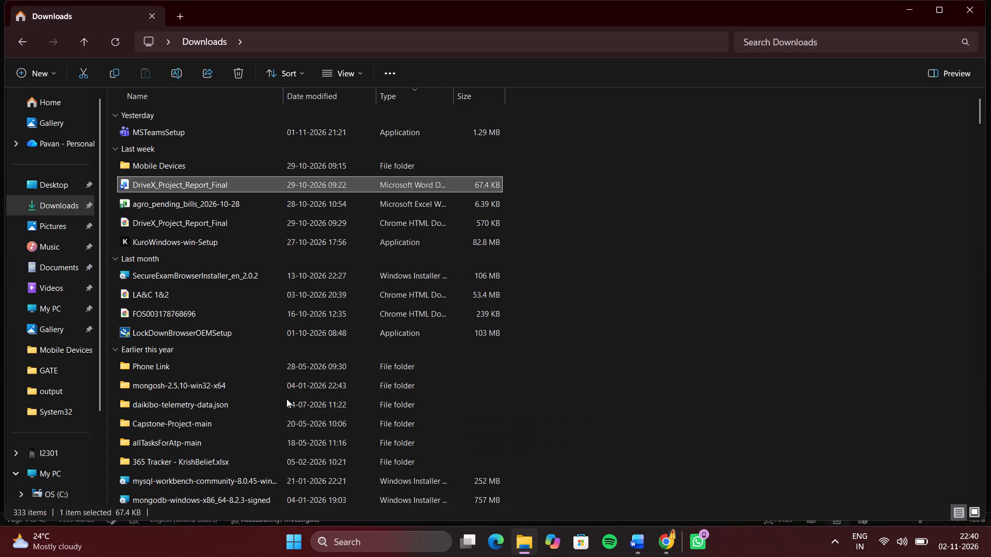
pyautogui.scroll(-4, 286, 399)
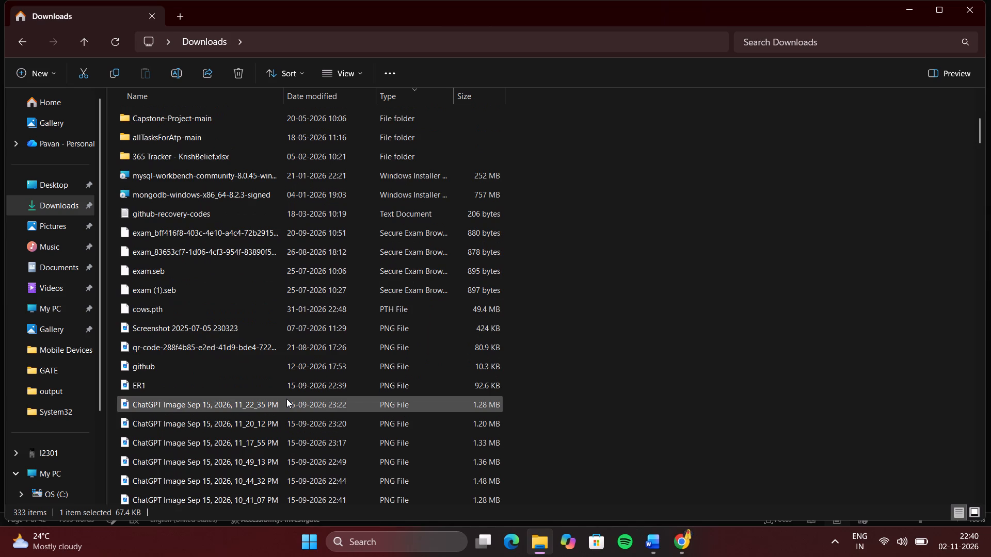
pyautogui.scroll(-6, 286, 399)
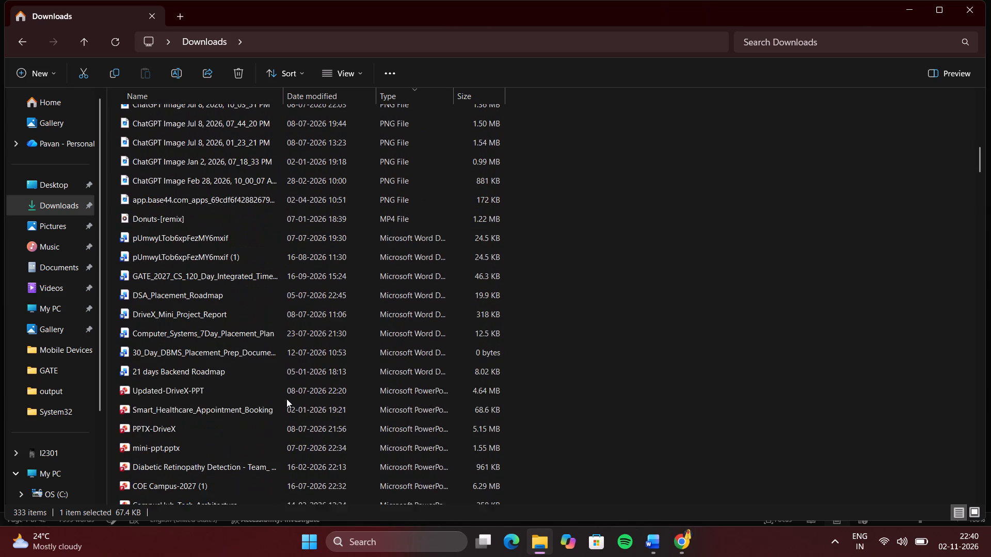
pyautogui.scroll(-1, 286, 399)
pyautogui.doubleClick(233, 387)
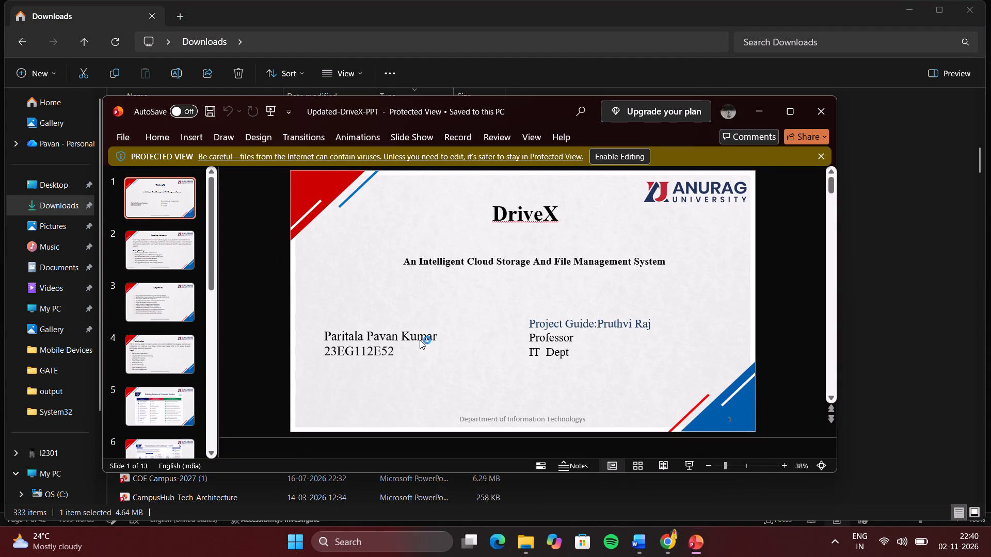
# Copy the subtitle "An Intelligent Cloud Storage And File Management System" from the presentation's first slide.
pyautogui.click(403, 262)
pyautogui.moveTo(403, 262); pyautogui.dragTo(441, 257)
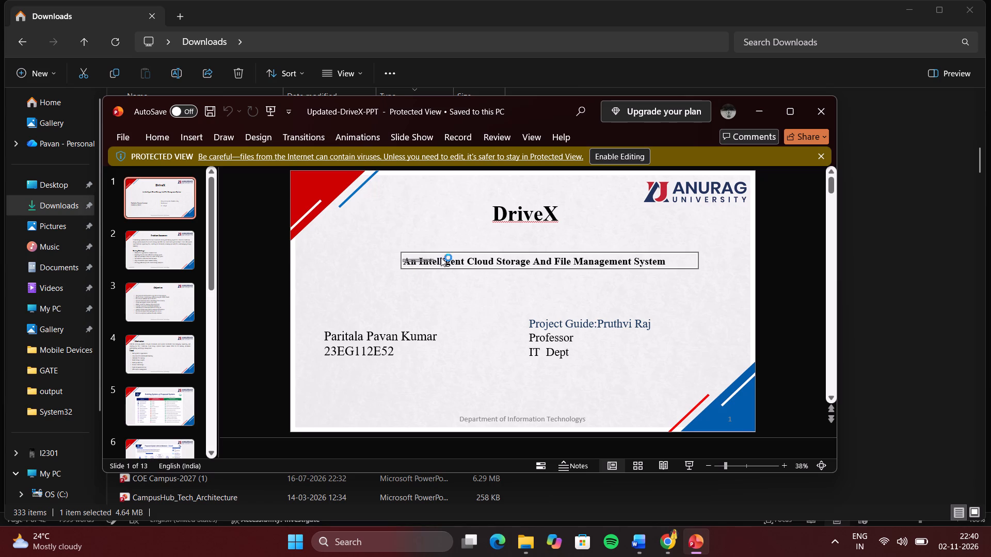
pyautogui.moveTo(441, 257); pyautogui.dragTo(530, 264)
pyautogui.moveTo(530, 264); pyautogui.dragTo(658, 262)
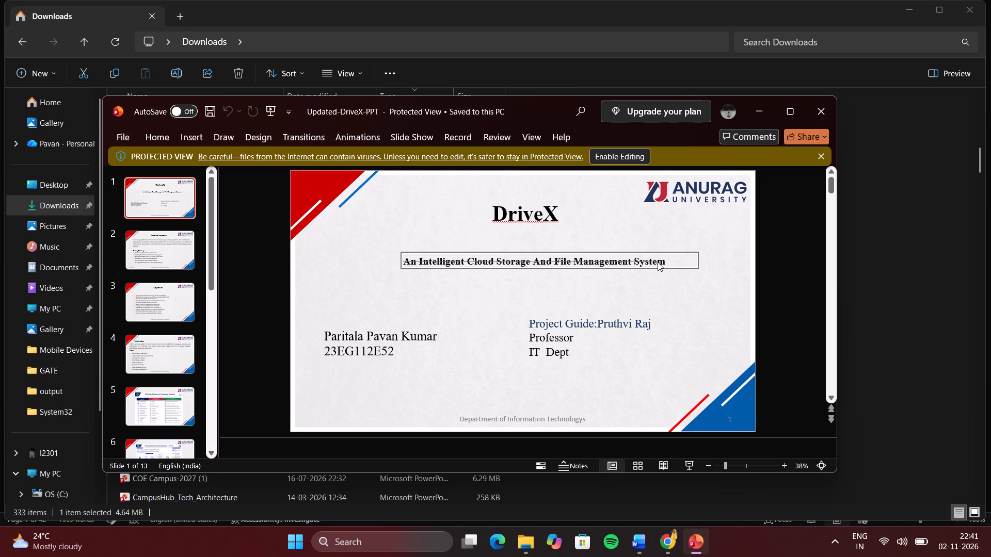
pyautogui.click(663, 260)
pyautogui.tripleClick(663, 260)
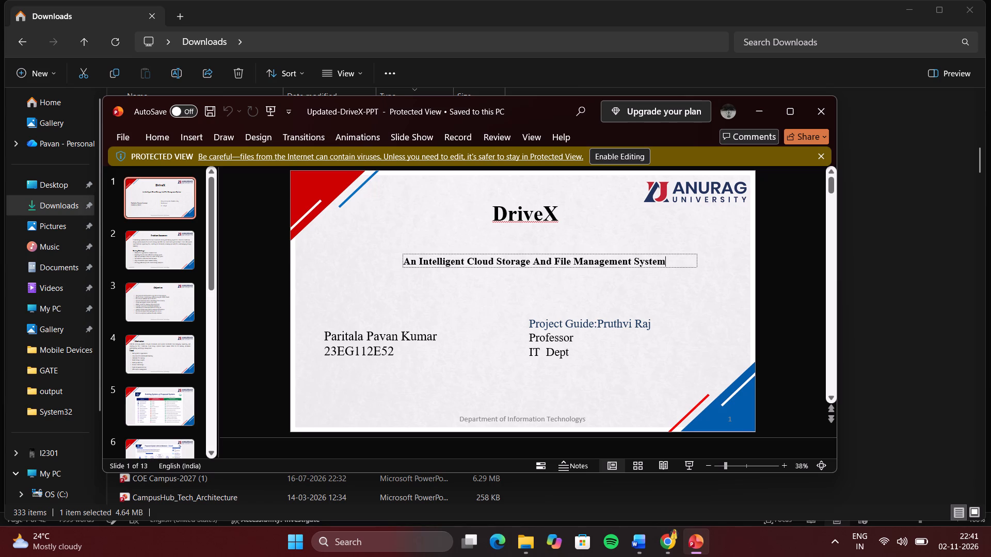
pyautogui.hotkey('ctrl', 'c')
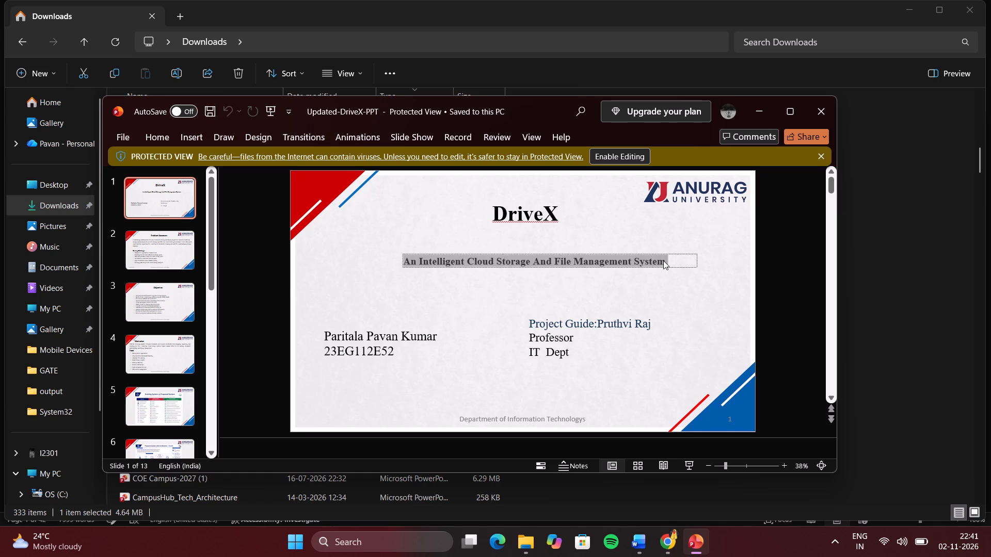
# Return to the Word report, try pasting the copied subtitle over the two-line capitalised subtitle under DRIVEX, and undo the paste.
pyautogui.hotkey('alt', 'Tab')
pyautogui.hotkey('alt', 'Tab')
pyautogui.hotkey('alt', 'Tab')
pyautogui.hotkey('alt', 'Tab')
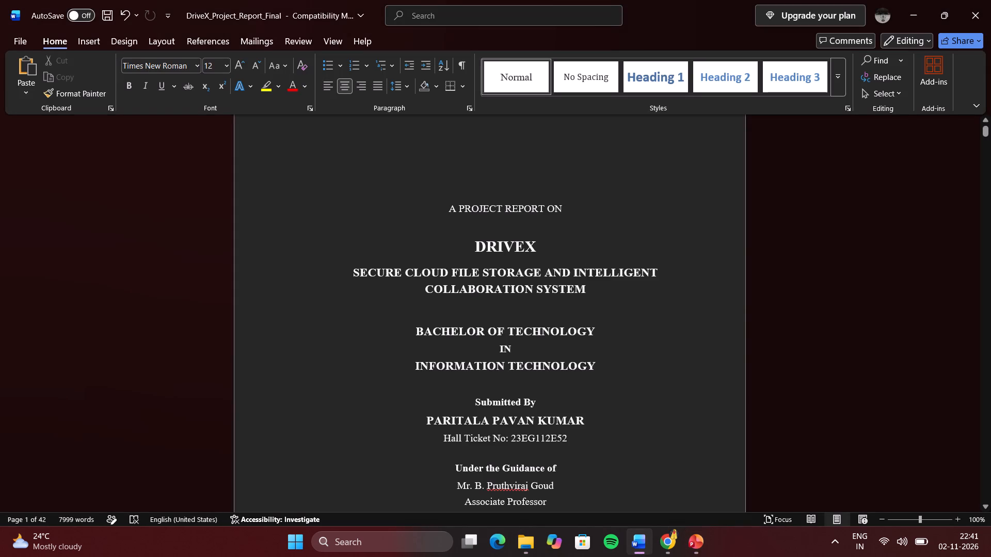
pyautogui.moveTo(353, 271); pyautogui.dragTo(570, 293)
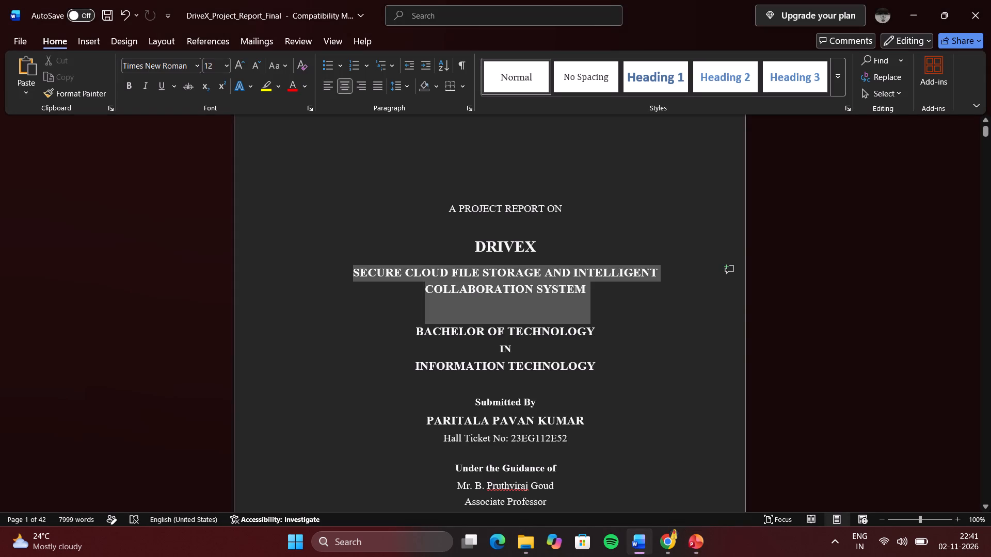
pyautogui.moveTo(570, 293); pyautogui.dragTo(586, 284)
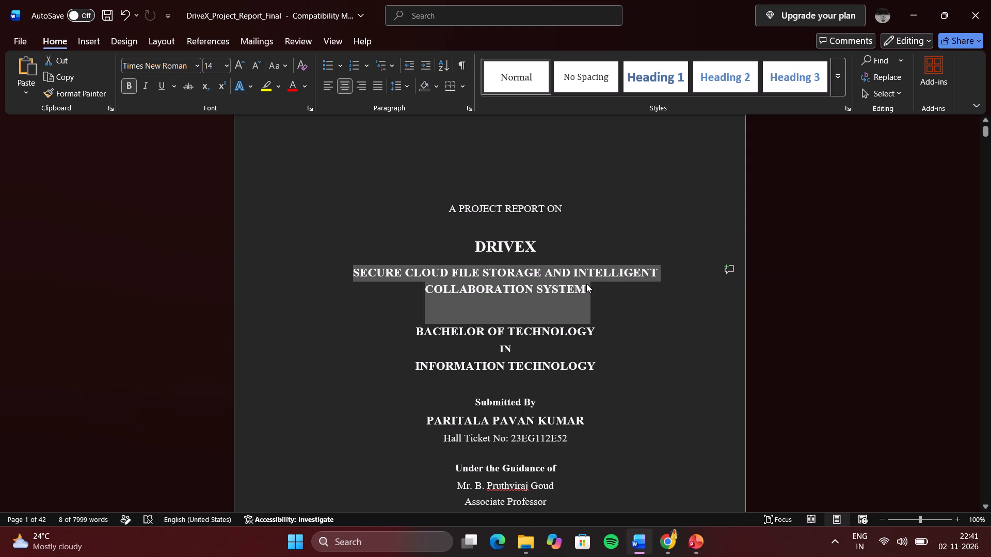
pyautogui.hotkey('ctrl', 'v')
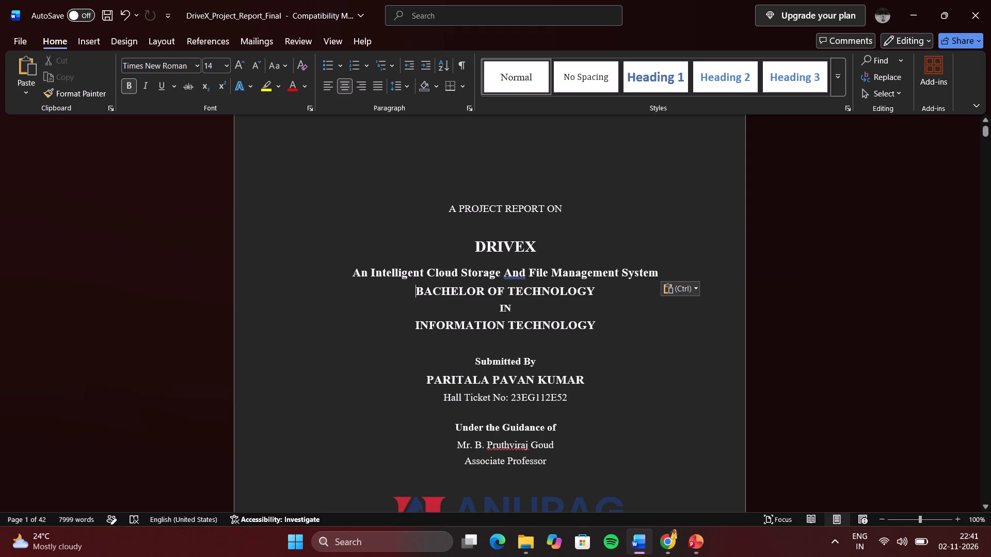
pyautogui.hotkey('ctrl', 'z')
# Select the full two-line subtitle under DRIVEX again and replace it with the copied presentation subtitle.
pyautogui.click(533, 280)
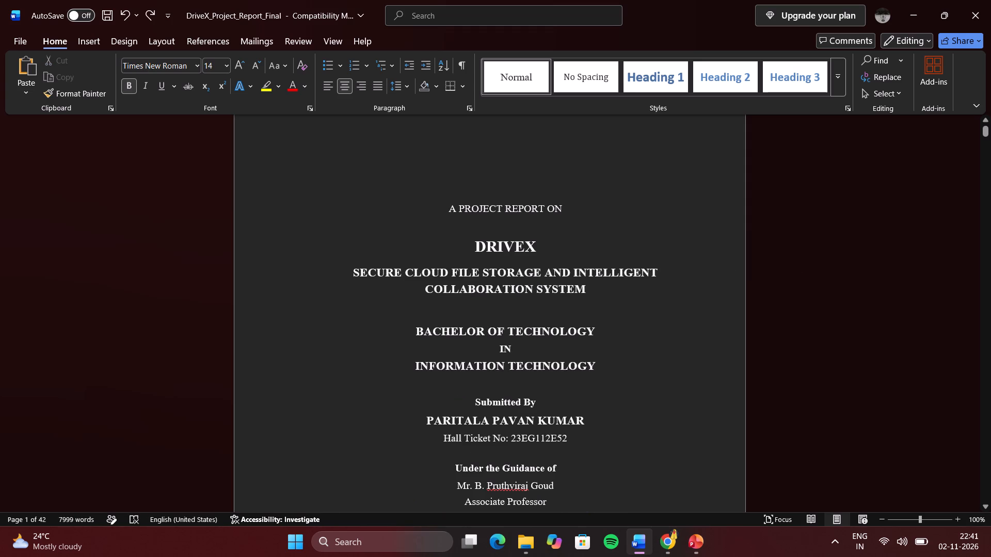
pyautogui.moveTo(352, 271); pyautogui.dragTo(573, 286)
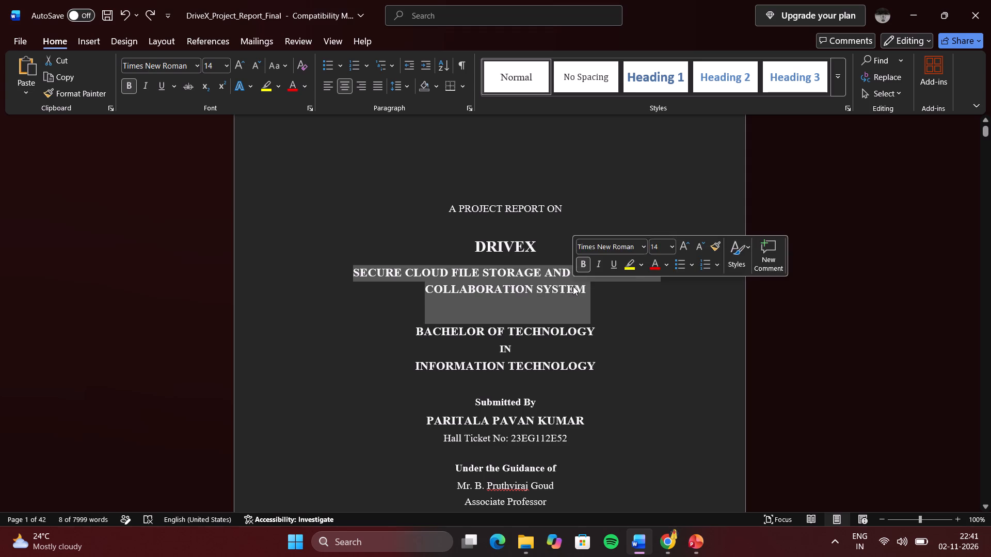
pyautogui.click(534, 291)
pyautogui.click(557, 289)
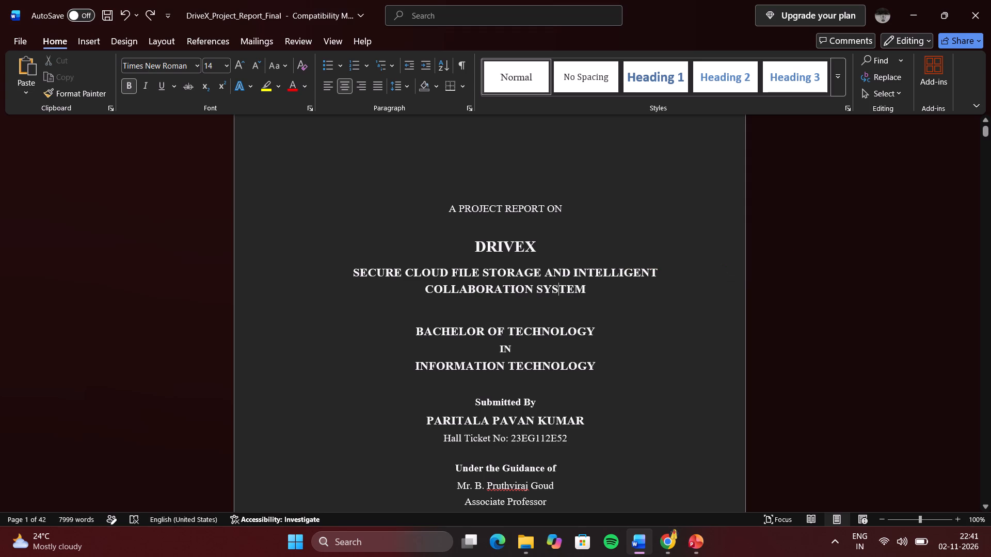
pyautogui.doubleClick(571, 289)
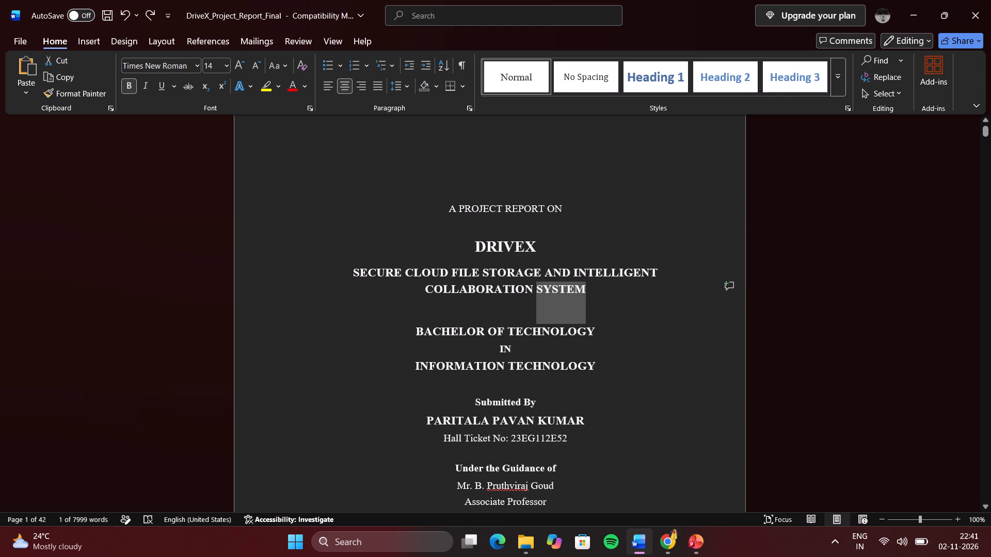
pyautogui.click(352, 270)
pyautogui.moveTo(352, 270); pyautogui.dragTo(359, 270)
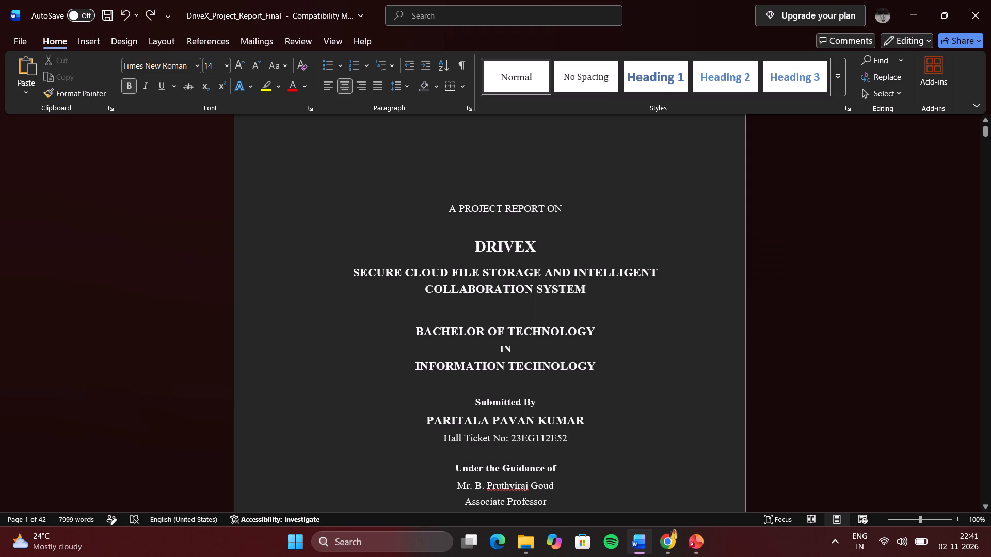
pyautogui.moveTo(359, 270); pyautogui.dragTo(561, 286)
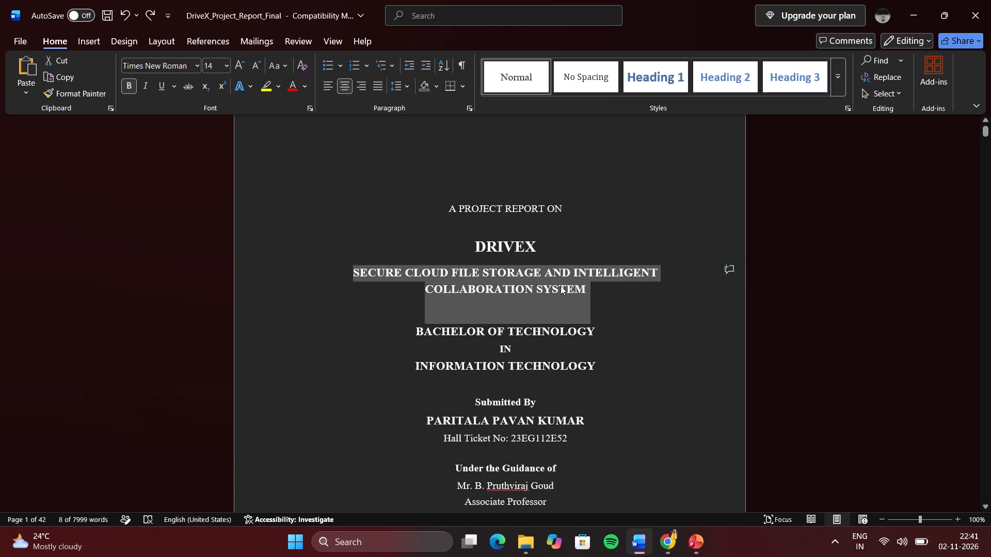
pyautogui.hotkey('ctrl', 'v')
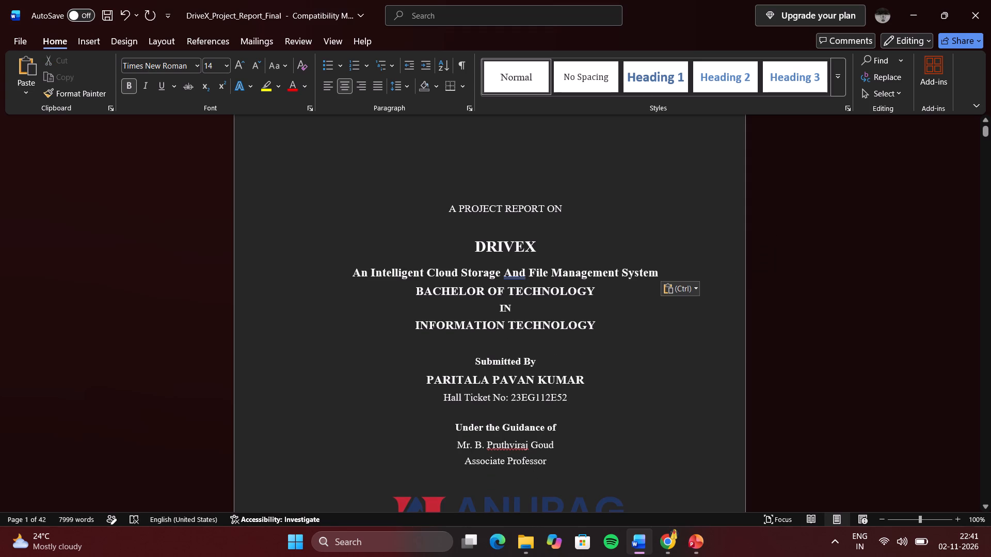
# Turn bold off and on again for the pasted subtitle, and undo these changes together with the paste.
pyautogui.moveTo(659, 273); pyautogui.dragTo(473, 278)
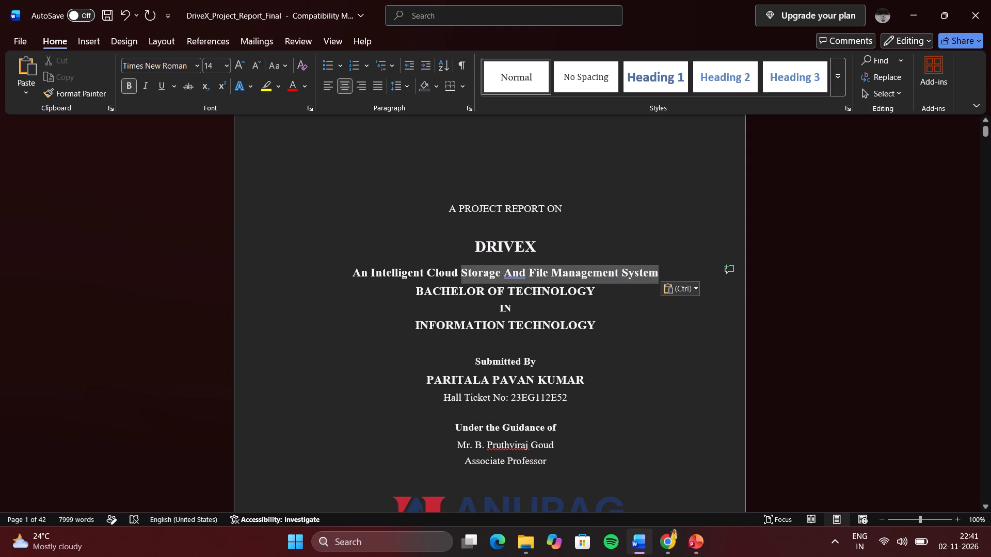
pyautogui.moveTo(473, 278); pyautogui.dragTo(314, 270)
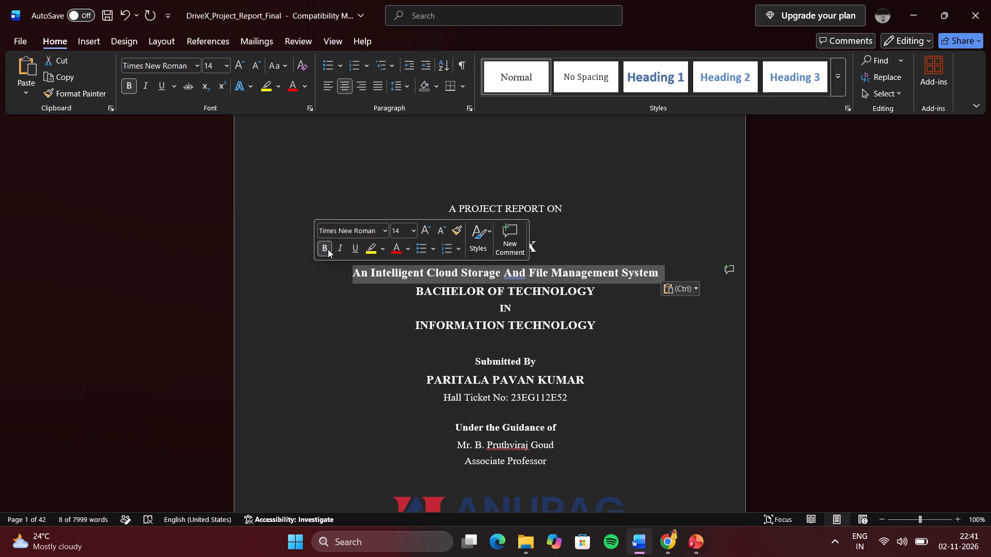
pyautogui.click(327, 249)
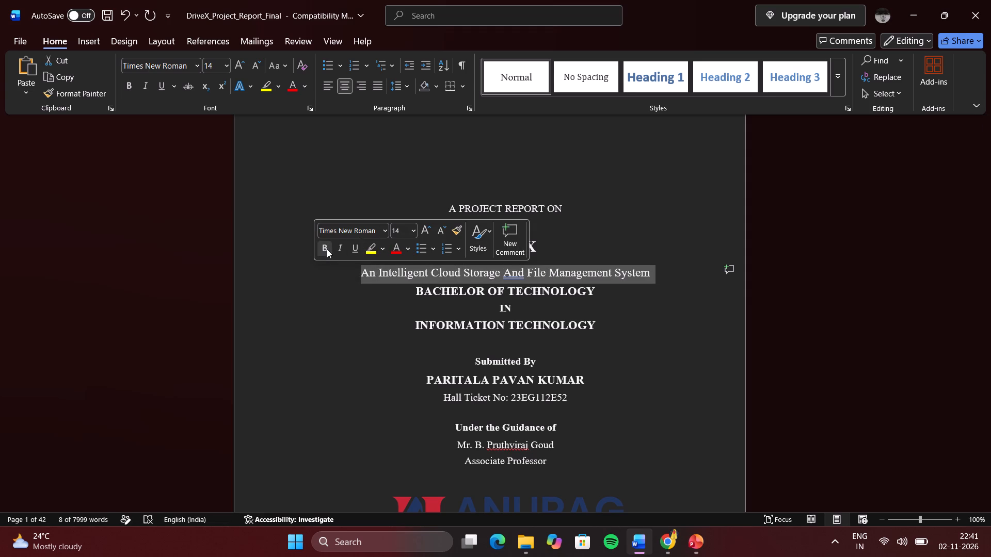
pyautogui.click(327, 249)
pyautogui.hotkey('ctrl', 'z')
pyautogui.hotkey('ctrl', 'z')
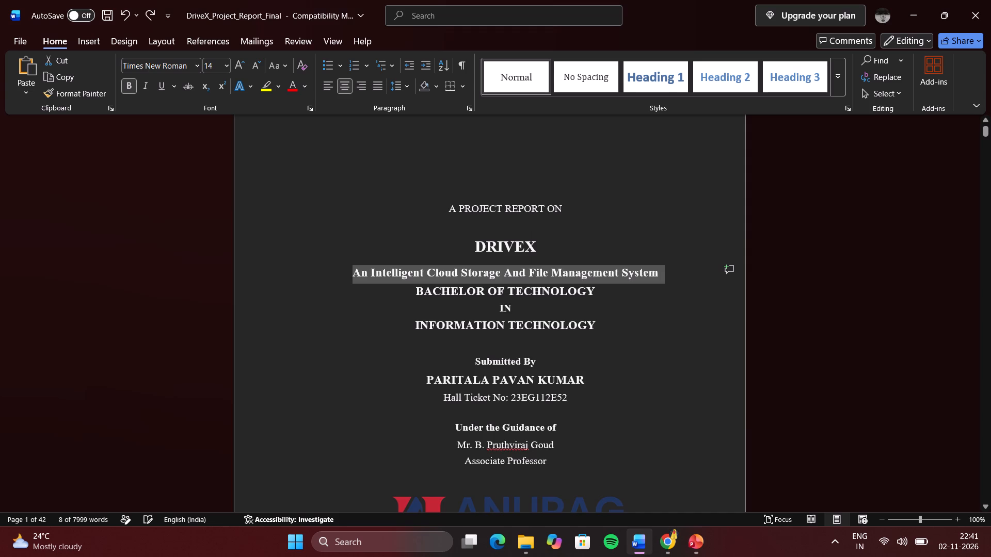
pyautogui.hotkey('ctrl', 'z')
# Delete the subtitle text under DRIVEX backwards from the end of SYSTEM, leaving only SEC.
pyautogui.click(482, 281)
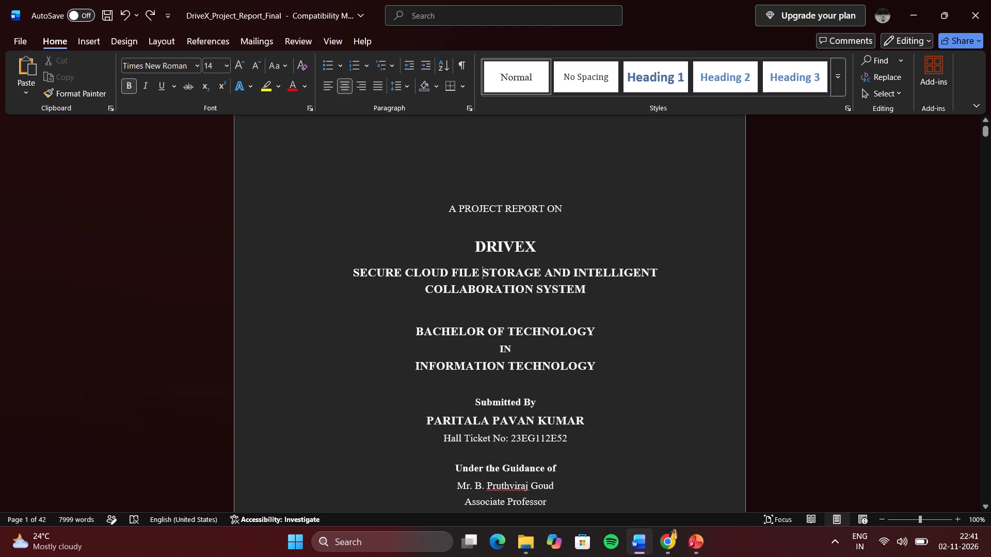
pyautogui.click(585, 289)
pyautogui.press('BackSpace')
pyautogui.press('BackSpace')
pyautogui.press('BackSpace')
pyautogui.press('BackSpace')
pyautogui.press('BackSpace')
pyautogui.press('BackSpace')
pyautogui.press('BackSpace')
pyautogui.press('BackSpace')
pyautogui.press('BackSpace')
pyautogui.press('BackSpace')
pyautogui.press('BackSpace')
pyautogui.press('BackSpace')
pyautogui.press('BackSpace')
pyautogui.press('BackSpace')
pyautogui.press('BackSpace')
pyautogui.press('BackSpace')
pyautogui.press('BackSpace')
pyautogui.press('BackSpace')
pyautogui.press('BackSpace')
pyautogui.press('BackSpace')
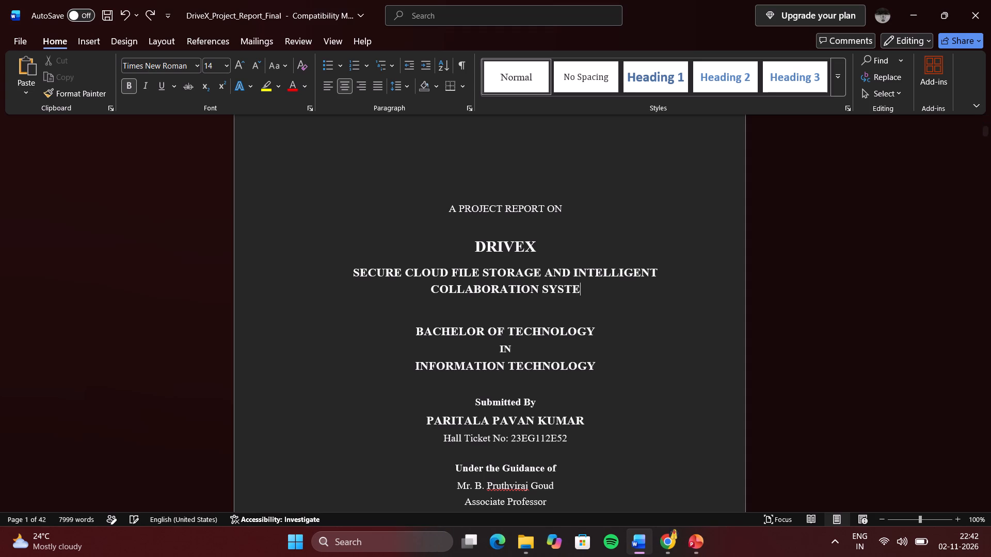
pyautogui.press('BackSpace')
pyautogui.press('BackSpace')
pyautogui.press('BackSpace')
pyautogui.press('BackSpace')
pyautogui.press('BackSpace')
pyautogui.press('BackSpace')
pyautogui.press('BackSpace')
pyautogui.press('BackSpace')
pyautogui.press('BackSpace')
pyautogui.press('BackSpace')
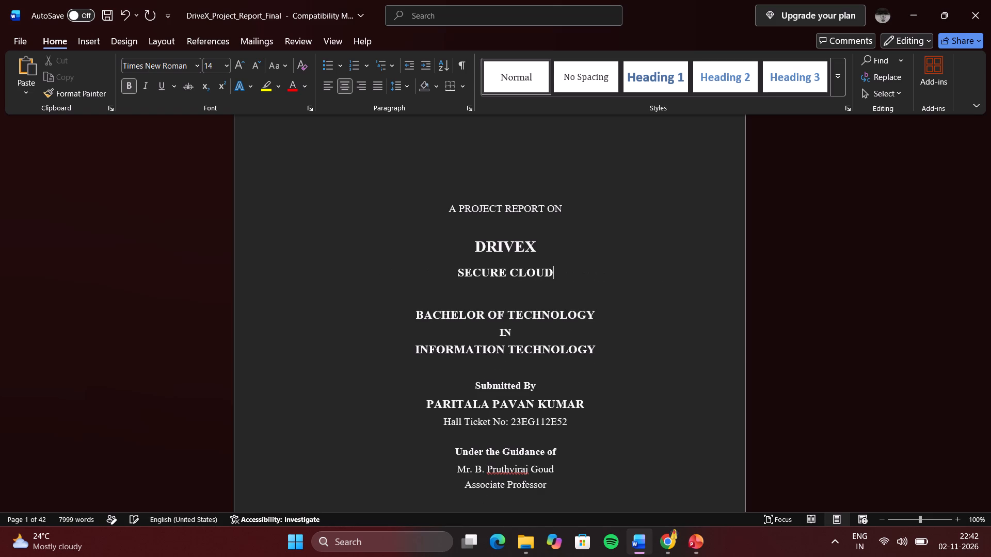
# Enter AN IN in capitals directly after SEC, following the subtitle wording on the presentation's first slide.
pyautogui.hotkey('alt', 'Tab')
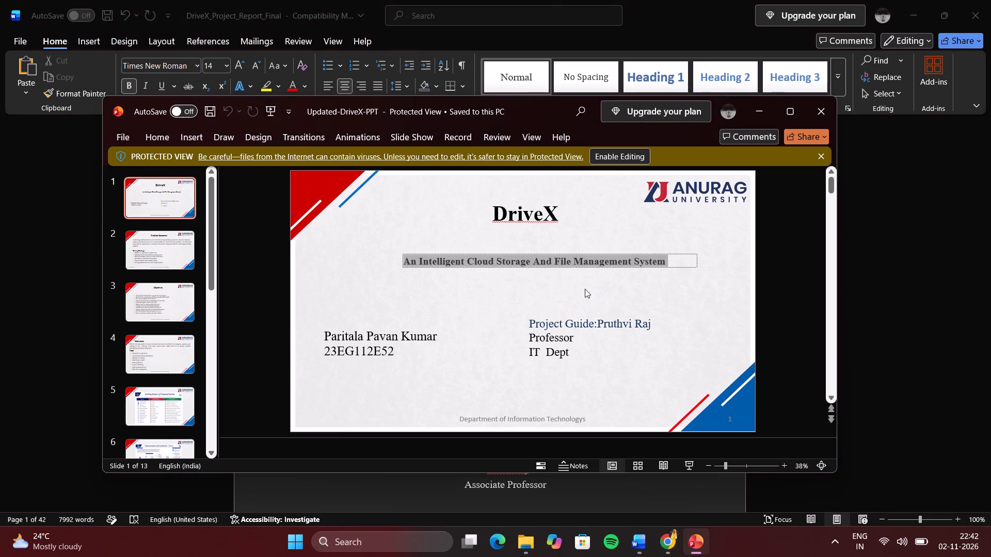
pyautogui.hotkey('alt', 'Tab')
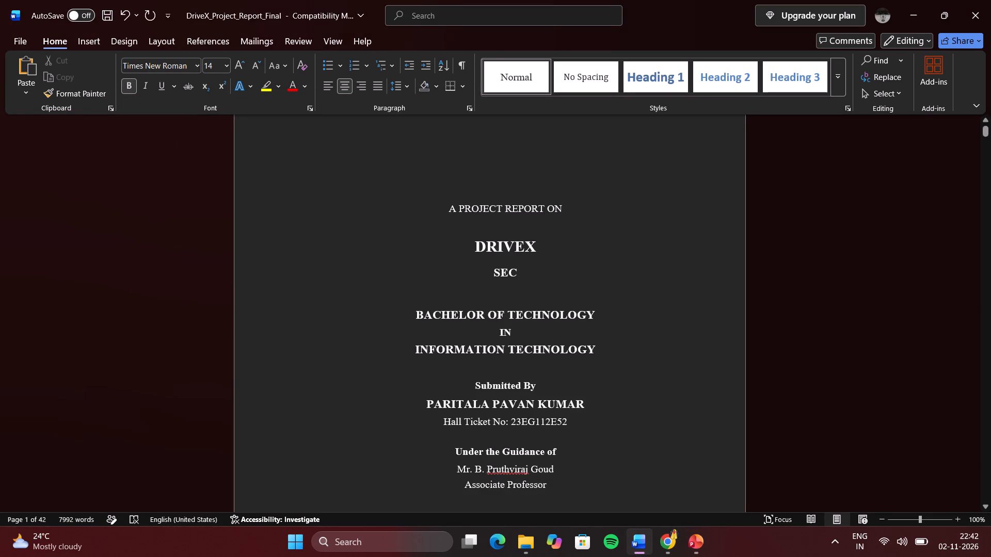
pyautogui.write('AN')
pyautogui.press('space')
pyautogui.write('AI')
pyautogui.hotkey('alt', 'Tab')
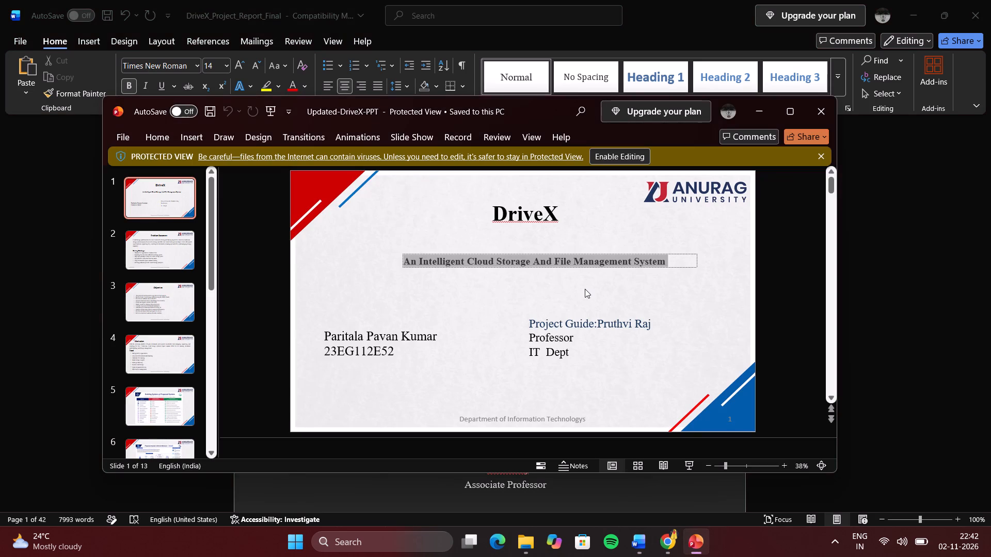
pyautogui.hotkey('alt', 'Tab')
pyautogui.press('BackSpace')
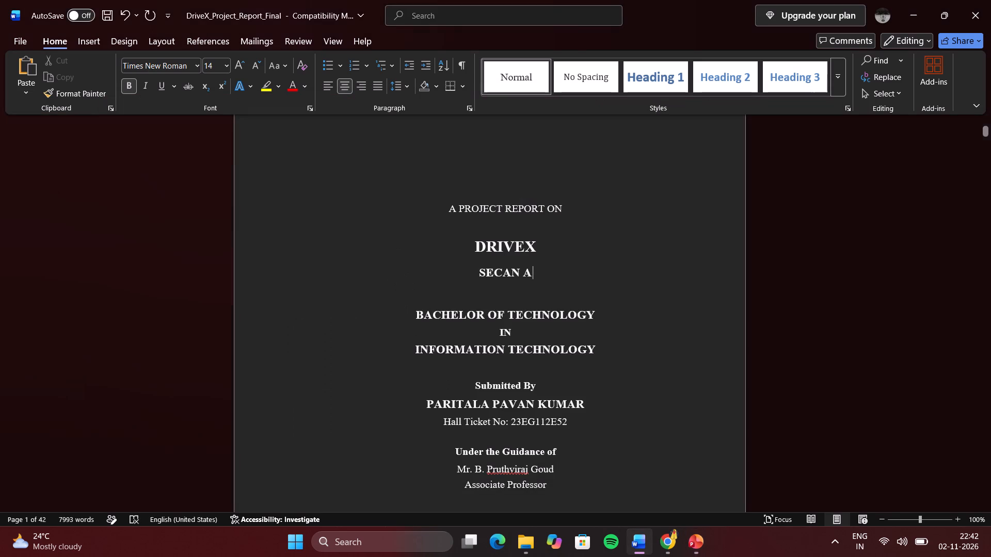
pyautogui.press('BackSpace')
pyautogui.write('IN')
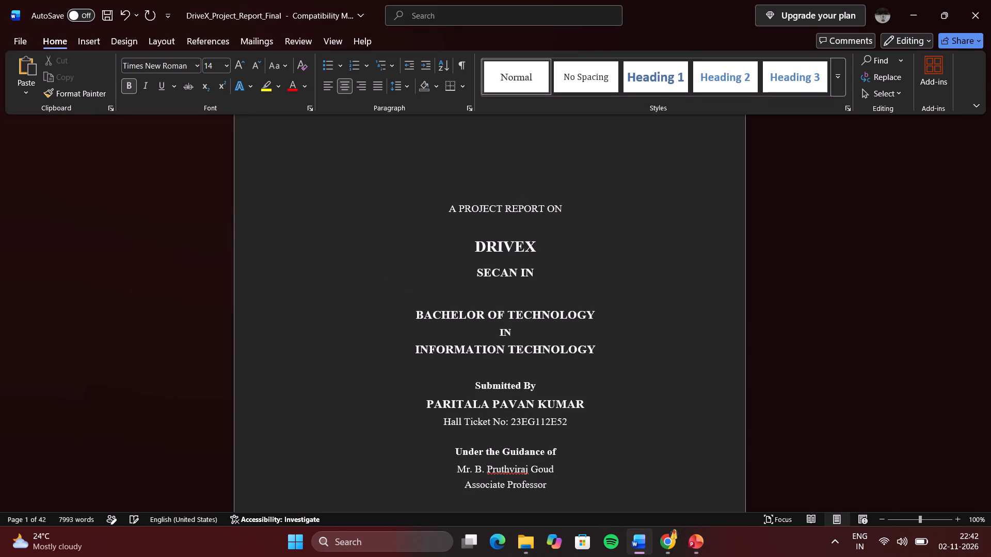
# Insert a space between SEC and AN in the report's subtitle, and return to the end of the line.
pyautogui.press('Left')
pyautogui.press('Left')
pyautogui.press('Left')
pyautogui.press('Left')
pyautogui.press('Left')
pyautogui.press('space')
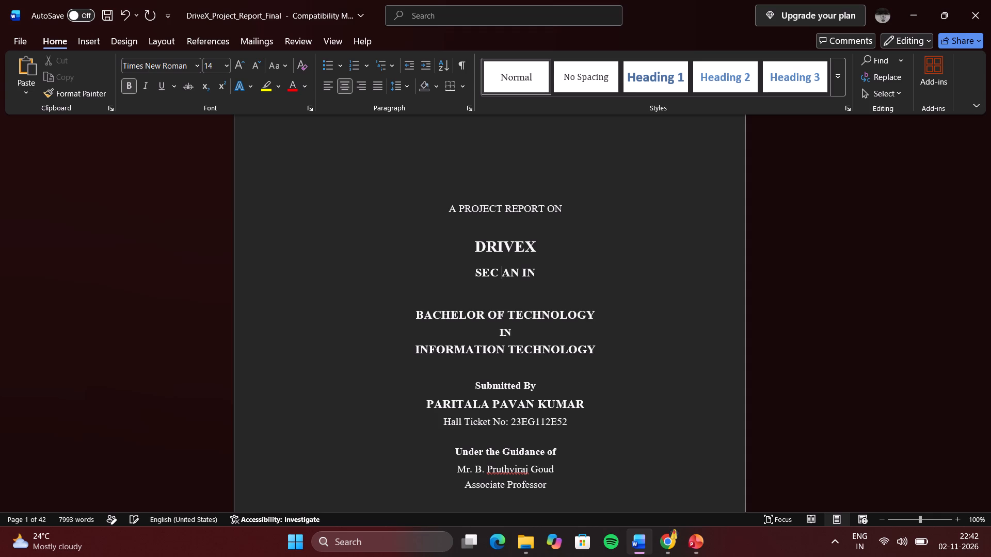
pyautogui.press('Right')
pyautogui.press('Right')
pyautogui.press('Right')
pyautogui.press('Right')
pyautogui.press('Right')
# Complete the title-page subtitle after SEC as AN INTELLIGENT CLOUD STORAGE AND FILE MANAGEMENT SYSTEM, checking the wording against the presentation's first slide.
pyautogui.hotkey('alt', 'Tab')
pyautogui.hotkey('alt', 'Tab')
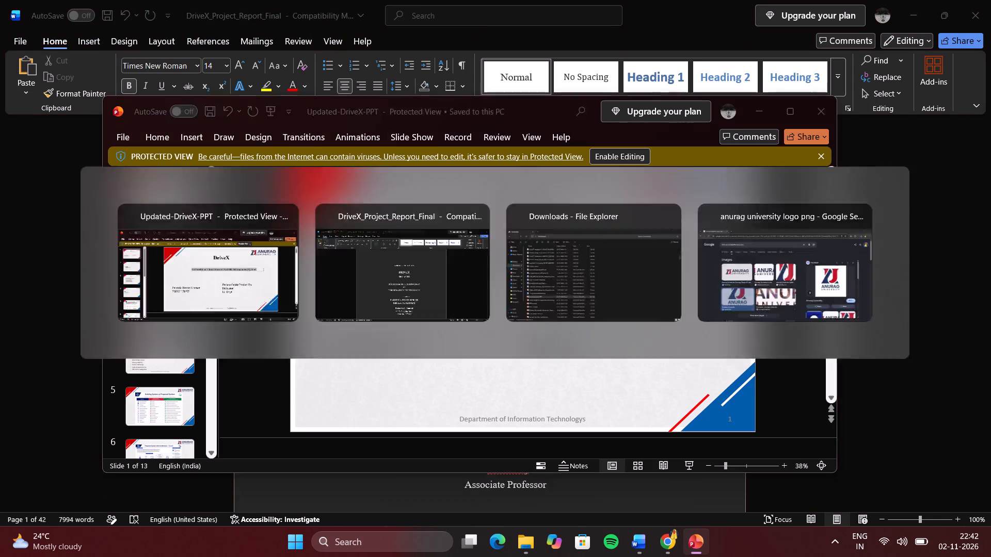
pyautogui.write('TELLIGENT')
pyautogui.press('space')
pyautogui.hotkey('alt', 'Tab')
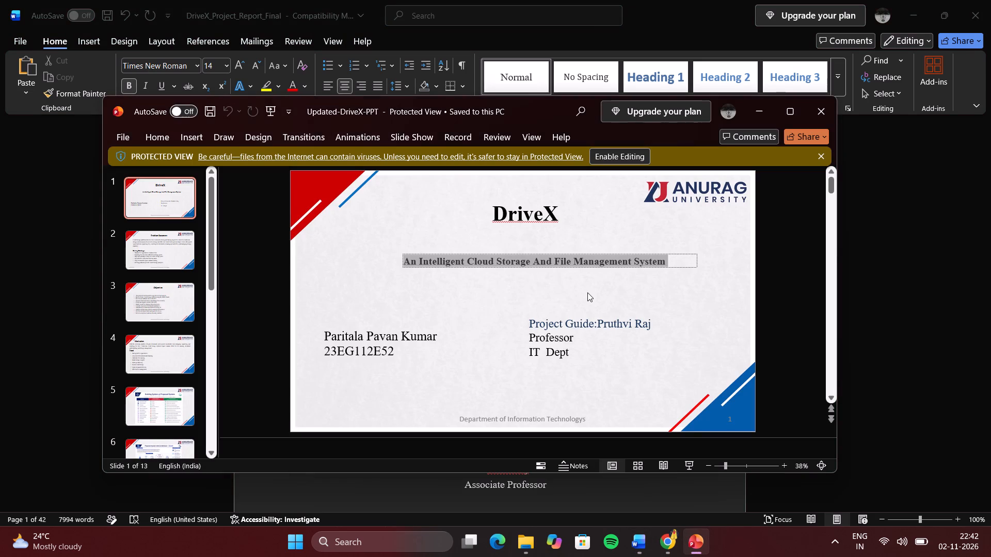
pyautogui.hotkey('alt', 'Tab')
pyautogui.write('CLOUD STORAGE')
pyautogui.hotkey('alt', 'Tab')
pyautogui.hotkey('alt', 'Tab')
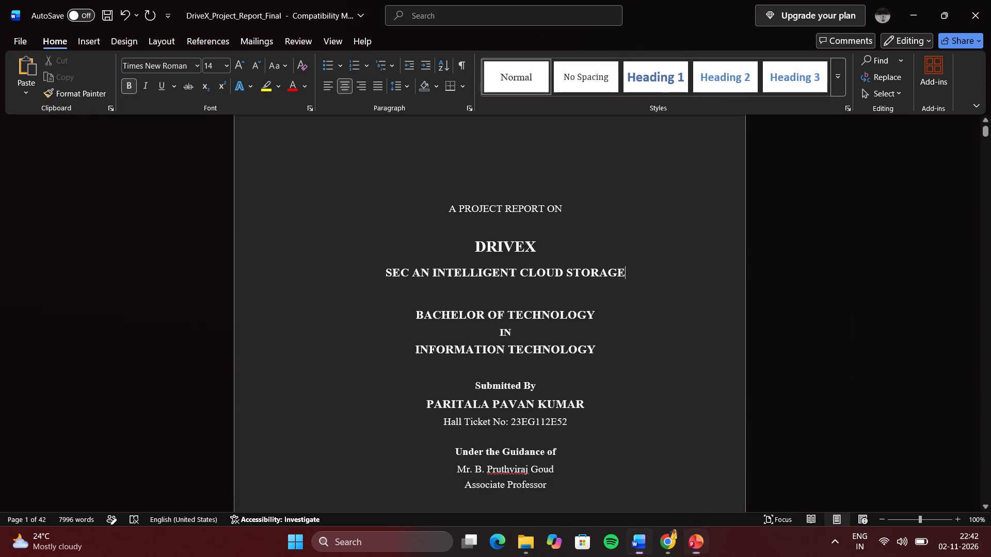
pyautogui.press('space')
pyautogui.write('AND FILE MANAGEMENT ST')
pyautogui.press('BackSpace')
pyautogui.write('YSTEM')
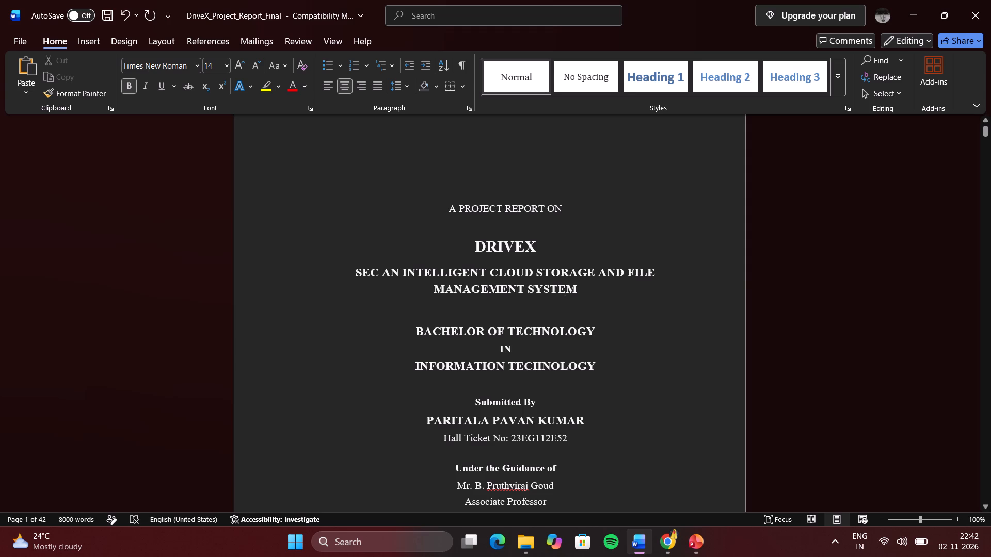
# Delete the leftover SEC and its following space from the start of the title-page subtitle.
pyautogui.click(380, 271)
pyautogui.press('BackSpace')
pyautogui.press('BackSpace')
pyautogui.press('BackSpace')
pyautogui.press('Delete')
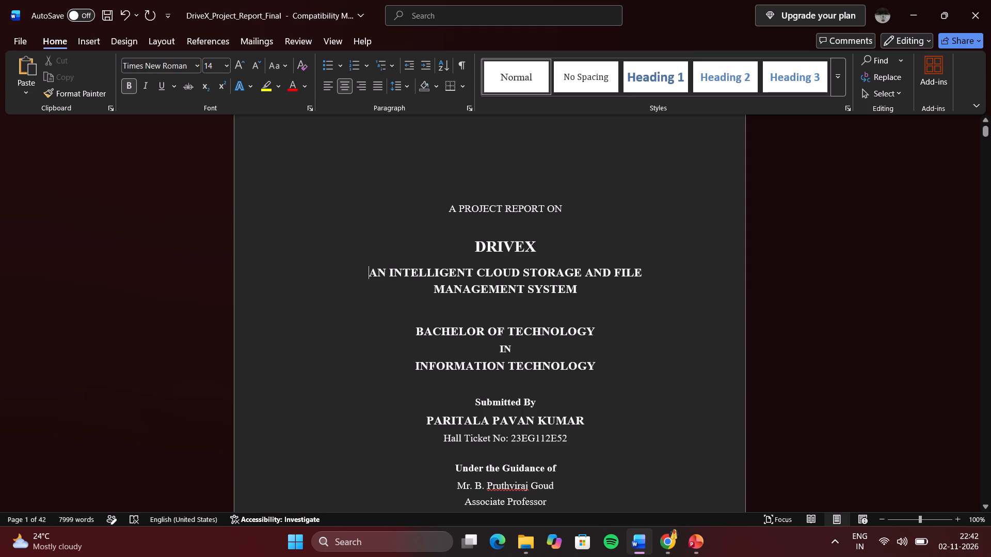
# Remove bold from the "Under the Guidance of" line and make the guide's name below it bold.
pyautogui.scroll(-1, 499, 235)
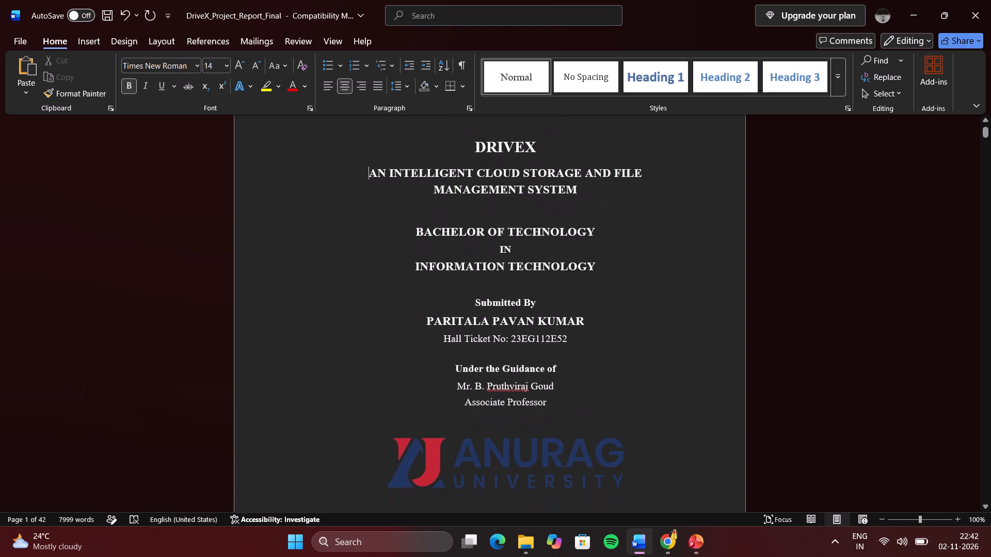
pyautogui.scroll(-1, 508, 281)
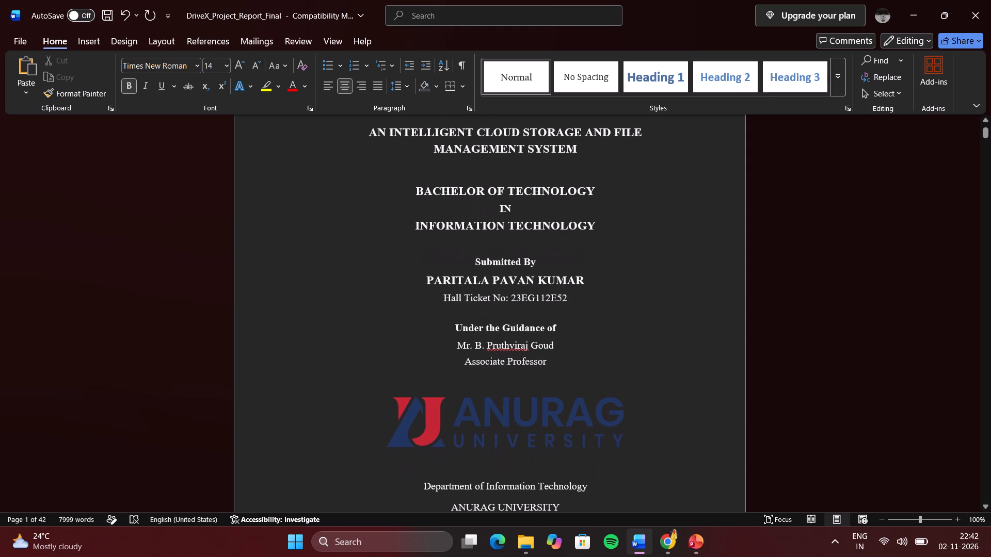
pyautogui.scroll(-1, 505, 308)
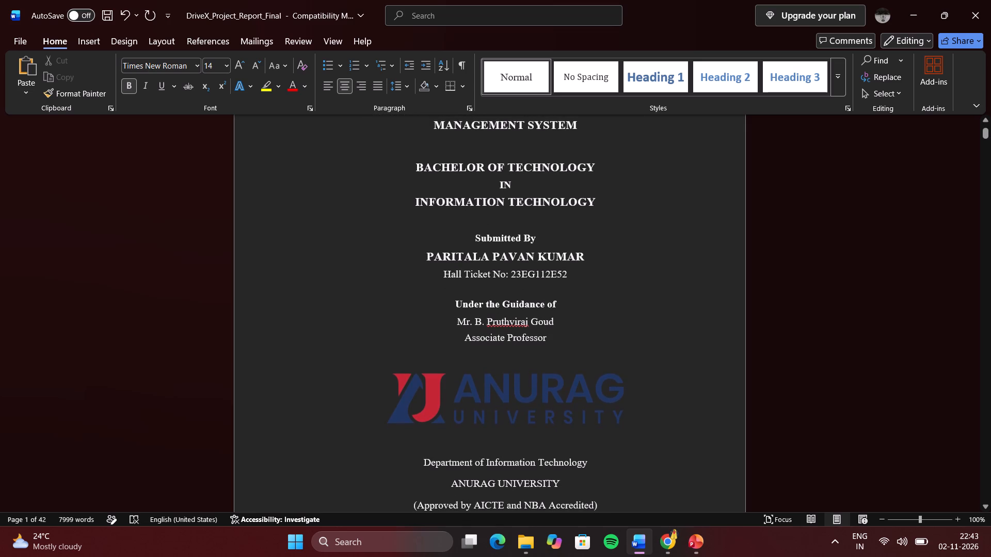
pyautogui.doubleClick(547, 300)
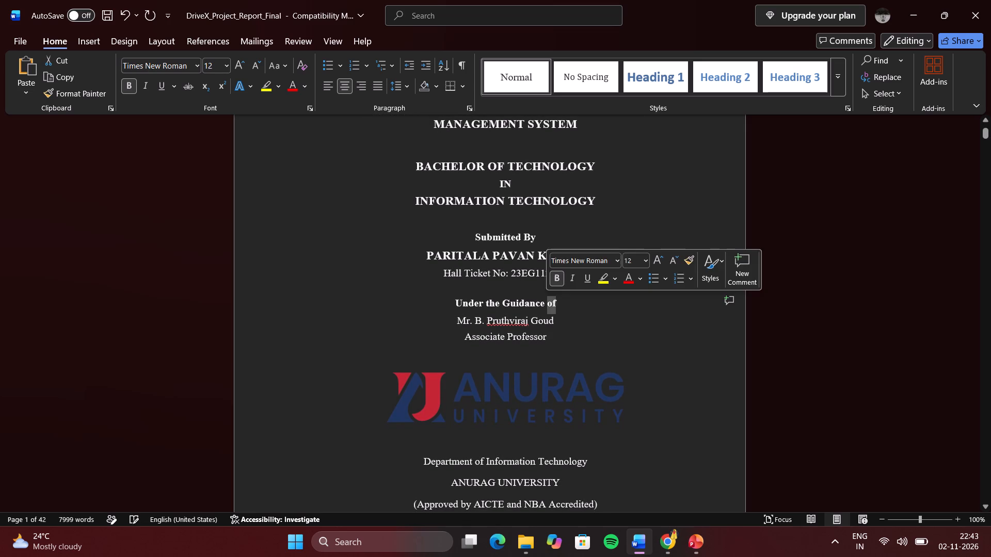
pyautogui.tripleClick(547, 300)
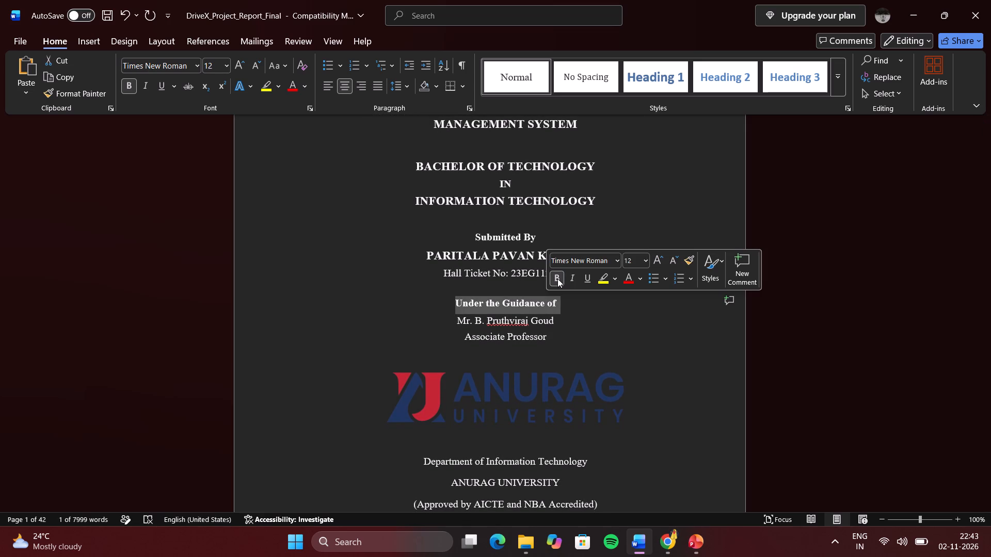
pyautogui.click(557, 278)
pyautogui.tripleClick(522, 322)
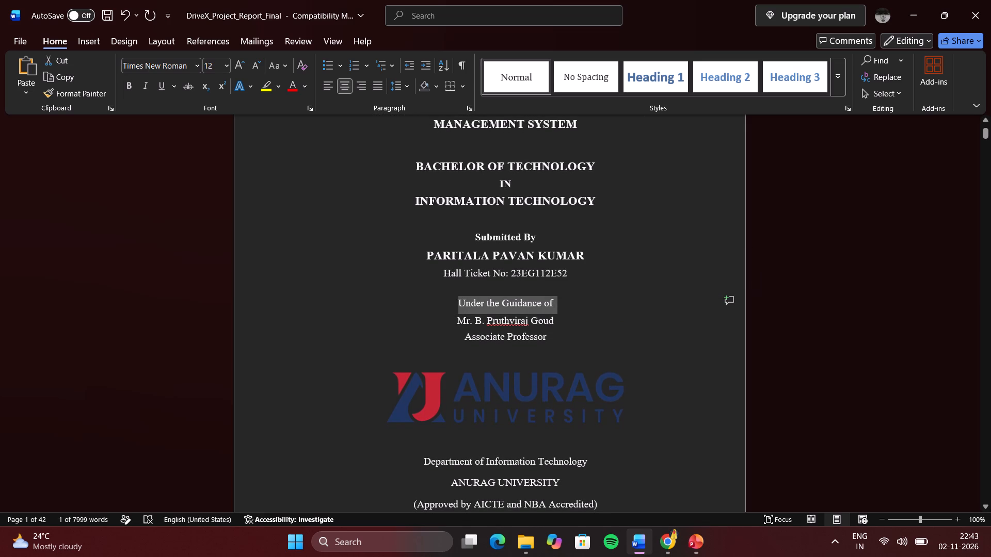
pyautogui.click(529, 300)
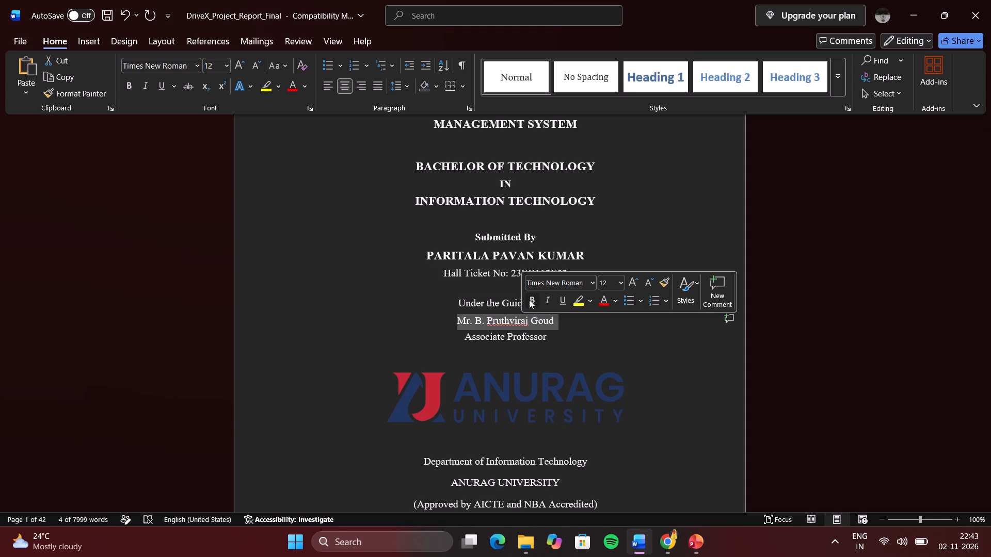
pyautogui.click(411, 307)
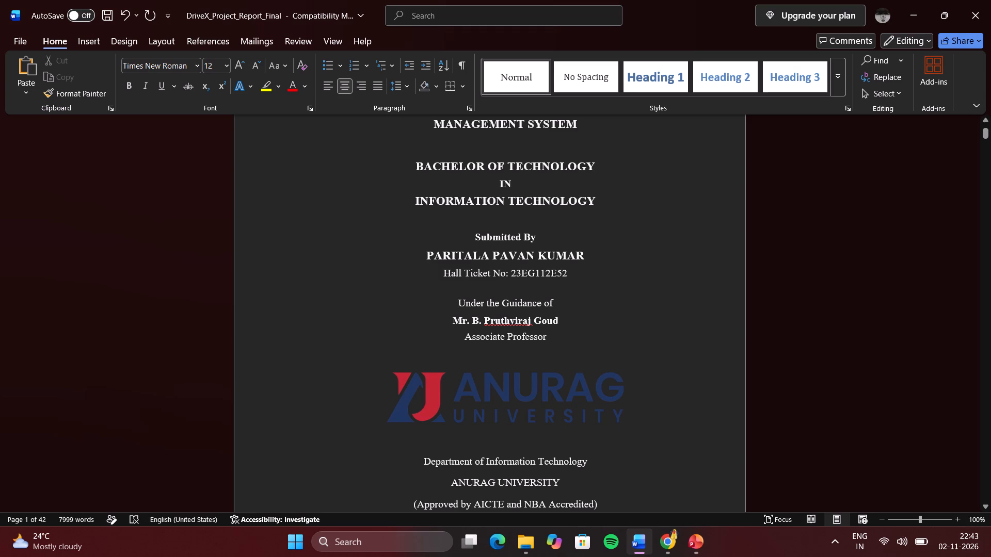
# Split the guide's first name on the title page into two words, capitalising the R of "Raj".
pyautogui.click(517, 323)
pyautogui.press('space')
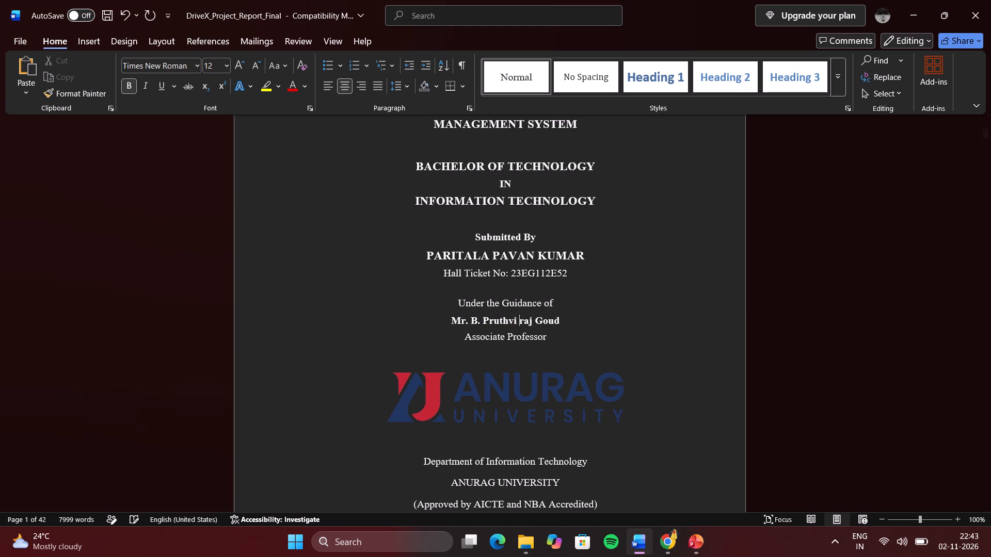
pyautogui.press('Right')
pyautogui.press('BackSpace')
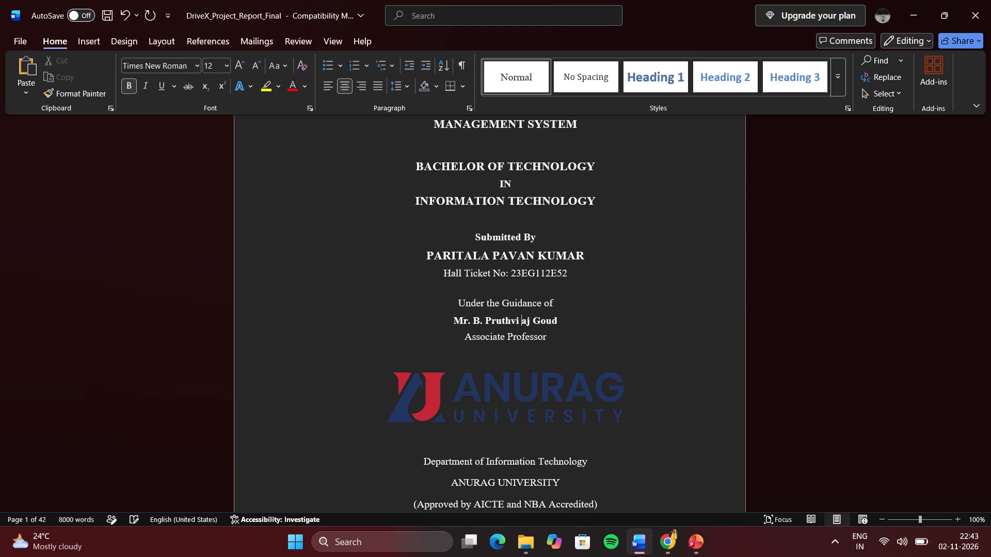
pyautogui.hotkey('shift', 'r')
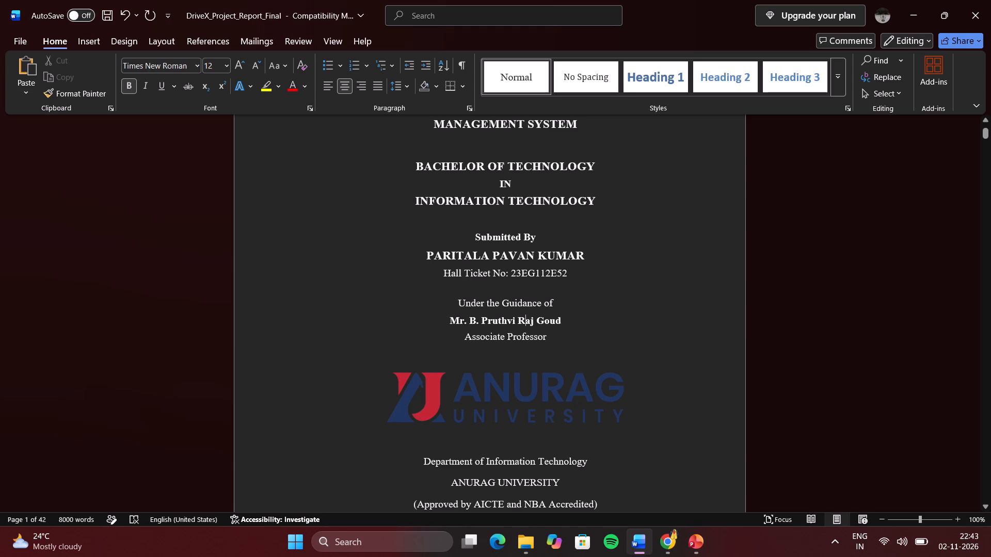
# Review the rest of the title page and the certificate page, including the project title and signature names.
pyautogui.scroll(-1, 530, 353)
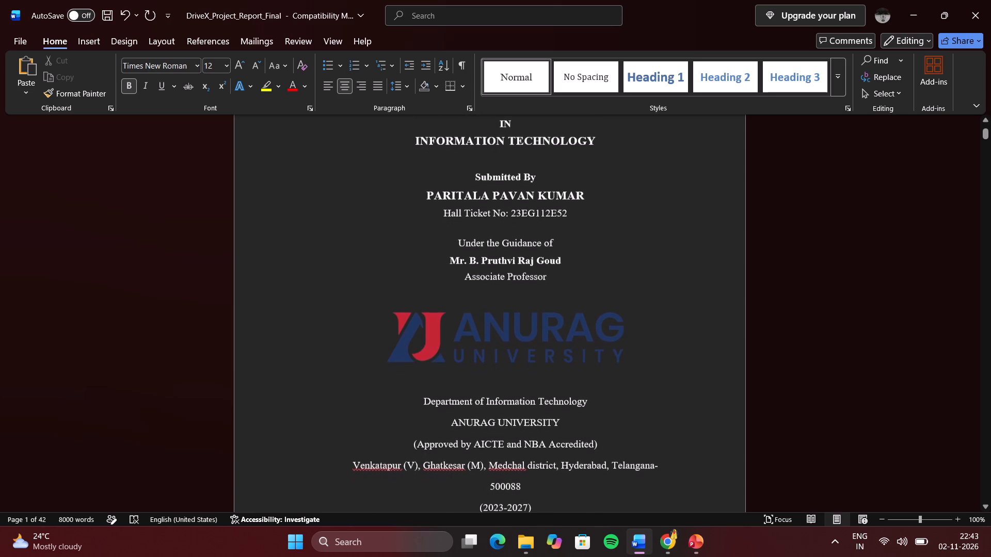
pyautogui.scroll(-1, 530, 353)
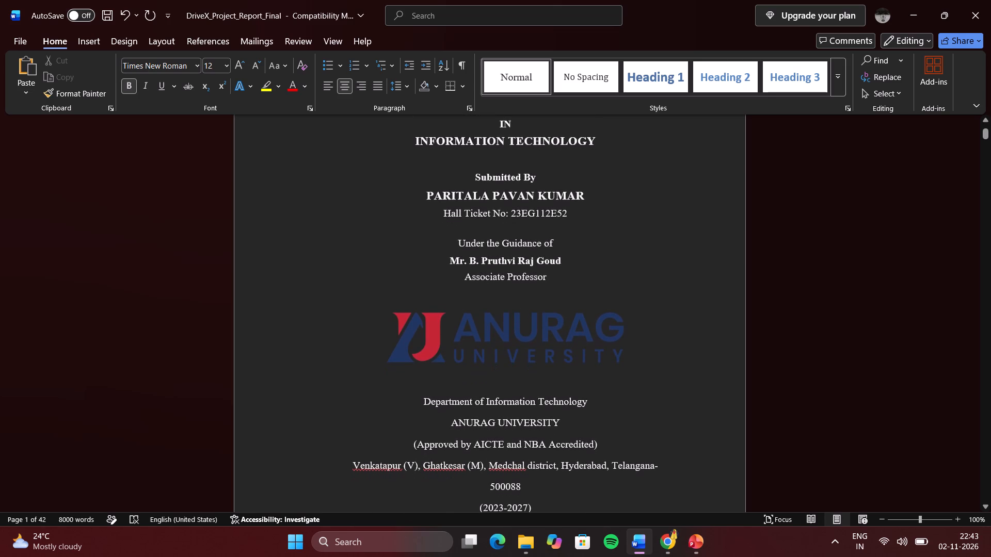
pyautogui.scroll(-1, 530, 353)
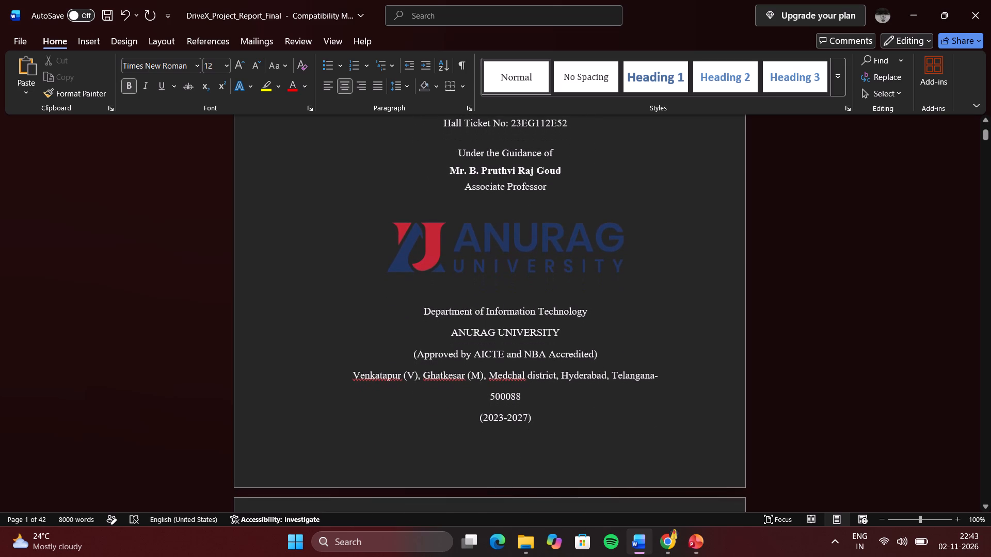
pyautogui.scroll(-1, 530, 353)
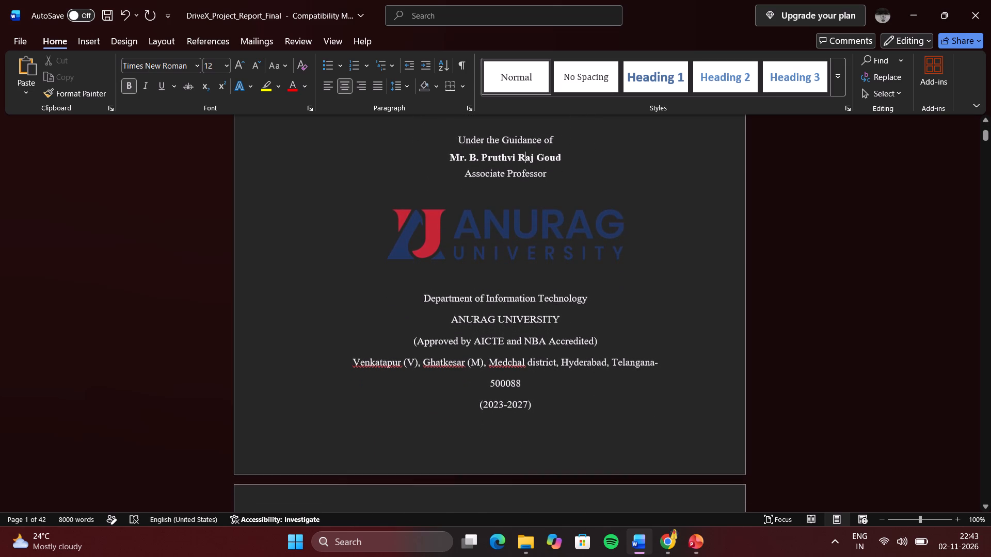
pyautogui.scroll(-2, 530, 353)
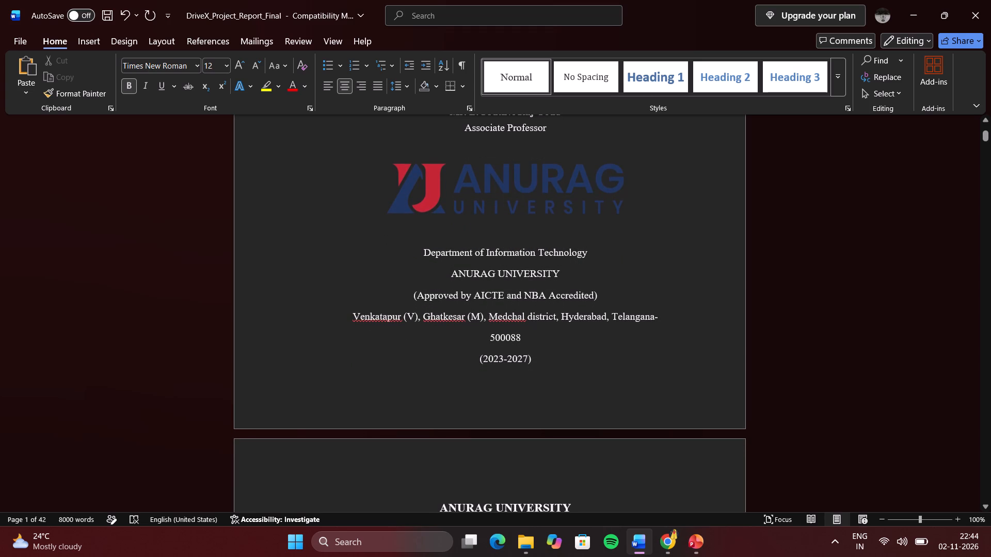
pyautogui.scroll(-2, 530, 353)
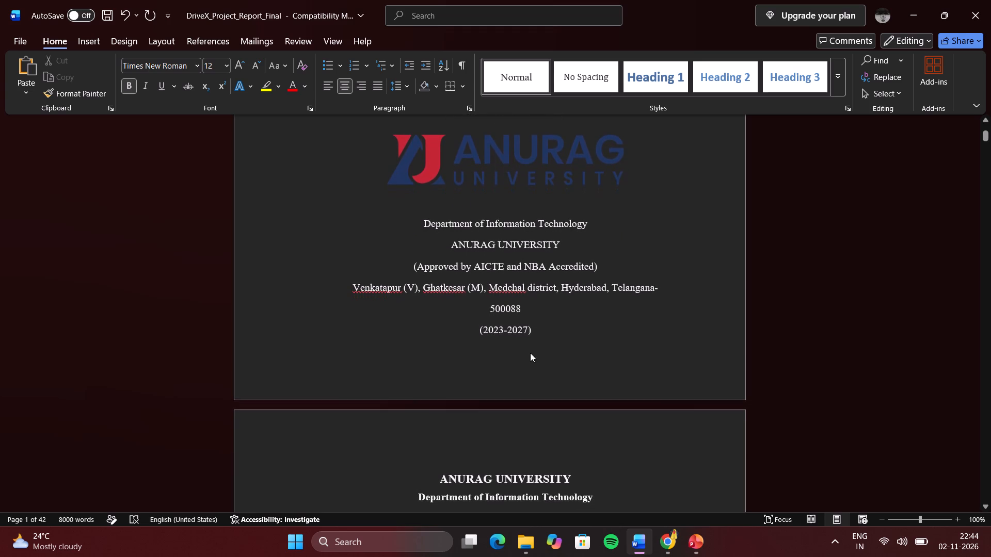
pyautogui.scroll(-3, 530, 353)
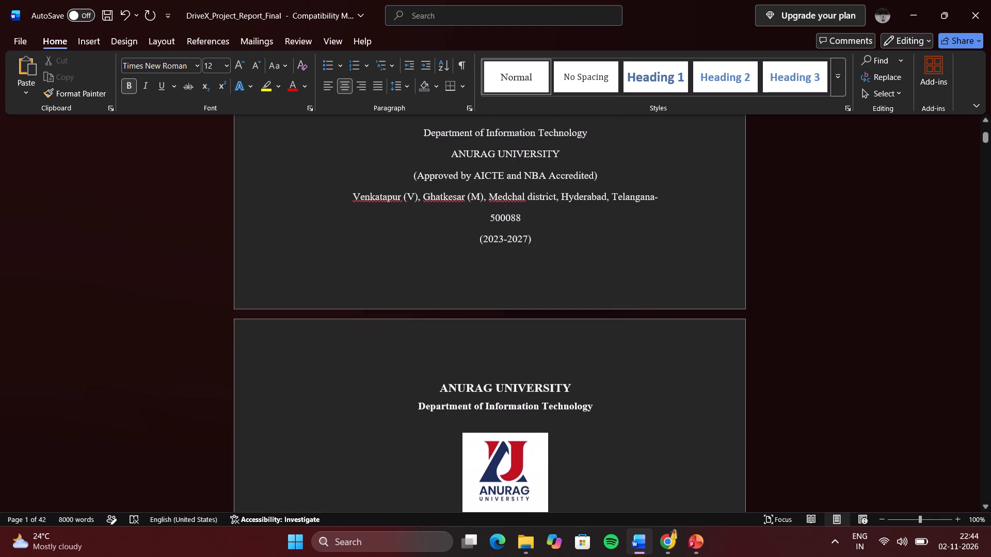
pyautogui.scroll(-3, 530, 353)
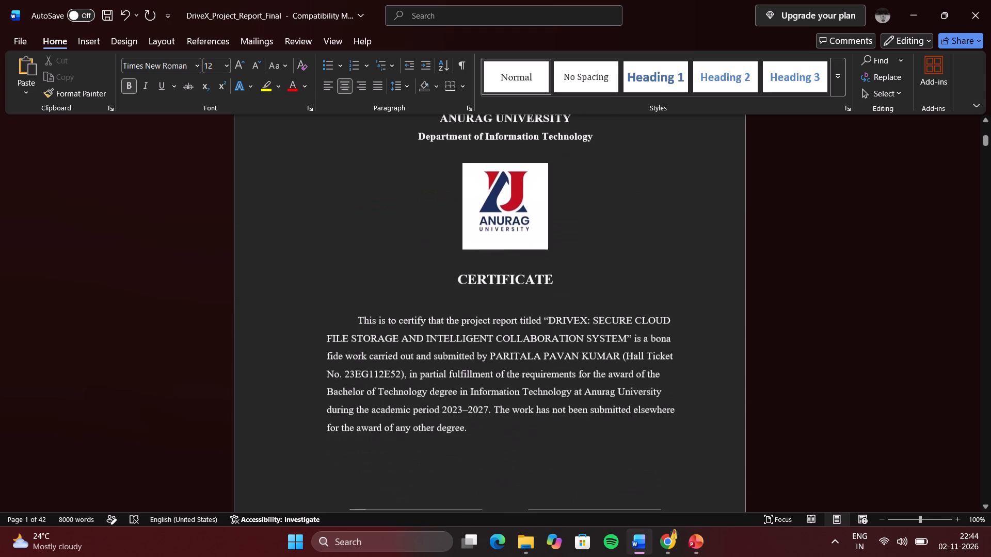
pyautogui.scroll(-3, 530, 353)
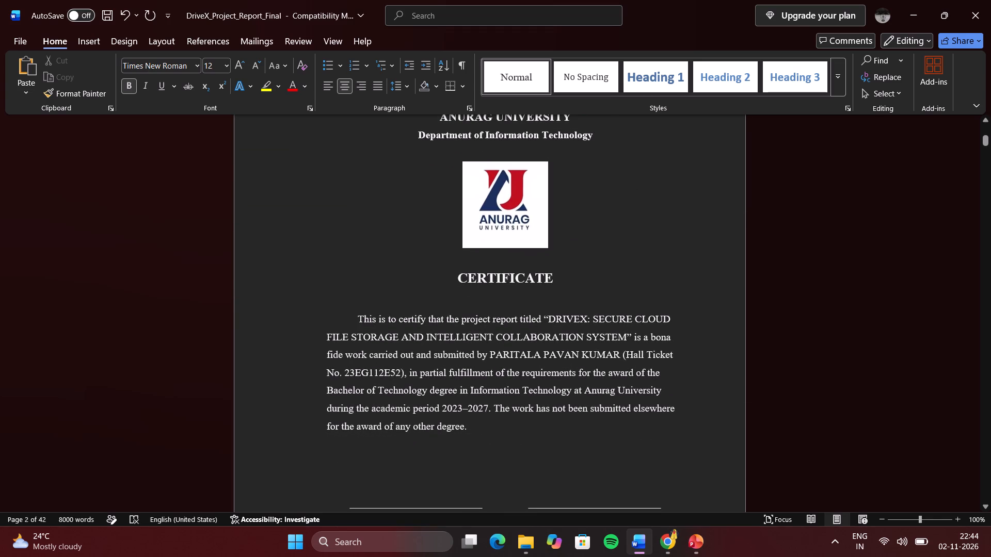
pyautogui.scroll(-2, 530, 353)
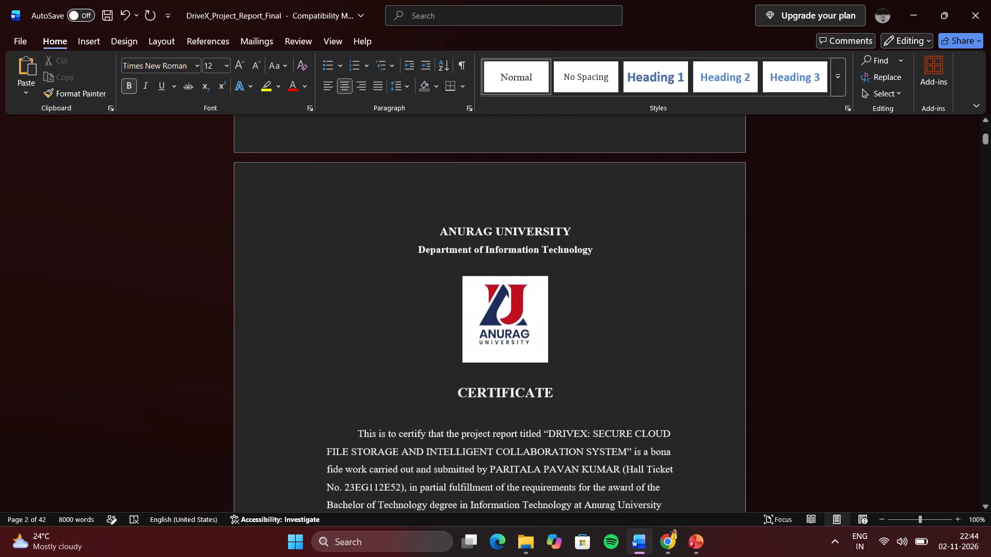
pyautogui.scroll(-1, 530, 353)
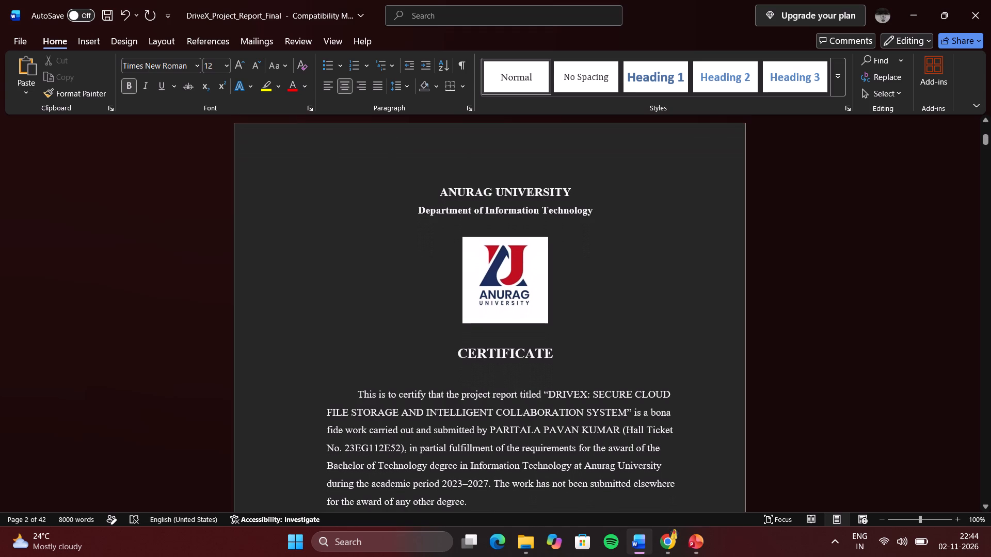
pyautogui.scroll(-2, 530, 353)
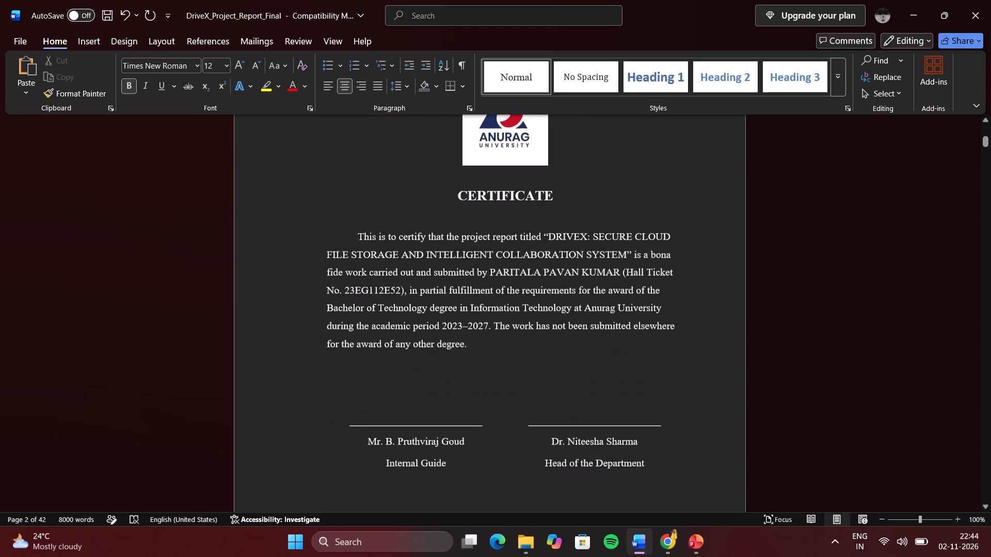
pyautogui.scroll(-3, 530, 353)
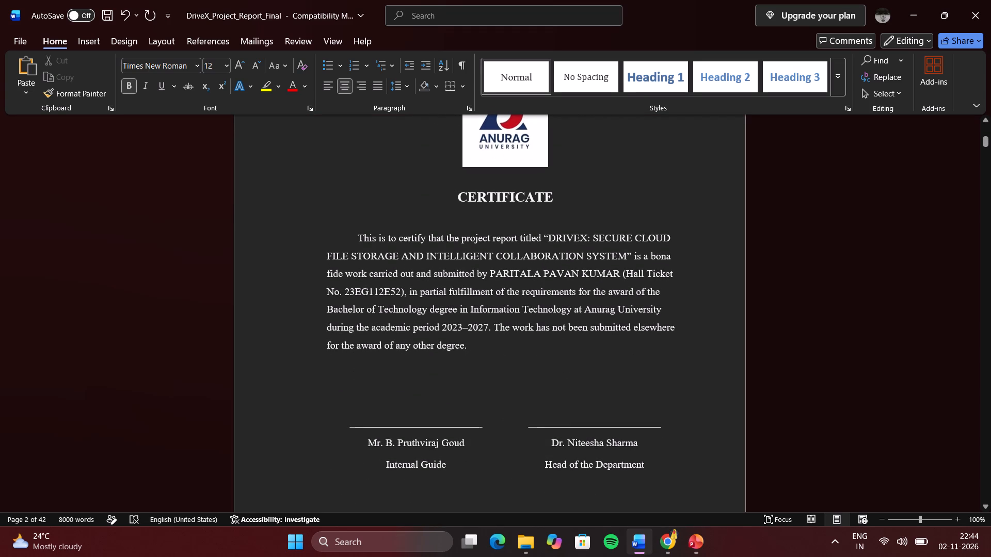
pyautogui.scroll(-2, 530, 353)
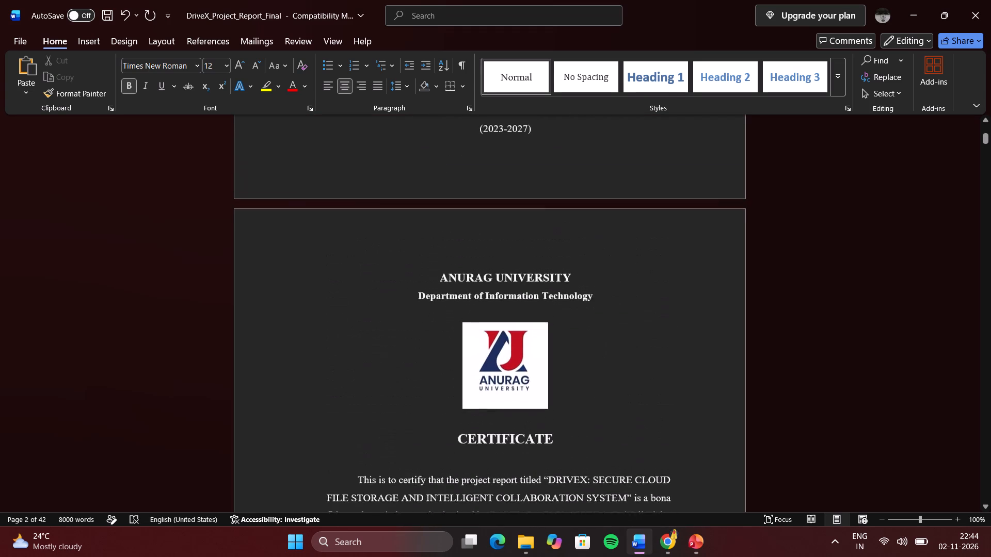
pyautogui.scroll(-1, 530, 353)
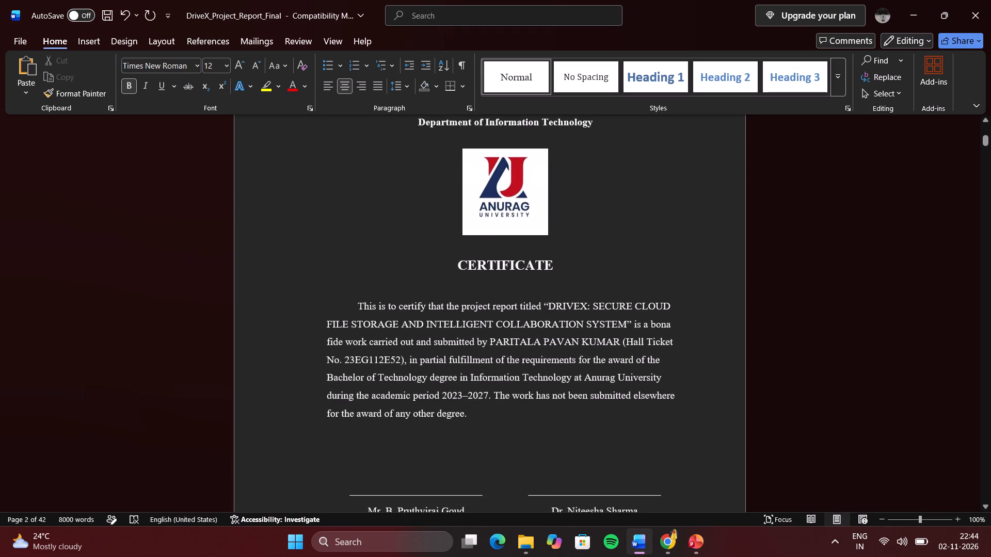
pyautogui.scroll(-1, 530, 353)
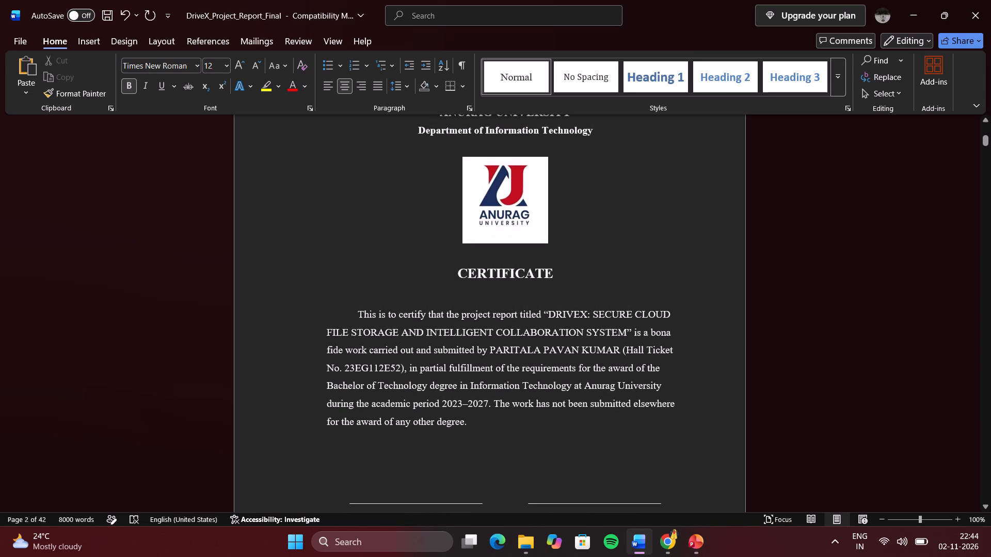
# Delete the CERTIFICATE heading on the certificate page and remove the first-line indent from the paragraph beneath it.
pyautogui.tripleClick(512, 273)
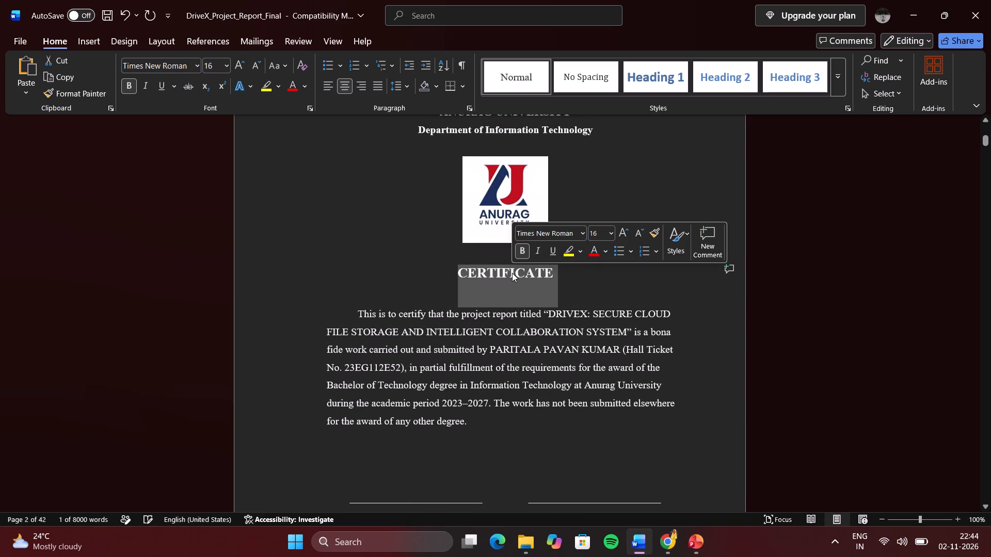
pyautogui.press('BackSpace')
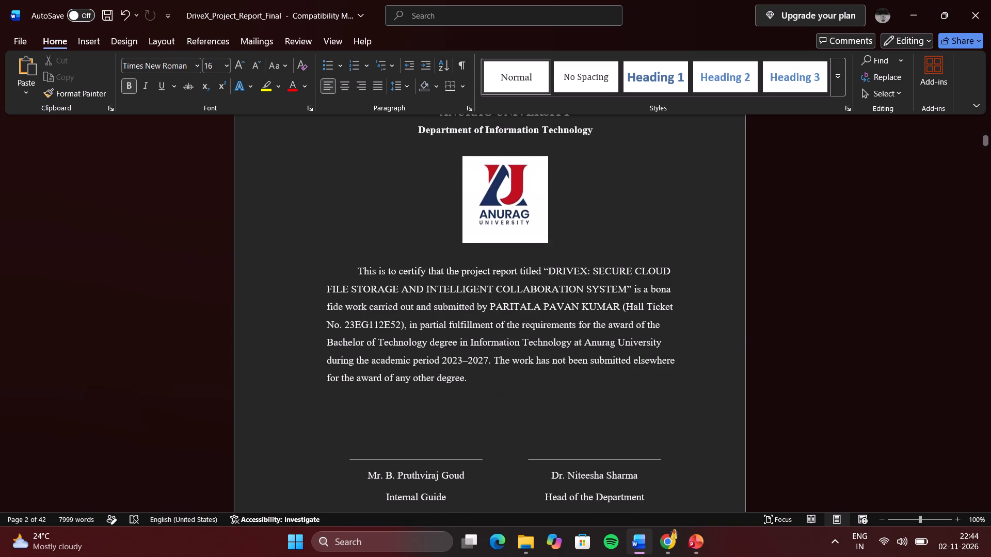
pyautogui.press('BackSpace')
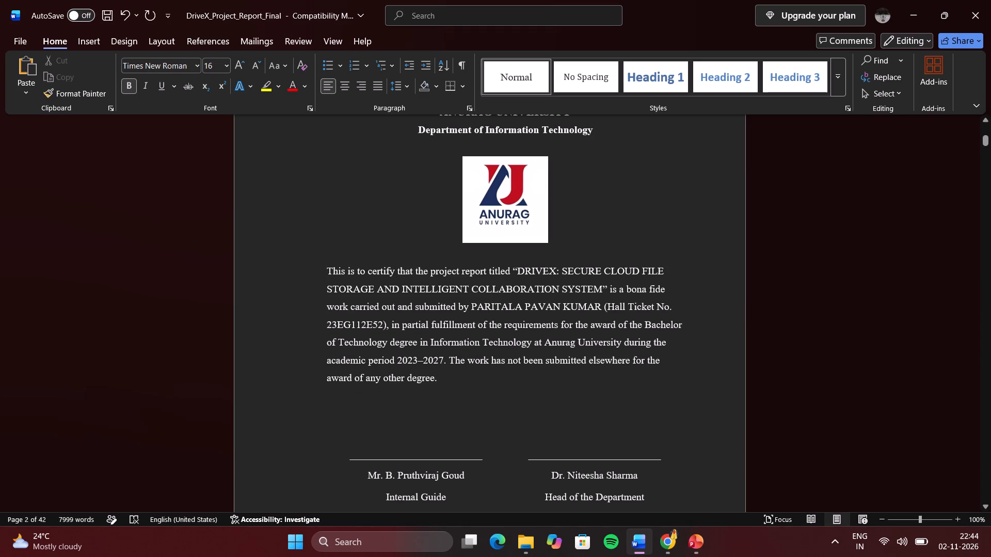
# Delete the old subtitle wording after "DRIVEX:" in the certificate paragraph's quoted project title, undoing any stray text.
pyautogui.click(602, 288)
pyautogui.press('BackSpace')
pyautogui.press('BackSpace')
pyautogui.press('BackSpace')
pyautogui.press('BackSpace')
pyautogui.press('BackSpace')
pyautogui.press('BackSpace')
pyautogui.press('BackSpace')
pyautogui.press('BackSpace')
pyautogui.press('BackSpace')
pyautogui.press('BackSpace')
pyautogui.press('BackSpace')
pyautogui.press('BackSpace')
pyautogui.press('BackSpace')
pyautogui.press('BackSpace')
pyautogui.press('BackSpace')
pyautogui.press('BackSpace')
pyautogui.press('BackSpace')
pyautogui.press('BackSpace')
pyautogui.press('BackSpace')
pyautogui.press('BackSpace')
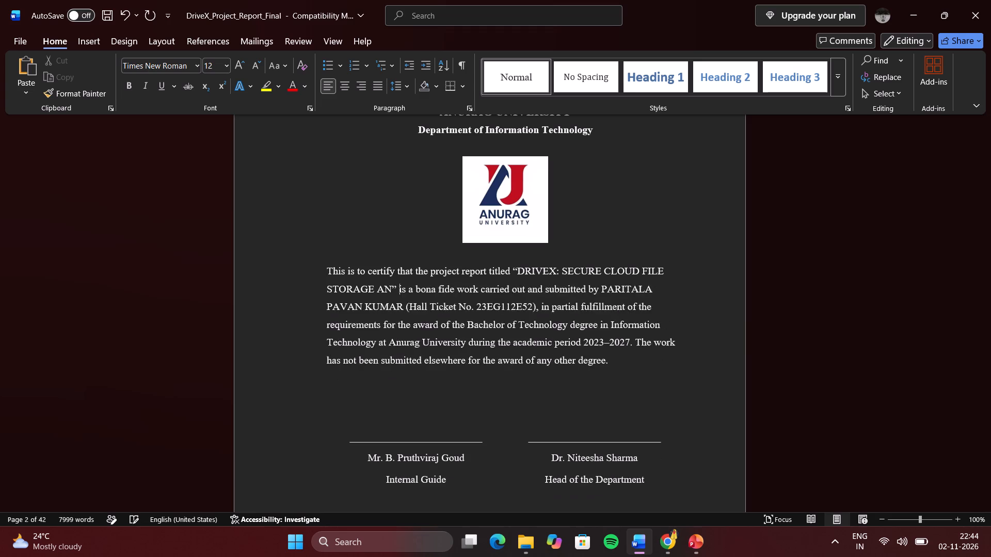
pyautogui.press('BackSpace')
pyautogui.press('BackSpace')
pyautogui.press('BackSpace')
pyautogui.press('BackSpace')
pyautogui.press('BackSpace')
pyautogui.press('BackSpace')
pyautogui.press('BackSpace')
pyautogui.press('BackSpace')
pyautogui.press('BackSpace')
pyautogui.press('BackSpace')
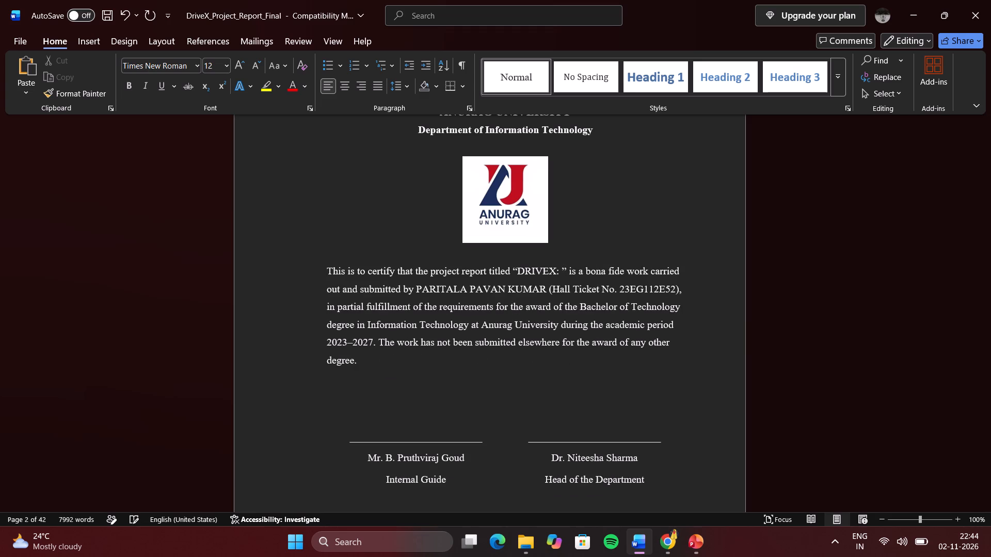
pyautogui.write('asd')
pyautogui.hotkey('ctrl', 'z')
pyautogui.hotkey('ctrl', 'z')
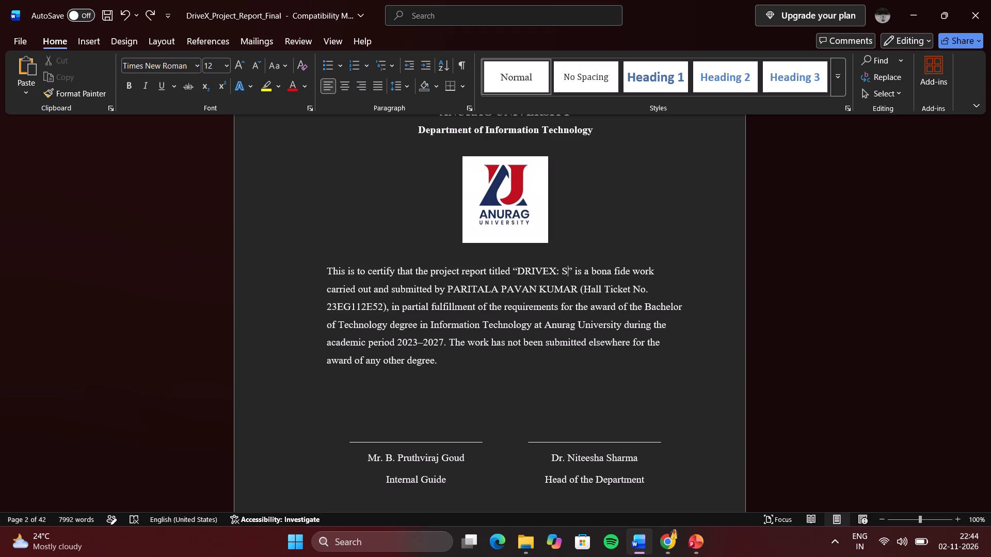
# Begin the certificate's new project subtitle with "AN INTELLIGENT", checking the wording against the DriveX presentation's title slide in PowerPoint.
pyautogui.press('super+Tab')
pyautogui.press('super+Tab')
pyautogui.hotkey('alt', 'Tab')
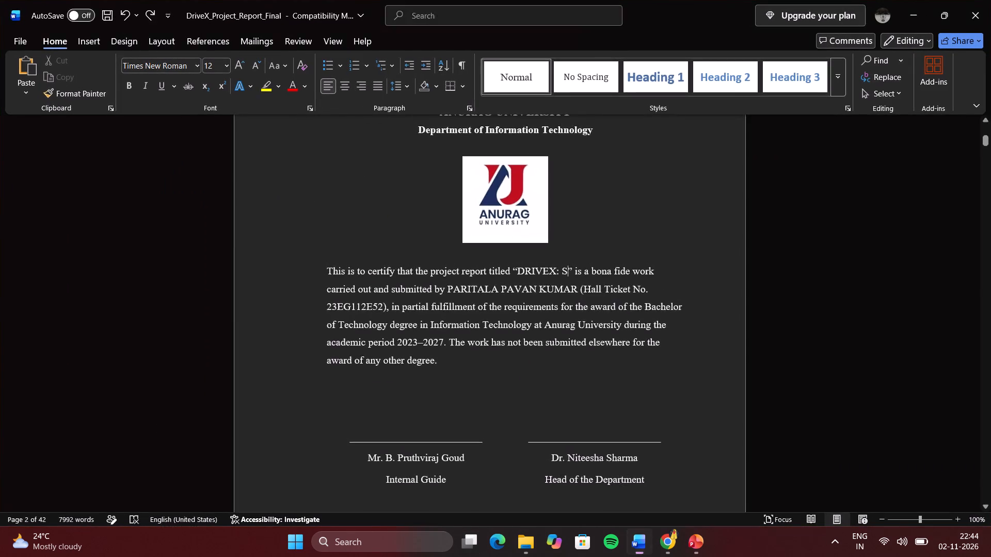
pyautogui.hotkey('alt', 'Tab')
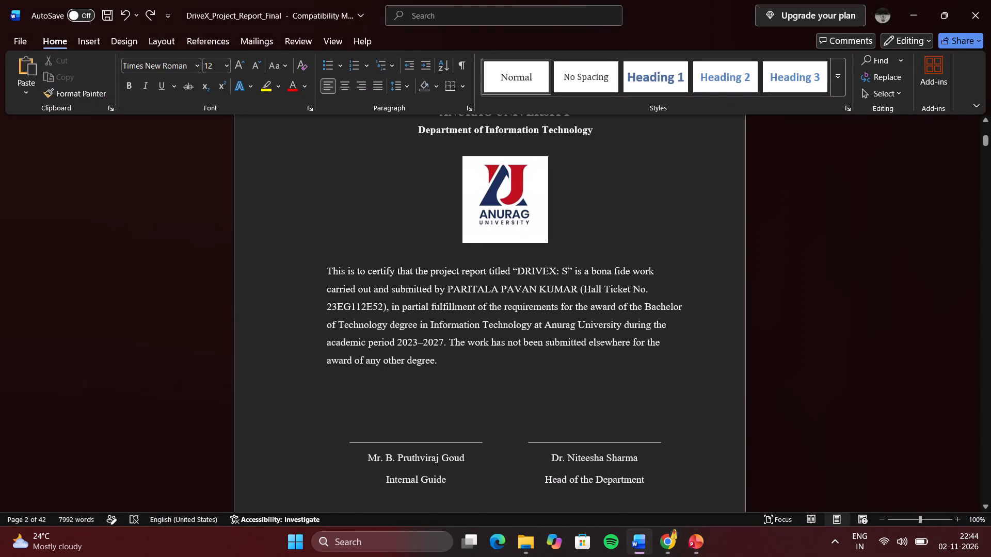
pyautogui.press('space')
pyautogui.write('An')
pyautogui.write('N INTIL')
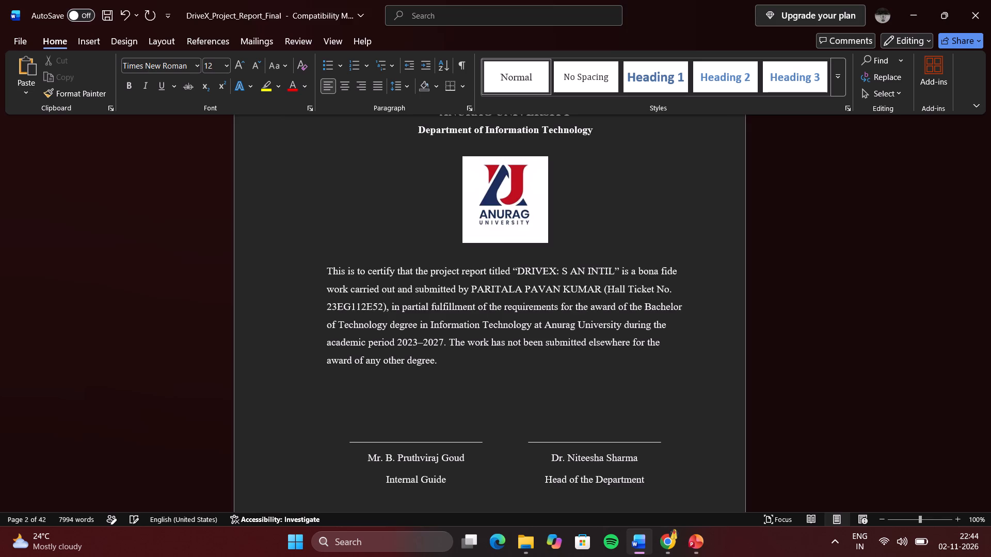
pyautogui.hotkey('alt', 'Tab')
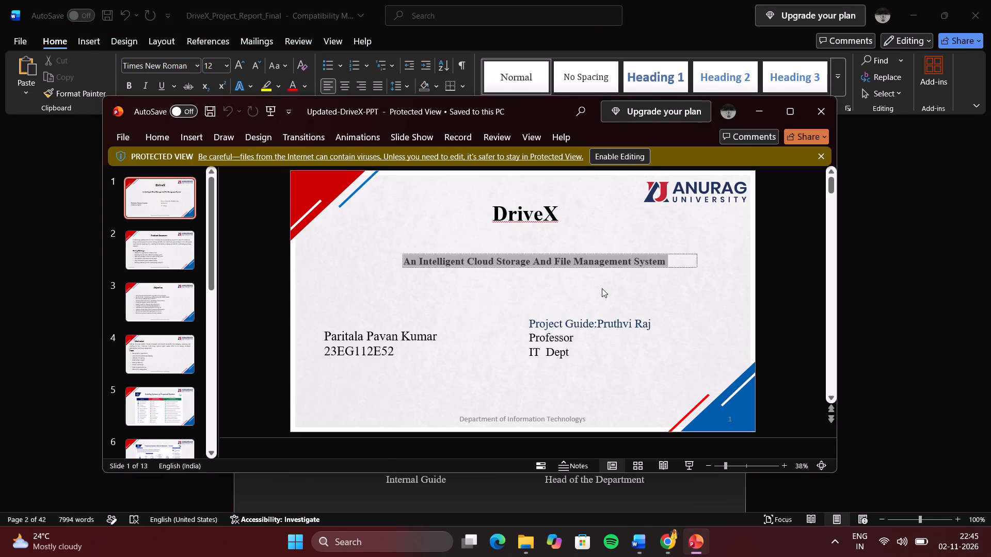
pyautogui.hotkey('alt', 'Tab')
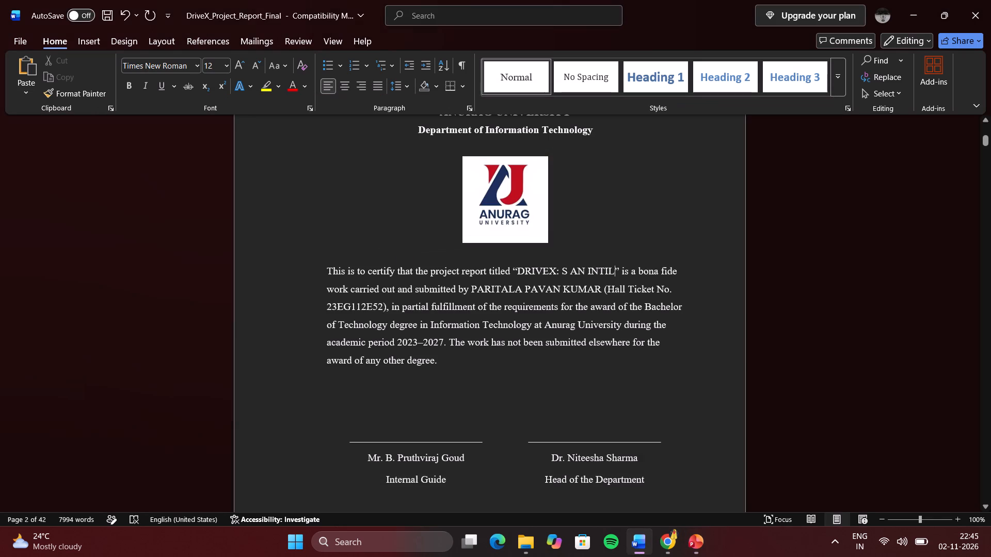
pyautogui.press('BackSpace')
pyautogui.press('BackSpace')
pyautogui.write('ELLIGENT')
pyautogui.press('space')
# Complete the certificate's project subtitle with "CLOUD STORAGE AND FILE MANAGEMENT SYSTEM", checking it against the title slide in PowerPoint.
pyautogui.hotkey('alt', 'Tab')
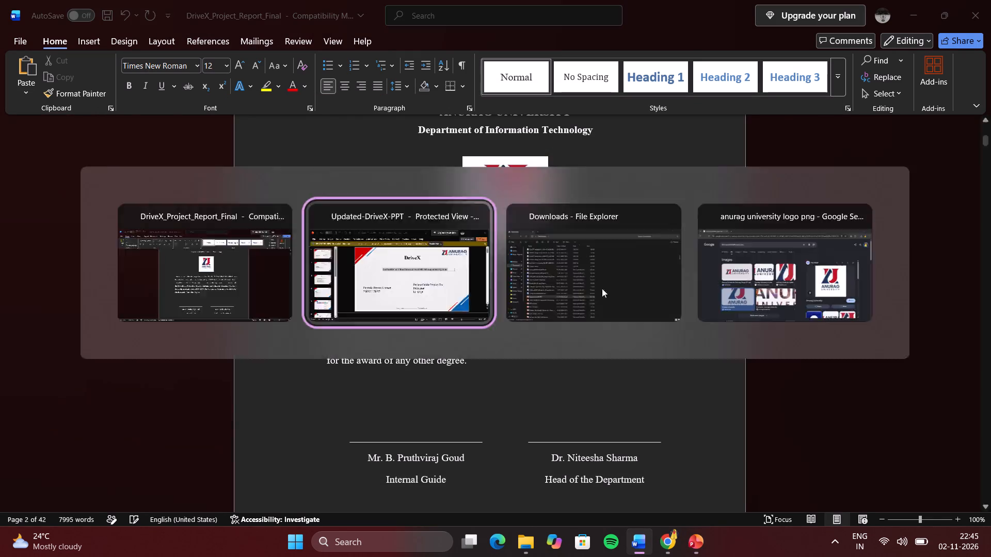
pyautogui.hotkey('alt', 'Tab')
pyautogui.write('CLOUD STOR')
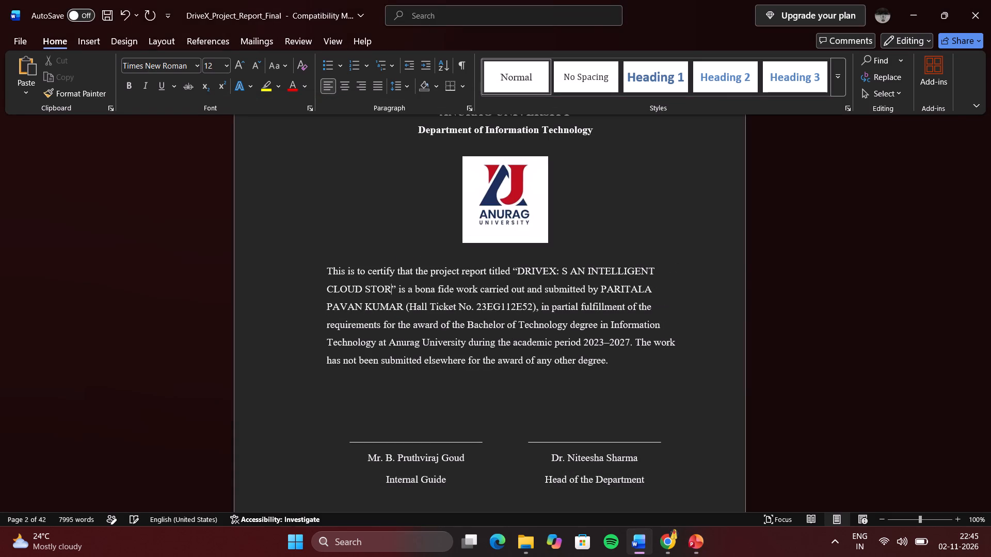
pyautogui.press('BackSpace')
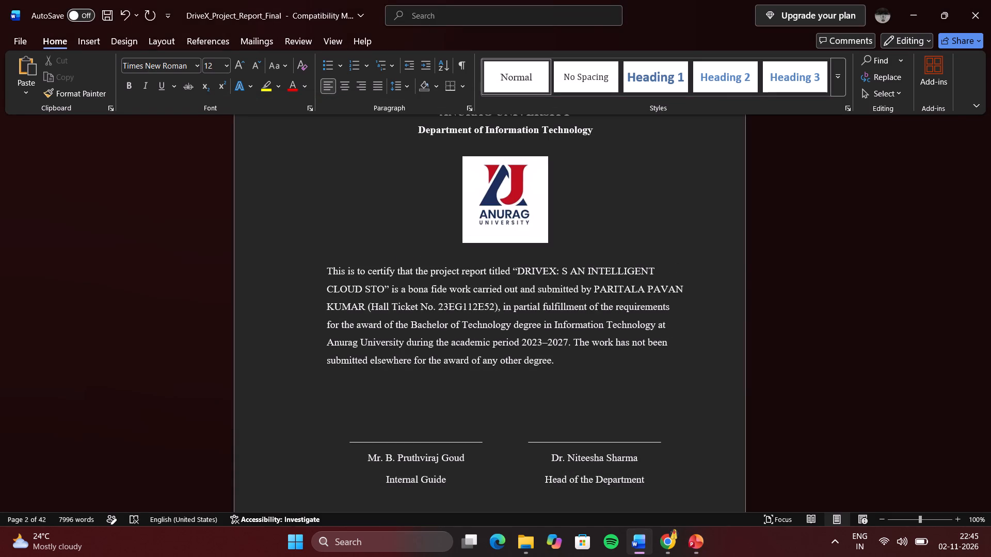
pyautogui.press('e')
pyautogui.press('BackSpace')
pyautogui.write('ra')
pyautogui.press('BackSpace')
pyautogui.write('RAGE')
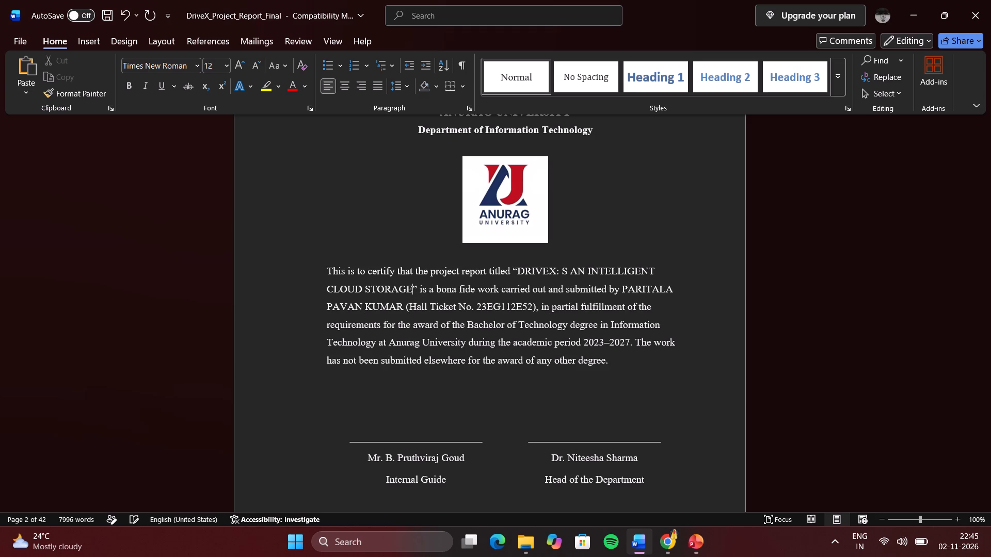
pyautogui.press('space')
pyautogui.hotkey('alt', 'Tab')
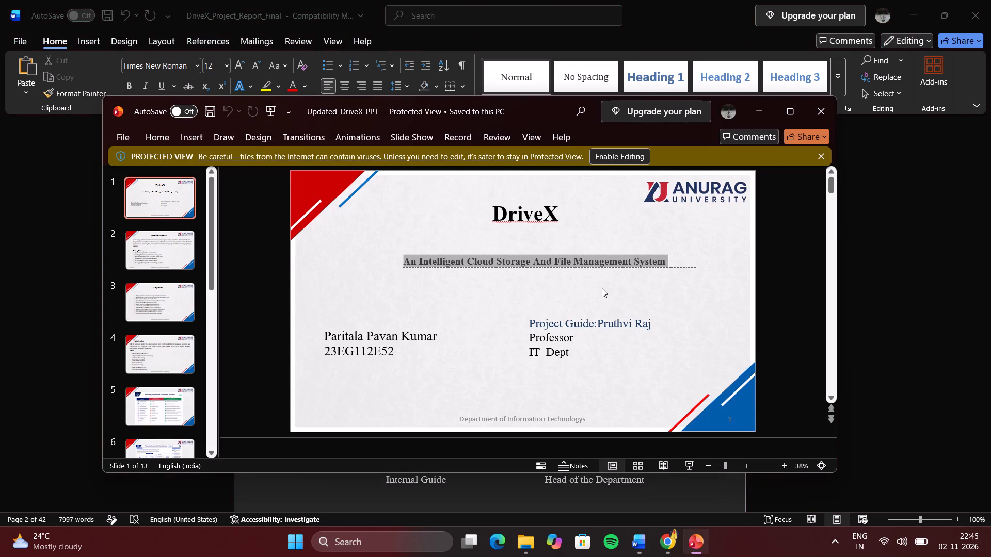
pyautogui.hotkey('alt', 'Tab')
pyautogui.write('AND FILE MANAGEMENT')
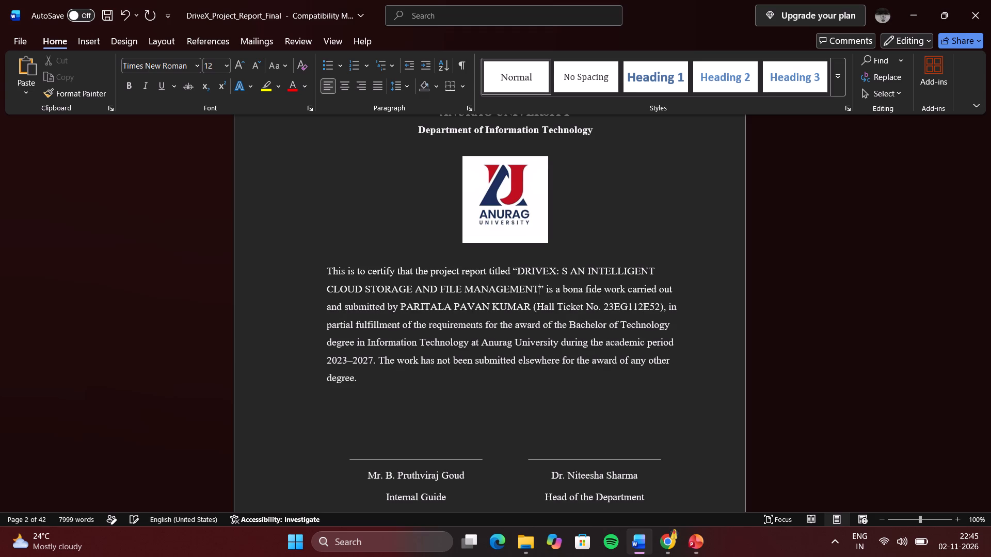
pyautogui.press('space')
pyautogui.write('SYSTEM')
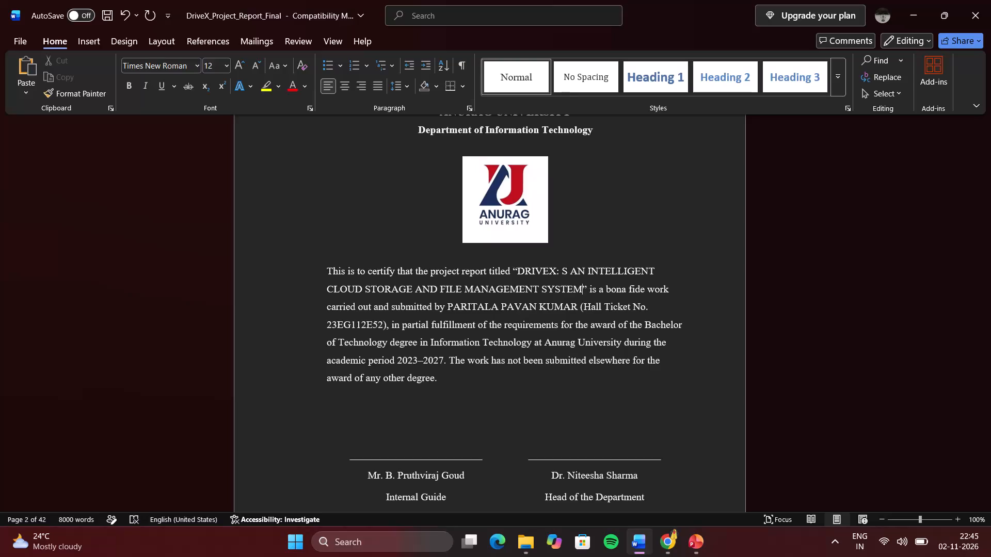
# Delete the stray S and its extra space before "AN INTELLIGENT" in the certificate's project title.
pyautogui.click(569, 272)
pyautogui.press('BackSpace')
pyautogui.press('BackSpace')
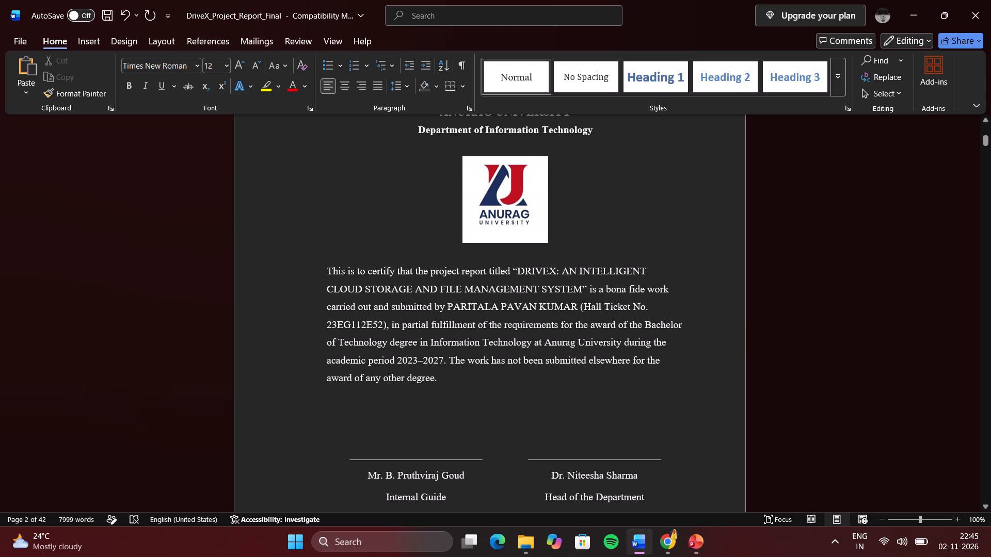
# Compare the project title wording on the title page with that in the certificate paragraph.
pyautogui.scroll(3, 575, 248)
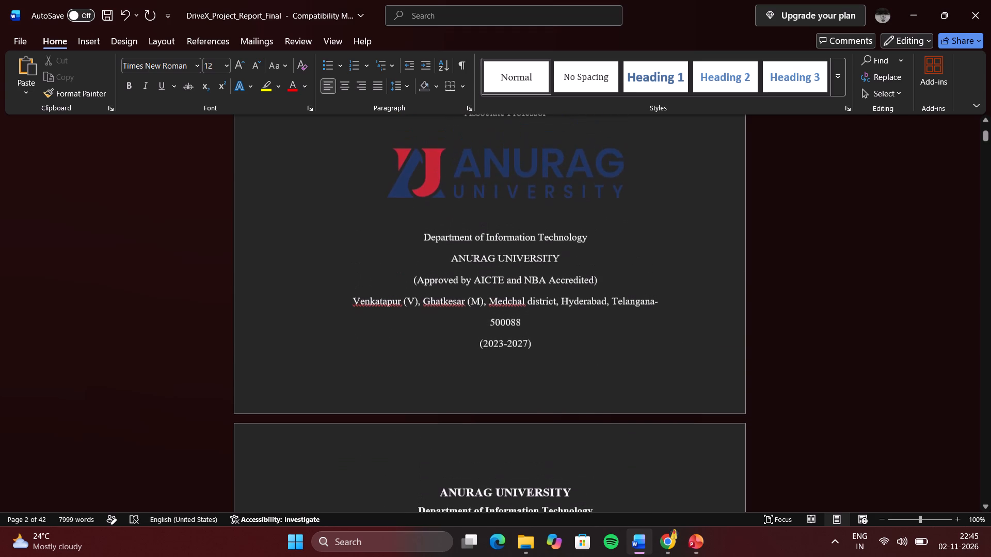
pyautogui.scroll(5, 553, 257)
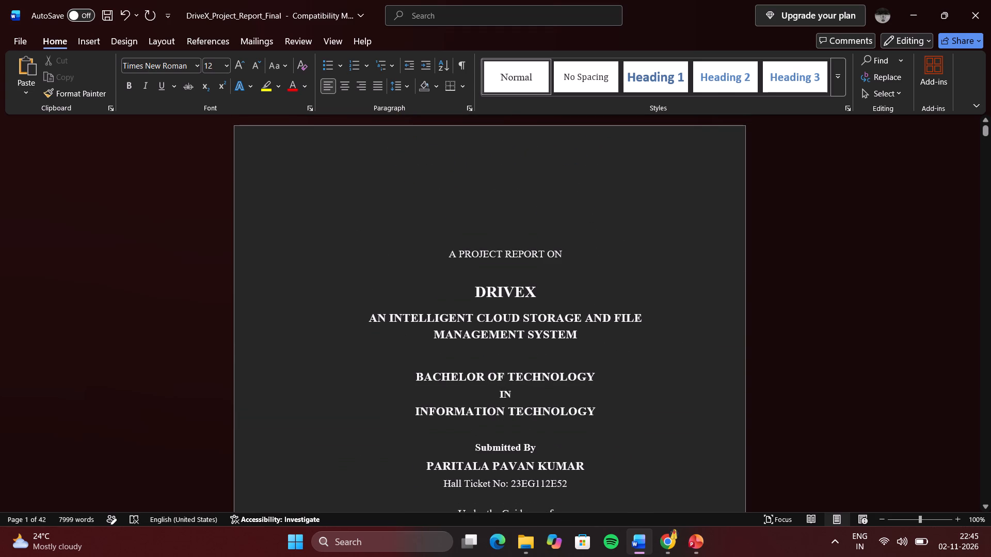
pyautogui.scroll(-4, 470, 339)
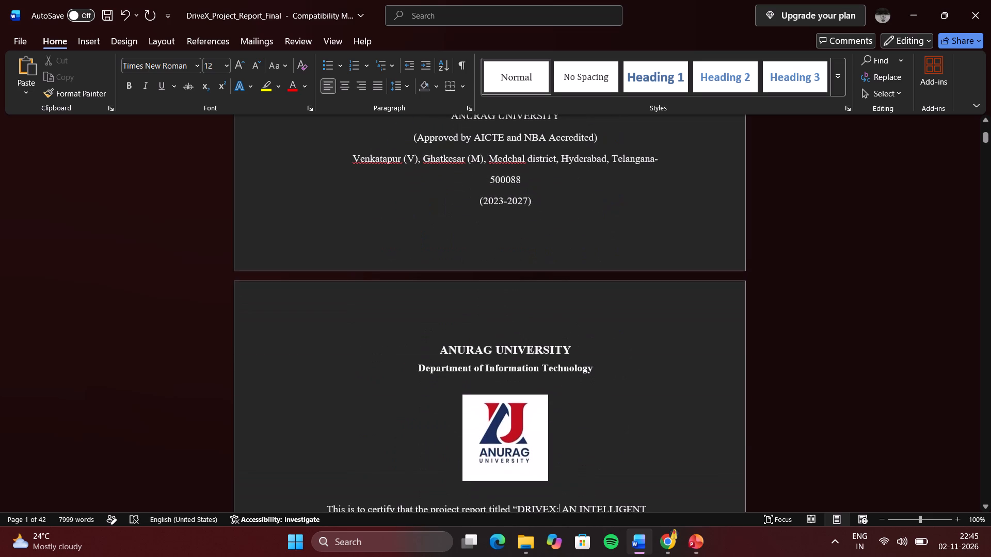
pyautogui.scroll(-3, 470, 339)
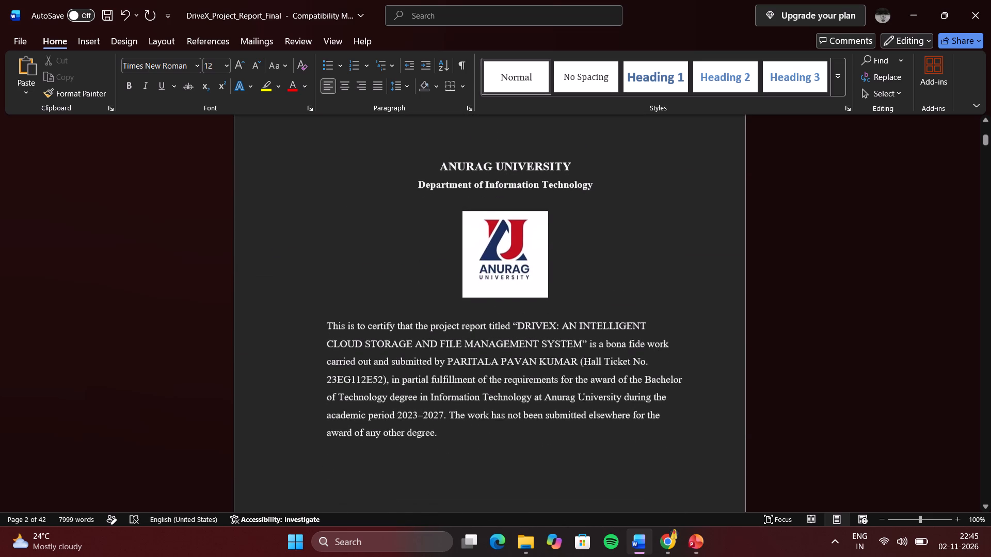
pyautogui.scroll(-1, 470, 339)
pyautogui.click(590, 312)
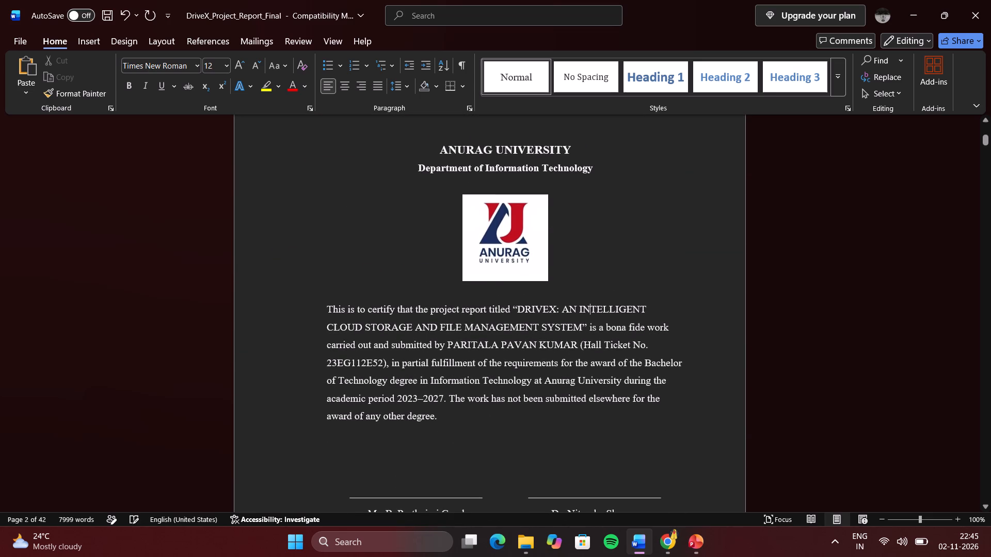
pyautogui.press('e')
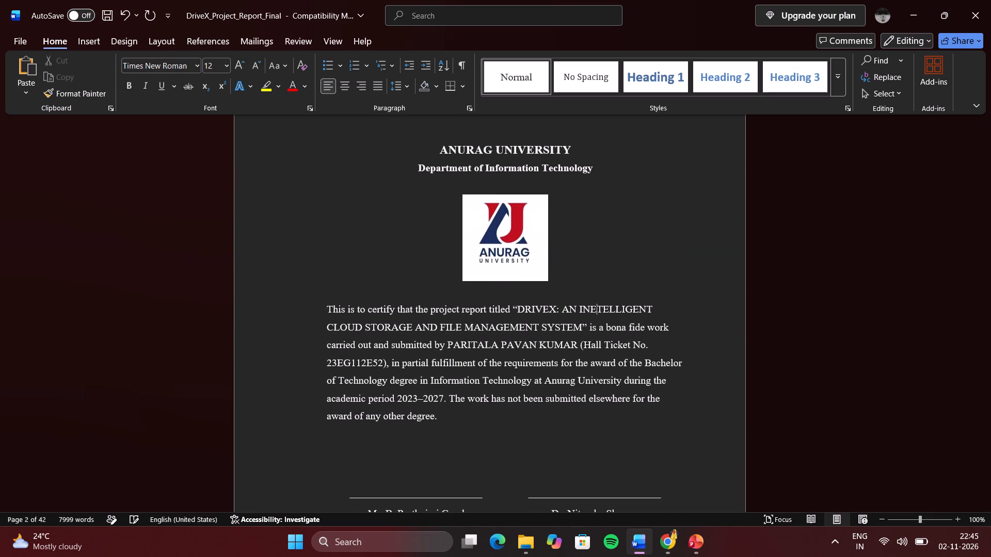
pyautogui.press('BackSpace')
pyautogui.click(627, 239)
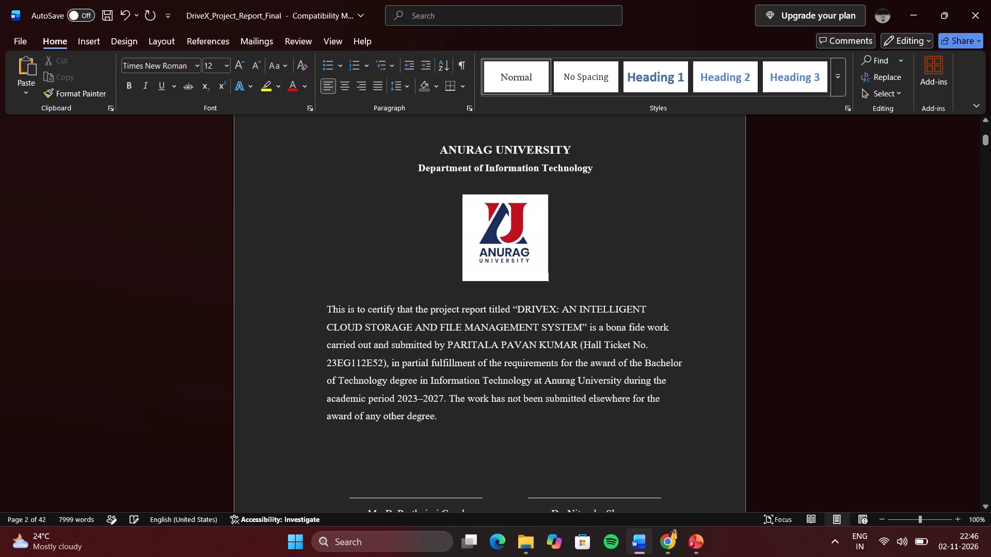
# Search the report for the copied subtitle "An Intelligent Cloud Storage And File Management System" and look over its occurrences.
pyautogui.hotkey('ctrl', 'f')
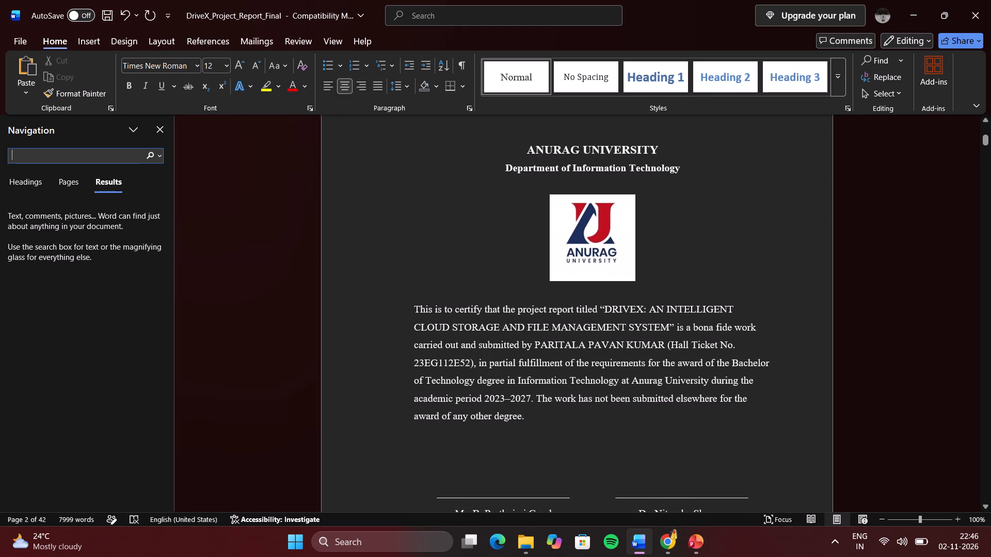
pyautogui.hotkey('ctrl', 'v')
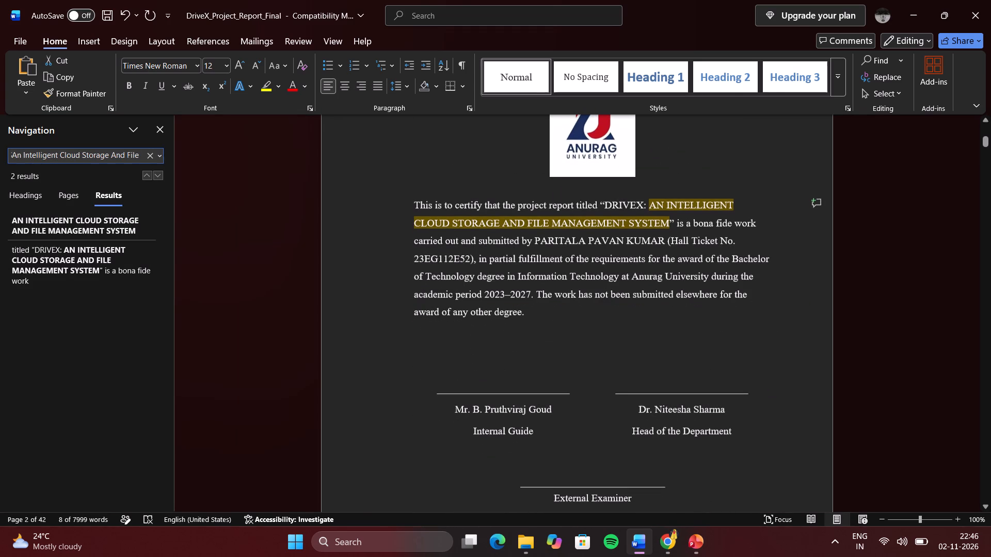
pyautogui.scroll(1, 497, 252)
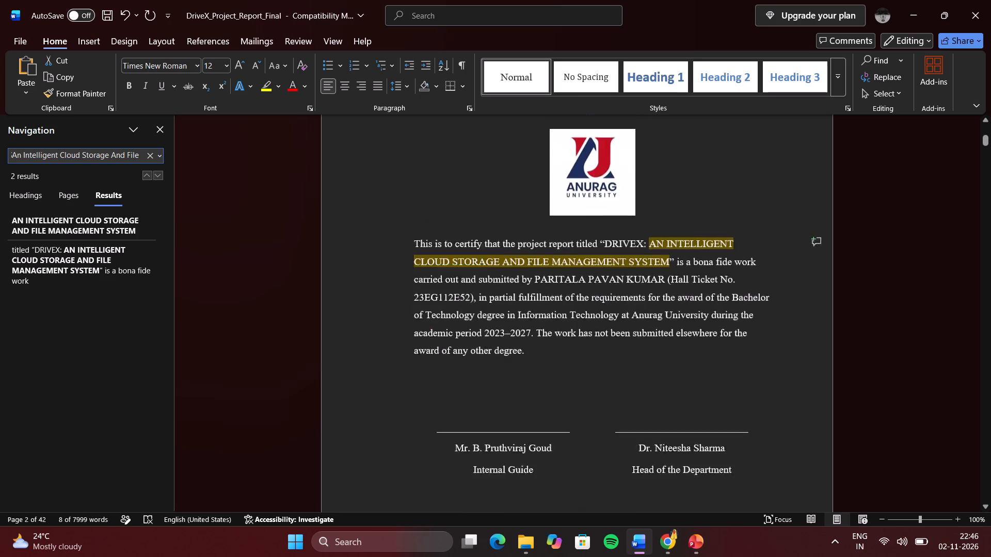
pyautogui.scroll(8, 497, 252)
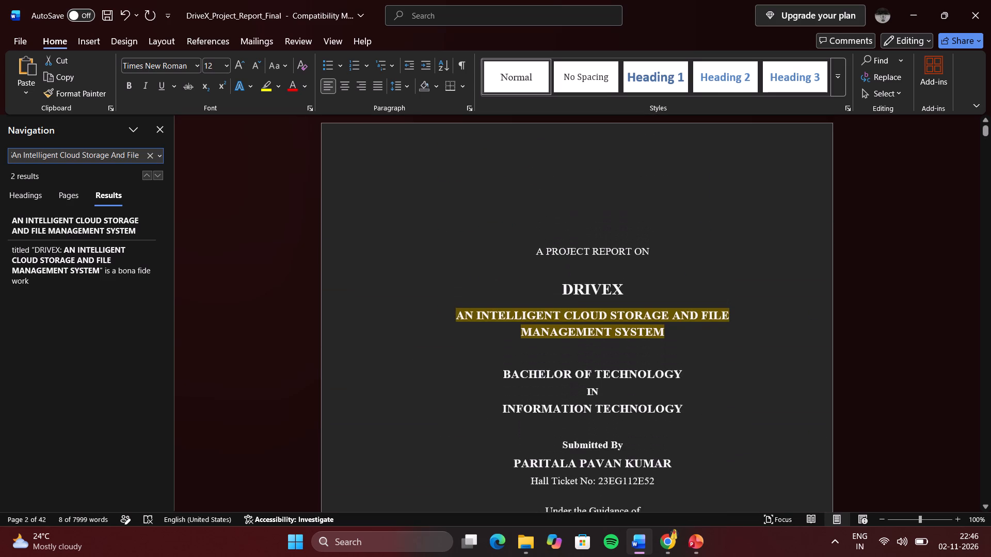
# Step through the subtitle's matches on the title and certificate pages, and close the search.
pyautogui.scroll(1, 497, 252)
pyautogui.scroll(-3, 497, 252)
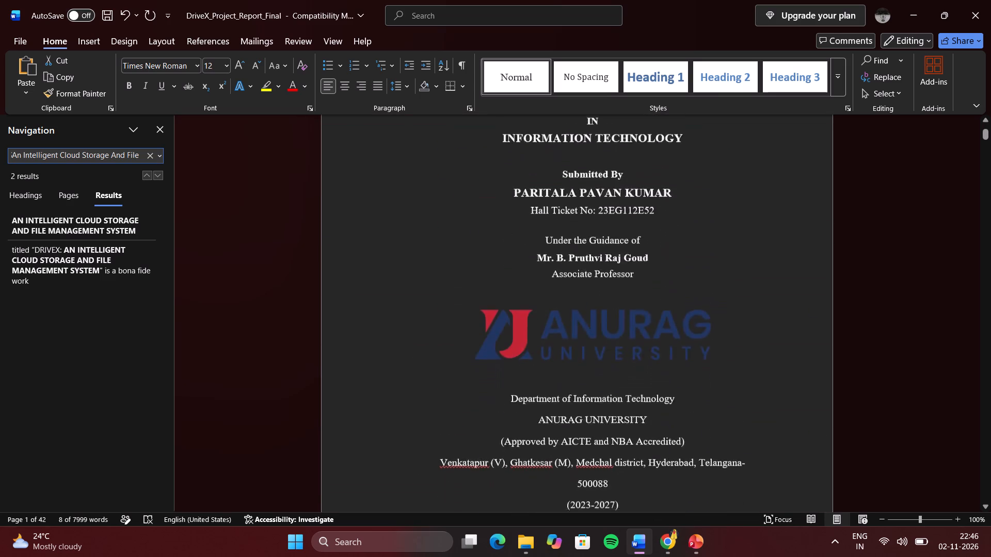
pyautogui.scroll(-1, 497, 252)
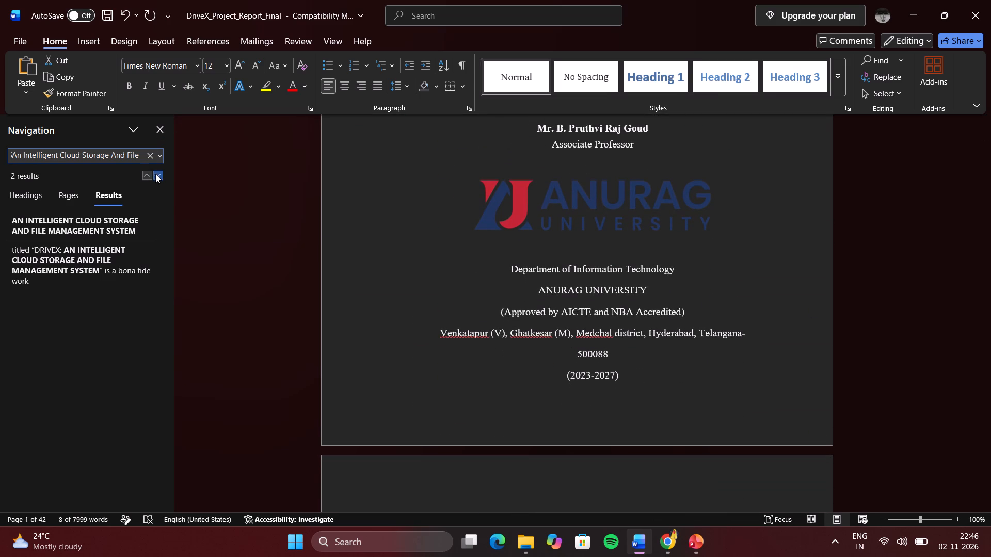
pyautogui.click(156, 173)
pyautogui.click(156, 173)
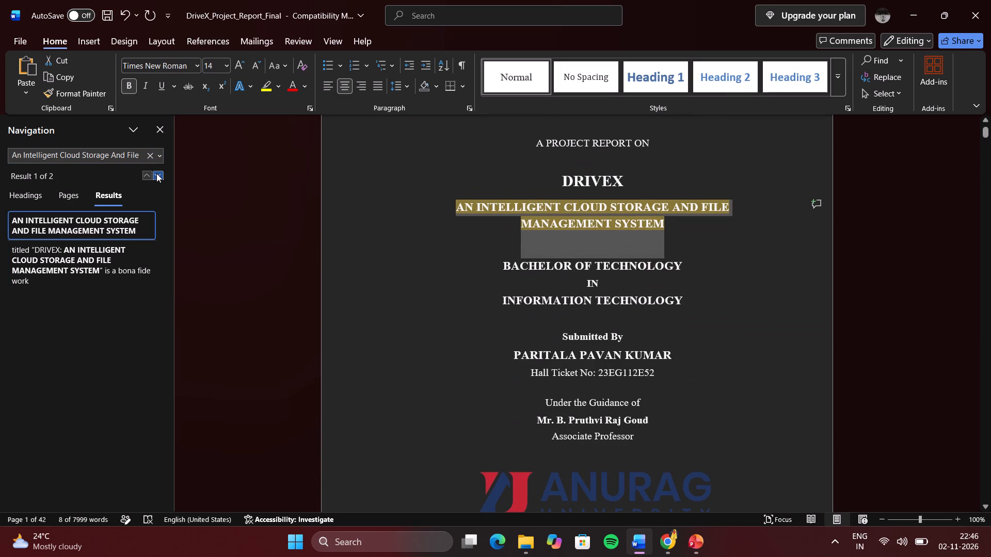
pyautogui.click(156, 173)
pyautogui.click(156, 173)
pyautogui.click(157, 125)
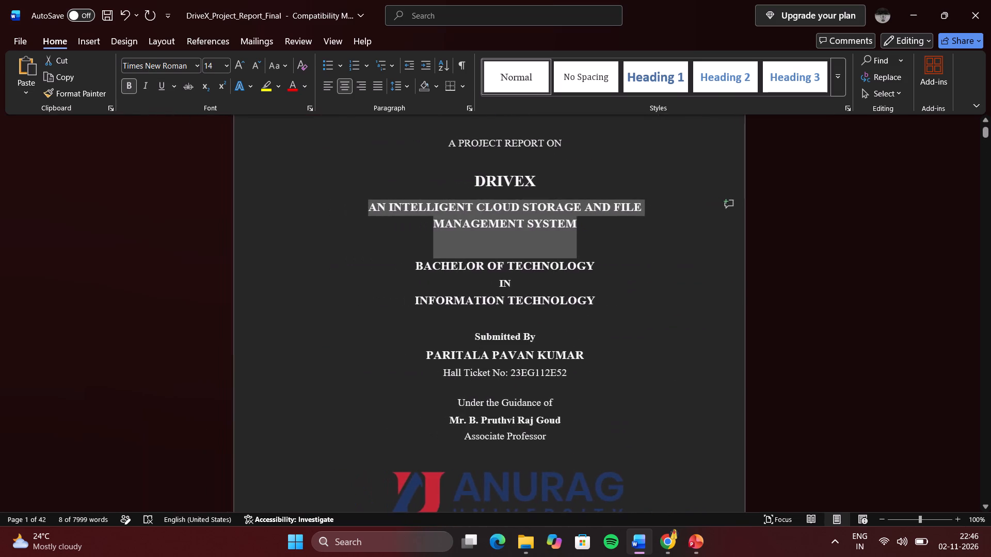
# Insert "under the guidance of" after the hall ticket number in the certificate paragraph.
pyautogui.scroll(-2, 310, 240)
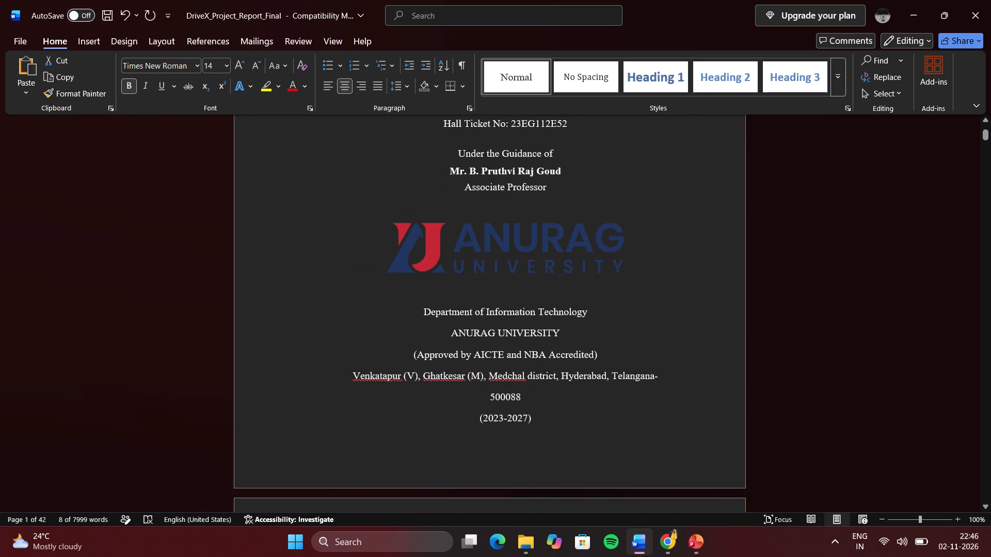
pyautogui.scroll(-3, 310, 240)
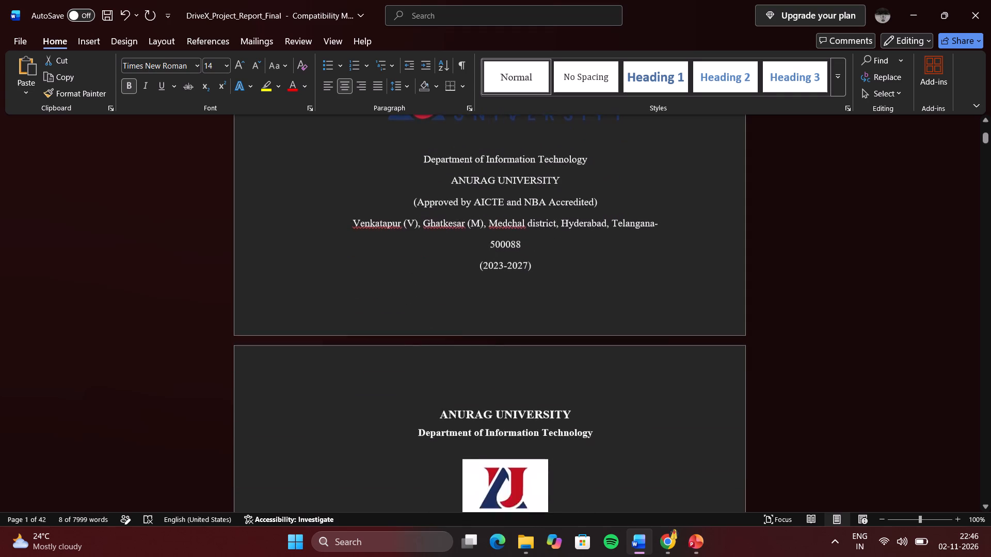
pyautogui.scroll(-1, 310, 240)
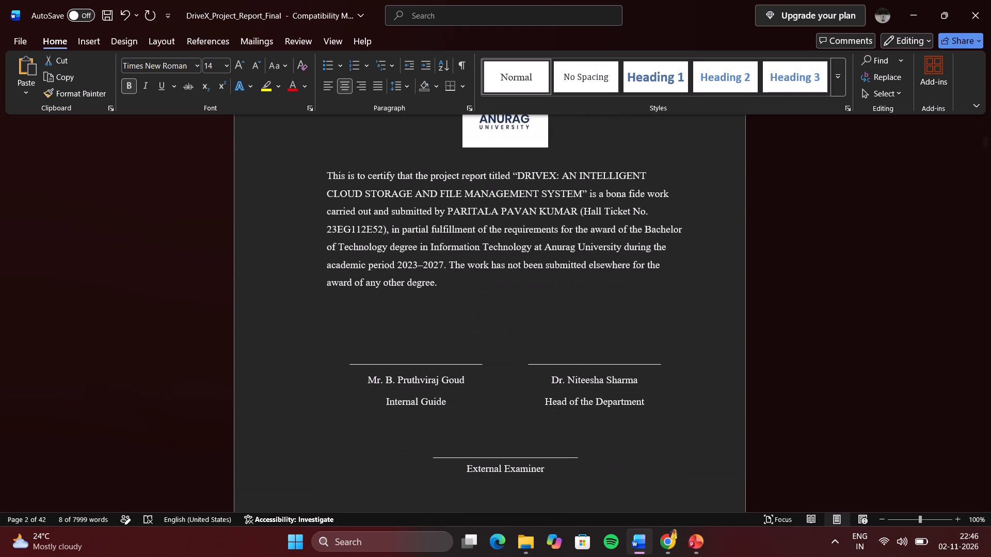
pyautogui.scroll(1, 360, 227)
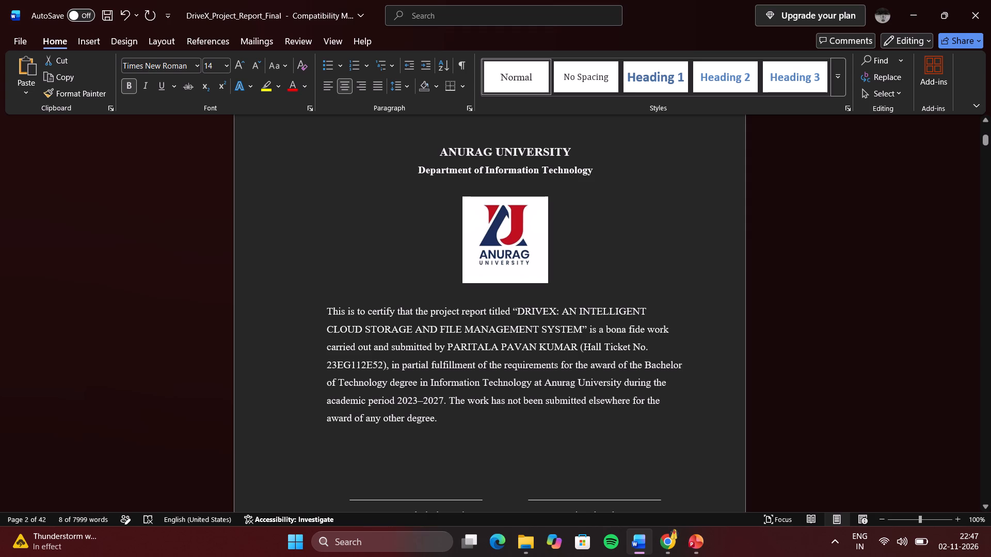
pyautogui.click(387, 367)
pyautogui.press('space')
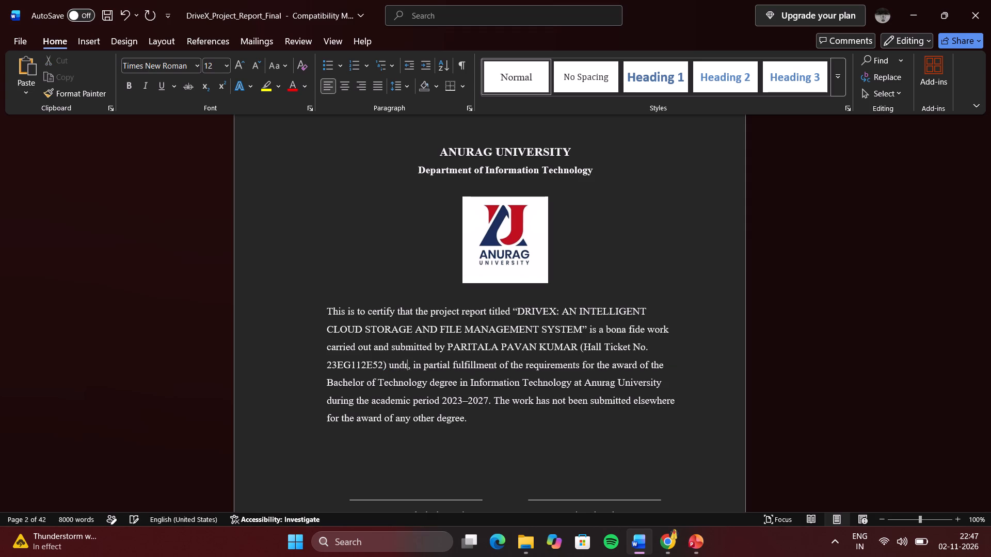
pyautogui.press('BackSpace')
pyautogui.press('BackSpace')
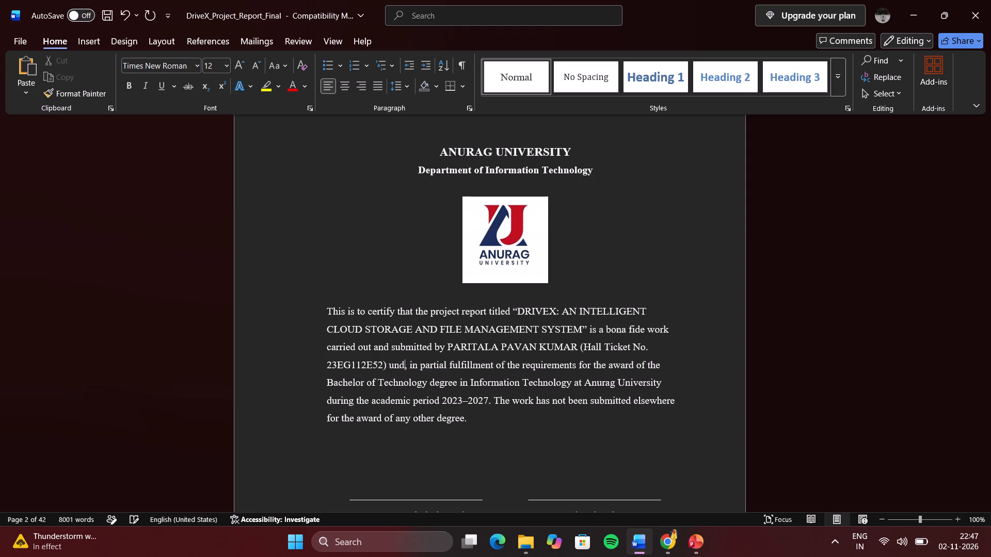
pyautogui.write('er the')
pyautogui.press('space')
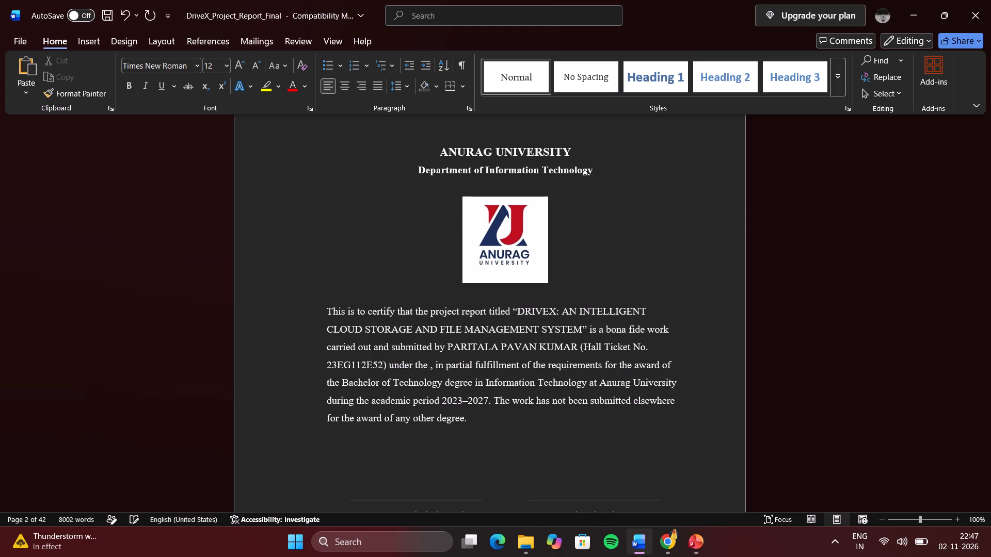
pyautogui.write('guidence')
pyautogui.press('space')
pyautogui.write('of')
pyautogui.press('space')
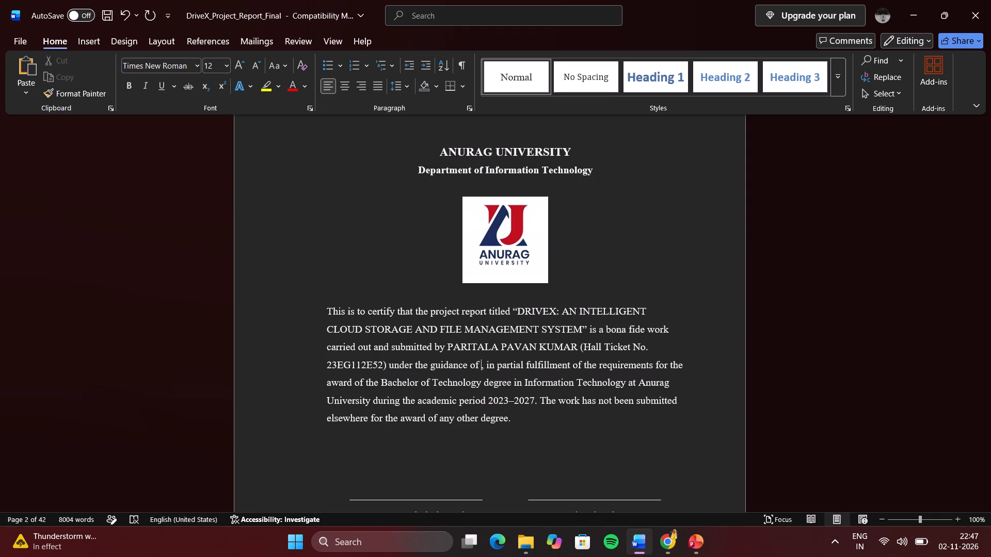
# Copy the guide's name, without its prefix, from the title page into the certificate paragraph after "under the guidance of".
pyautogui.scroll(1, 387, 367)
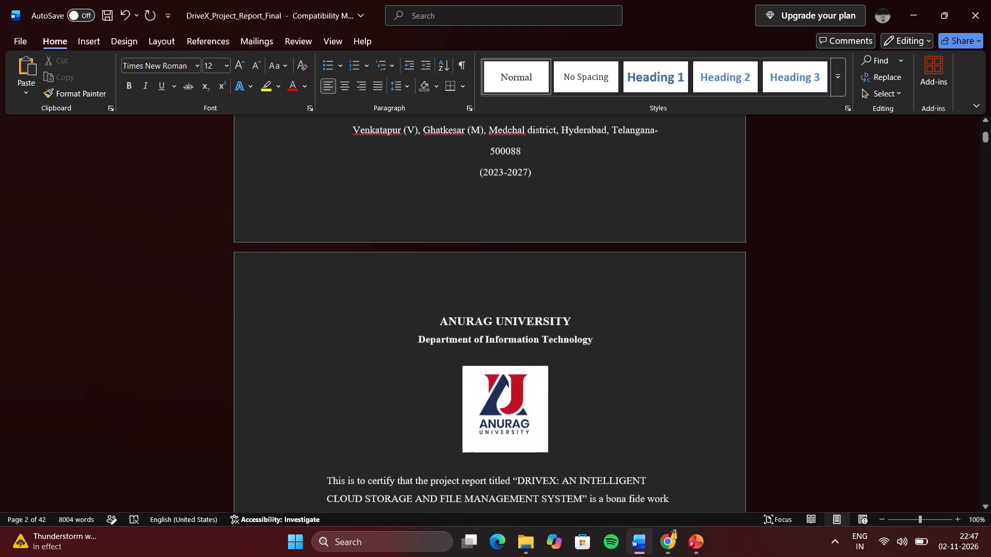
pyautogui.scroll(2, 387, 367)
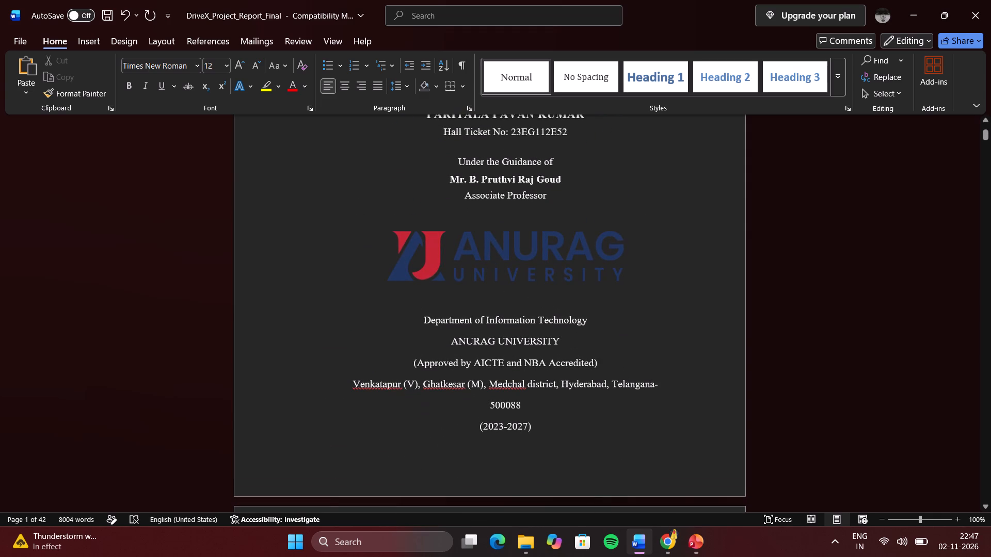
pyautogui.moveTo(469, 178); pyautogui.dragTo(494, 182)
pyautogui.moveTo(494, 182); pyautogui.dragTo(553, 177)
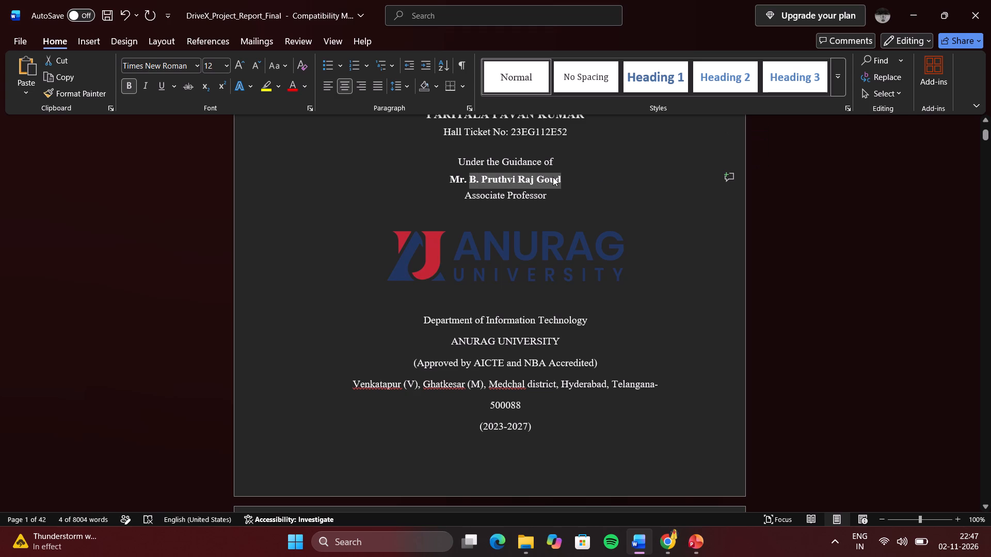
pyautogui.hotkey('ctrl', 'c')
pyautogui.scroll(-7, 553, 177)
pyautogui.rightClick(553, 177)
pyautogui.scroll(2, 553, 177)
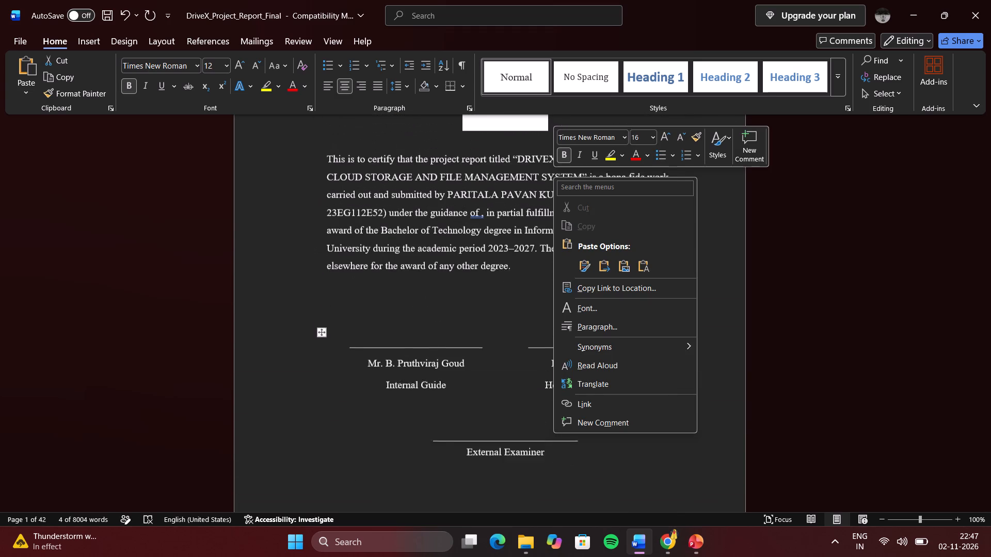
pyautogui.scroll(1, 553, 177)
pyautogui.click(481, 226)
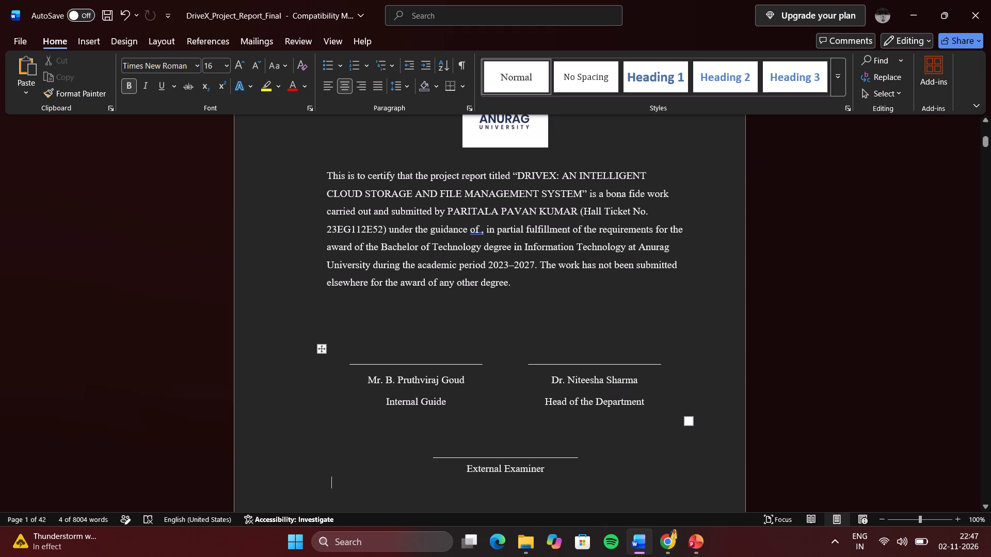
pyautogui.click(481, 233)
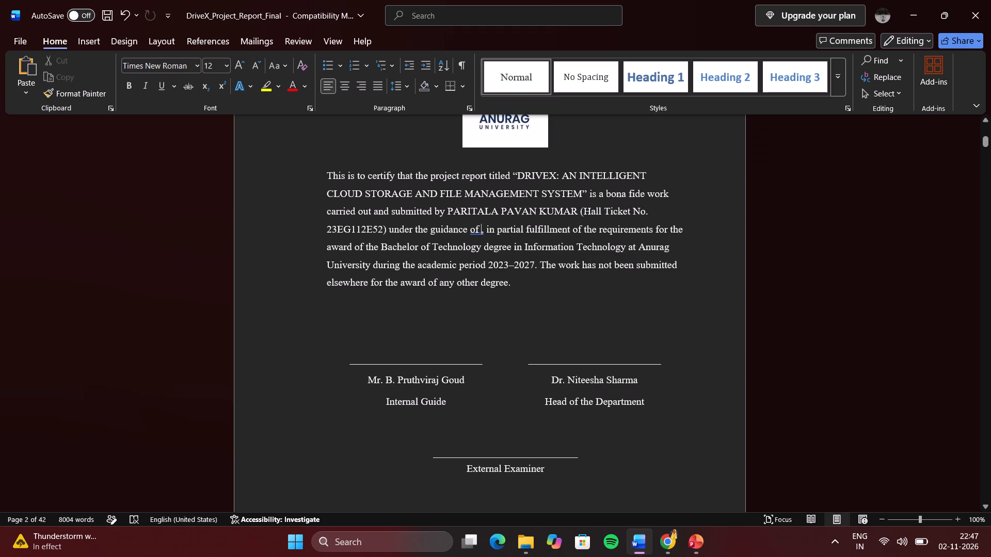
pyautogui.hotkey('ctrl', 'v')
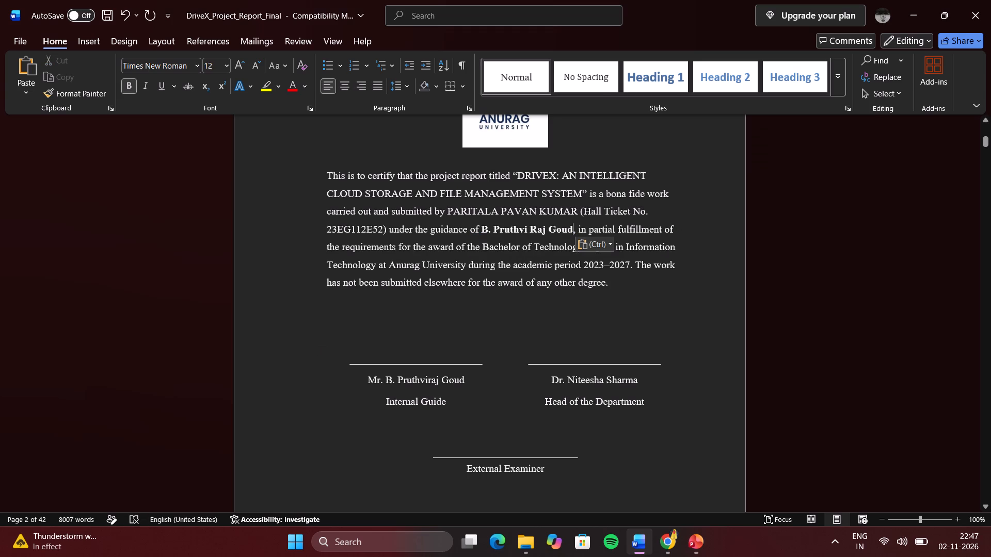
# Remove the bold formatting from the guide's name in the certificate paragraph.
pyautogui.moveTo(482, 228); pyautogui.dragTo(564, 228)
pyautogui.click(578, 204)
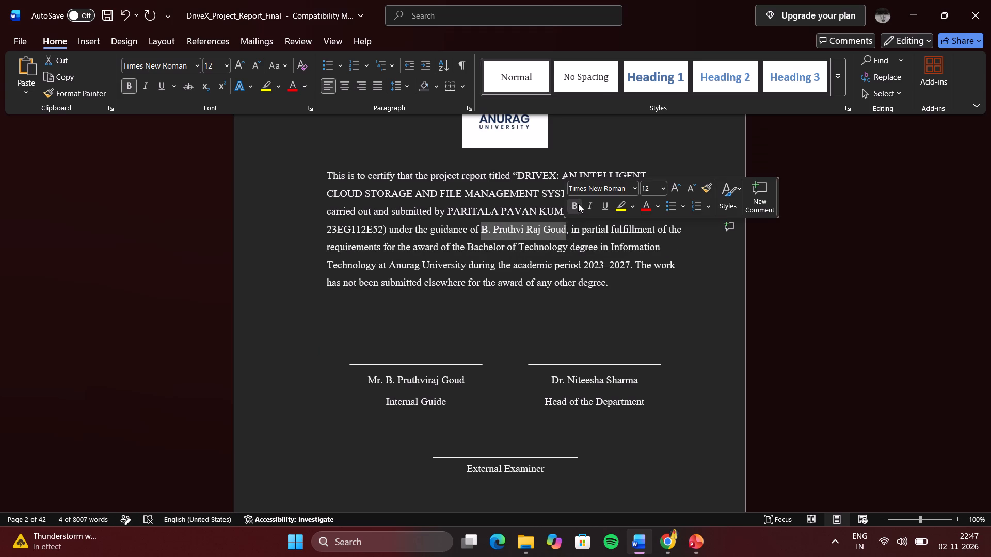
pyautogui.click(608, 282)
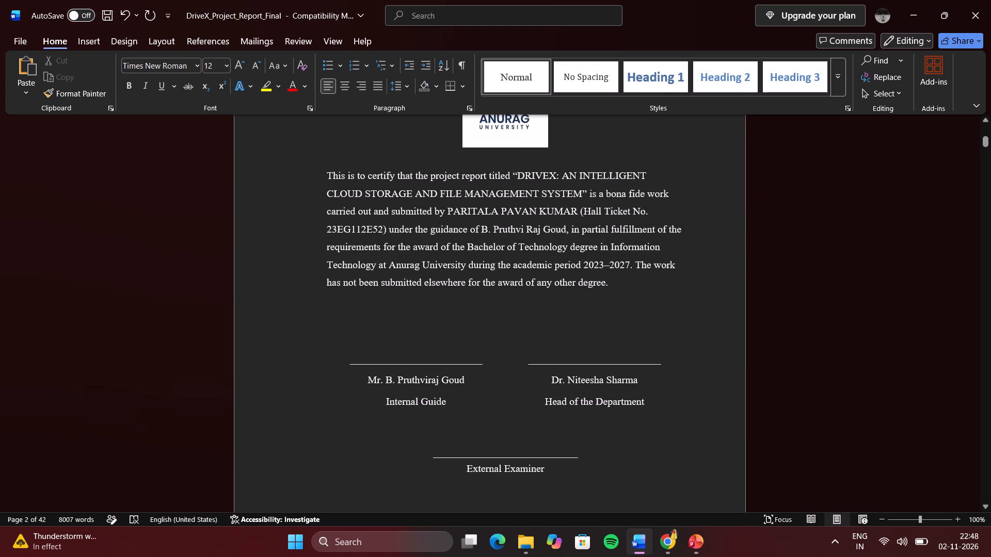
# Add the prefix "Mr." and a space before the guide's name in the certificate paragraph.
pyautogui.click(483, 230)
pyautogui.write('Mr')
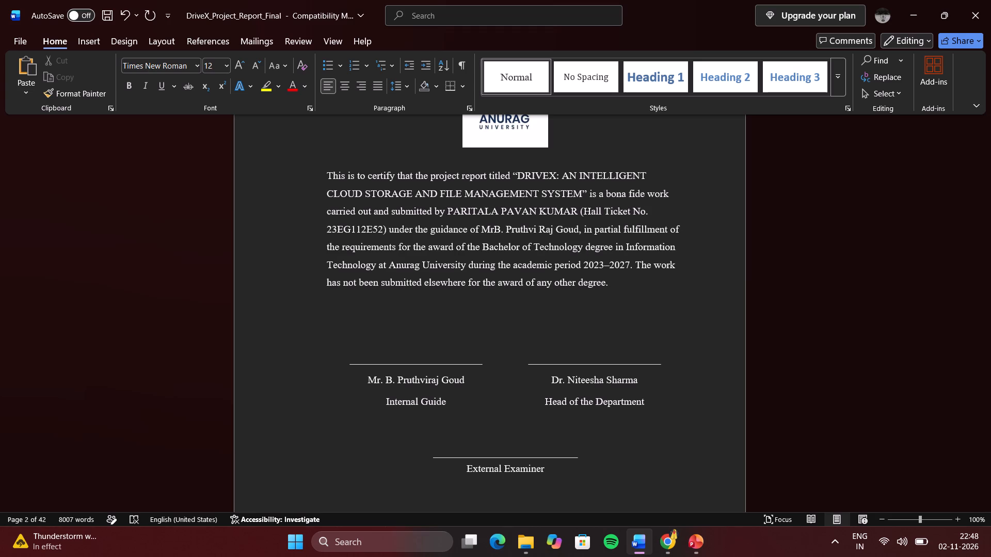
pyautogui.write('.')
pyautogui.press('space')
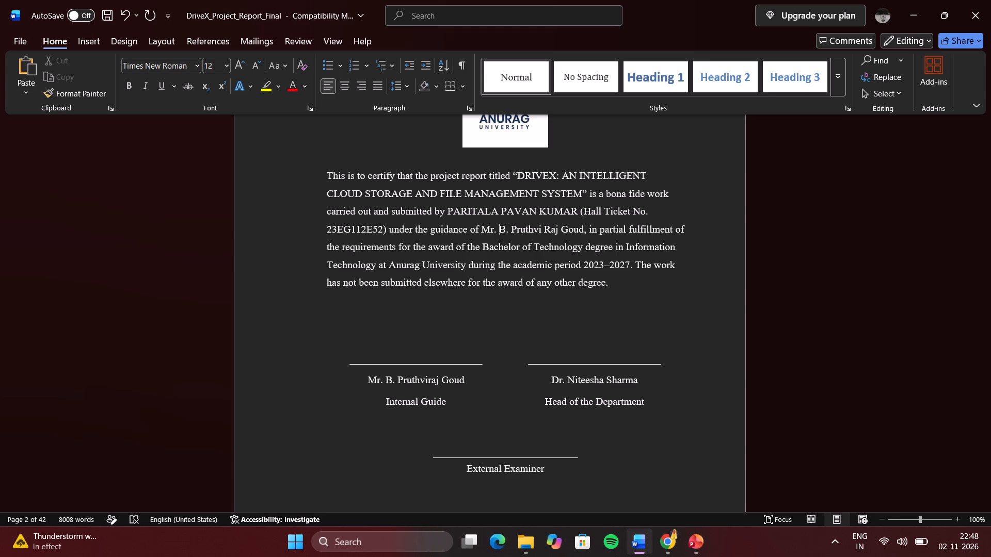
# Change the start year of the certificate's academic period to 2026.
pyautogui.click(602, 266)
pyautogui.press('BackSpace')
pyautogui.press('6')
# Delete the certificate's closing sentence, "The work has not been submitted elsewhere for the award of any other degree.".
pyautogui.moveTo(610, 284); pyautogui.dragTo(637, 265)
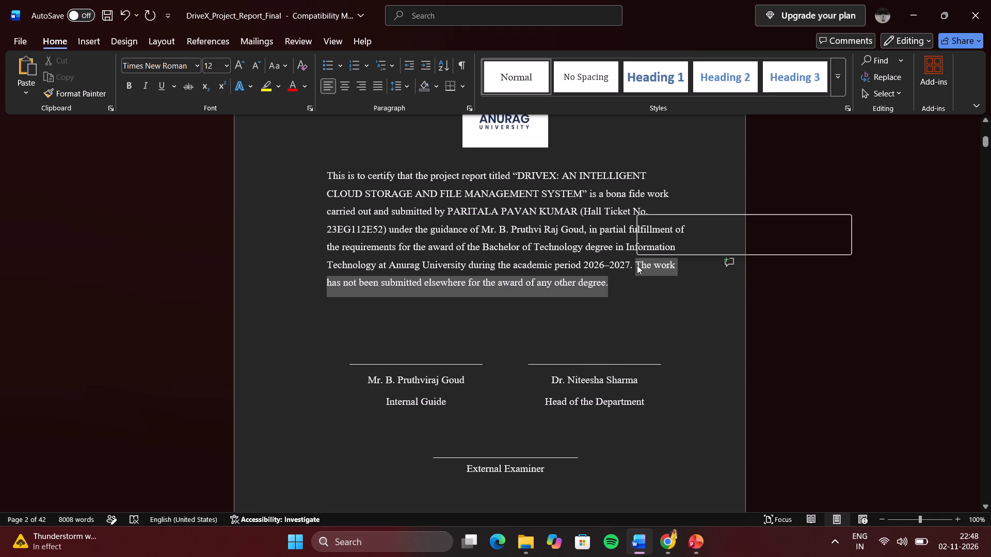
pyautogui.press('BackSpace')
pyautogui.press('BackSpace')
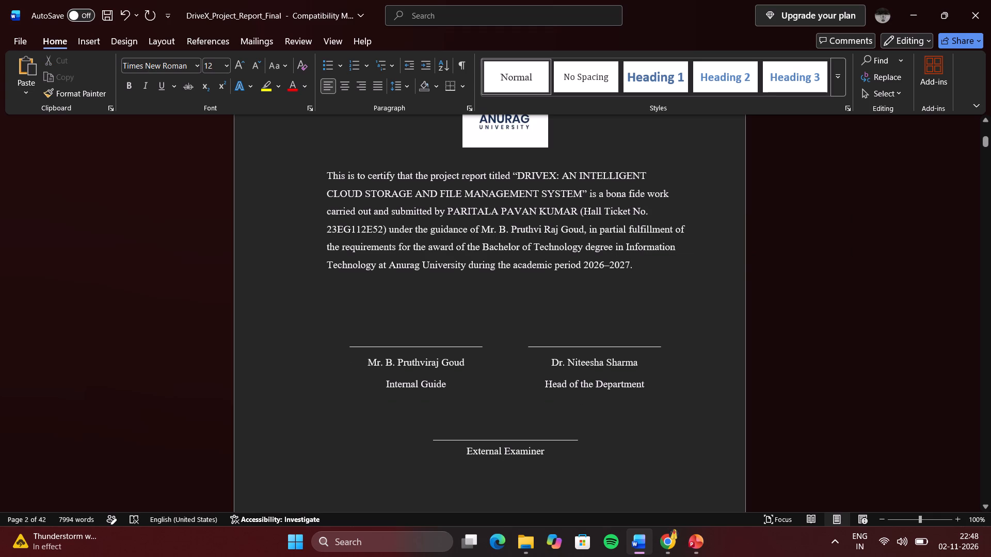
# Proofread the certificate paragraph, checking the student's name, the guide's name and the guidance wording.
pyautogui.scroll(-1, 479, 336)
pyautogui.scroll(1, 479, 336)
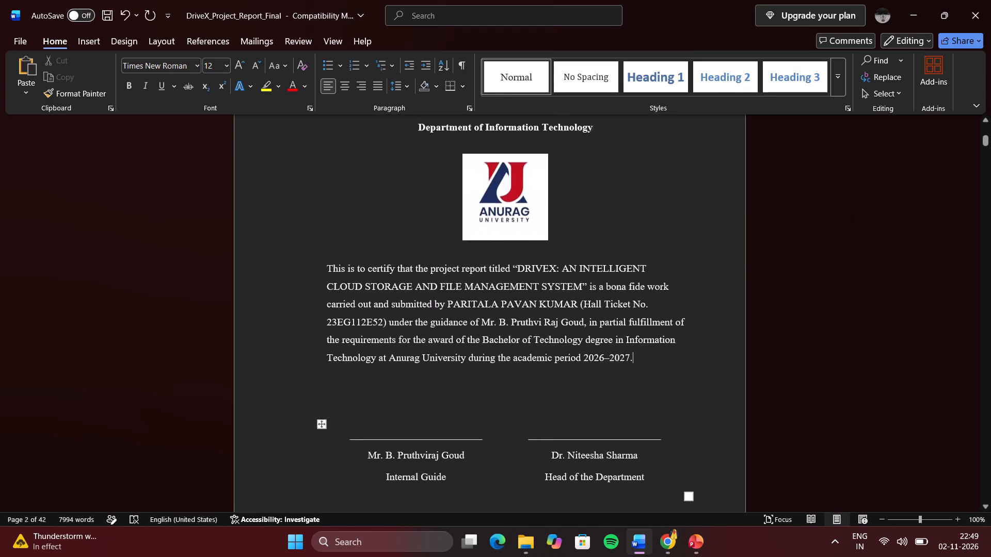
pyautogui.scroll(1, 479, 336)
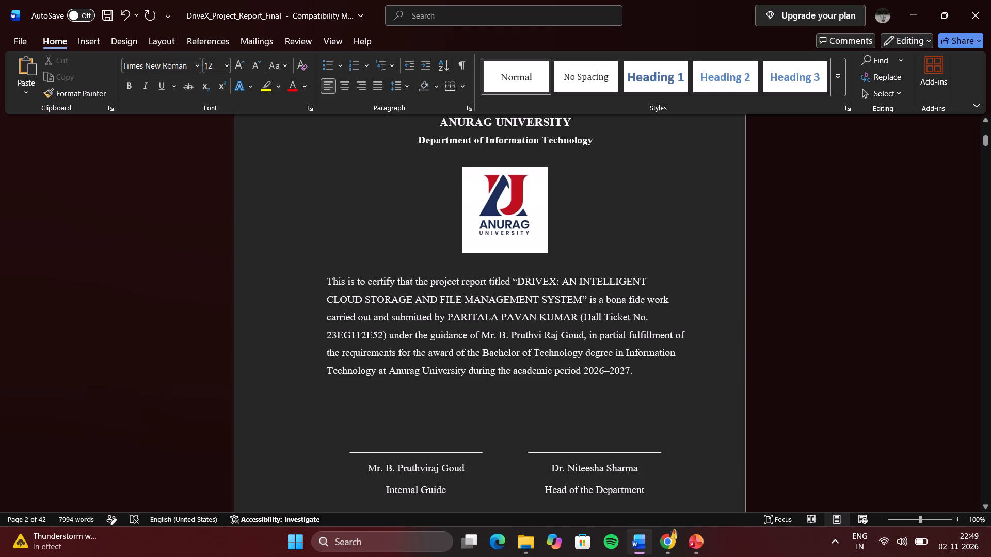
pyautogui.click(466, 318)
pyautogui.doubleClick(466, 318)
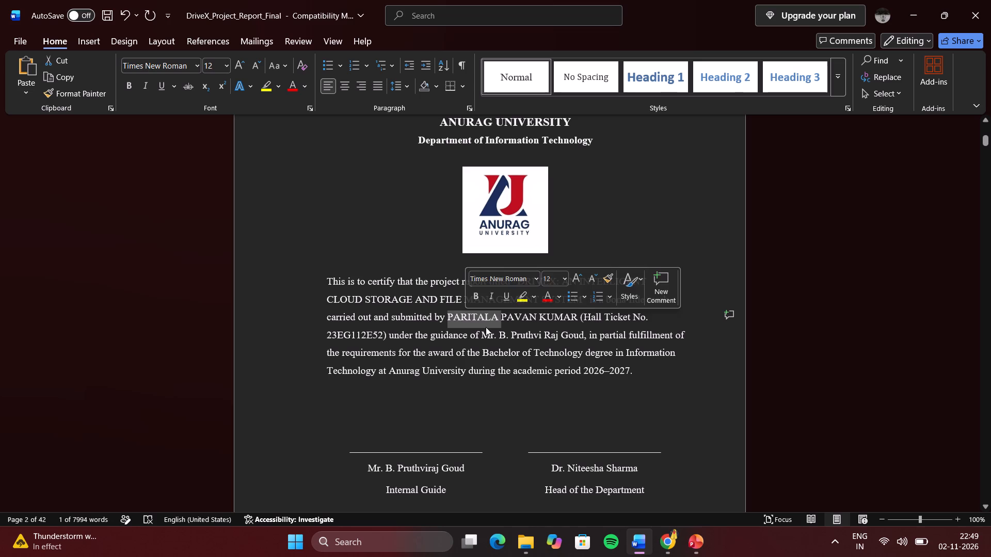
pyautogui.doubleClick(519, 332)
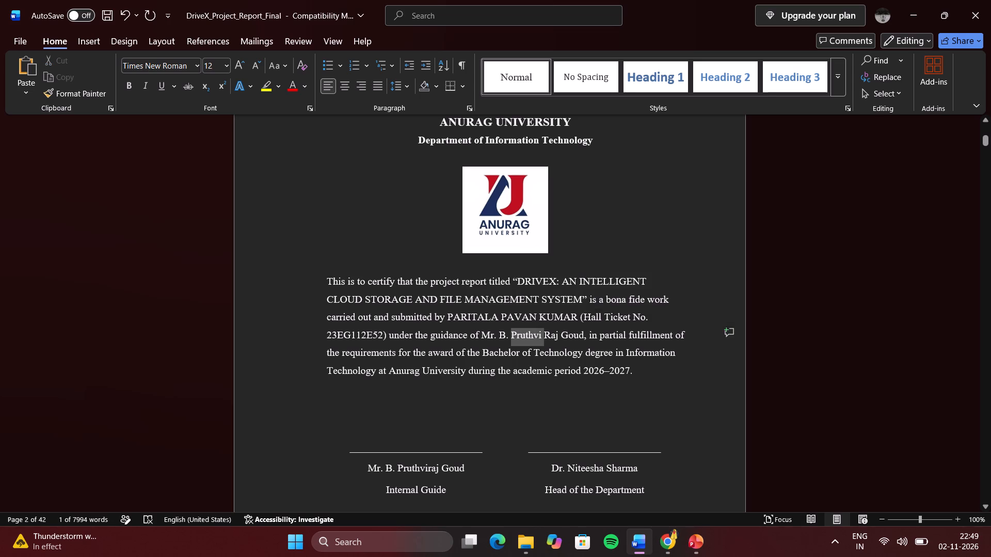
pyautogui.doubleClick(452, 334)
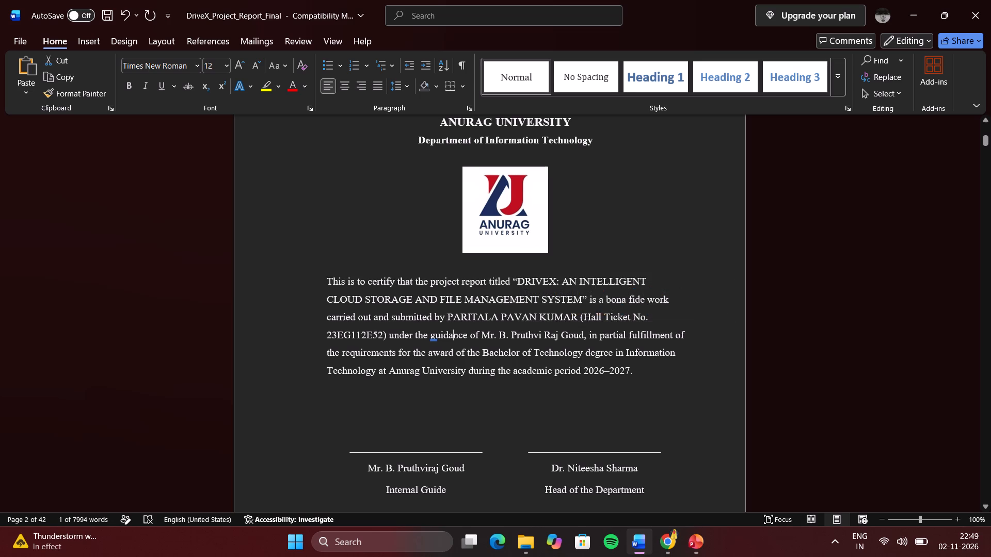
# Review the Declaration and Acknowledgement pages, checking the project title, the guide's name and the student details.
pyautogui.click(395, 389)
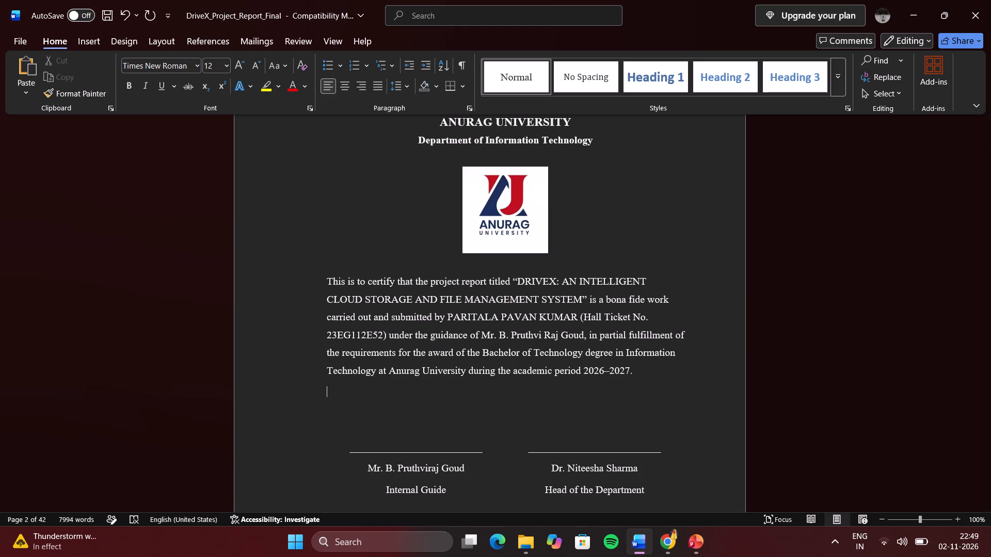
pyautogui.scroll(-3, 395, 389)
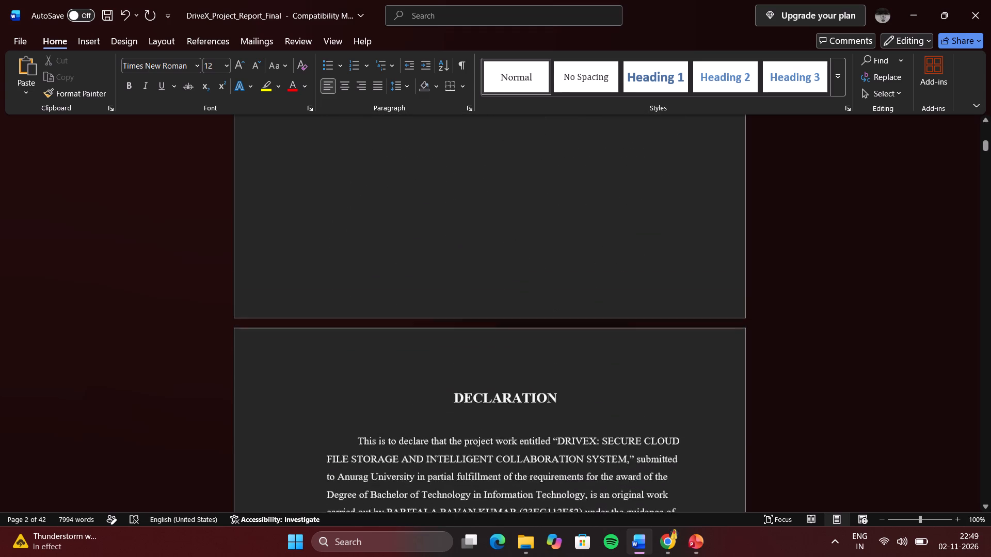
pyautogui.scroll(-1, 395, 389)
pyautogui.scroll(2, 395, 389)
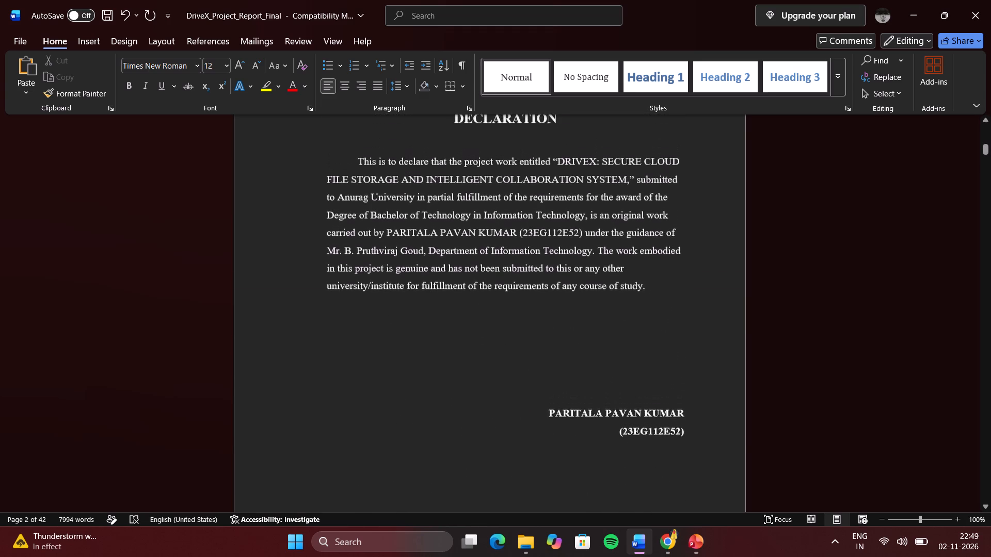
pyautogui.scroll(2, 395, 389)
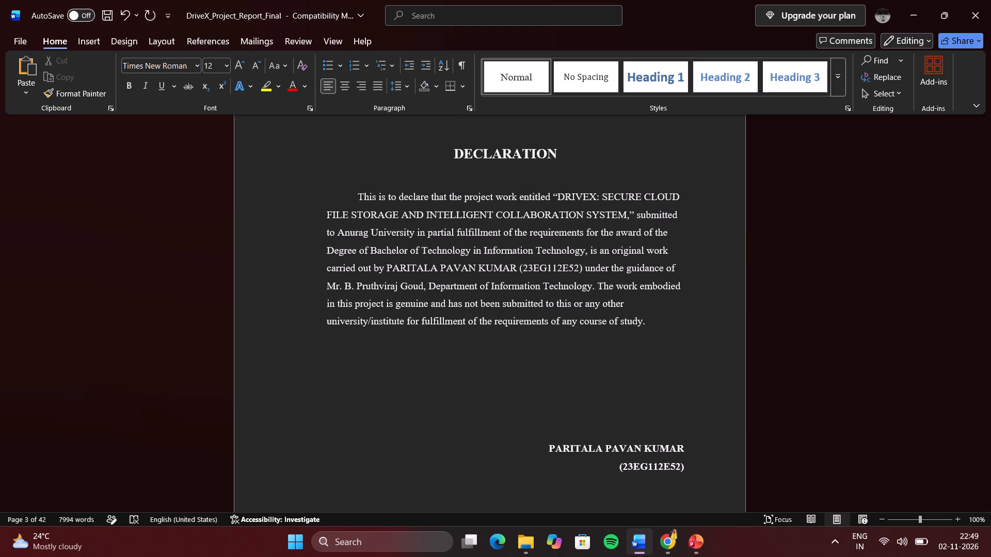
pyautogui.scroll(1, 395, 389)
pyautogui.scroll(-1, 395, 389)
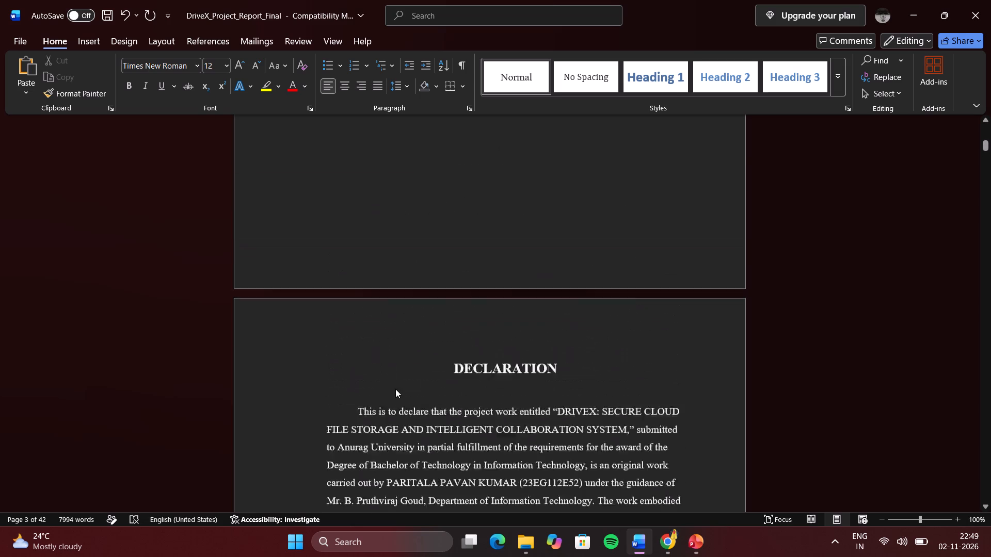
pyautogui.scroll(-3, 395, 389)
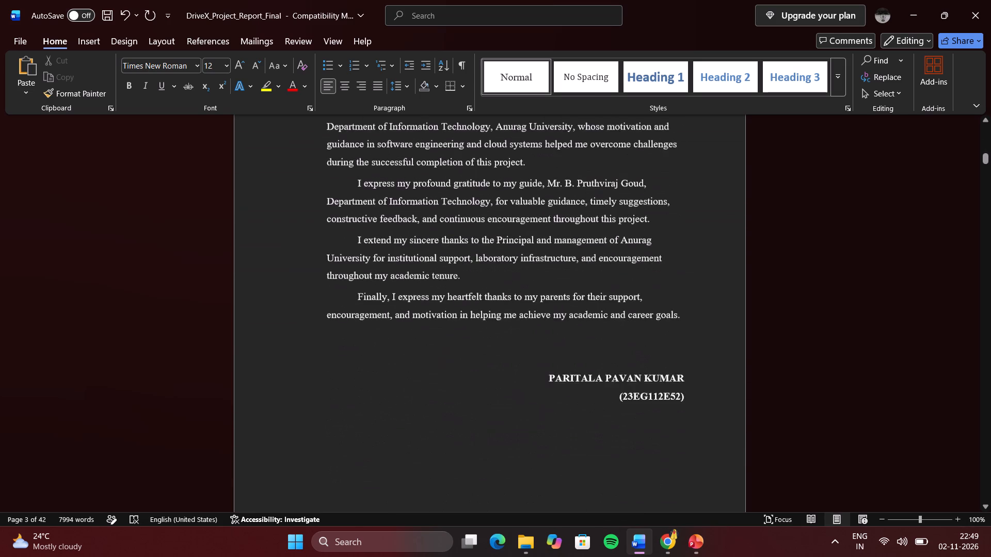
pyautogui.scroll(-2, 395, 389)
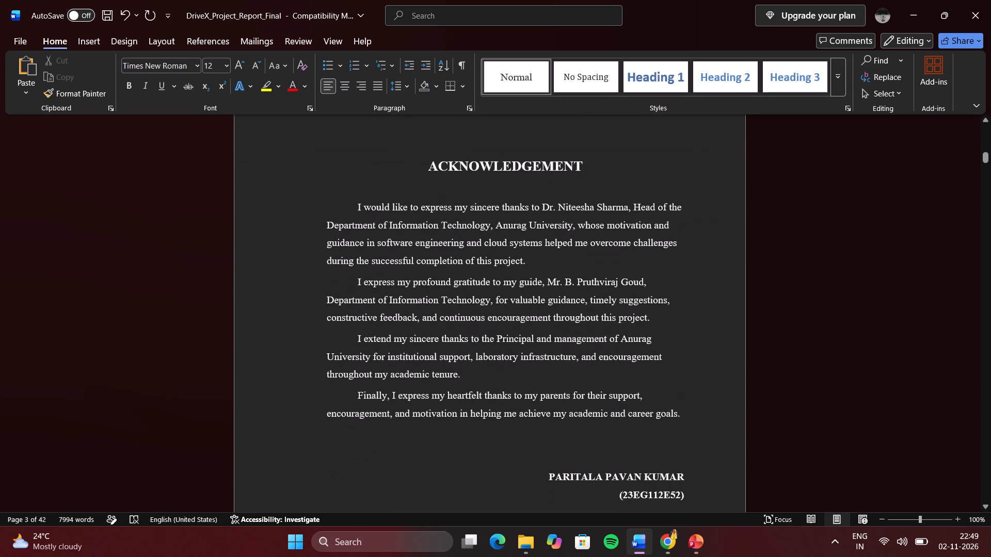
# Read through the Abstract page, from its opening paragraph to the closing lifecycle management paragraph.
pyautogui.scroll(-2, 395, 389)
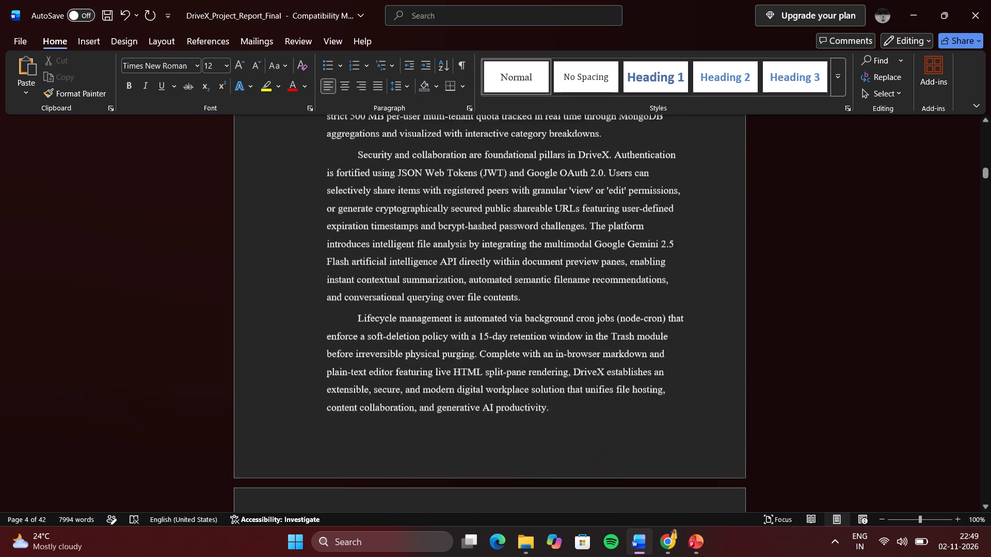
pyautogui.scroll(-1, 395, 389)
pyautogui.scroll(5, 395, 389)
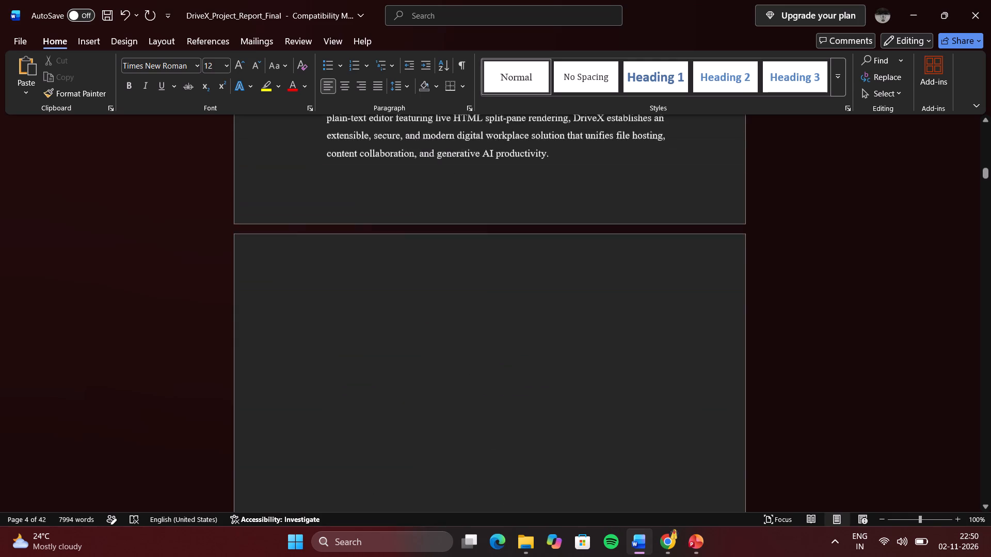
pyautogui.scroll(5, 395, 389)
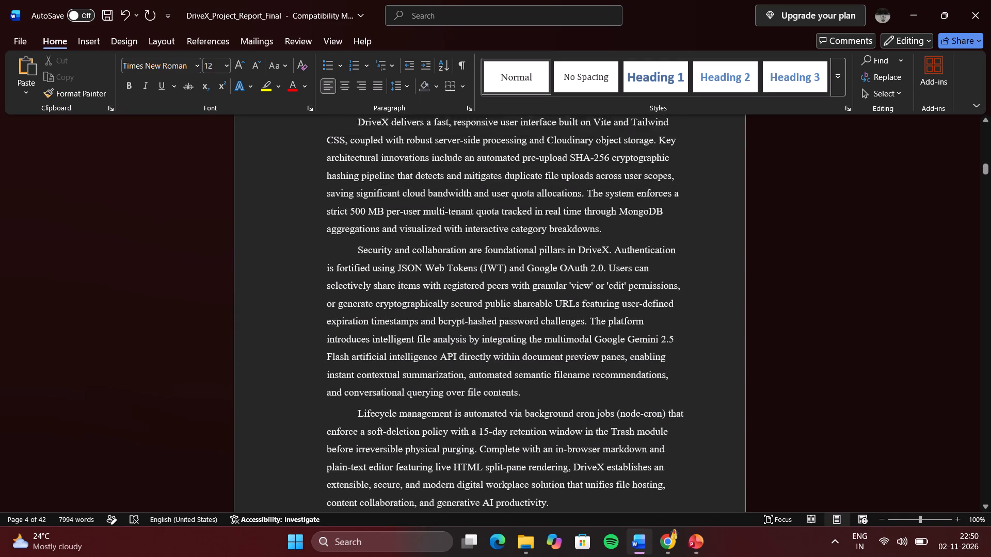
pyautogui.scroll(3, 395, 389)
pyautogui.scroll(-1, 395, 389)
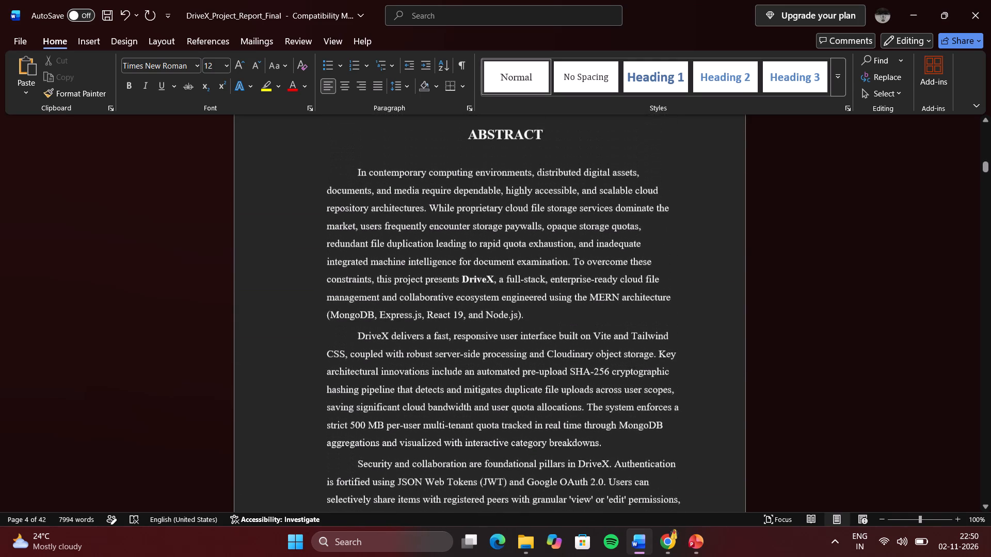
pyautogui.scroll(-2, 395, 389)
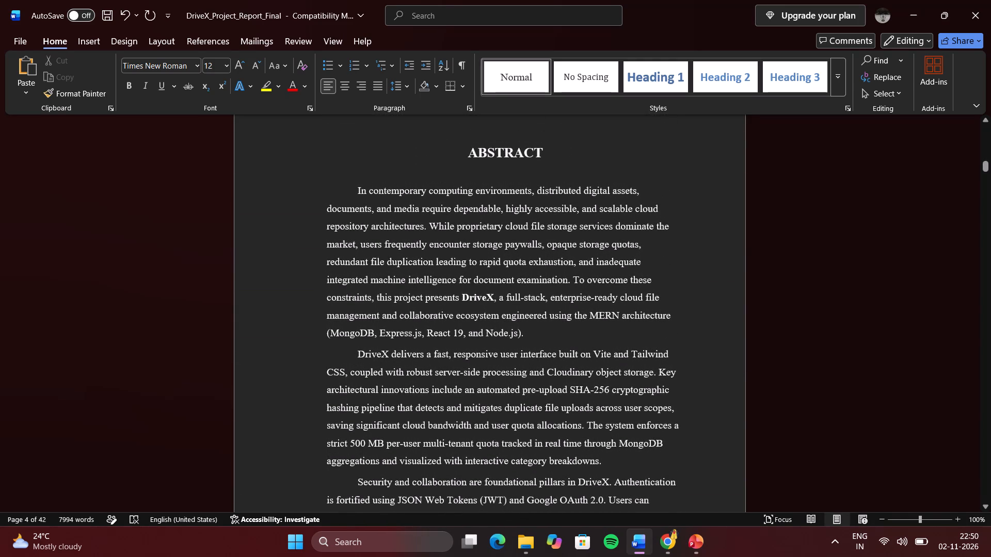
pyautogui.scroll(-4, 395, 389)
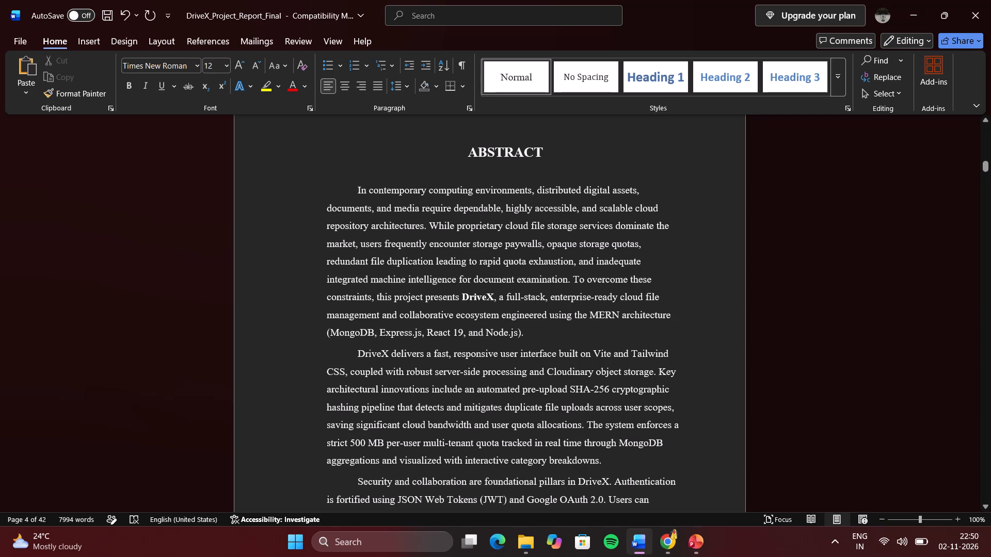
pyautogui.scroll(-2, 395, 389)
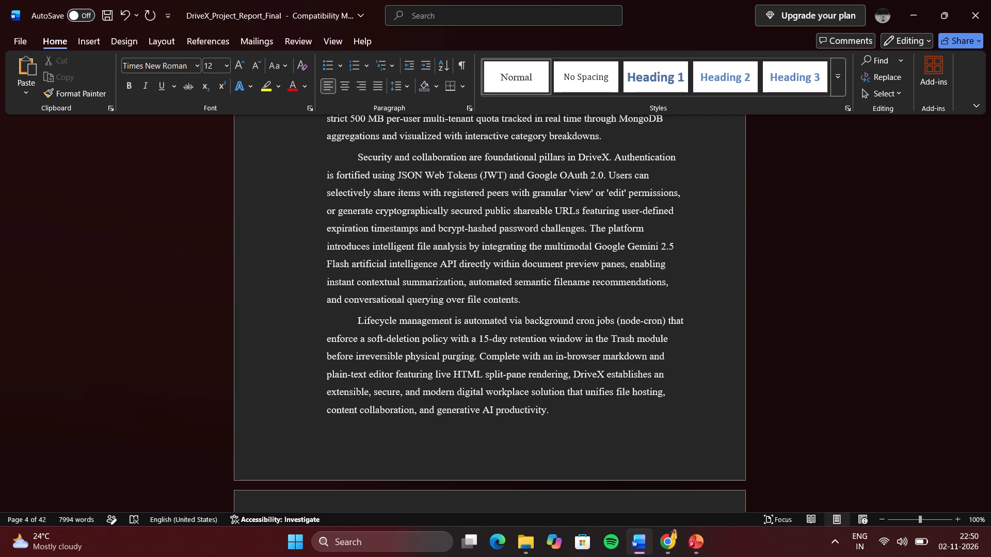
# Skim the report's later chapters, checking the code listings, interface figures, test case table and the references list.
pyautogui.scroll(-20, 395, 389)
pyautogui.scroll(-20, 395, 389)
pyautogui.scroll(-20, 395, 389)
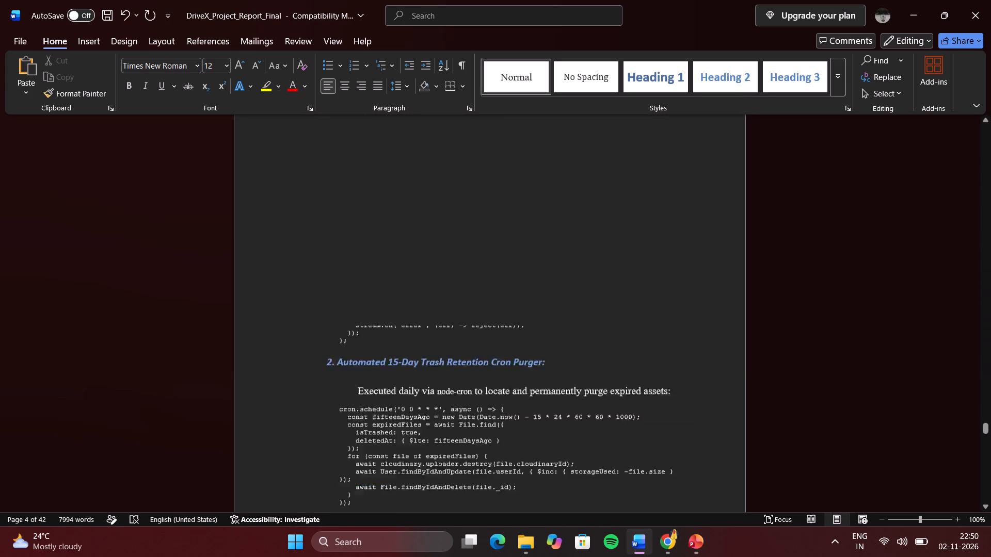
pyautogui.scroll(-20, 395, 389)
pyautogui.scroll(-20, 395, 389)
pyautogui.scroll(-20, 395, 389)
pyautogui.scroll(-1, 395, 389)
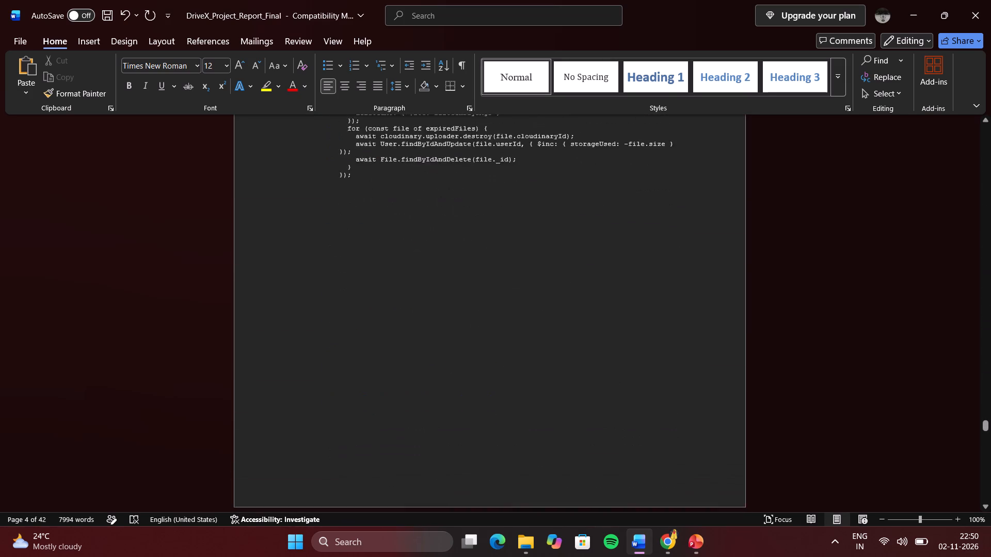
pyautogui.scroll(-6, 395, 389)
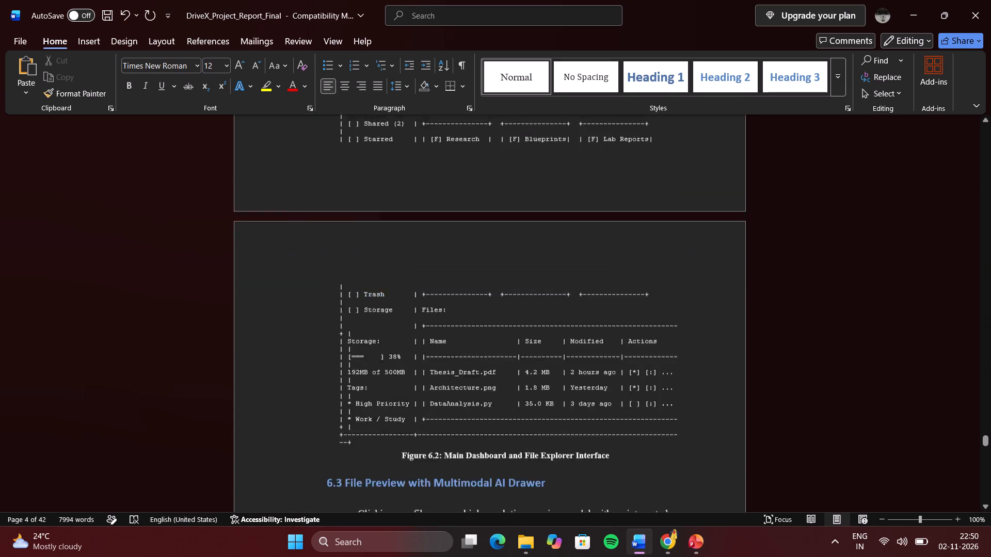
pyautogui.scroll(-9, 395, 389)
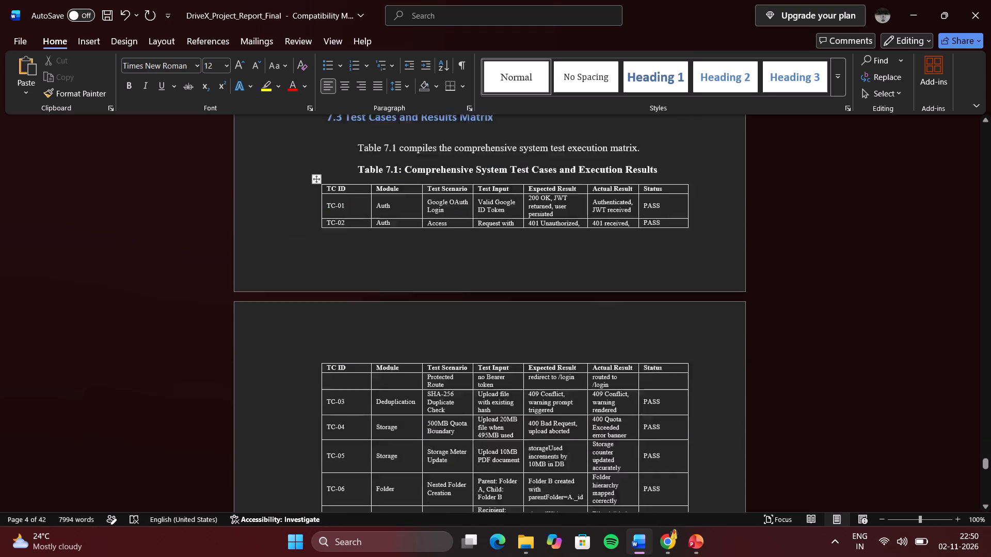
pyautogui.scroll(-3, 395, 389)
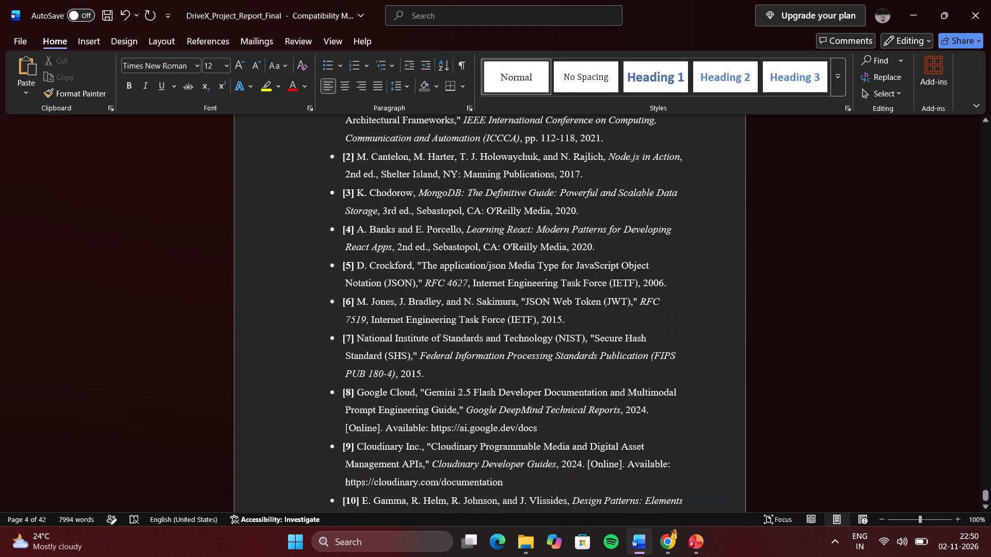
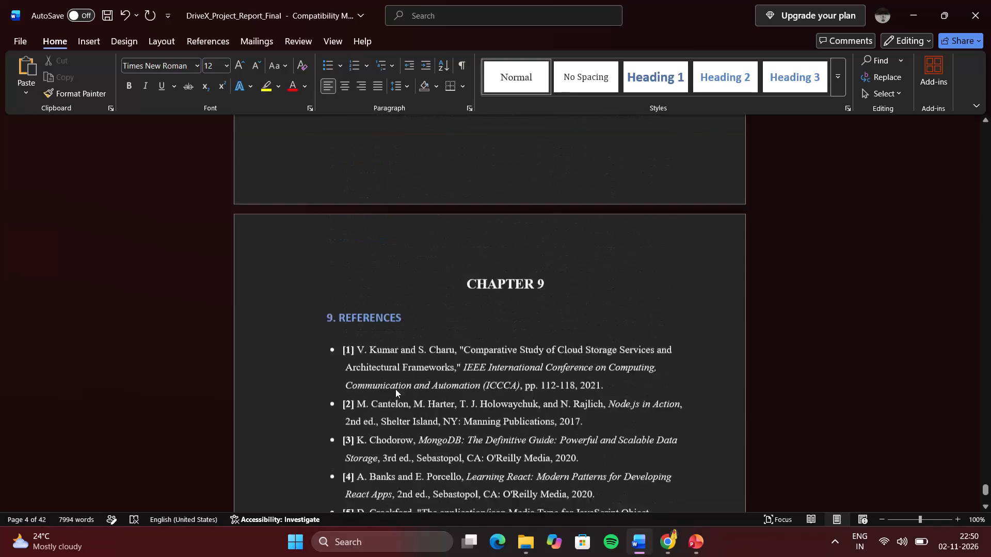
# Skim backwards from the references through the testing, interface and implementation chapters, checking the test case table, figures, code listings and API endpoints table.
pyautogui.scroll(1, 395, 389)
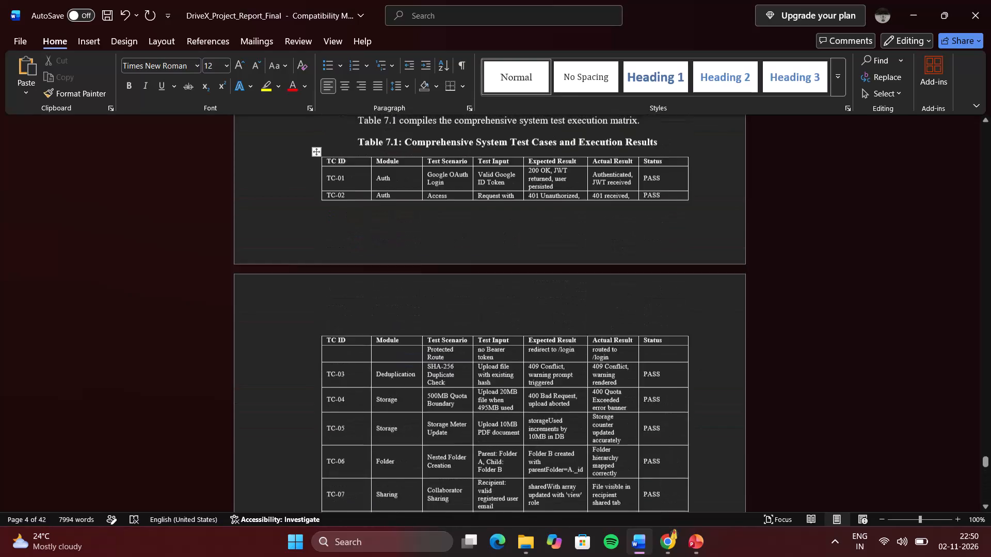
pyautogui.scroll(2, 395, 389)
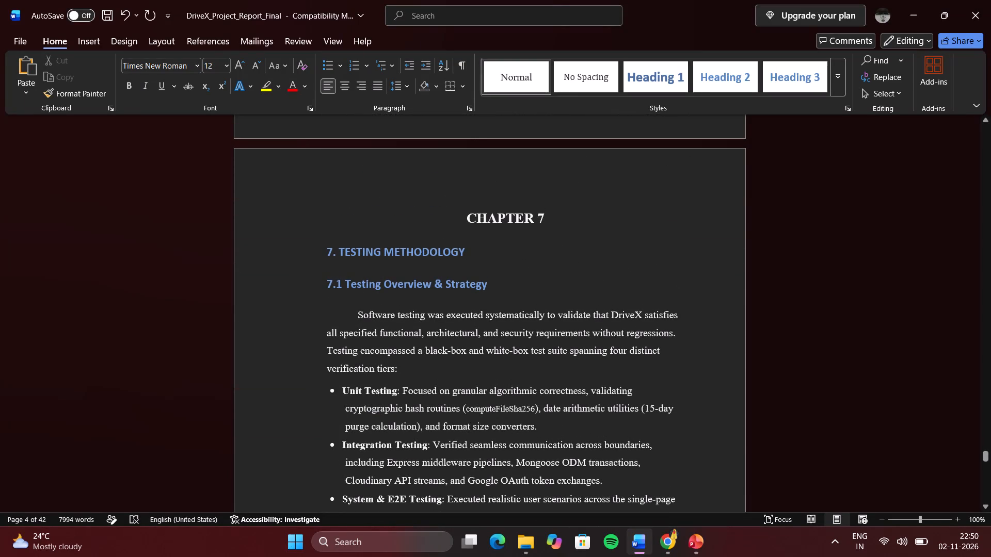
pyautogui.scroll(5, 395, 389)
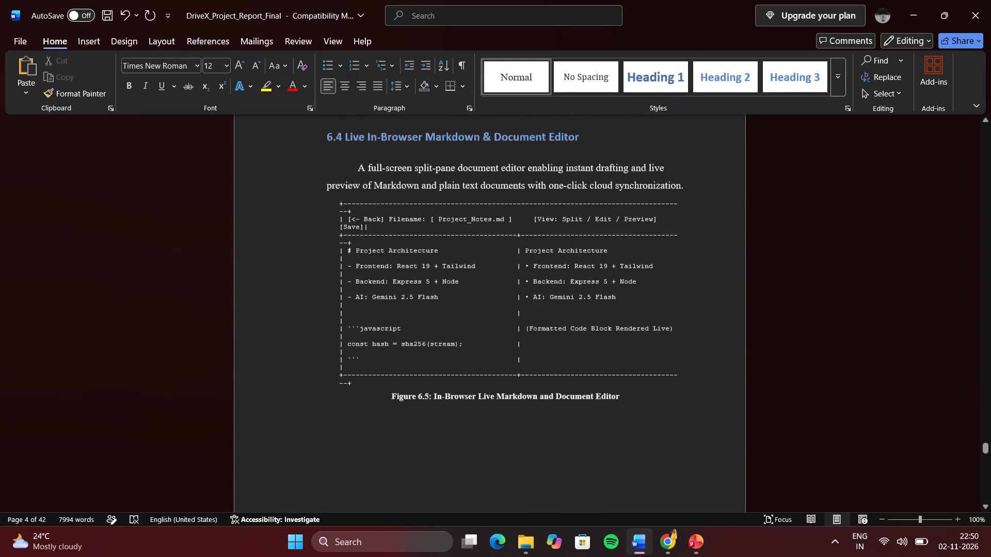
pyautogui.scroll(5, 395, 389)
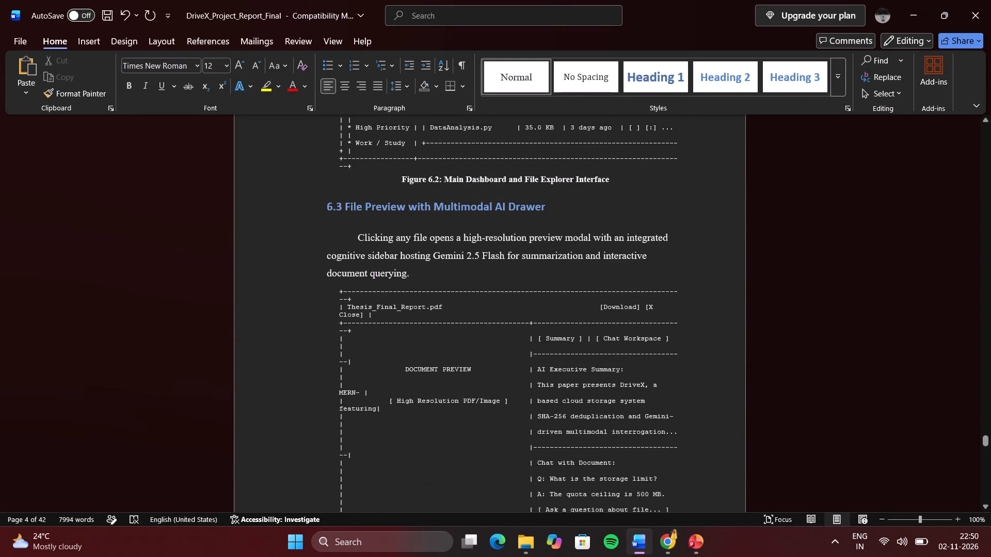
pyautogui.scroll(6, 395, 389)
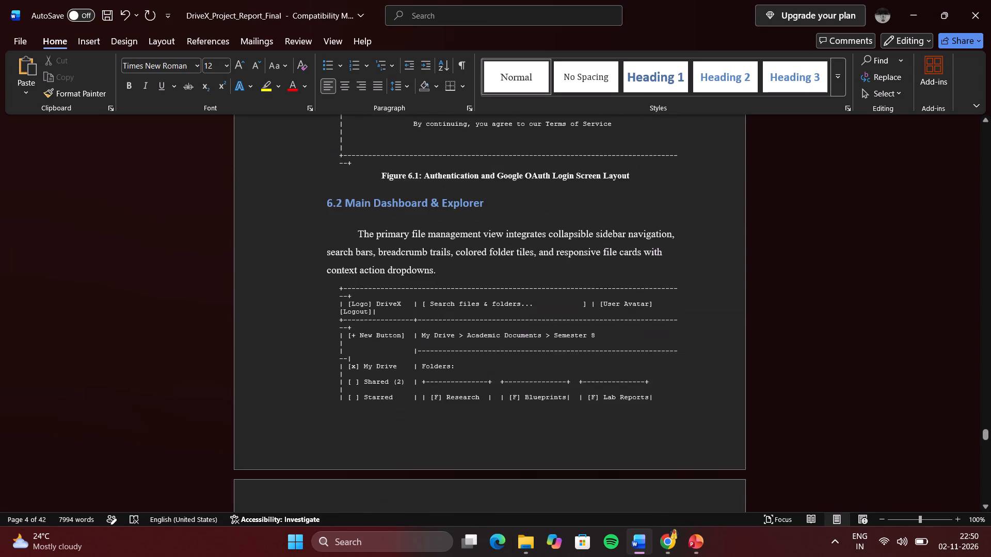
pyautogui.scroll(6, 395, 389)
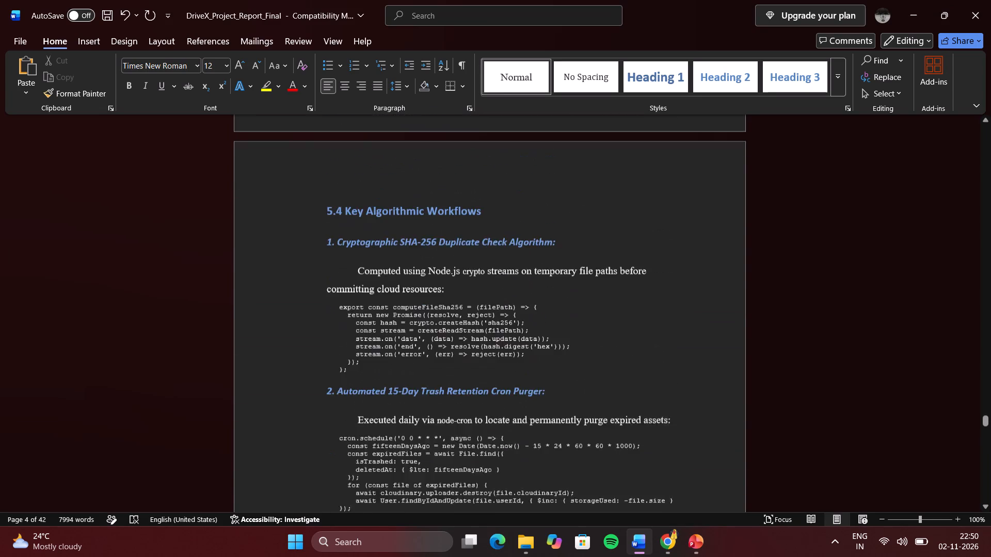
pyautogui.scroll(5, 395, 389)
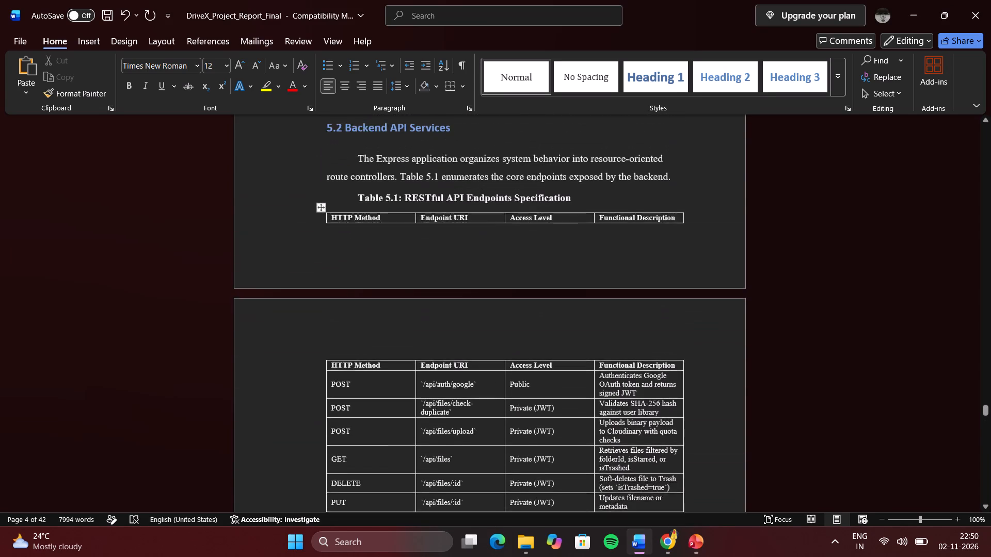
pyautogui.scroll(4, 395, 389)
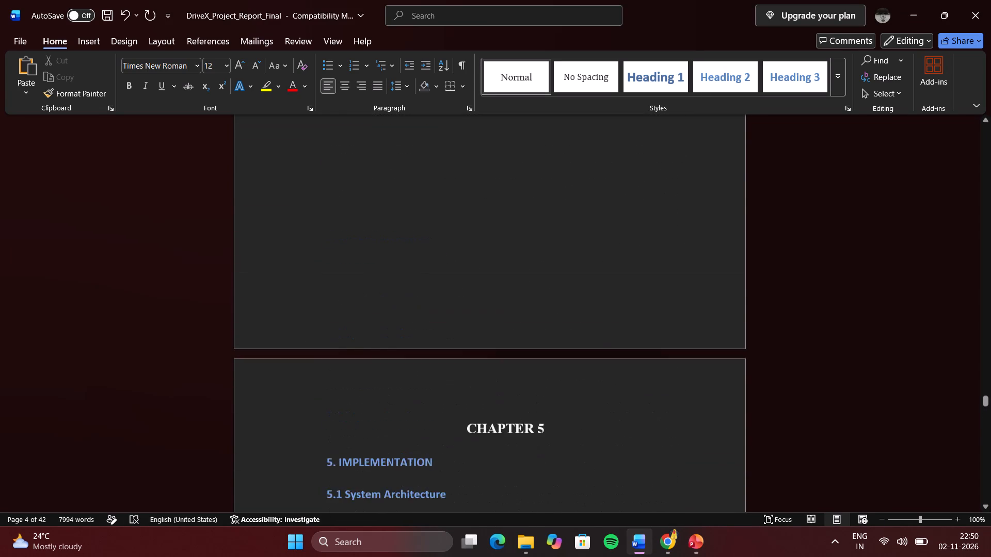
# Skim backwards through the Chapter 4 data dictionary tables and the Chapter 3 activity diagram, use case flows and use case diagram.
pyautogui.scroll(5, 395, 389)
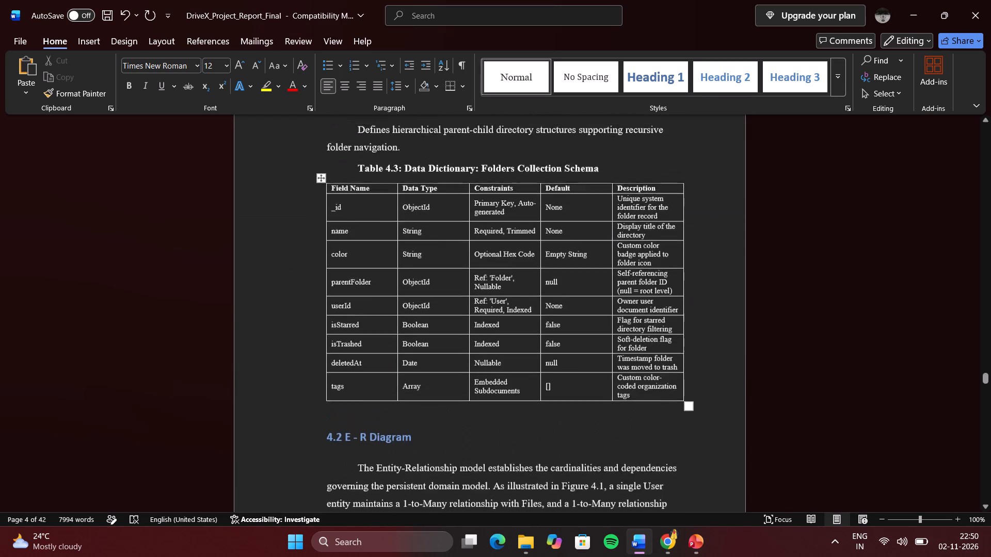
pyautogui.scroll(5, 395, 389)
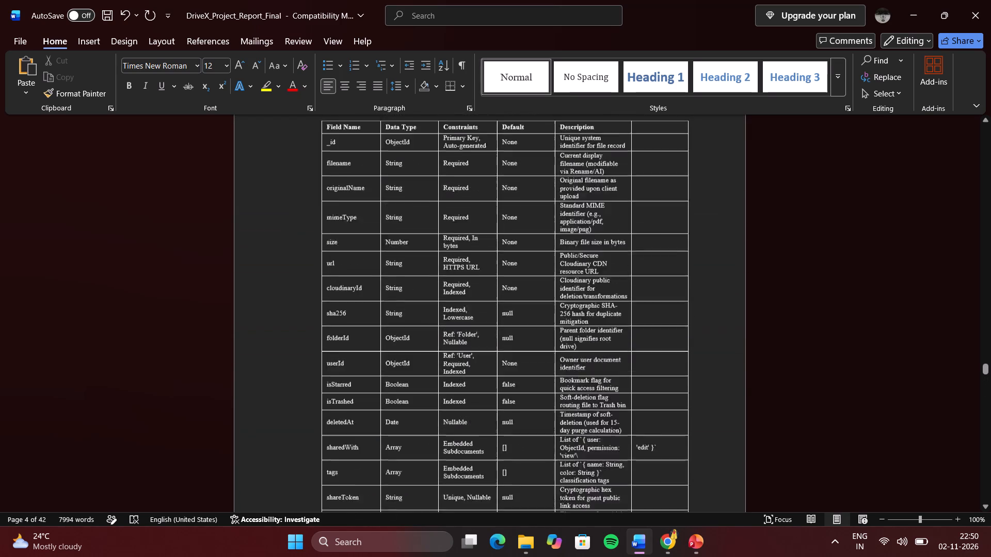
pyautogui.scroll(6, 395, 389)
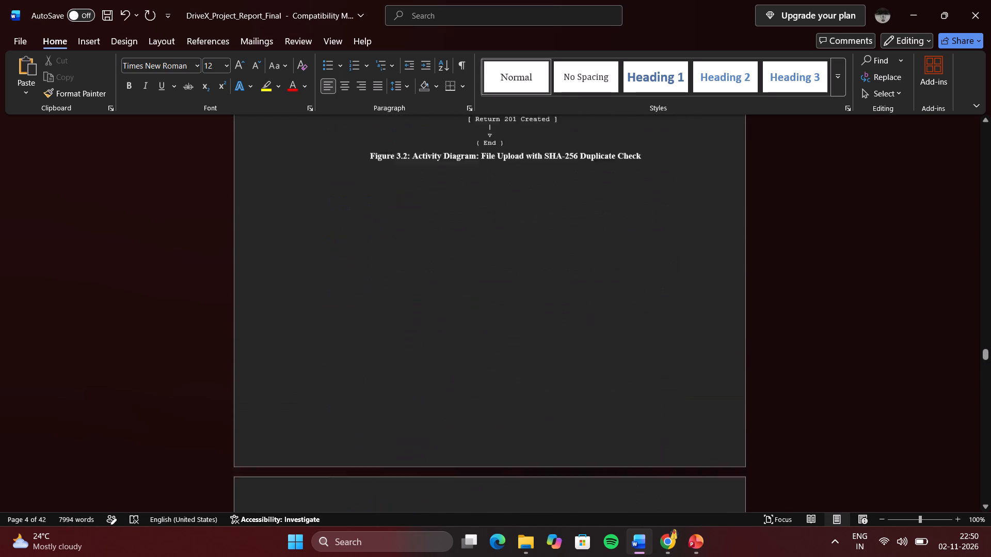
pyautogui.scroll(4, 395, 389)
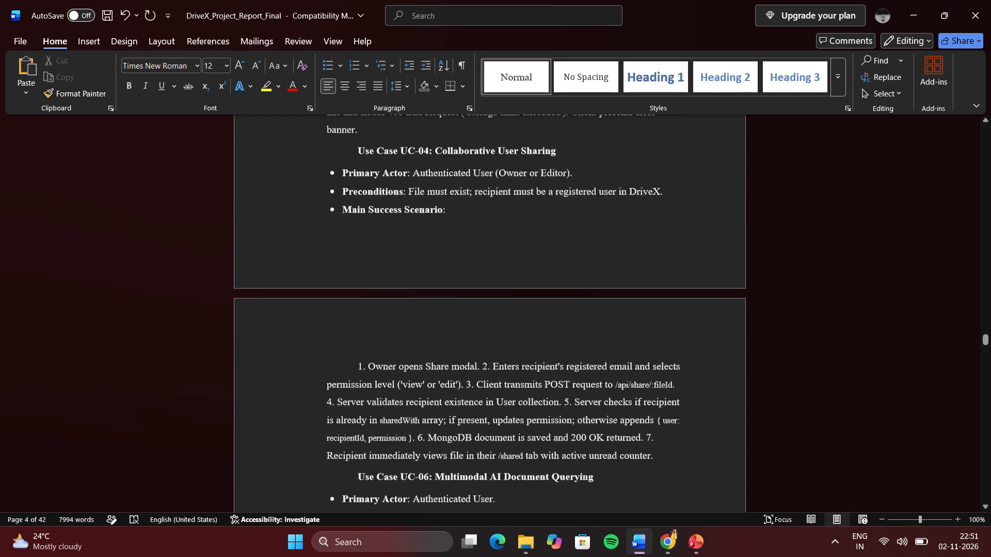
pyautogui.scroll(3, 395, 389)
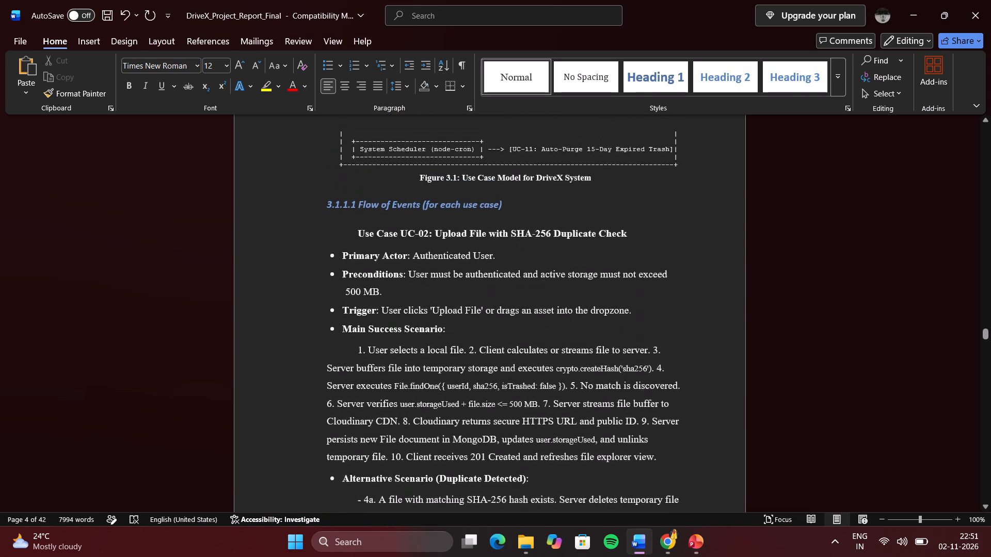
pyautogui.scroll(6, 395, 389)
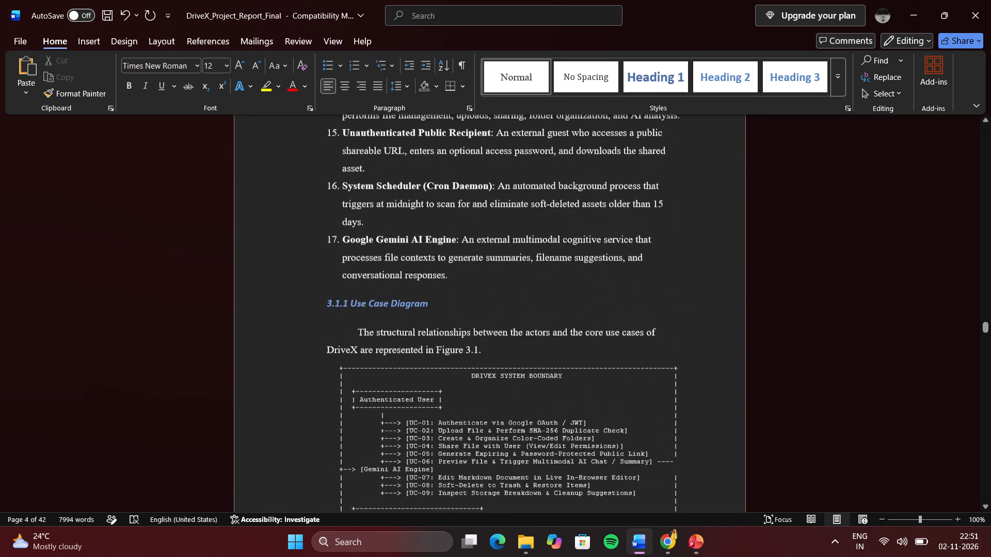
pyautogui.scroll(3, 395, 389)
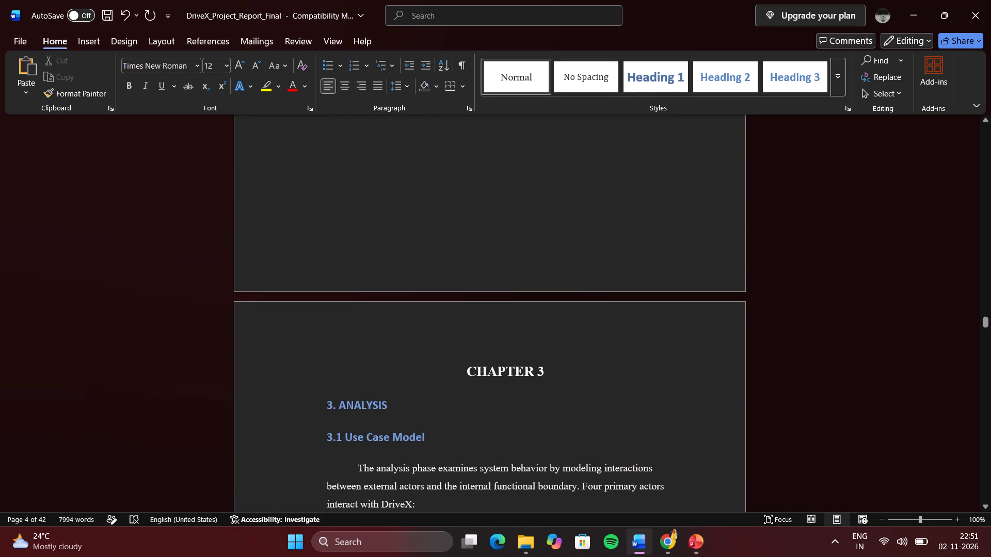
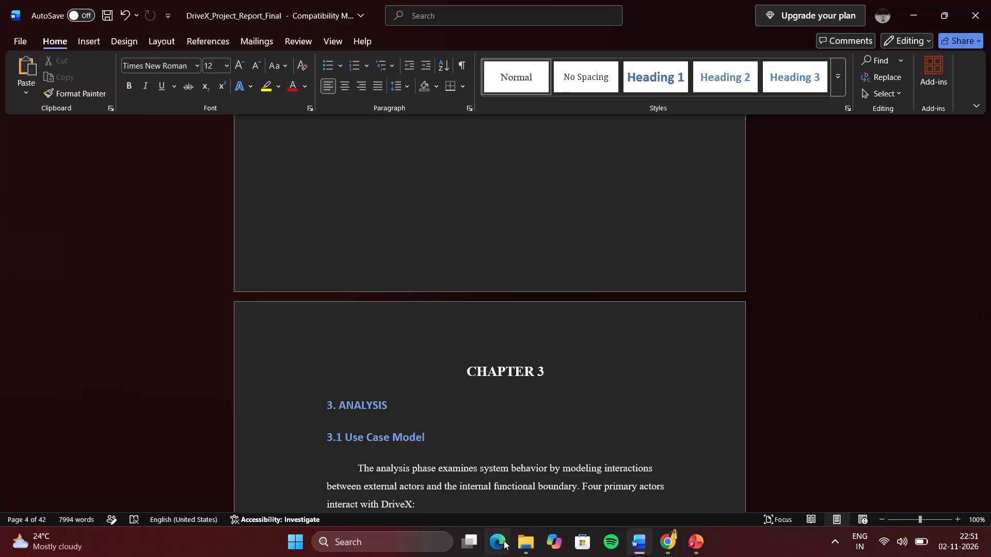
# Open the DriveX_Final_Project_Report document from the Mobile Devices folder inside Downloads.
pyautogui.click(515, 539)
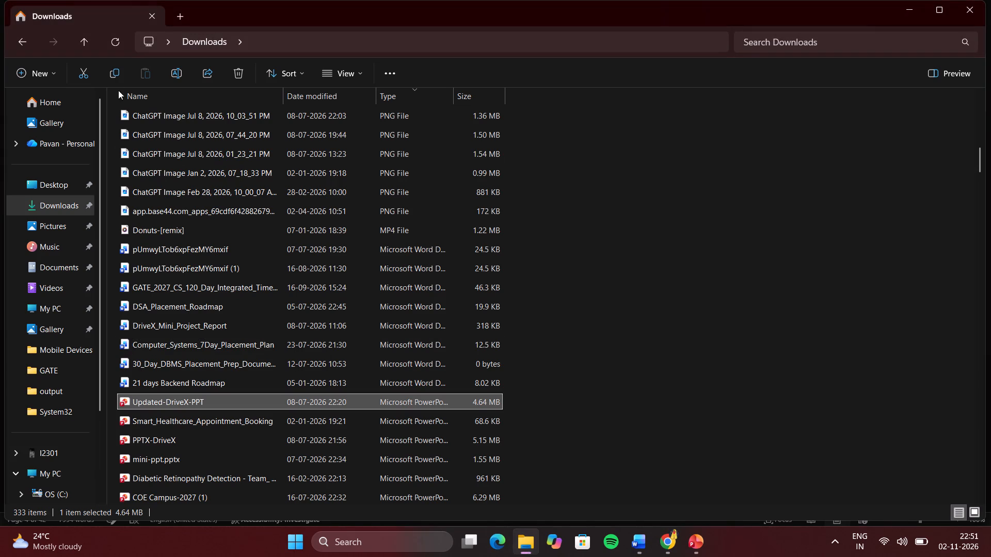
pyautogui.scroll(18, 204, 157)
pyautogui.doubleClick(182, 133)
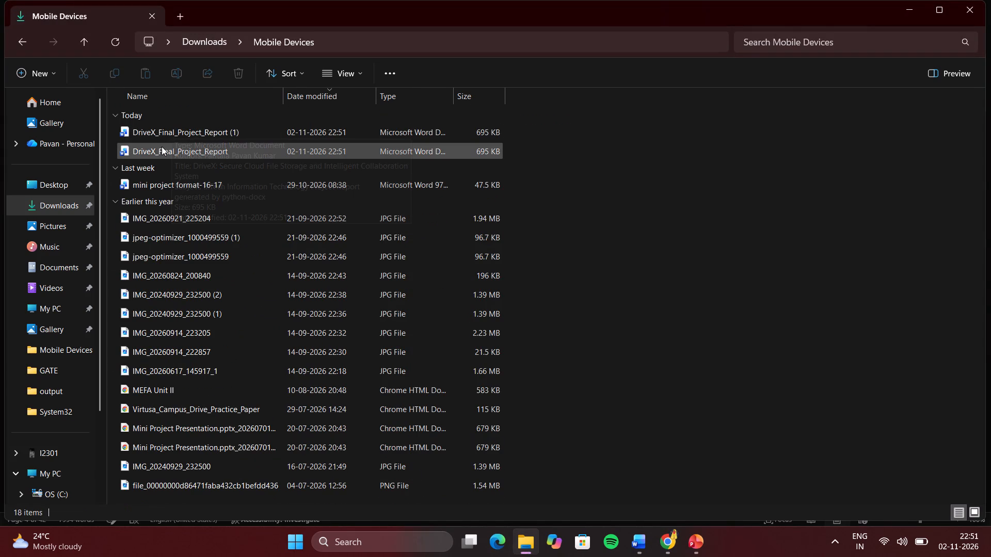
pyautogui.doubleClick(161, 149)
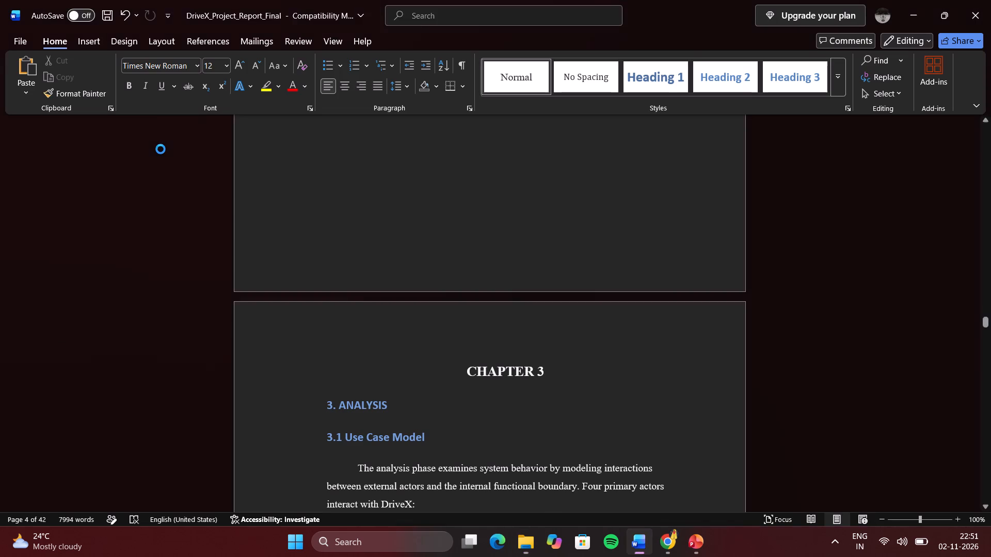
# Look over the title and certificate pages of DriveX_Final_Project_Report, switching briefly to the other report version.
pyautogui.scroll(-2, 392, 286)
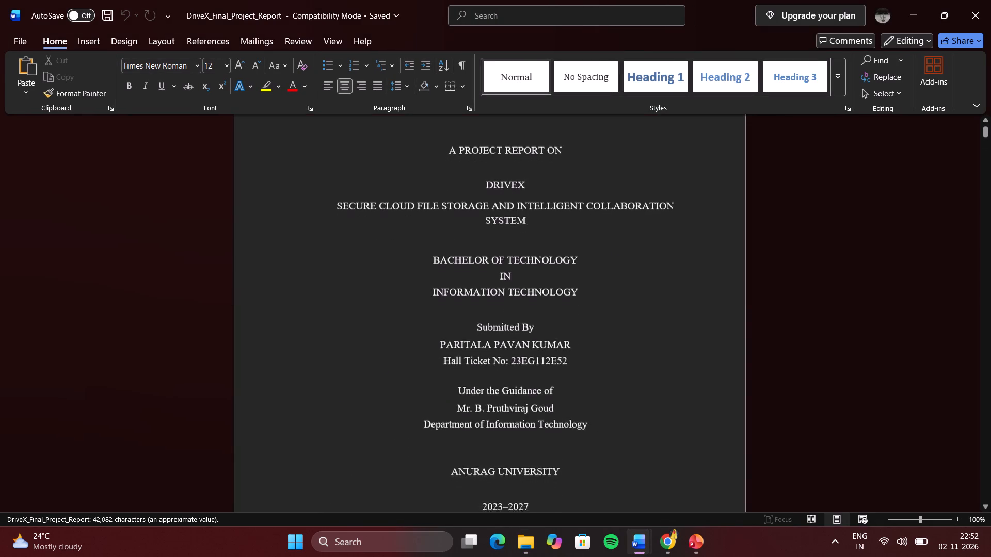
pyautogui.scroll(-1, 392, 286)
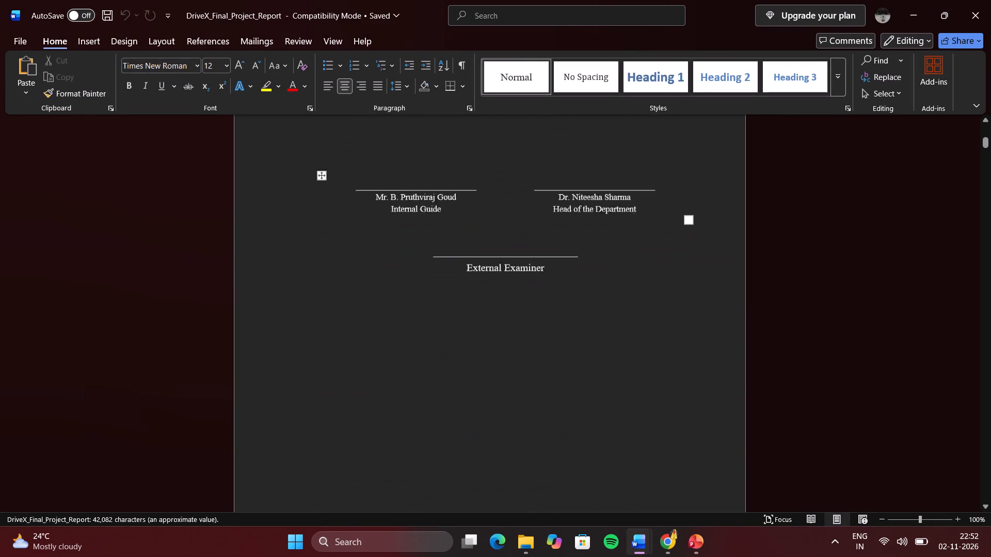
pyautogui.click(392, 286)
pyautogui.scroll(7, 392, 286)
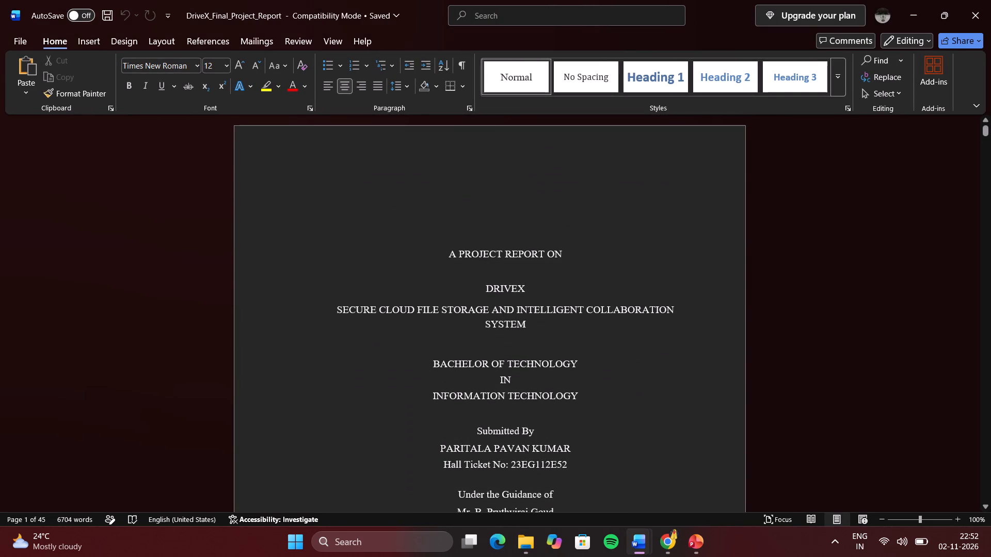
pyautogui.hotkey('alt', 'Tab')
pyautogui.scroll(11, 593, 415)
pyautogui.hotkey('alt', 'Tab')
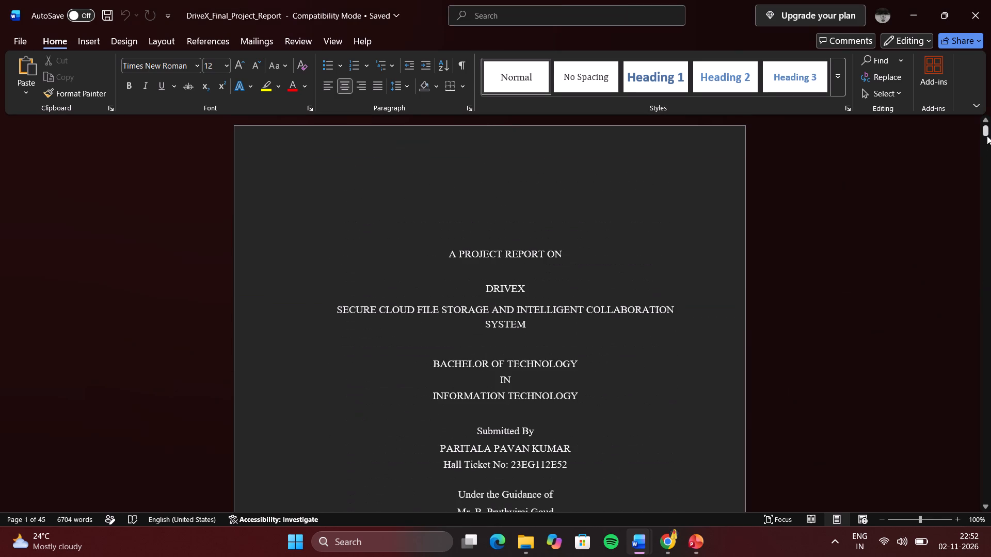
# Skim DriveX_Final_Project_Report from the system requirements through the use case, database design and sequence diagrams to the Chapter 6 login screen figure.
pyautogui.moveTo(986, 126); pyautogui.dragTo(968, 261)
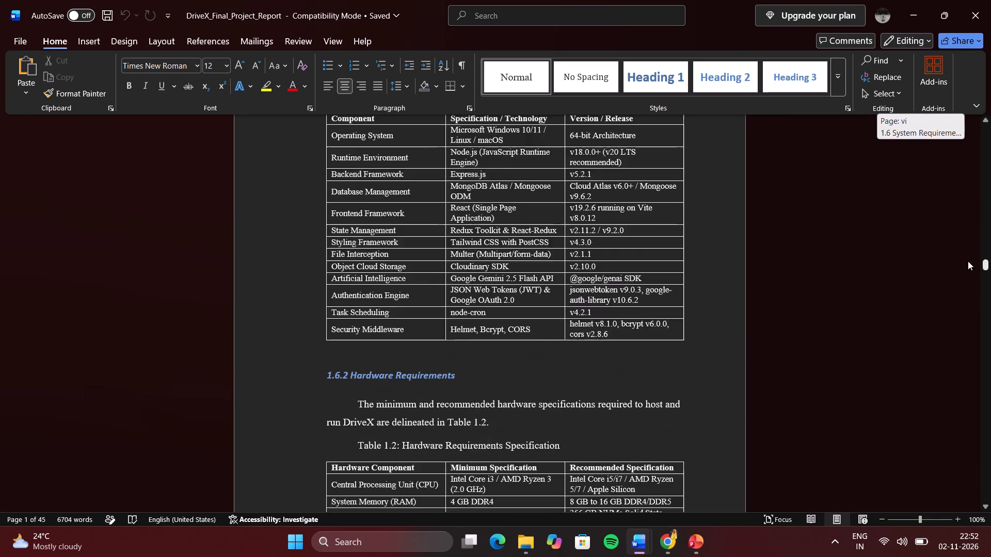
pyautogui.moveTo(968, 261); pyautogui.dragTo(955, 298)
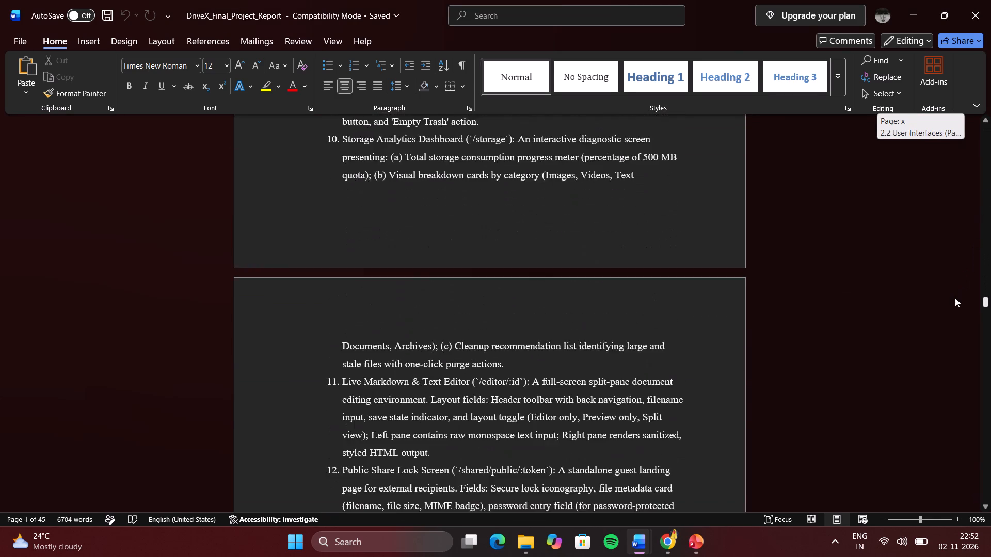
pyautogui.moveTo(955, 298); pyautogui.dragTo(947, 326)
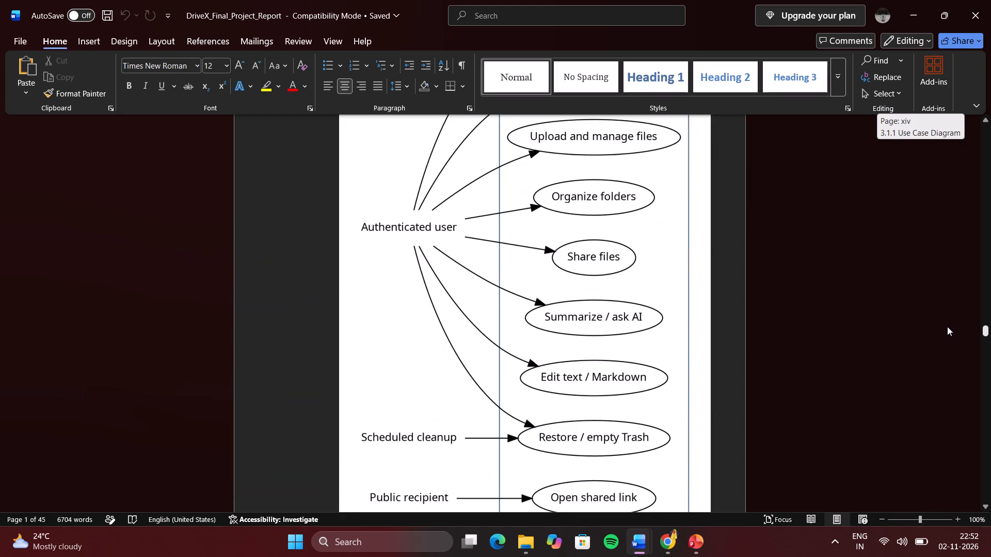
pyautogui.moveTo(947, 326); pyautogui.dragTo(939, 357)
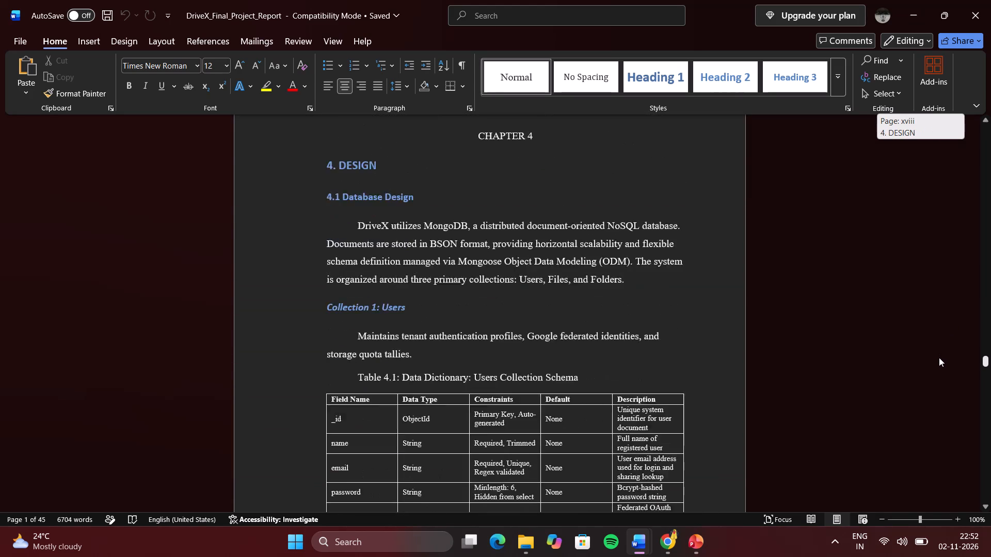
pyautogui.moveTo(939, 357); pyautogui.dragTo(937, 382)
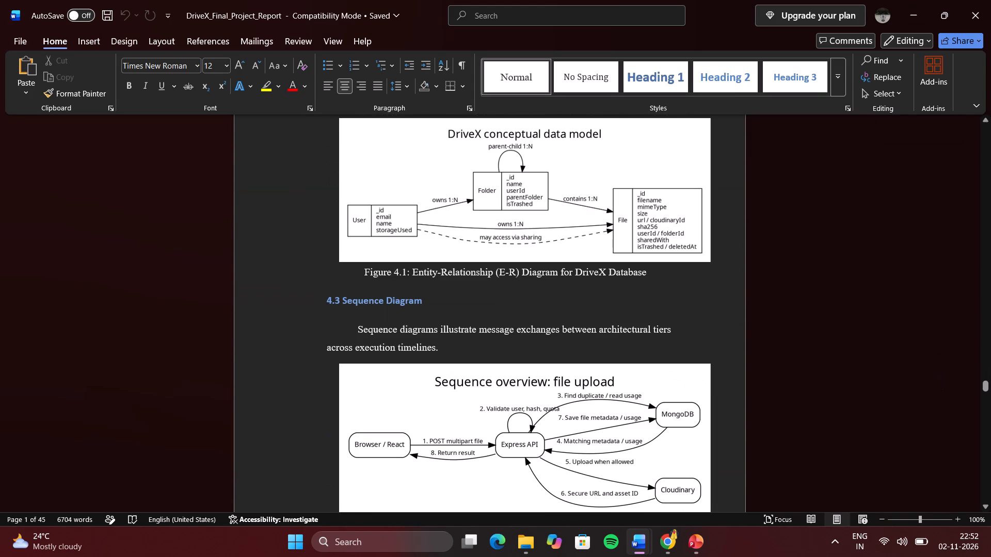
pyautogui.scroll(1, 791, 269)
pyautogui.scroll(-9, 640, 342)
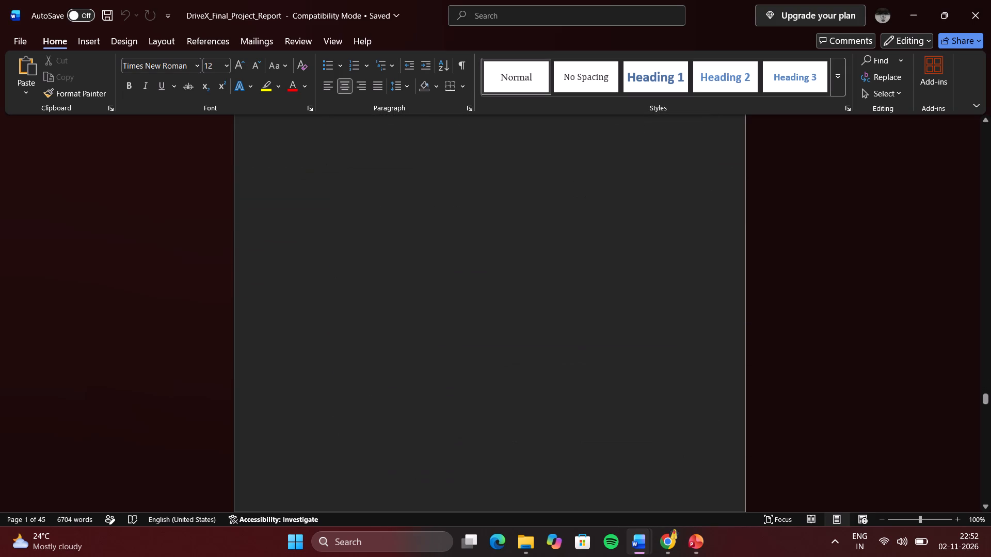
pyautogui.scroll(-4, 640, 342)
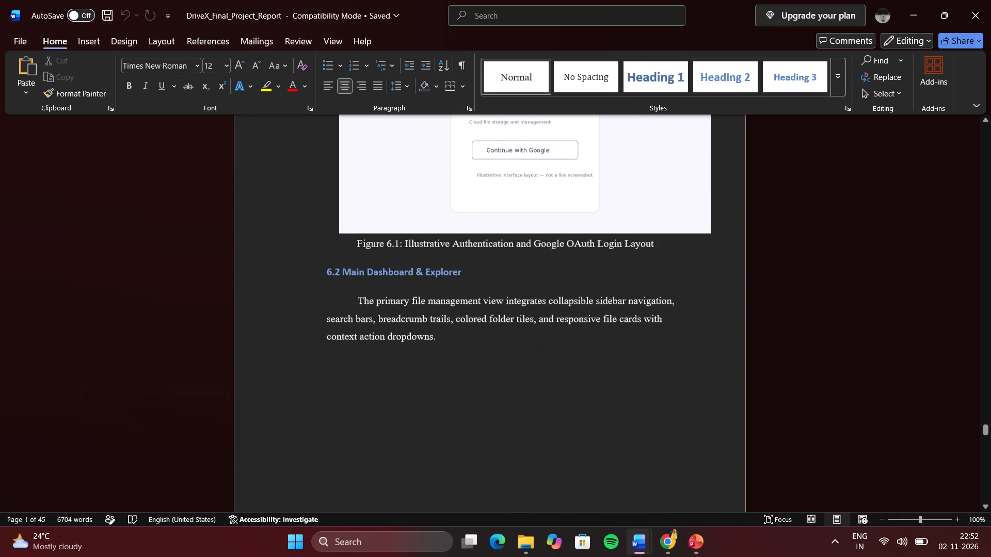
pyautogui.scroll(2, 640, 342)
pyautogui.click(548, 337)
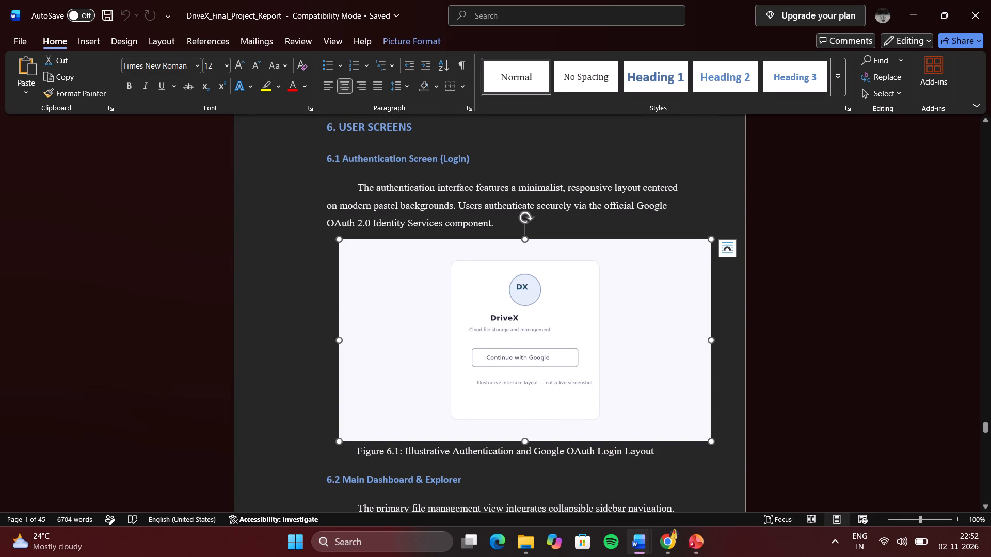
# Copy the complete title page and certificate page, down to the External Examiner line, from DriveX_Project_Report_Final.
pyautogui.hotkey('alt', 'Tab')
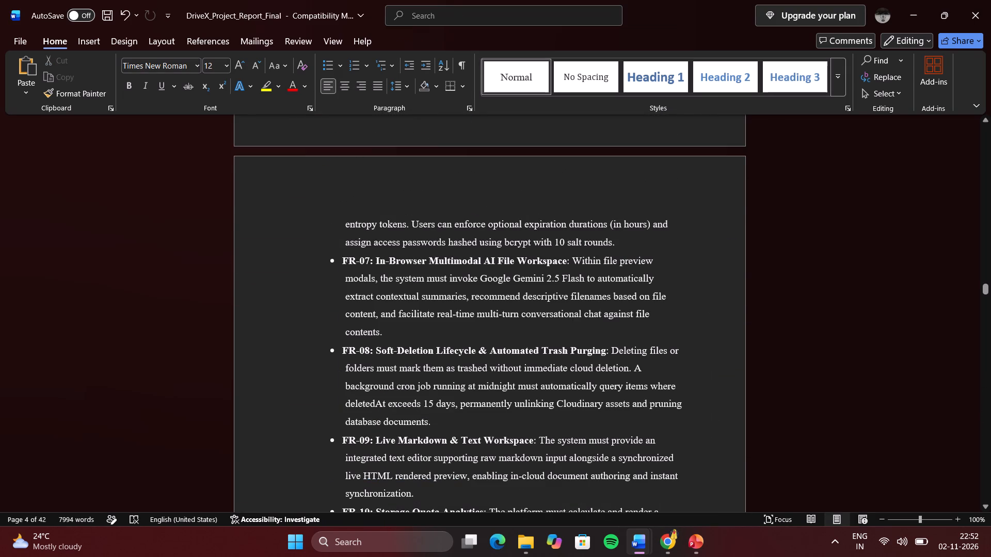
pyautogui.scroll(14, 507, 361)
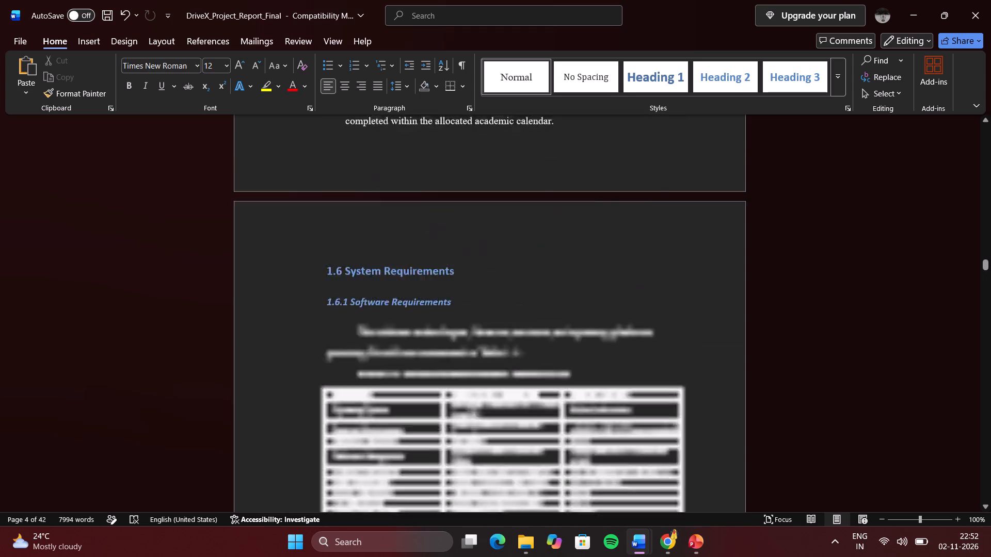
pyautogui.scroll(20, 507, 361)
pyautogui.scroll(14, 507, 361)
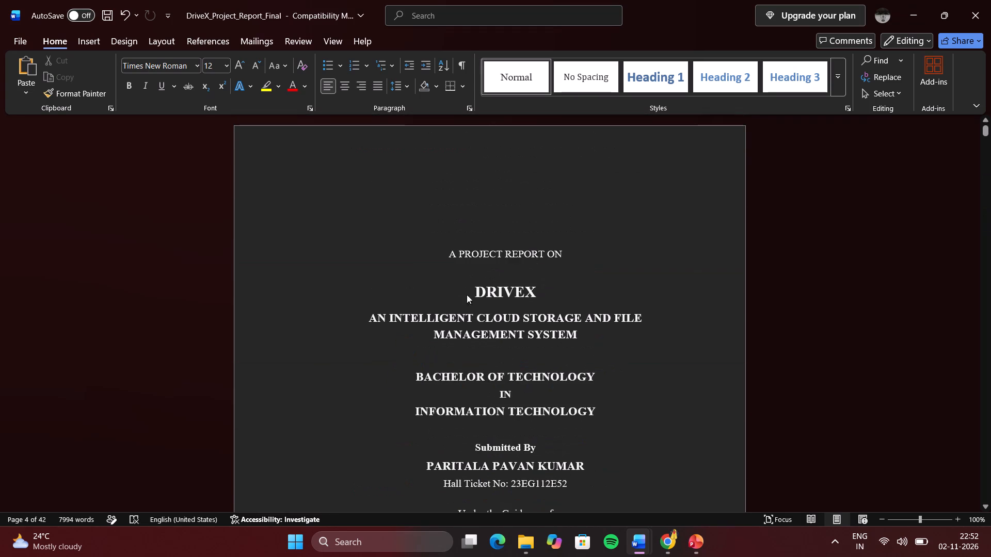
pyautogui.click(460, 287)
pyautogui.moveTo(447, 250); pyautogui.dragTo(498, 285)
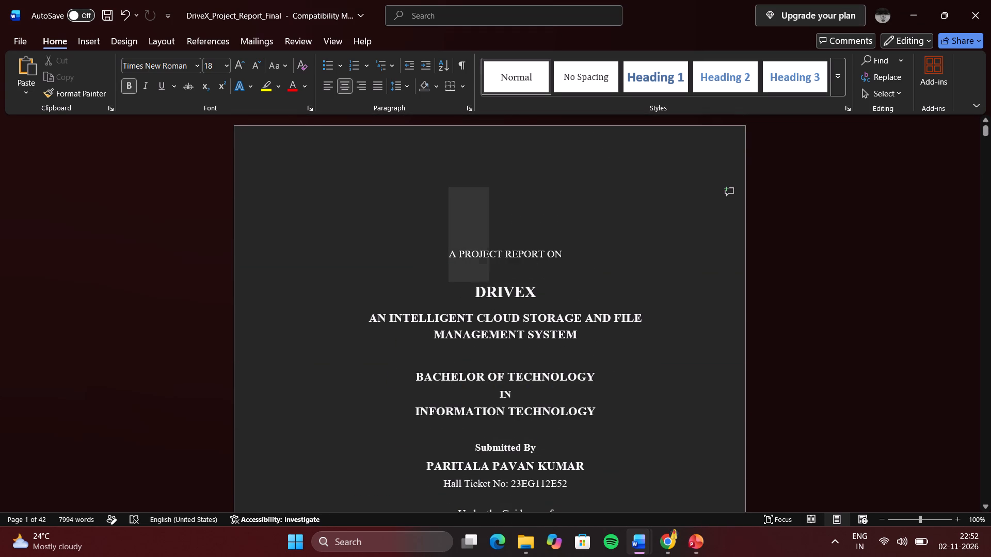
pyautogui.moveTo(498, 285); pyautogui.dragTo(515, 497)
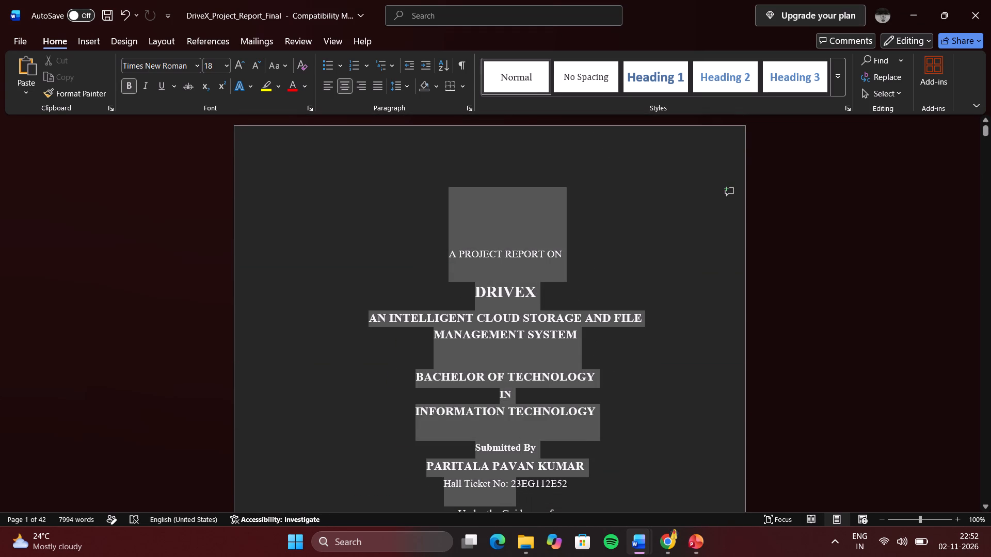
pyautogui.moveTo(515, 497); pyautogui.dragTo(562, 301)
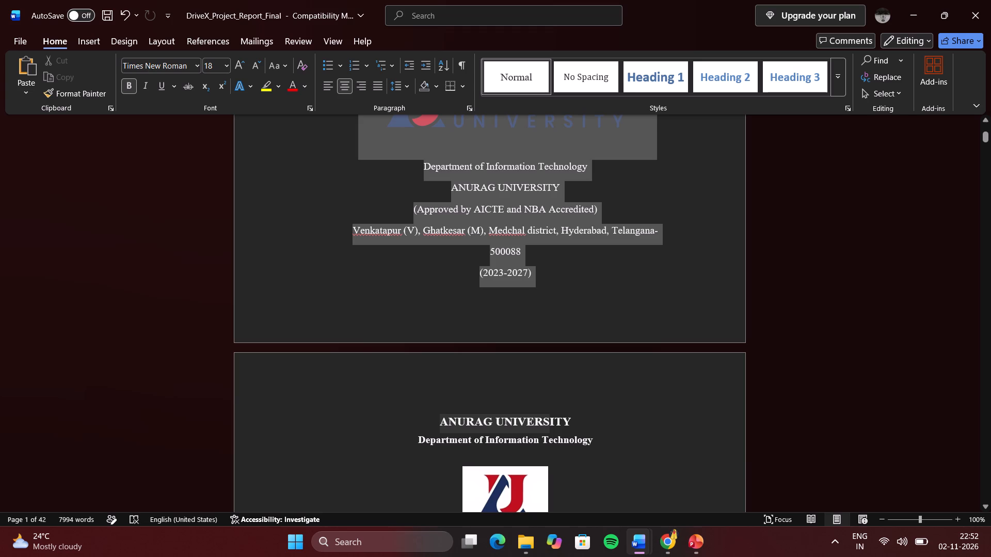
pyautogui.moveTo(562, 301); pyautogui.dragTo(555, 521)
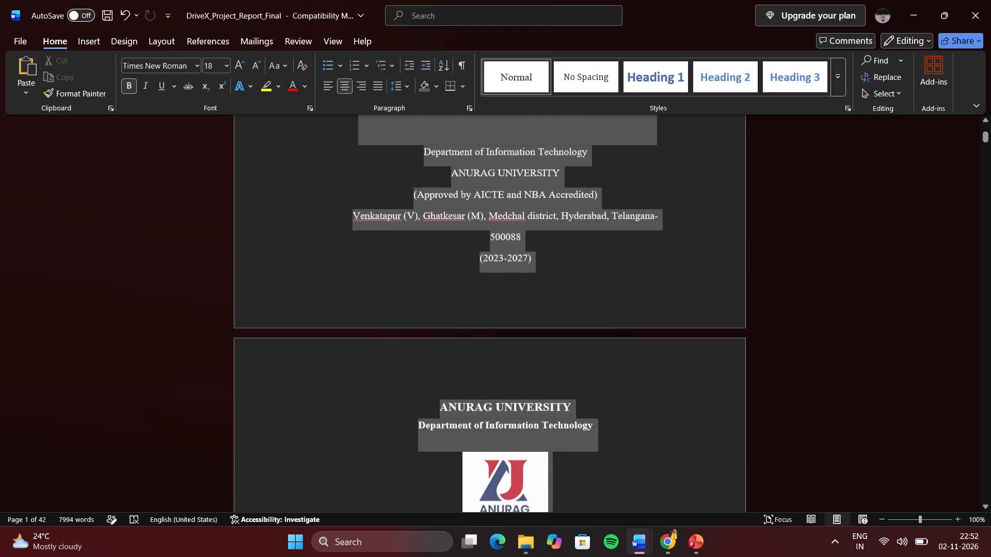
pyautogui.moveTo(555, 521); pyautogui.dragTo(583, 479)
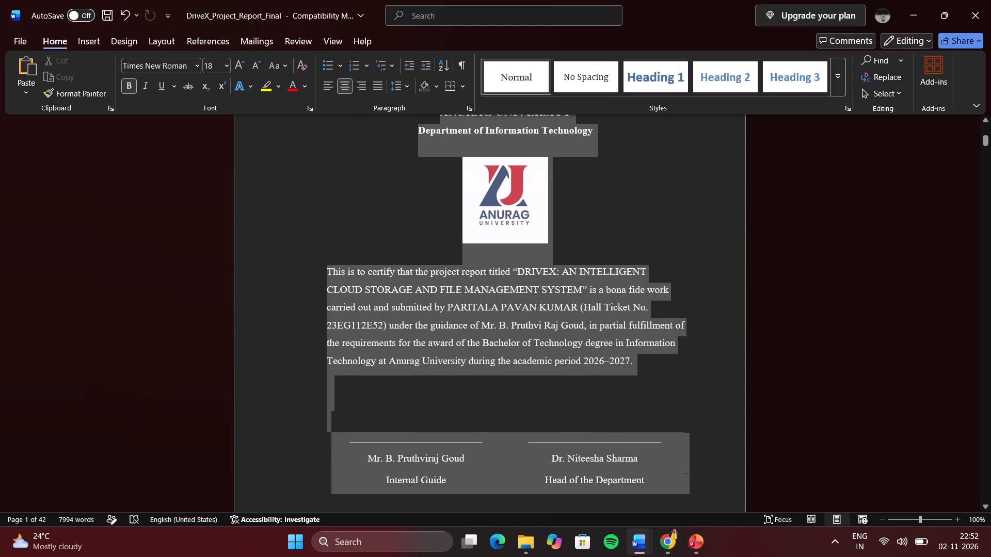
pyautogui.moveTo(583, 479); pyautogui.dragTo(588, 422)
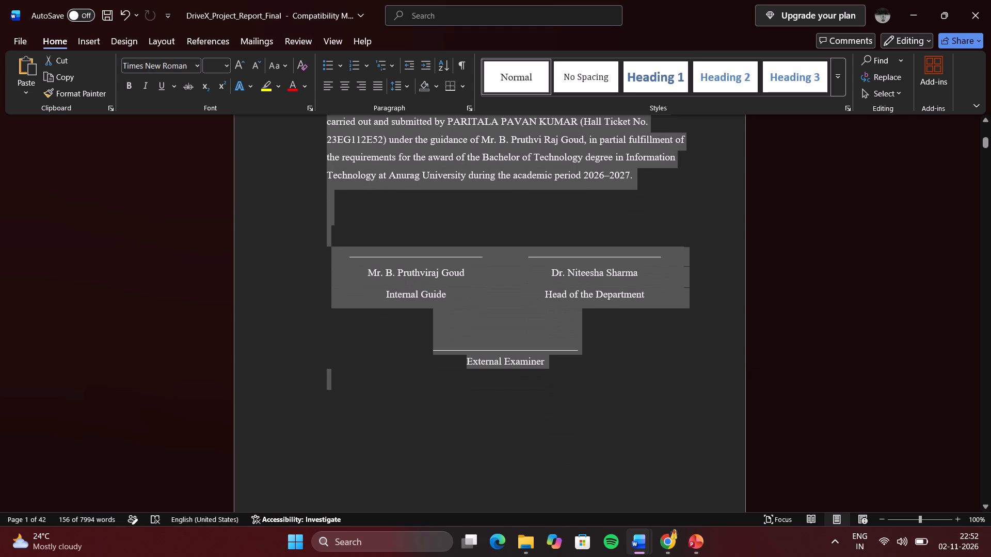
pyautogui.hotkey('ctrl', 'c')
# Replace the title and certificate pages in DriveX_Final_Project_Report with the copied front pages.
pyautogui.hotkey('alt', 'Tab')
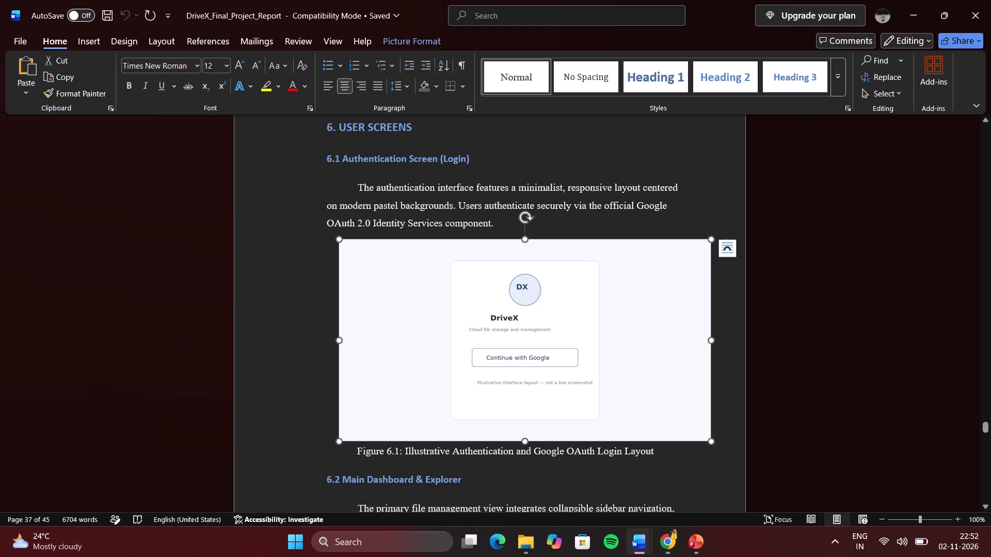
pyautogui.moveTo(986, 428); pyautogui.dragTo(978, 144)
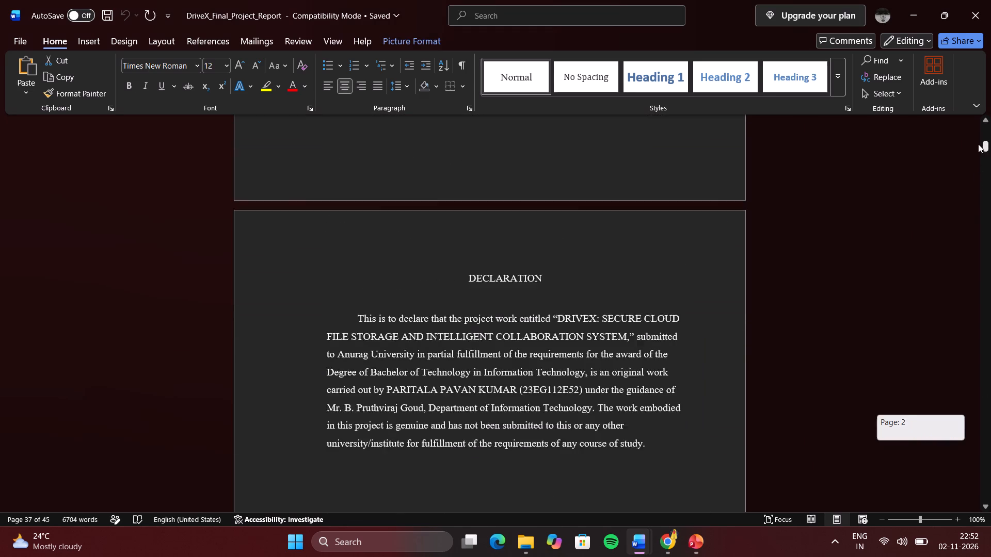
pyautogui.moveTo(978, 144); pyautogui.dragTo(978, 123)
pyautogui.scroll(-10, 684, 372)
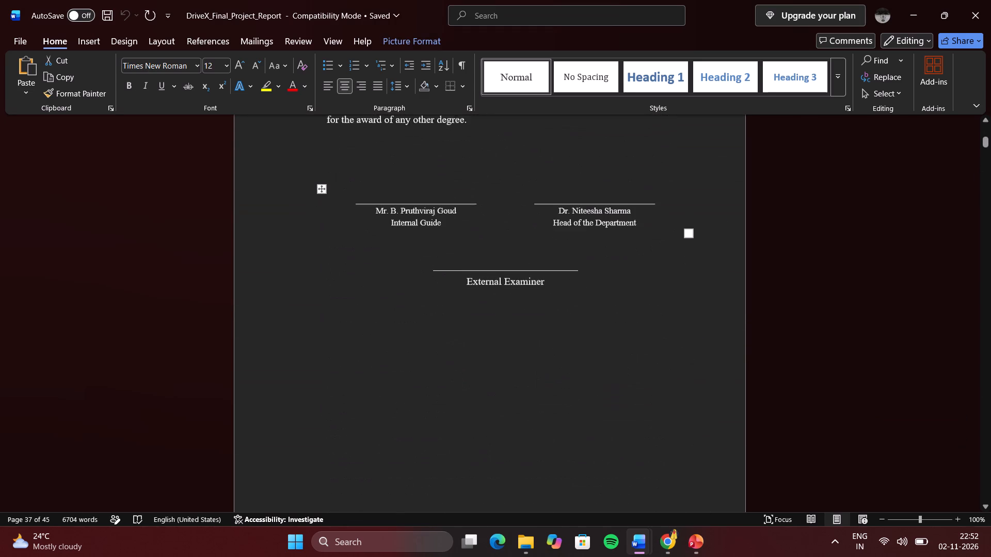
pyautogui.click(542, 305)
pyautogui.moveTo(542, 305); pyautogui.dragTo(507, 213)
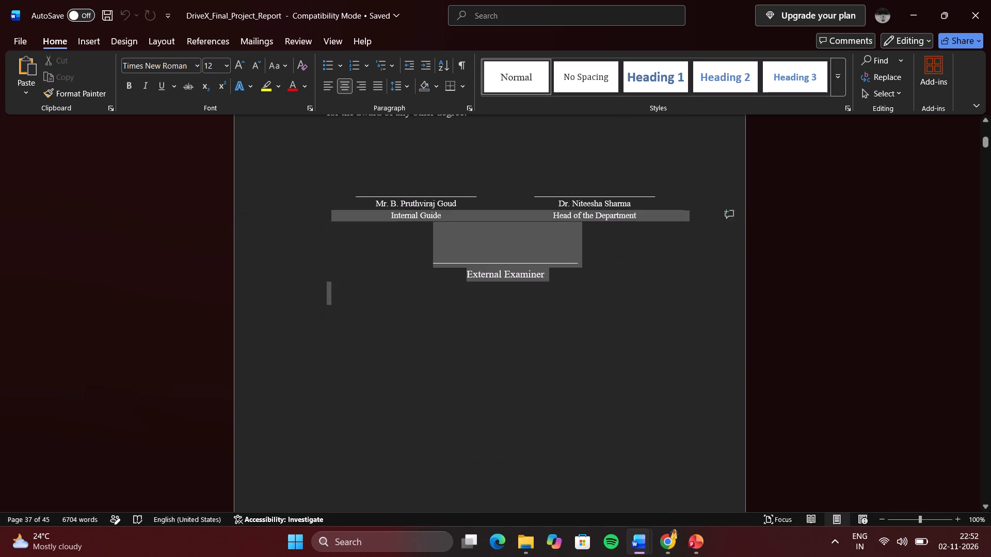
pyautogui.moveTo(507, 213); pyautogui.dragTo(445, 115)
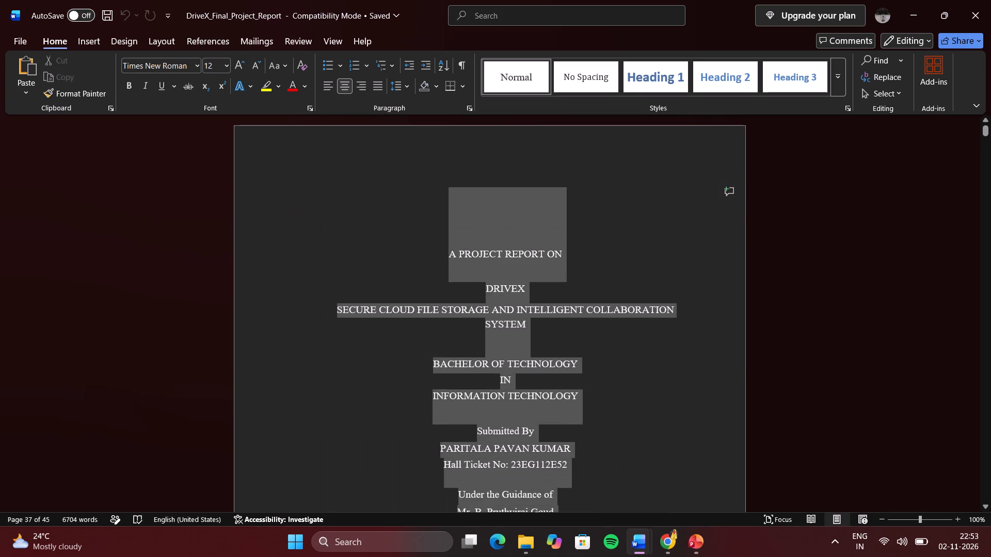
pyautogui.moveTo(445, 115); pyautogui.dragTo(429, 202)
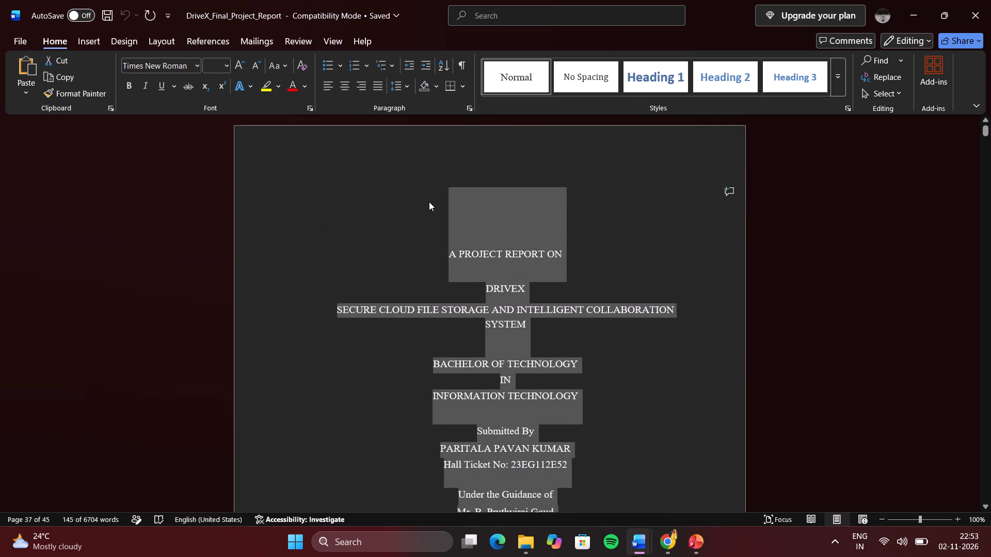
pyautogui.hotkey('ctrl', 'v')
# Check the layout of the pasted title and certificate pages, including the logo, university address lines and page breaks.
pyautogui.scroll(-2, 440, 255)
pyautogui.scroll(2, 440, 255)
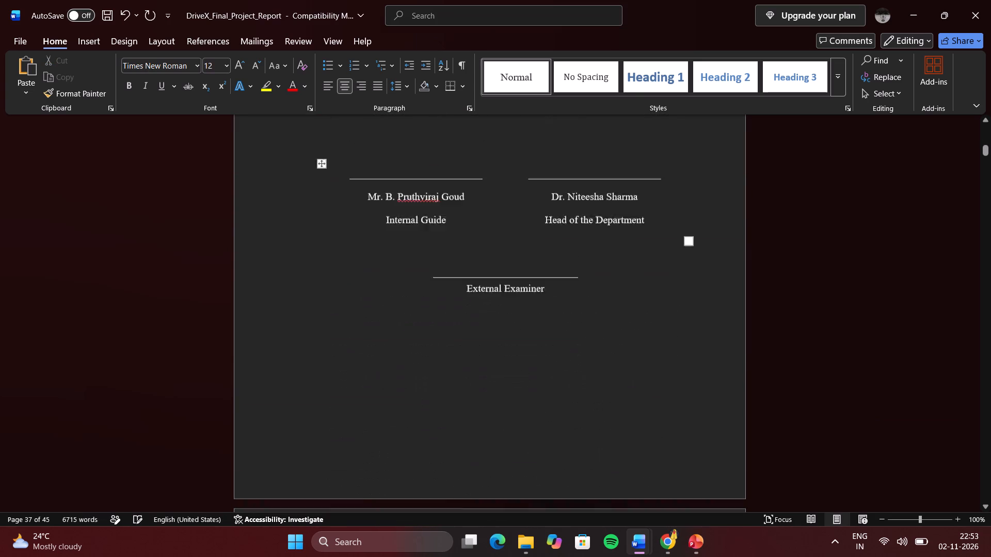
pyautogui.scroll(6, 440, 255)
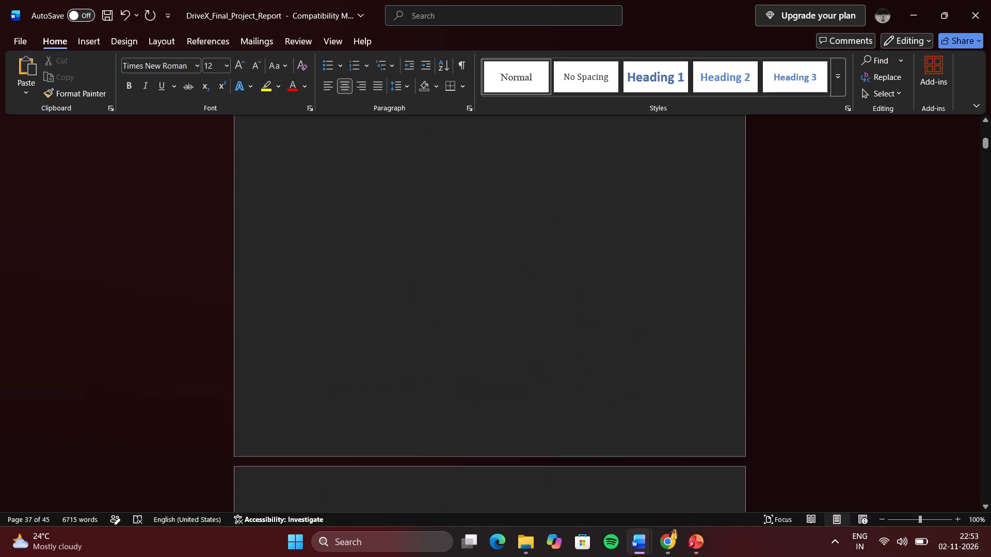
pyautogui.scroll(5, 440, 255)
pyautogui.scroll(-1, 440, 255)
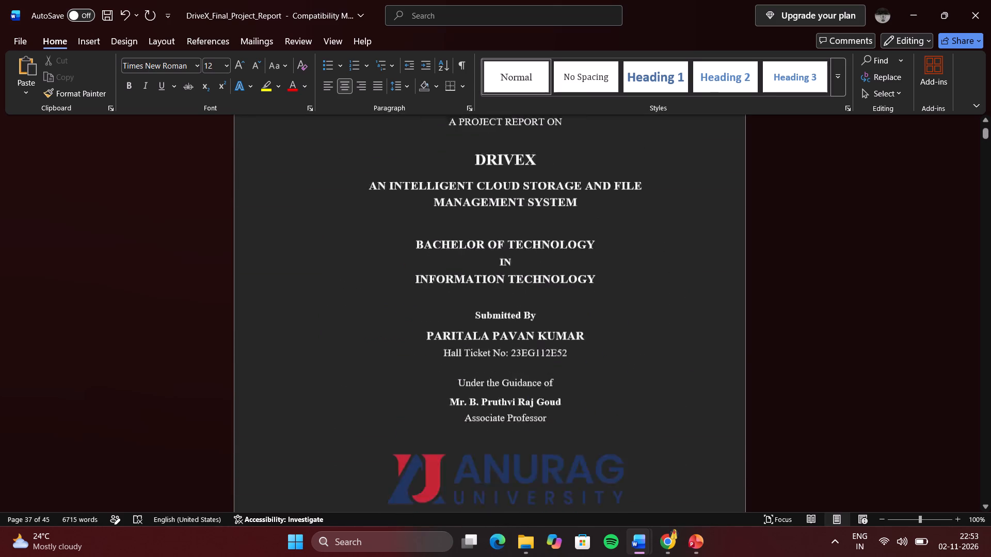
pyautogui.scroll(-3, 440, 255)
pyautogui.scroll(1, 440, 255)
pyautogui.scroll(-1, 440, 255)
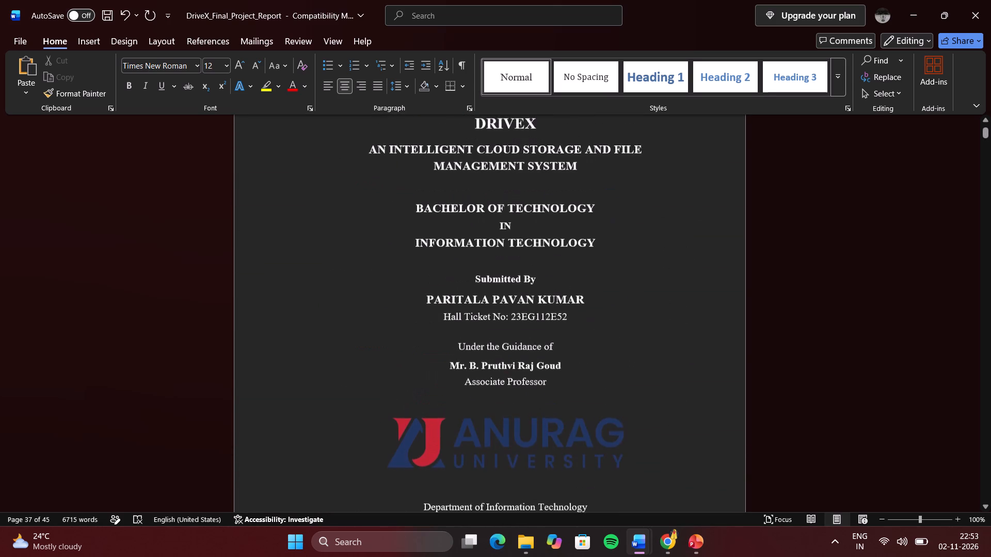
pyautogui.scroll(-3, 440, 255)
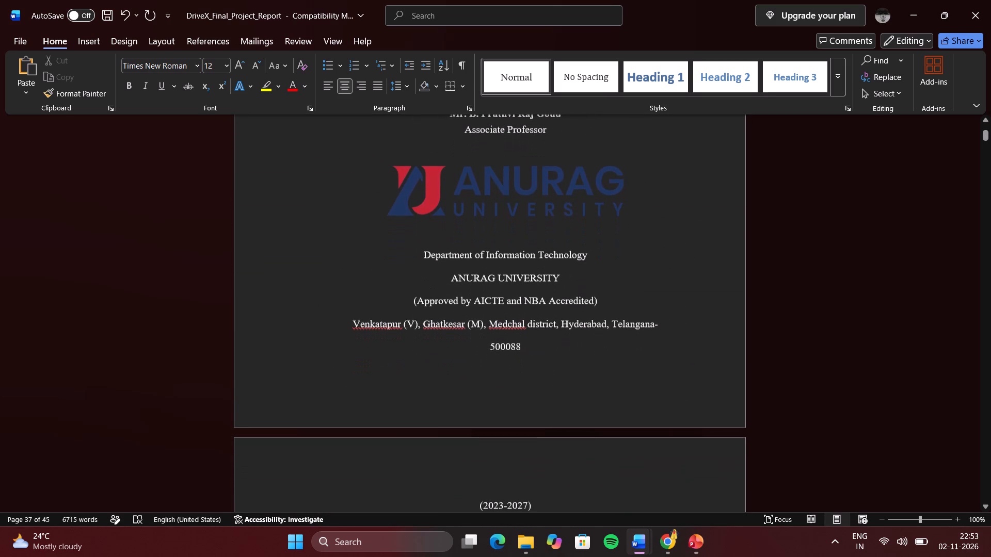
# Shrink the Anurag University logo on the title page slightly, keeping it centred under the Associate Professor line.
pyautogui.scroll(-1, 440, 255)
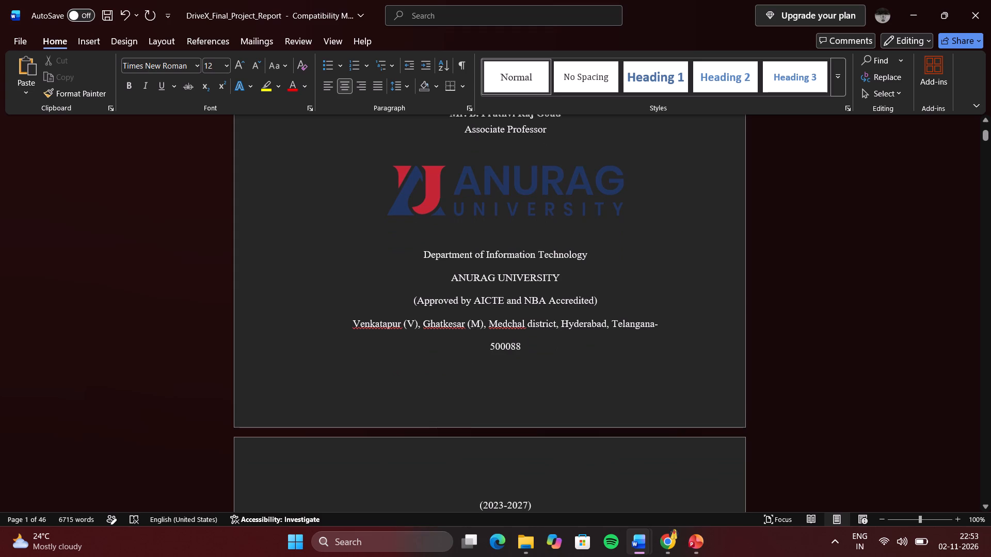
pyautogui.click(558, 198)
pyautogui.moveTo(654, 247); pyautogui.dragTo(628, 230)
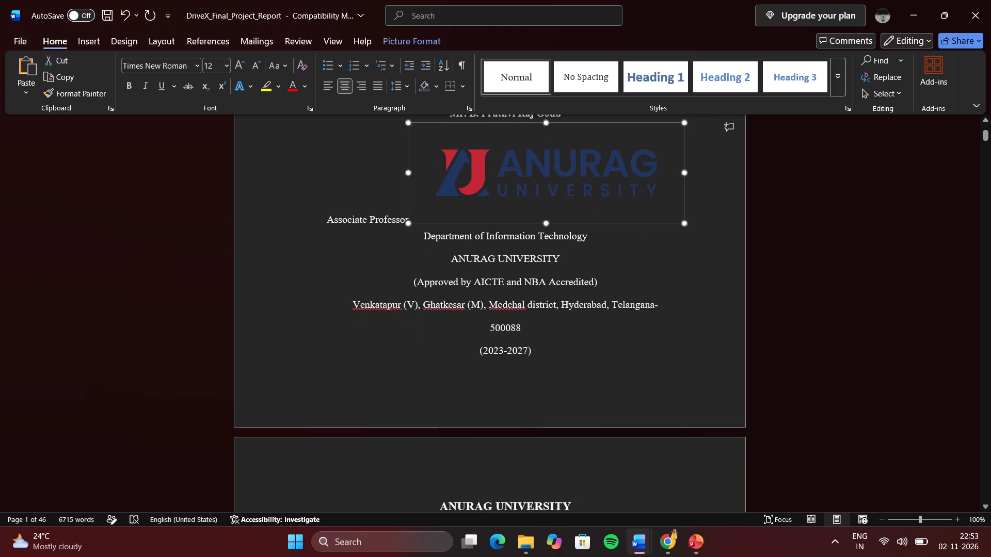
pyautogui.moveTo(628, 230); pyautogui.dragTo(640, 232)
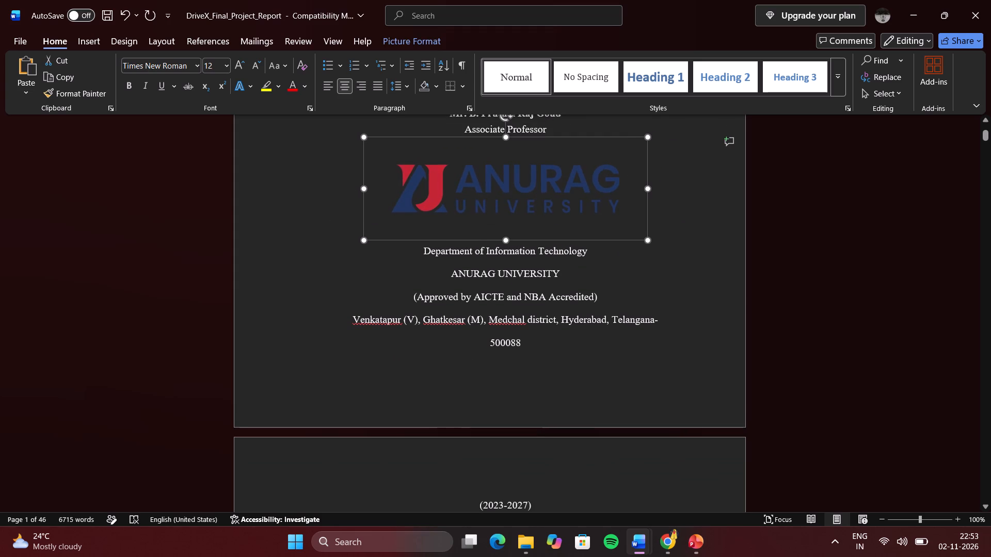
pyautogui.moveTo(640, 232); pyautogui.dragTo(636, 230)
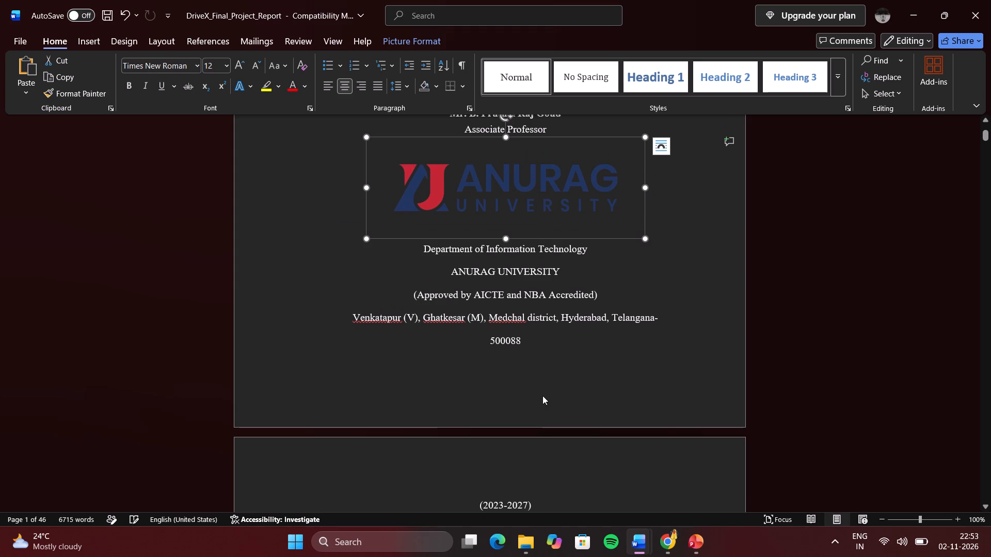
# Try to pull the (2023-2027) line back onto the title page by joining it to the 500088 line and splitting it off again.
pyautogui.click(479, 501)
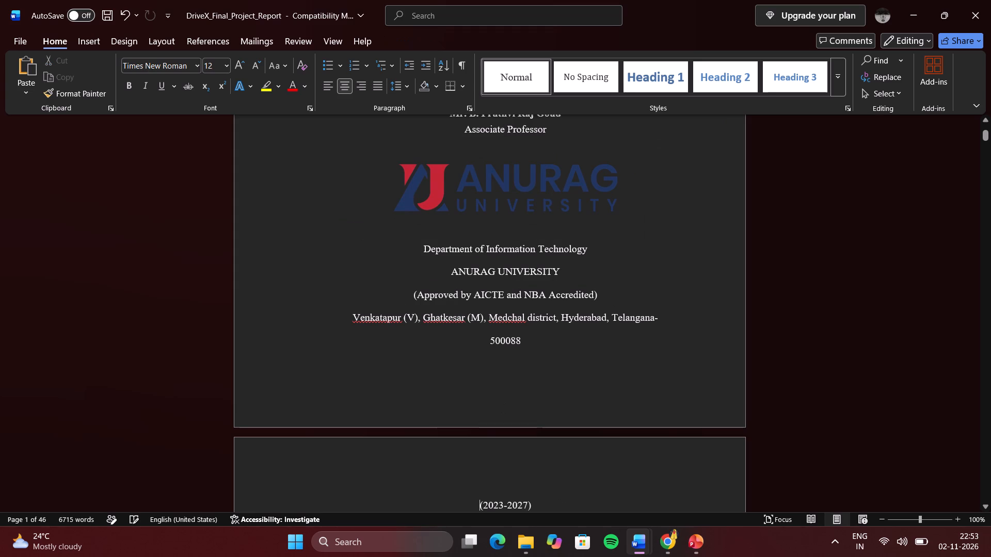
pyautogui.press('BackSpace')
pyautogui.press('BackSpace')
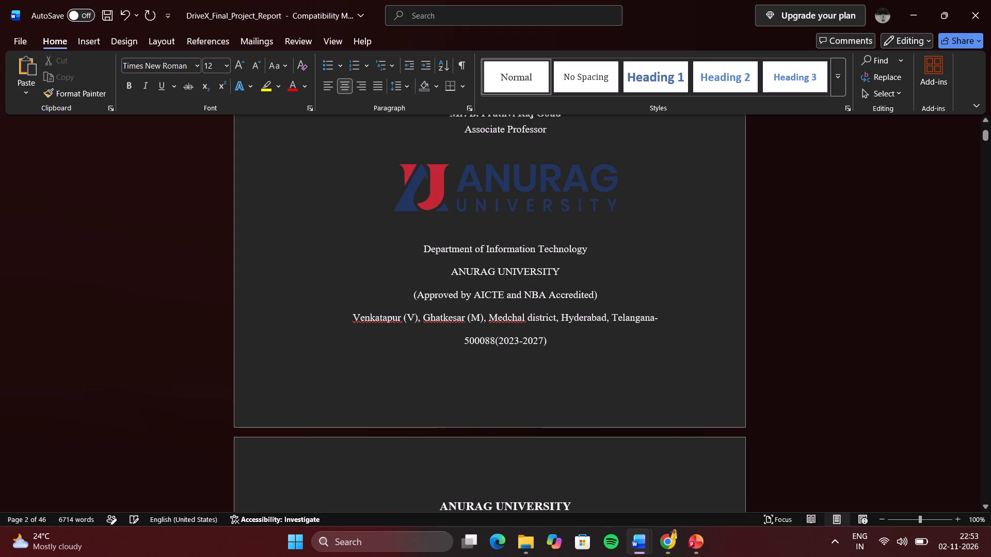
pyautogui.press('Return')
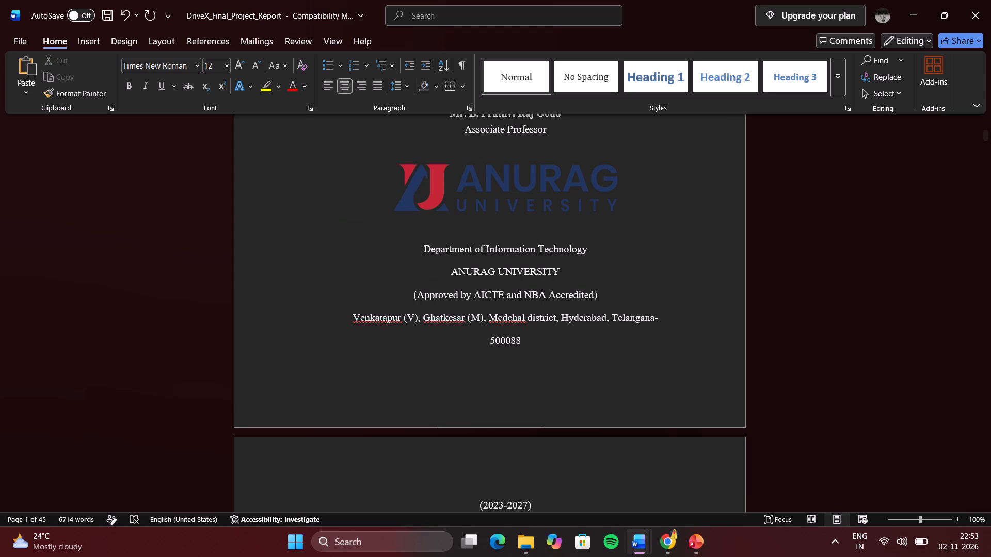
# Strip the centring from the "A PROJECT REPORT ON" line and indent it by four tab stops to sit above DRIVEX.
pyautogui.scroll(1, 513, 416)
pyautogui.scroll(4, 489, 381)
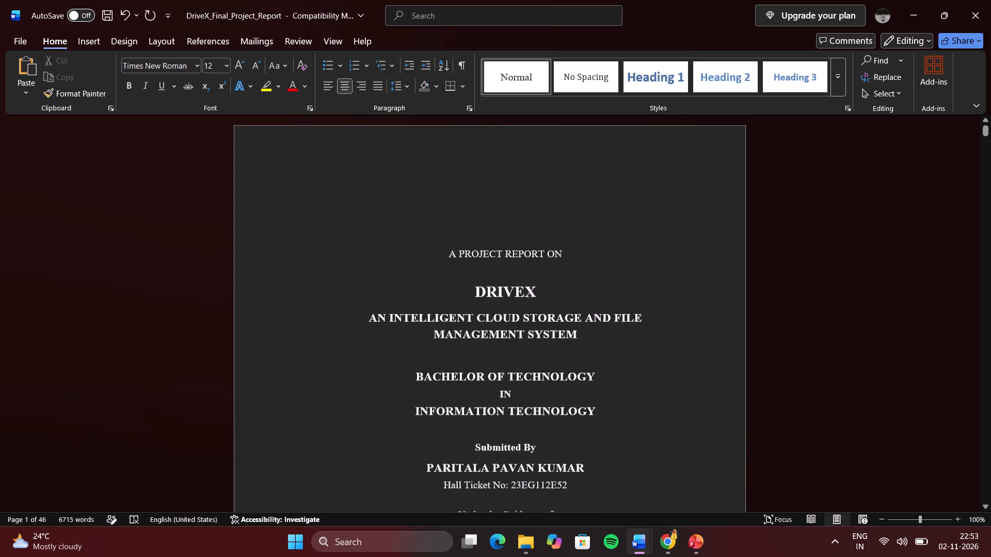
pyautogui.scroll(1, 489, 381)
pyautogui.click(449, 253)
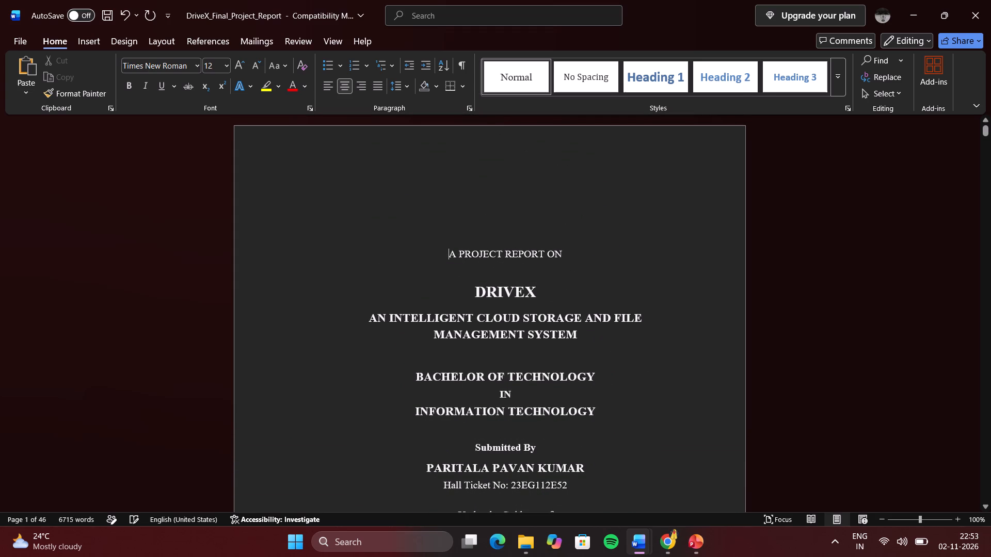
pyautogui.press('BackSpace')
pyautogui.press('BackSpace')
pyautogui.press('BackSpace')
pyautogui.press('BackSpace')
pyautogui.press('BackSpace')
pyautogui.press('BackSpace')
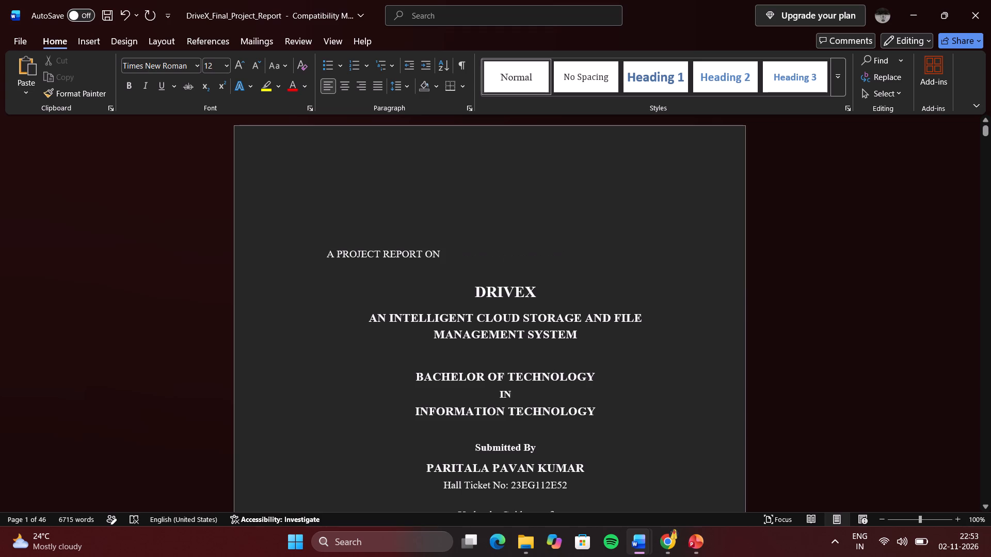
pyautogui.press('BackSpace')
pyautogui.press('Tab')
pyautogui.press('Tab')
pyautogui.press('Tab')
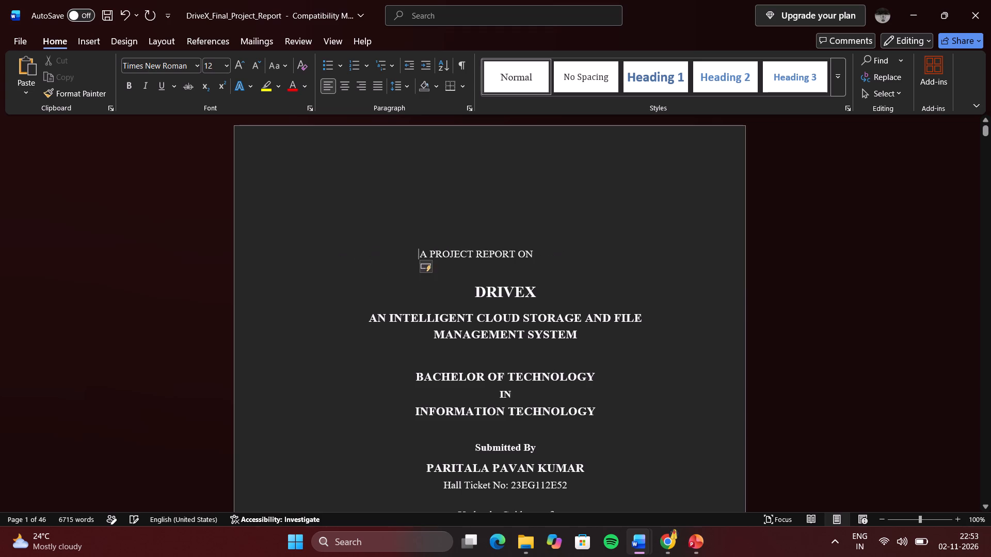
pyautogui.press('Tab')
pyautogui.press('Tab')
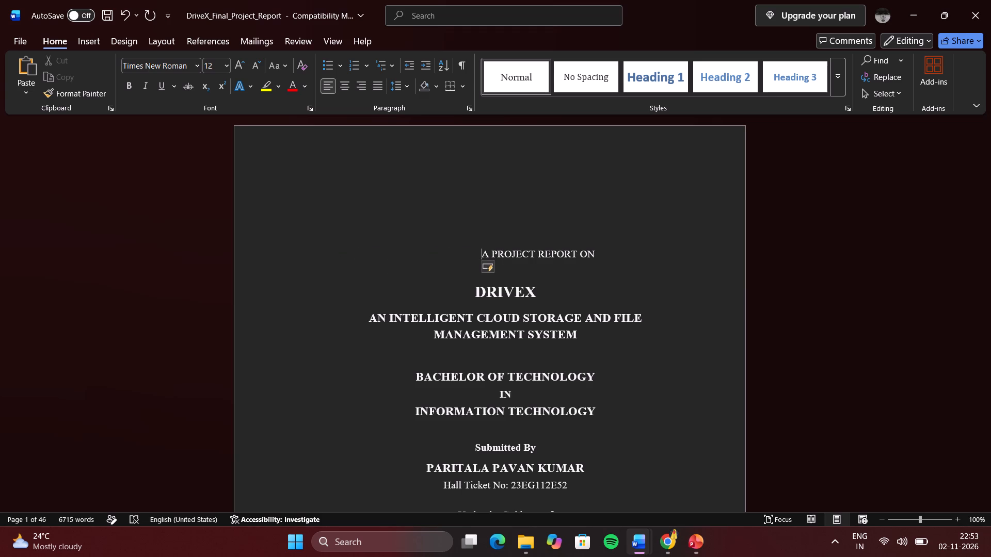
pyautogui.press('BackSpace')
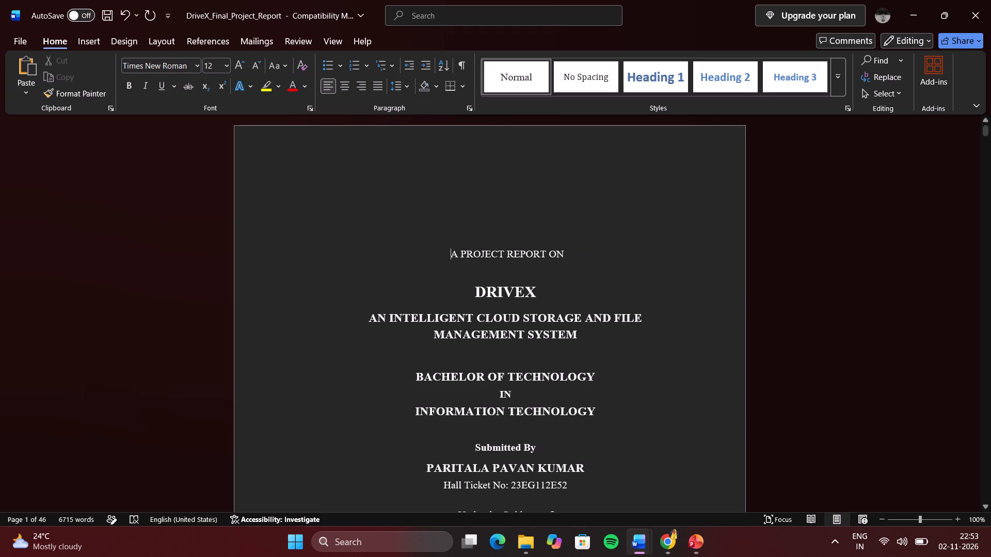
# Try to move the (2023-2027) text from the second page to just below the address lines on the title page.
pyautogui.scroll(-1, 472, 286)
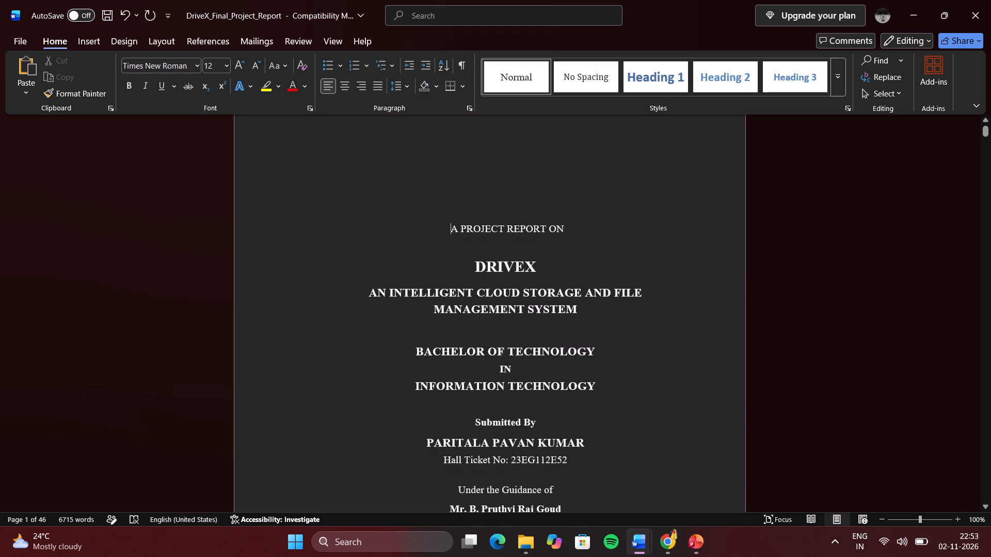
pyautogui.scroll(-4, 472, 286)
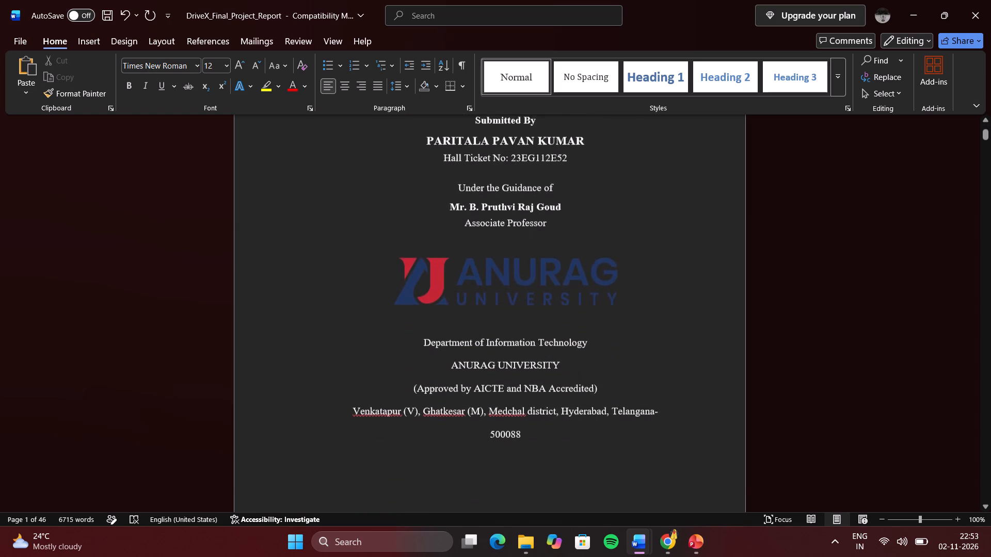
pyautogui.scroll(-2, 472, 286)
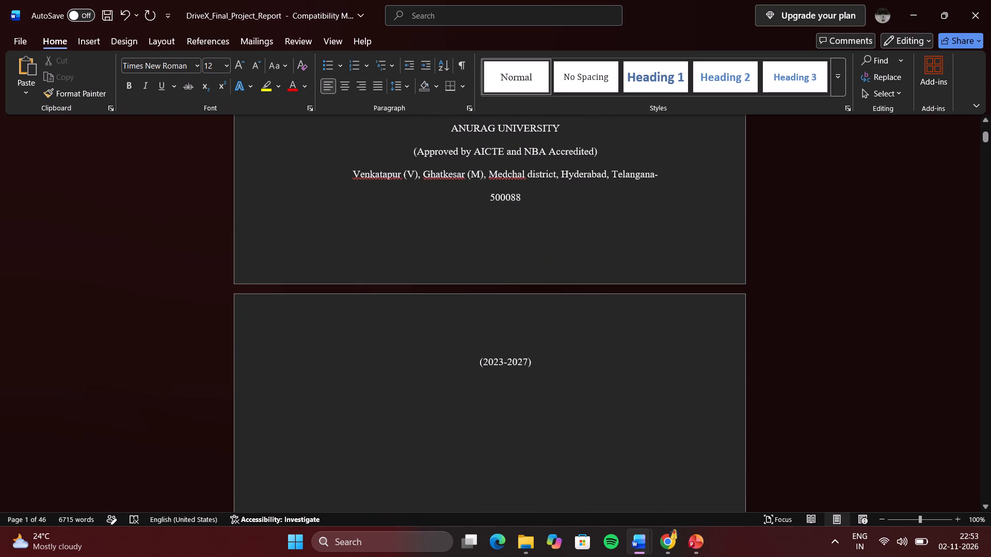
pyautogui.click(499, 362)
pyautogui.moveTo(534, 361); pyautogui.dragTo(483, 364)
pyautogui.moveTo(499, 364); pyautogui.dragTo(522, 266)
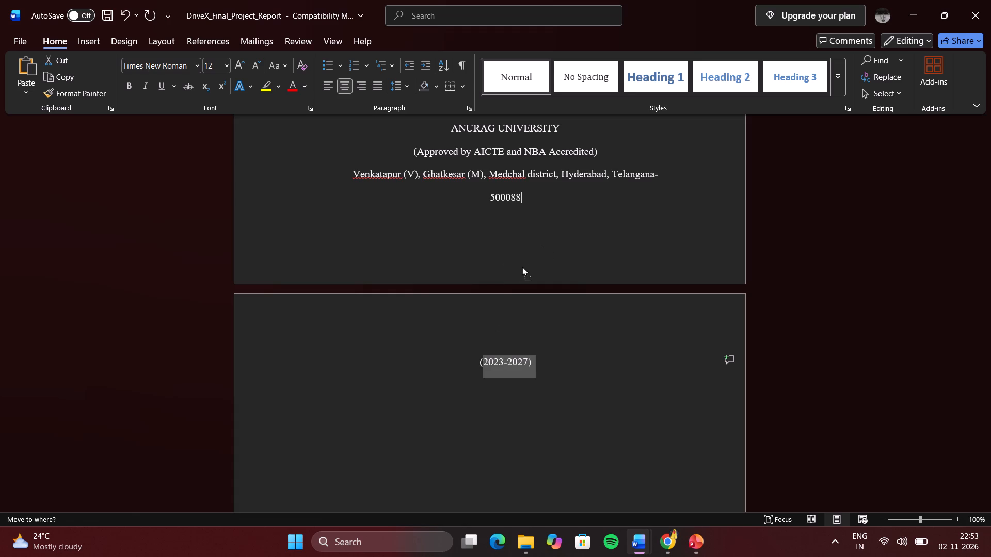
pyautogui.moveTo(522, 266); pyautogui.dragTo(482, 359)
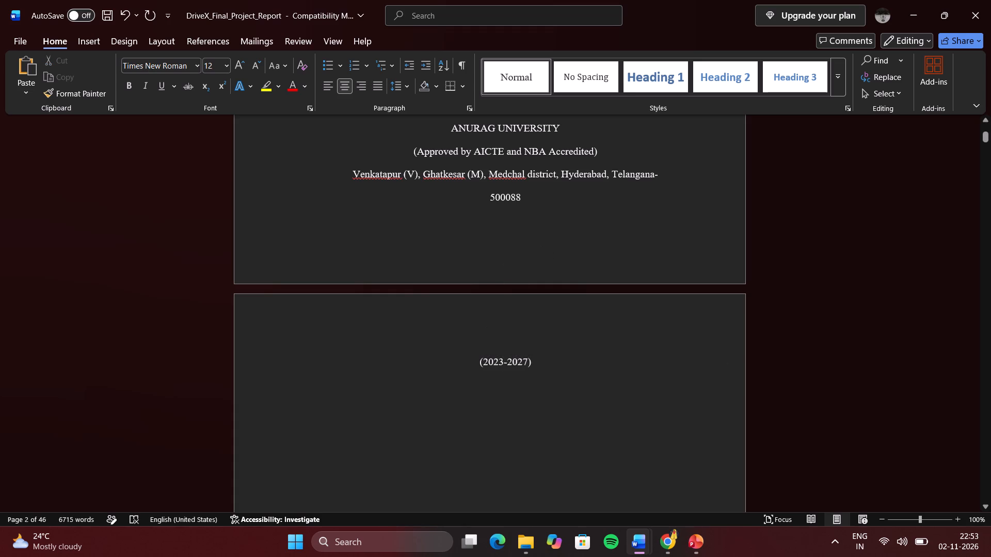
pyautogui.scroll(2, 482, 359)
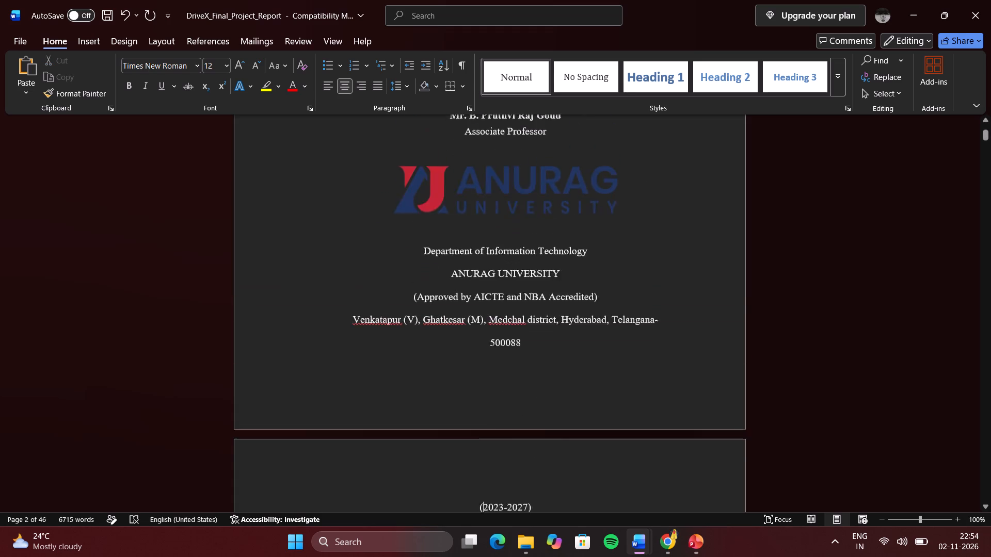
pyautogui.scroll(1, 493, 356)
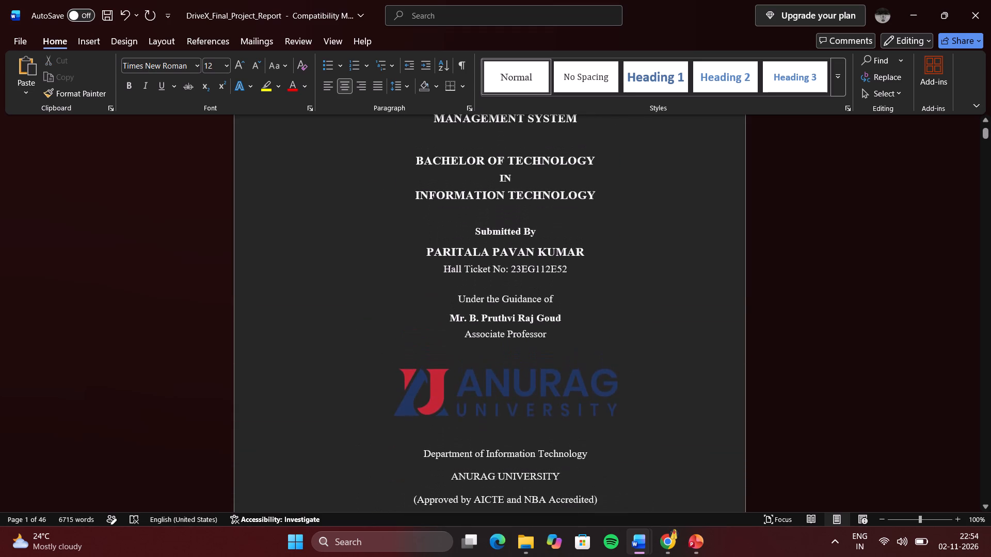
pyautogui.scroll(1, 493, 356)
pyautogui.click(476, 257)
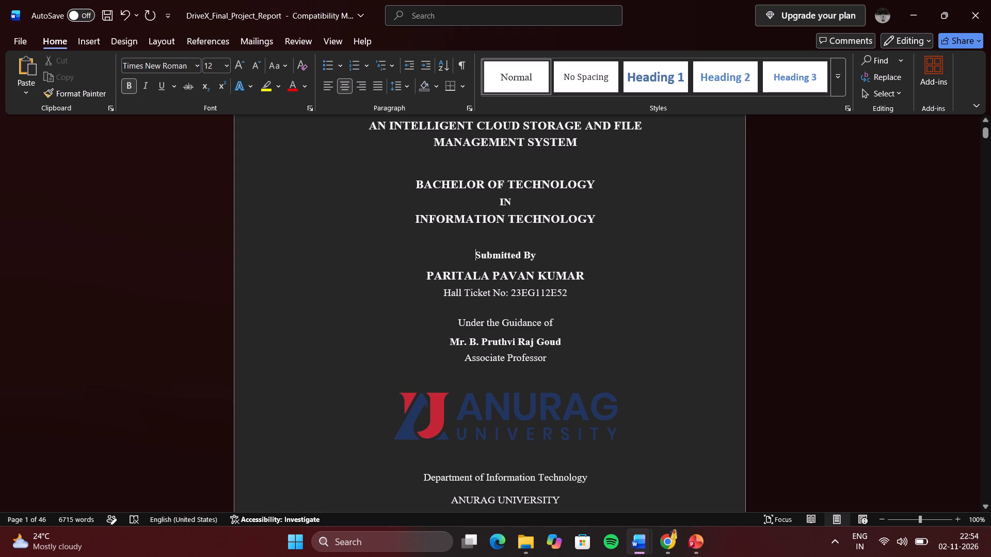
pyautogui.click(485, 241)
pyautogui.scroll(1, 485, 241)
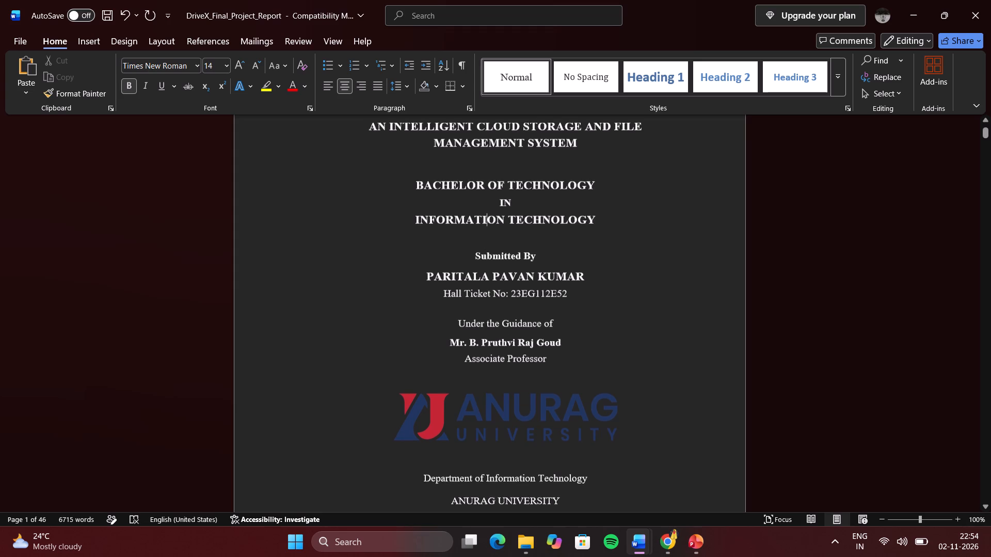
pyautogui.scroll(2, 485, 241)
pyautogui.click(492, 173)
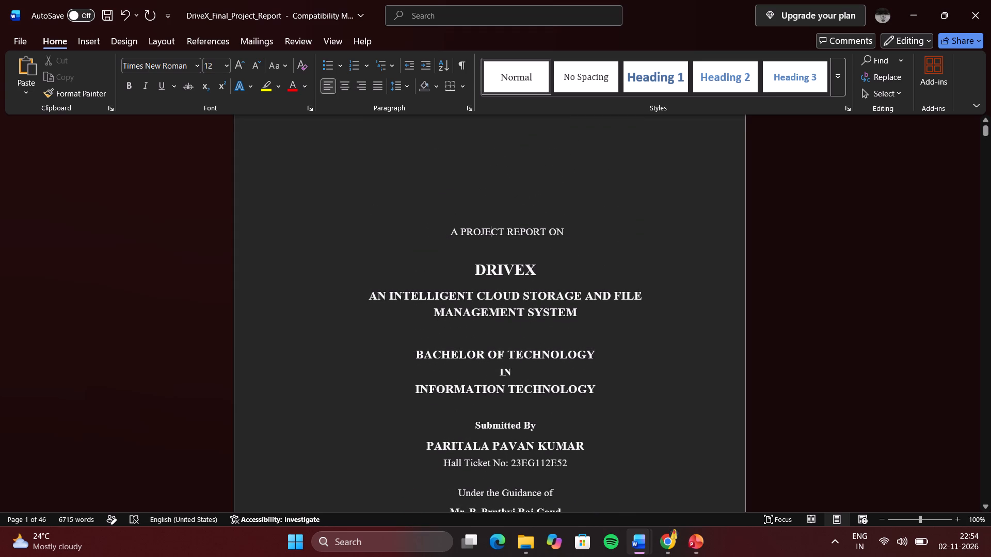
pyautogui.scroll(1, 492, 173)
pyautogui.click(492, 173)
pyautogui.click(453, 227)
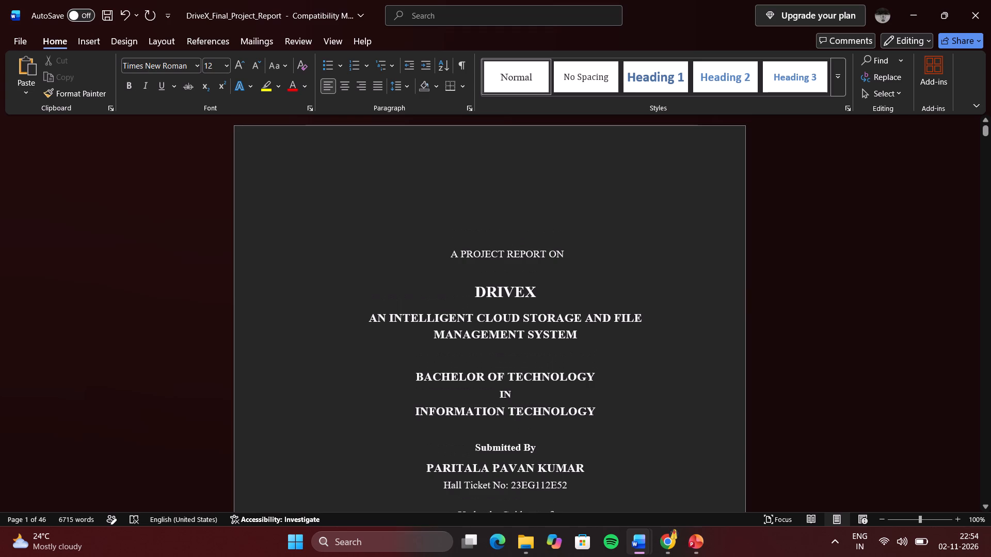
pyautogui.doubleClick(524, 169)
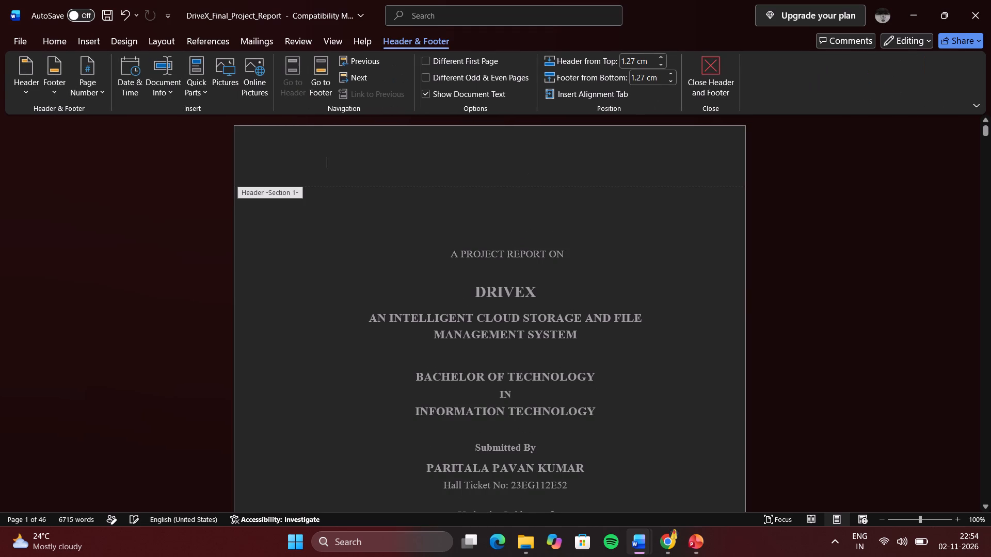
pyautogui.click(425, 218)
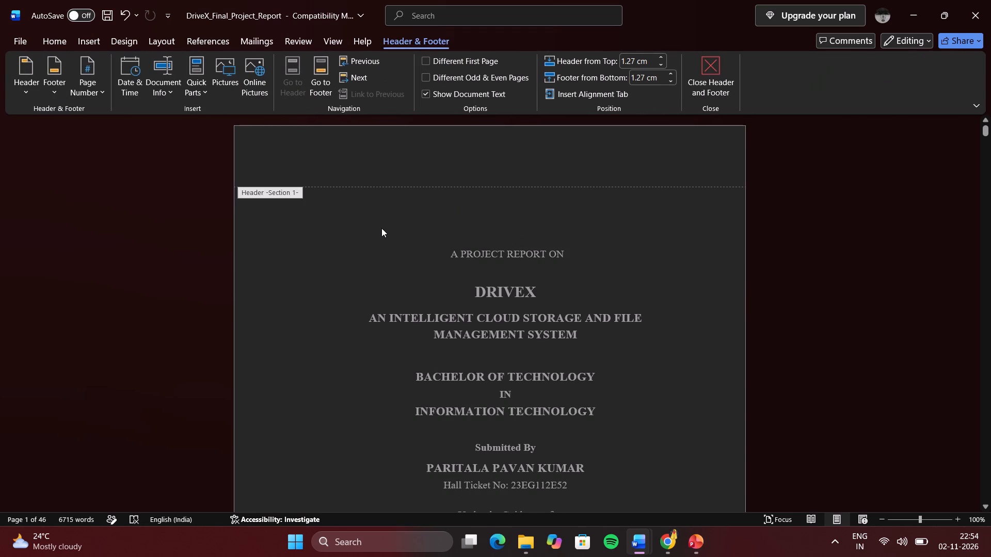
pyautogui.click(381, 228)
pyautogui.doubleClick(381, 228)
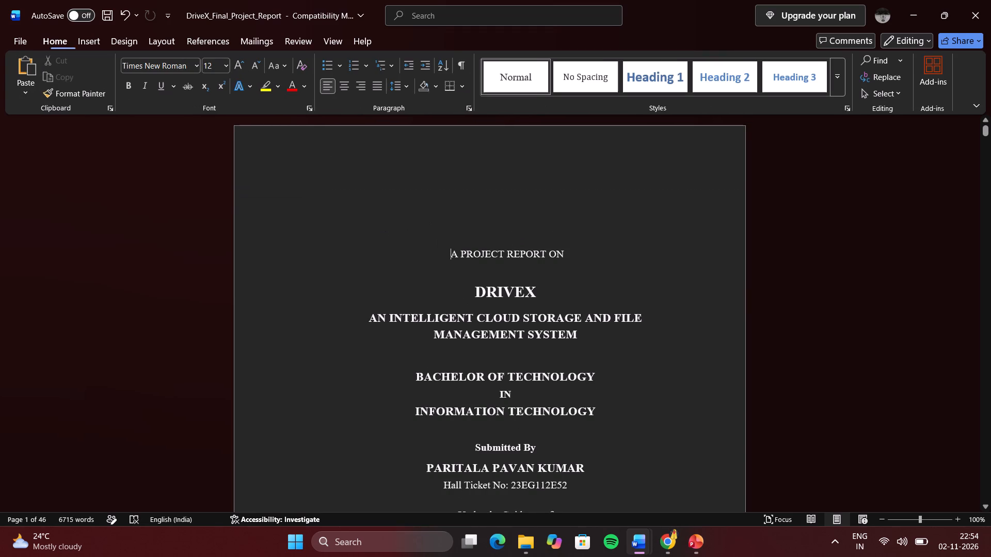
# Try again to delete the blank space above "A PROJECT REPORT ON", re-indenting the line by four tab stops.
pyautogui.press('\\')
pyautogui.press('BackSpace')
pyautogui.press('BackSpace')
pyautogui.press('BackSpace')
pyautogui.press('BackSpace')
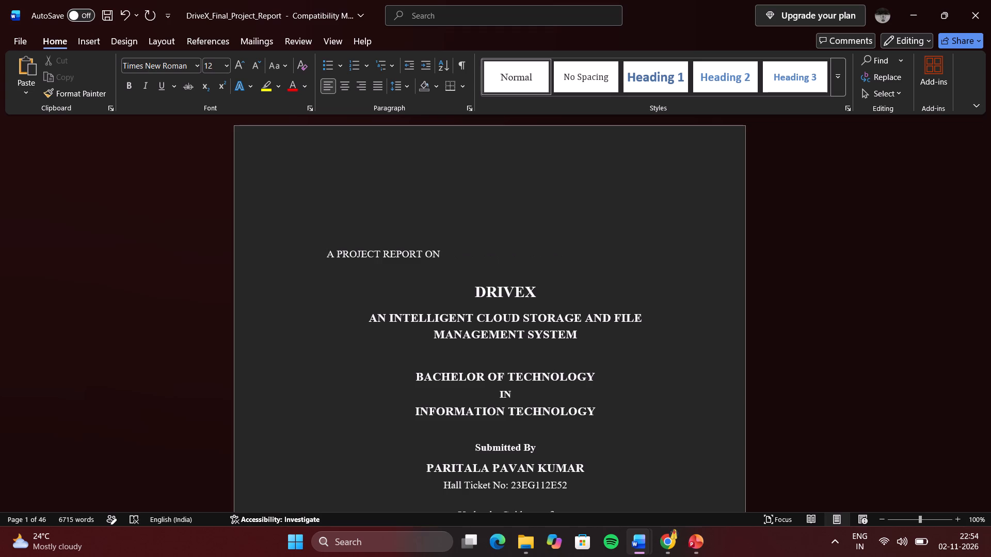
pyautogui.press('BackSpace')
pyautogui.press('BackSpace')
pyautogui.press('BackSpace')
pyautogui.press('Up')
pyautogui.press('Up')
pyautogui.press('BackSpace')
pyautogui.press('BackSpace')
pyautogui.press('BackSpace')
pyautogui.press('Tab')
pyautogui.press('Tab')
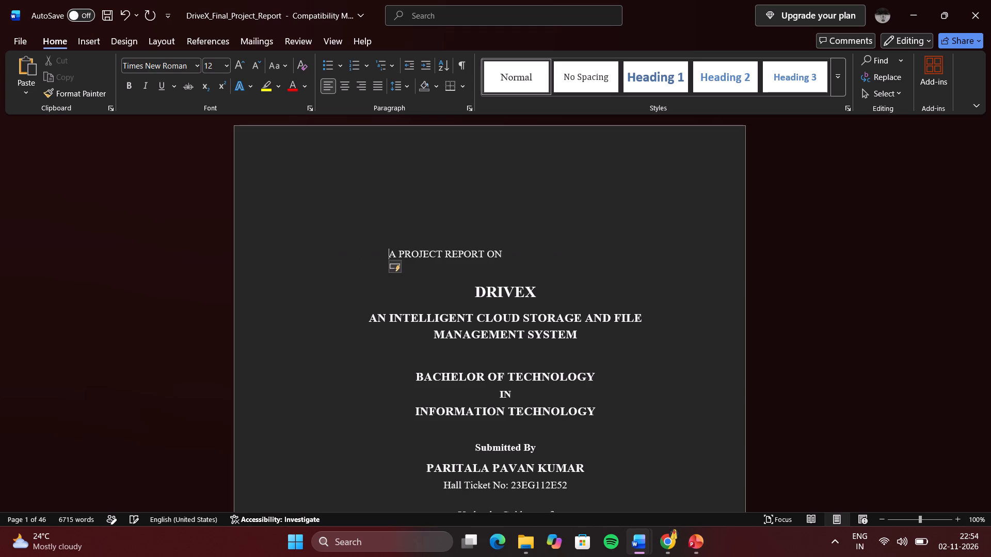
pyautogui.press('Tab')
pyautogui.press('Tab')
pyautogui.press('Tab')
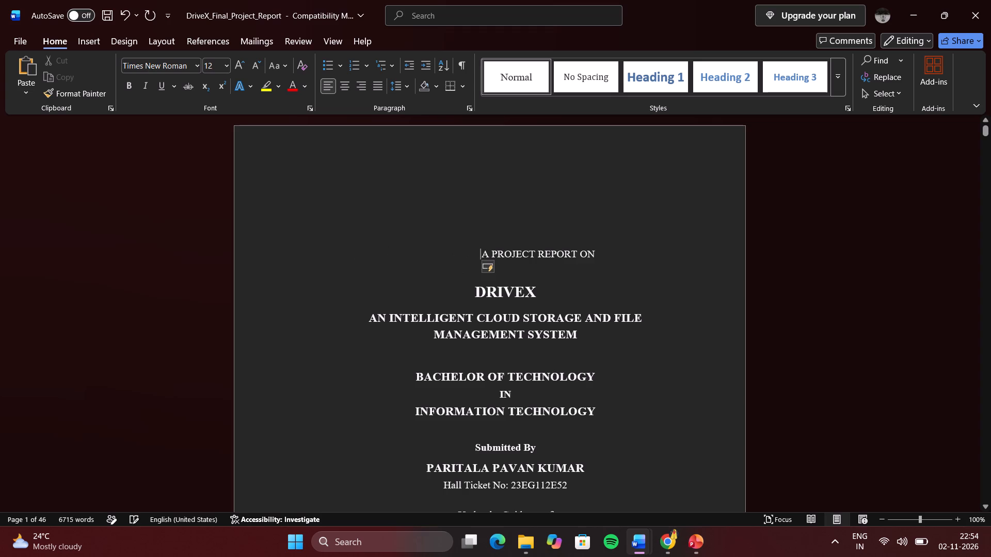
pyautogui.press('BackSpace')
# Check the page flow from the title page through the (2023-2027) line to the start of the certificate page.
pyautogui.scroll(-3, 451, 220)
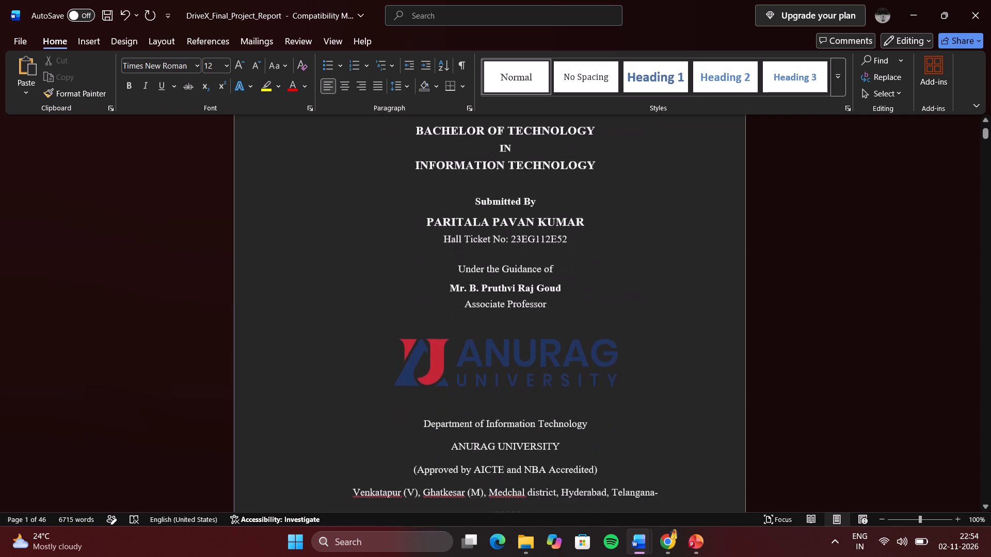
pyautogui.scroll(-3, 451, 220)
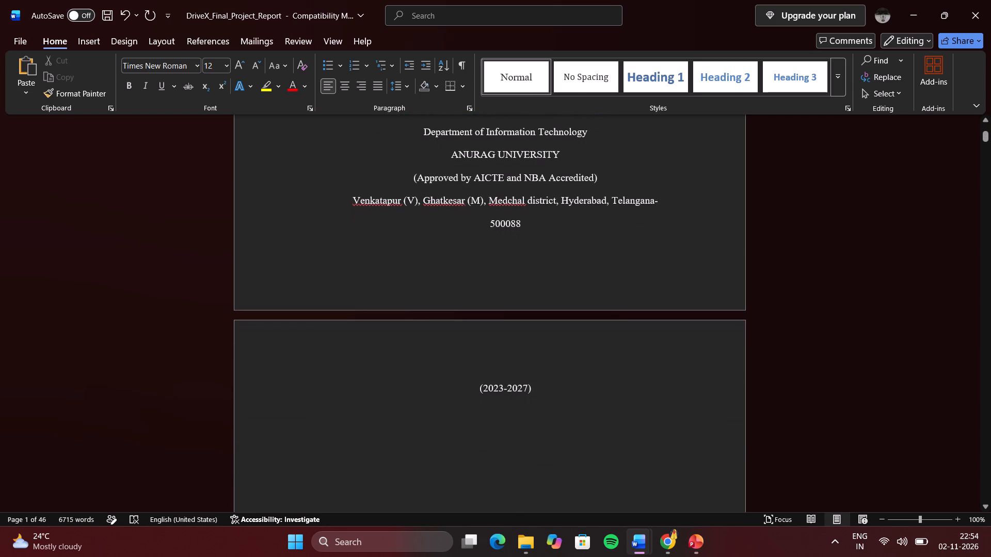
pyautogui.scroll(-5, 451, 220)
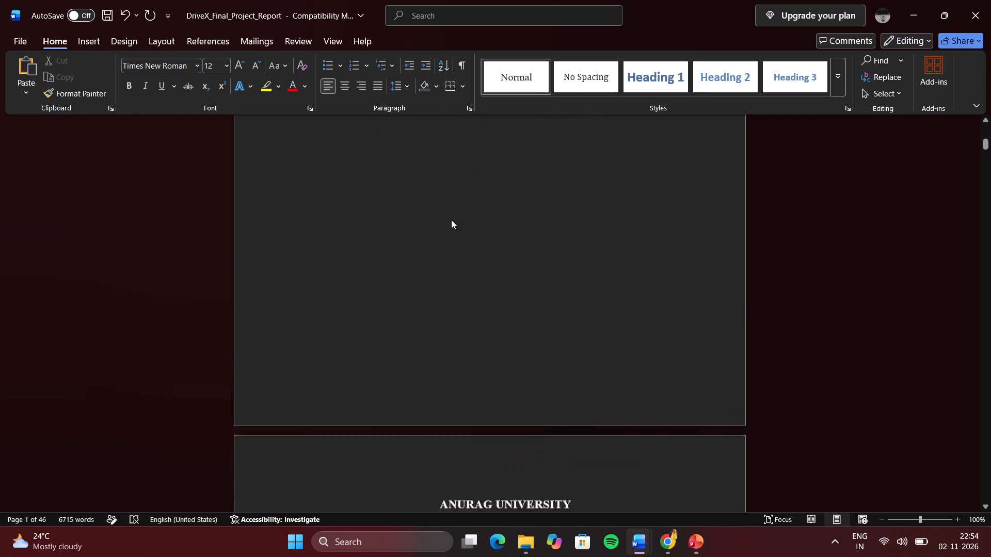
# In the certificate's signature block, split the internal guide's given name into two words, capitalising the R of "Raj".
pyautogui.scroll(-2, 451, 220)
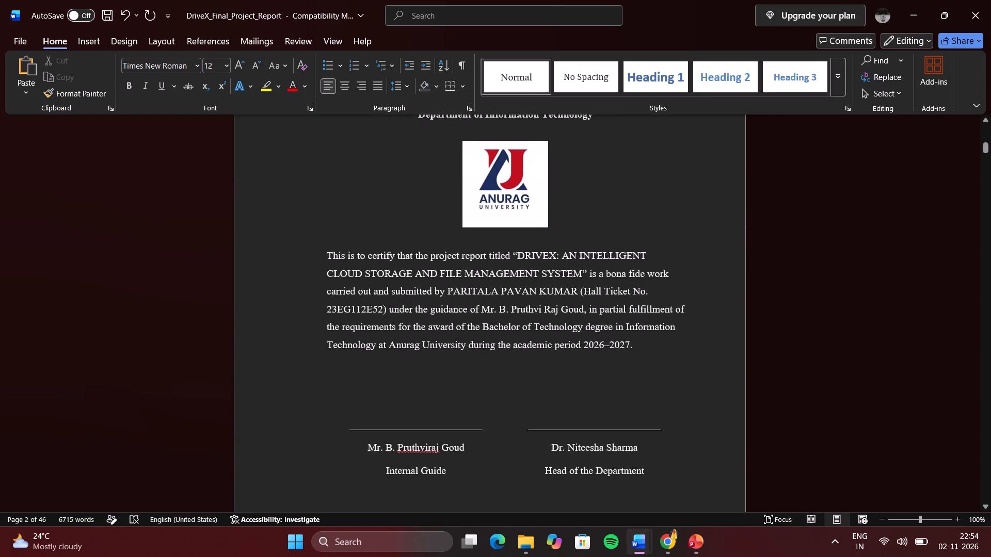
pyautogui.scroll(-1, 451, 220)
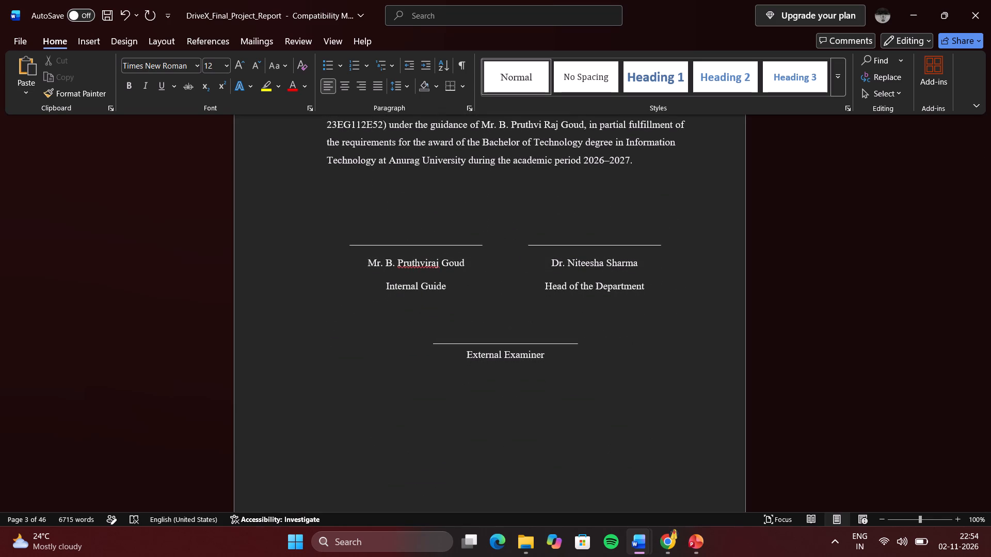
pyautogui.scroll(1, 451, 220)
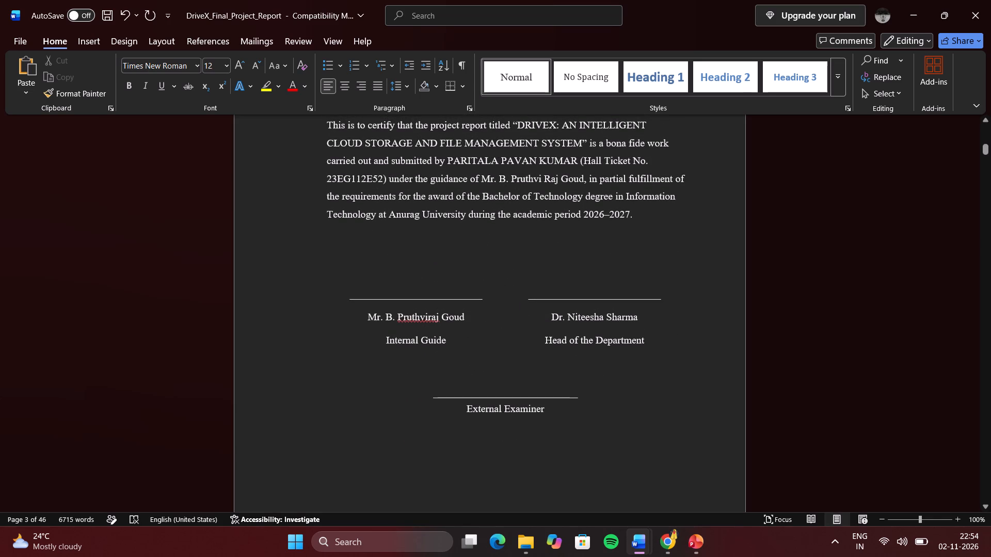
pyautogui.click(429, 316)
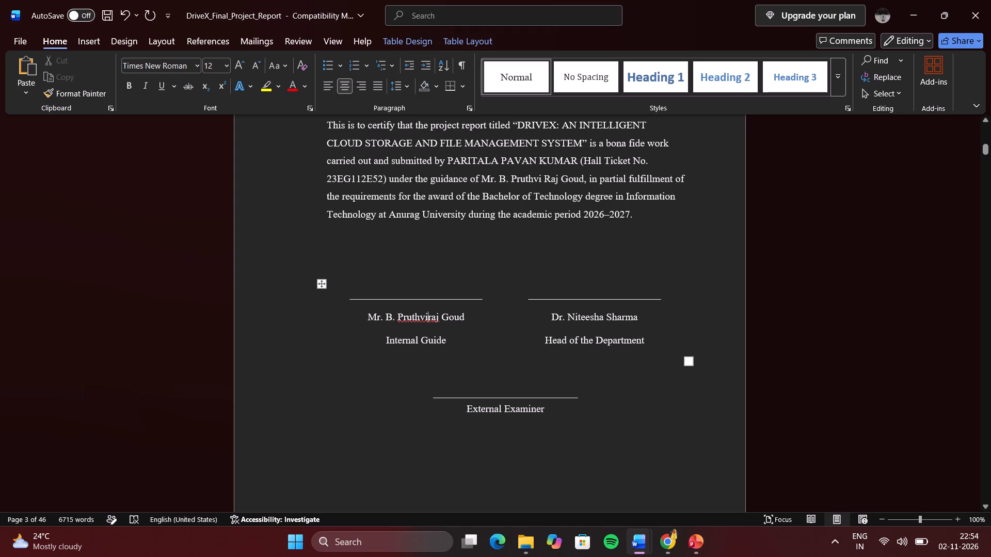
pyautogui.press('Right')
pyautogui.press('BackSpace')
pyautogui.press('space')
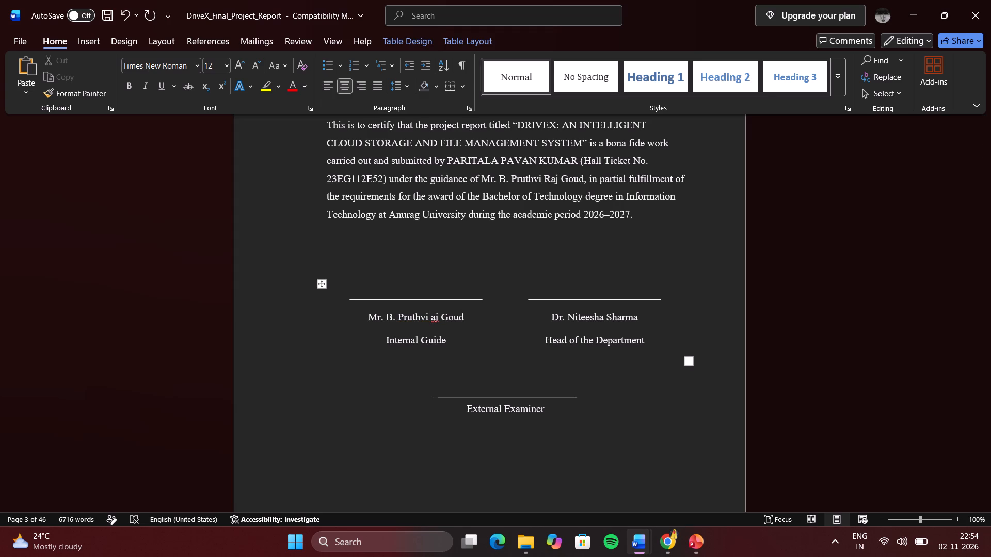
pyautogui.hotkey('shift', 'r')
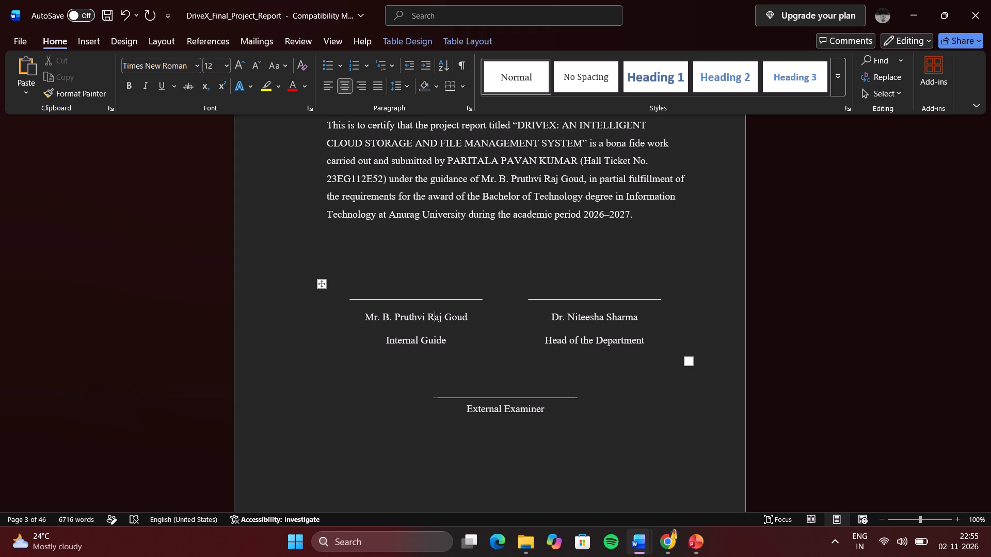
# Go back to the title page, and switch to the DriveX_Project_Report_Final document at its own title page.
pyautogui.scroll(4, 506, 337)
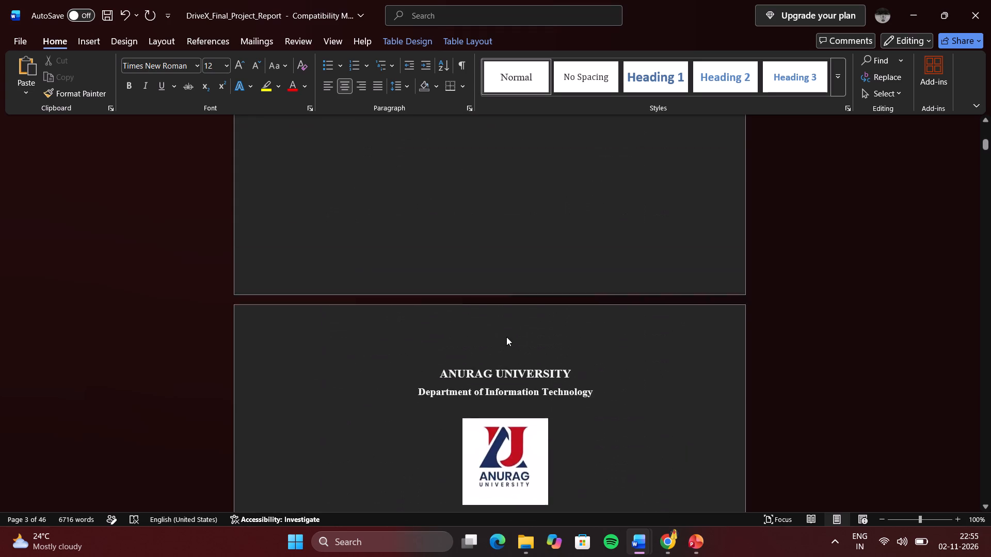
pyautogui.scroll(6, 506, 337)
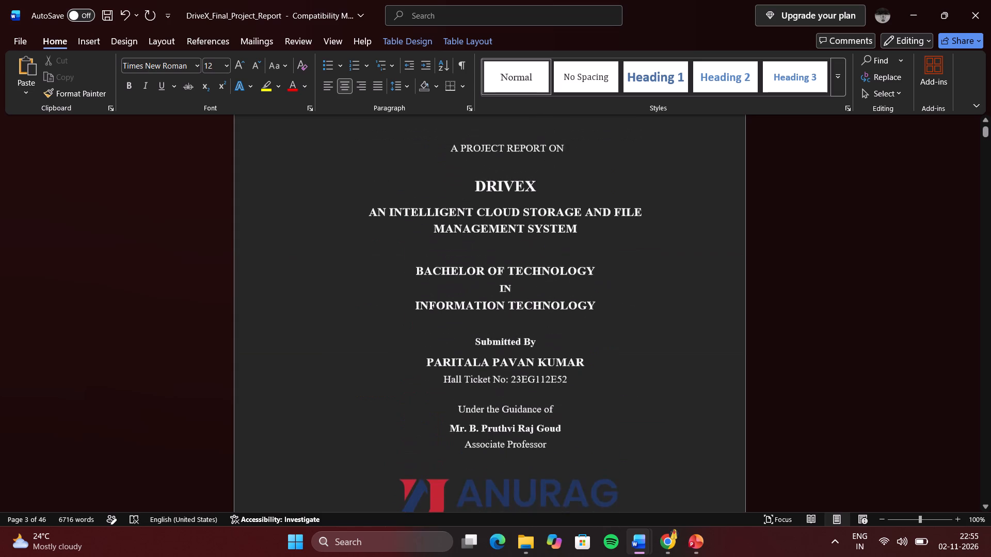
pyautogui.scroll(1, 506, 337)
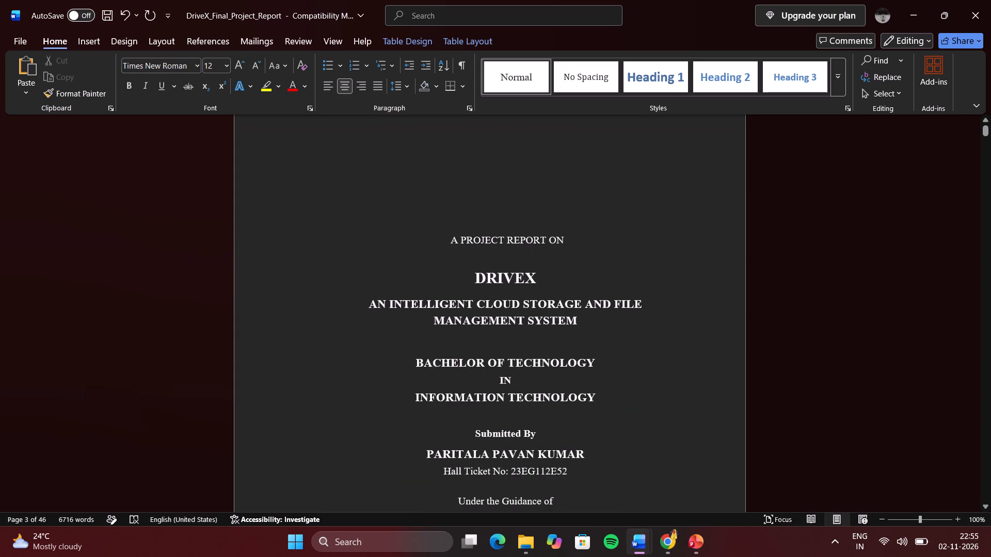
pyautogui.hotkey('alt', 'Tab')
pyautogui.click(521, 278)
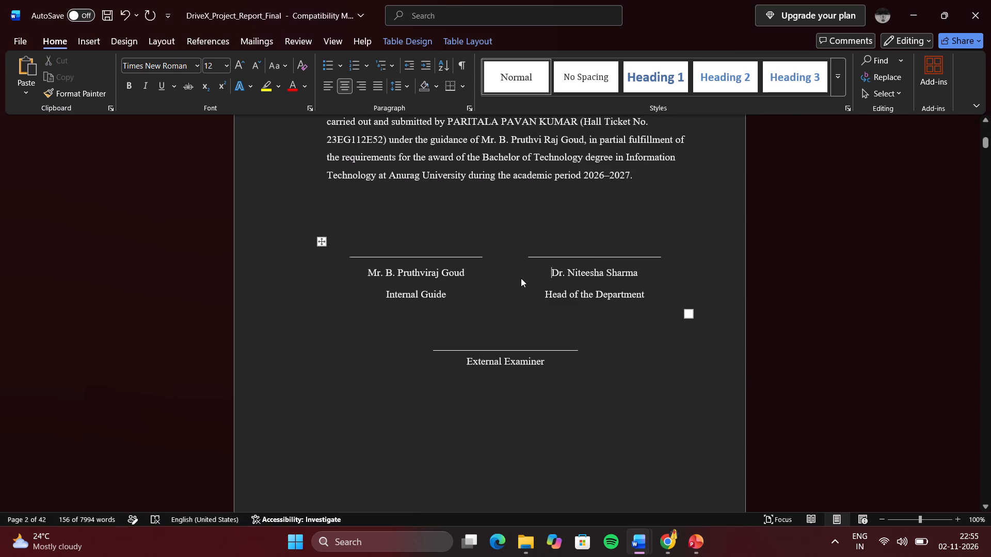
pyautogui.scroll(6, 521, 278)
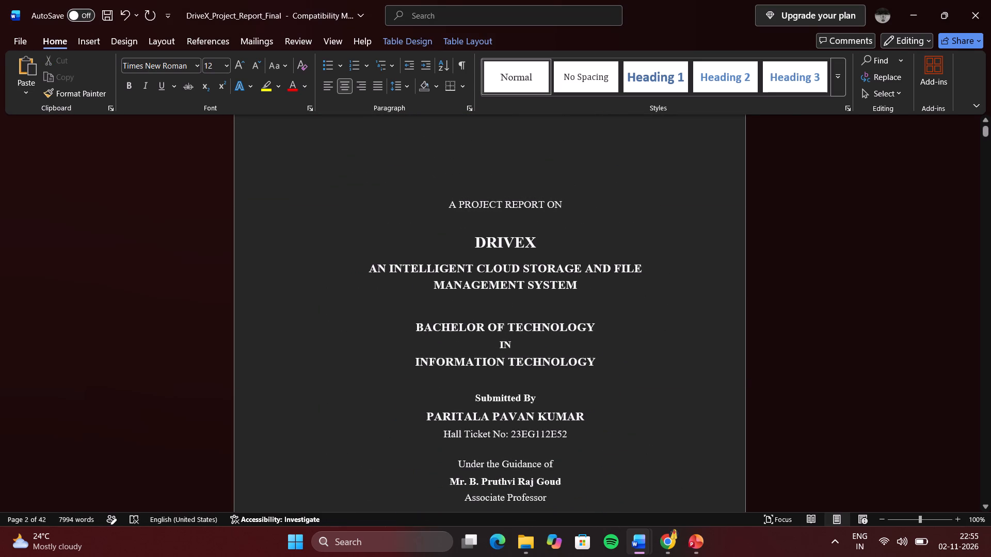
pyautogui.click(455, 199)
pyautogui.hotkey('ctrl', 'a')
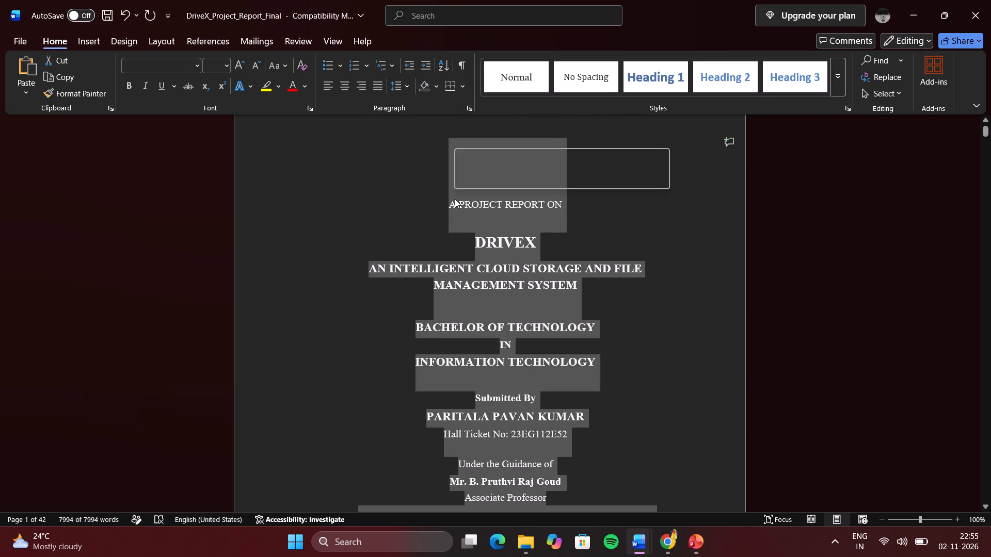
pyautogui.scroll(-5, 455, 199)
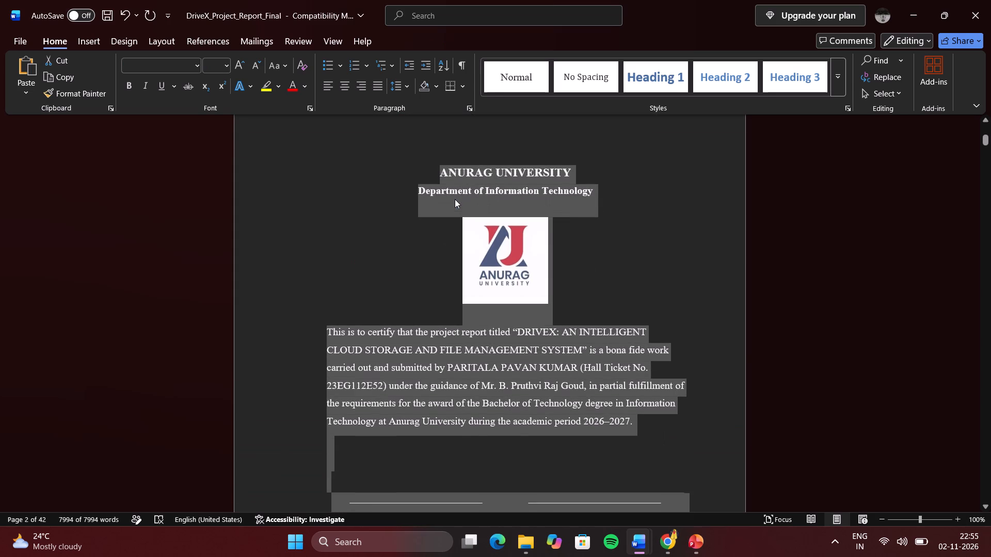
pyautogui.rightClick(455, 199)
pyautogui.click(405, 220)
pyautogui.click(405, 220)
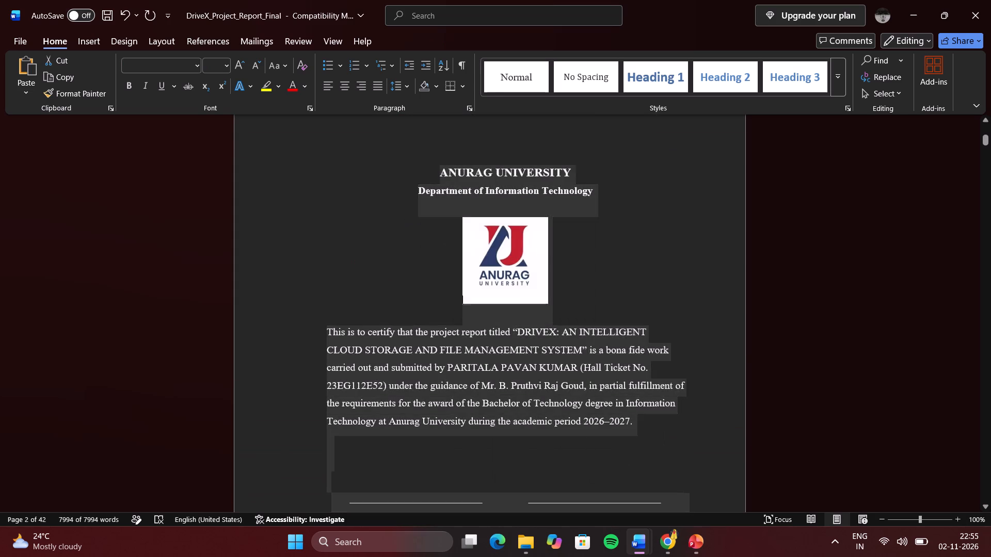
# Copy the whole title page of DriveX_Project_Report_Final, from above "A PROJECT REPORT ON" through the (2023-2027) line.
pyautogui.scroll(5, 405, 220)
pyautogui.scroll(-2, 405, 220)
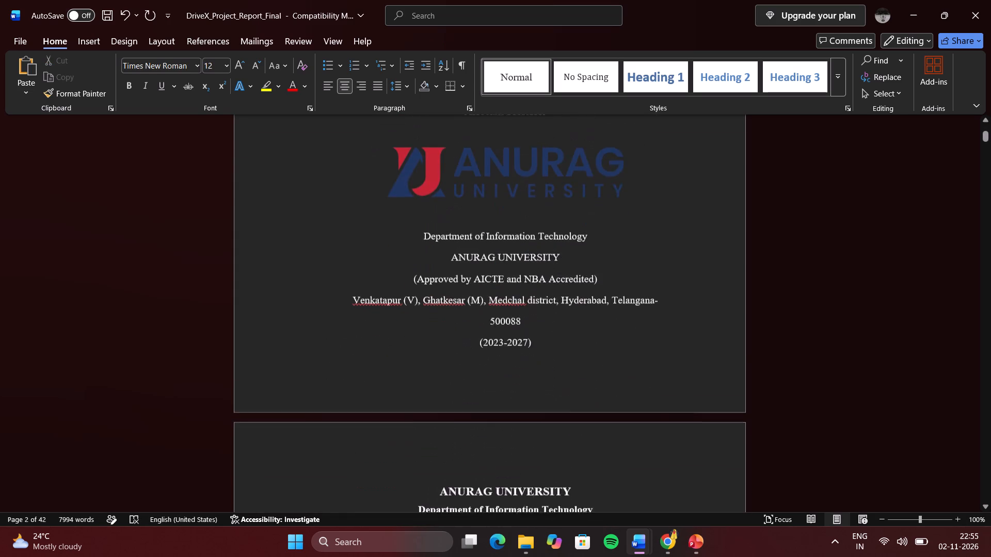
pyautogui.moveTo(533, 315); pyautogui.dragTo(453, 178)
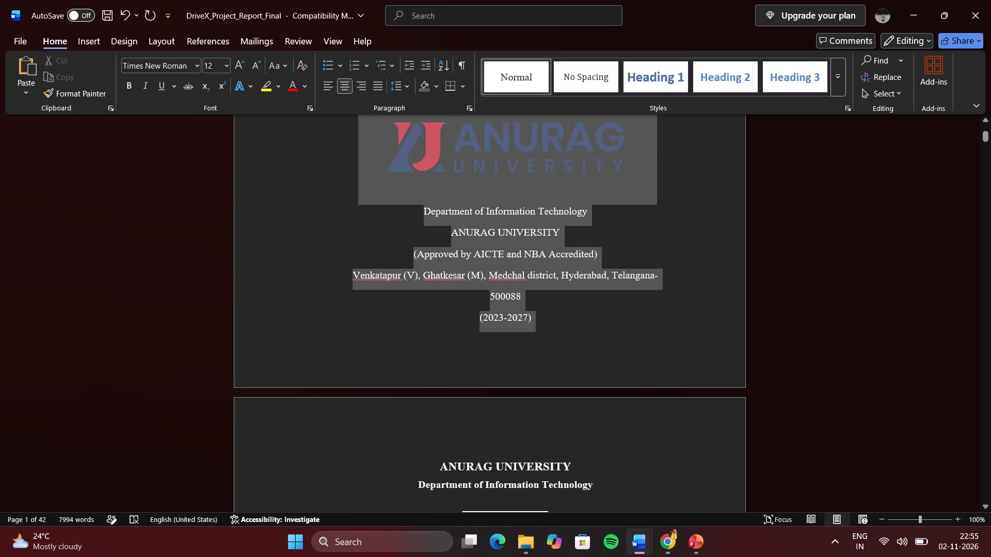
pyautogui.moveTo(453, 178); pyautogui.dragTo(453, 247)
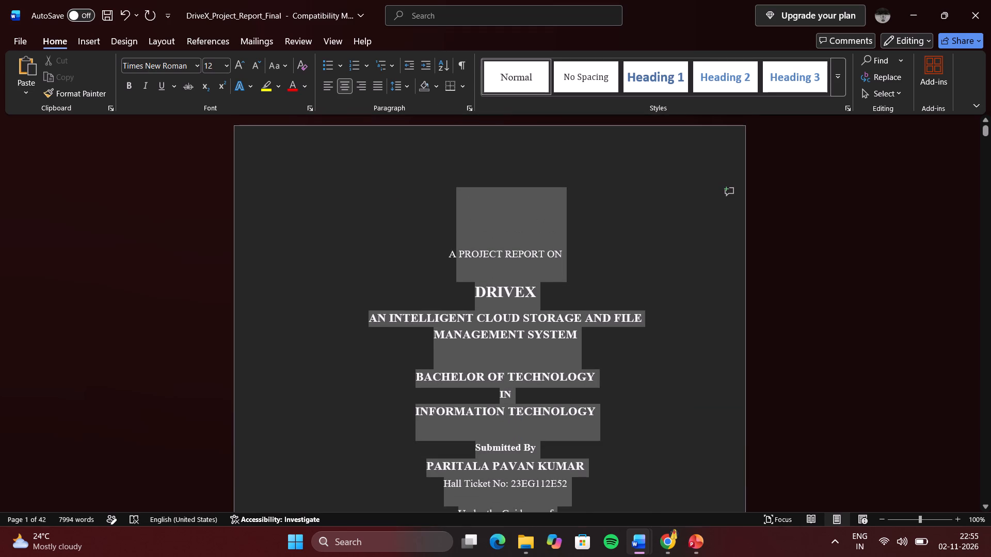
pyautogui.moveTo(453, 247); pyautogui.dragTo(441, 251)
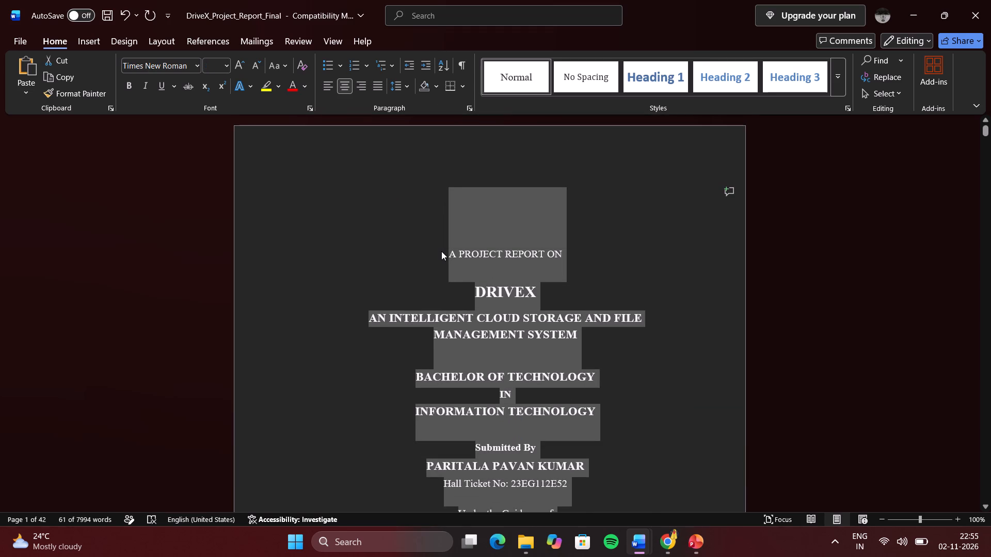
pyautogui.hotkey('ctrl', 'c')
# In DriveX_Final_Project_Report, replace the title page content down to the end of the address lines with the copied title page.
pyautogui.hotkey('alt', 'Tab')
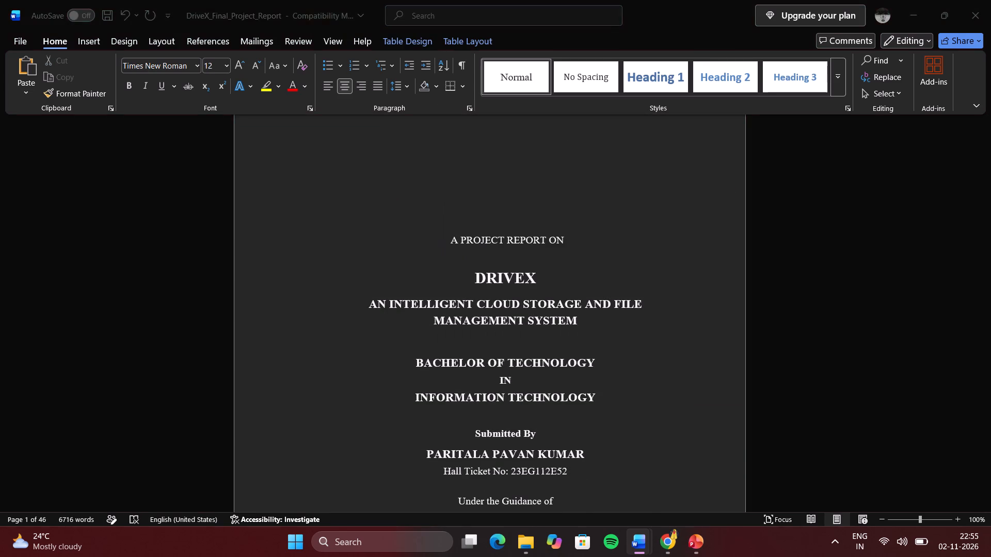
pyautogui.scroll(-2, 485, 291)
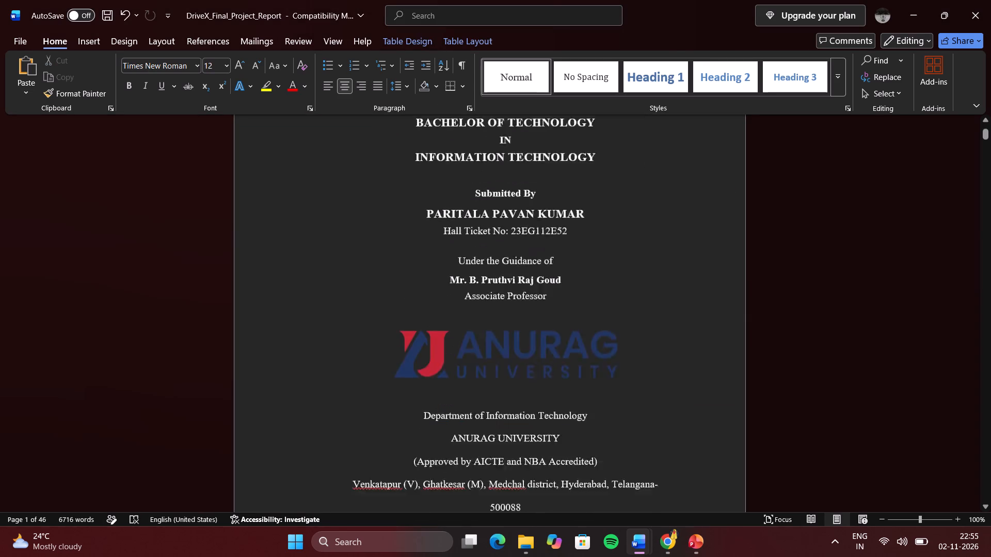
pyautogui.scroll(-1, 485, 291)
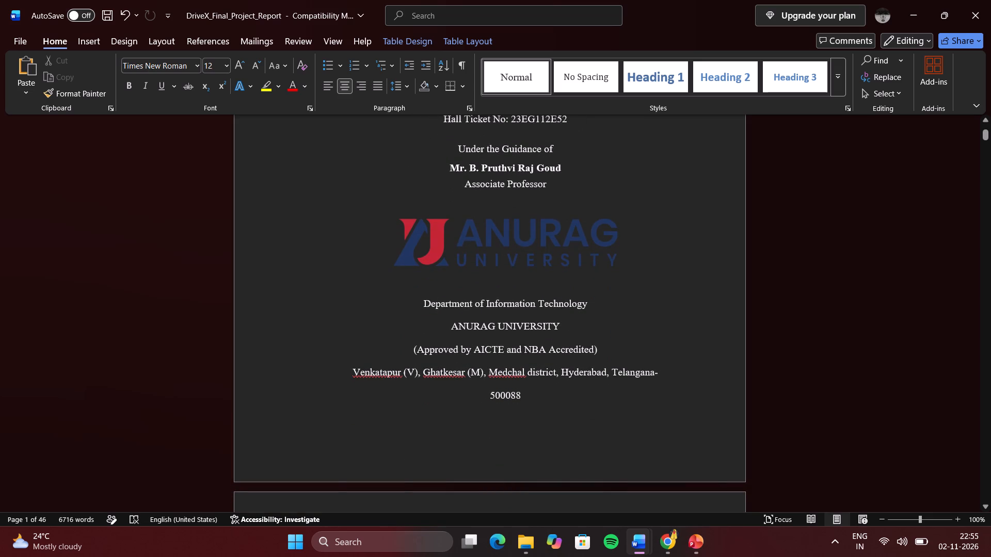
pyautogui.moveTo(527, 395); pyautogui.dragTo(411, 108)
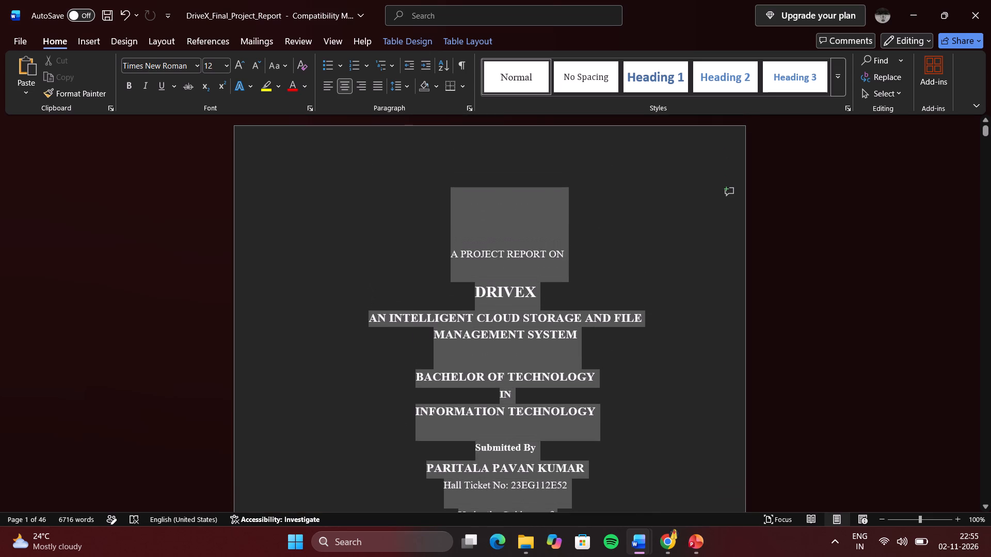
pyautogui.moveTo(411, 108); pyautogui.dragTo(418, 164)
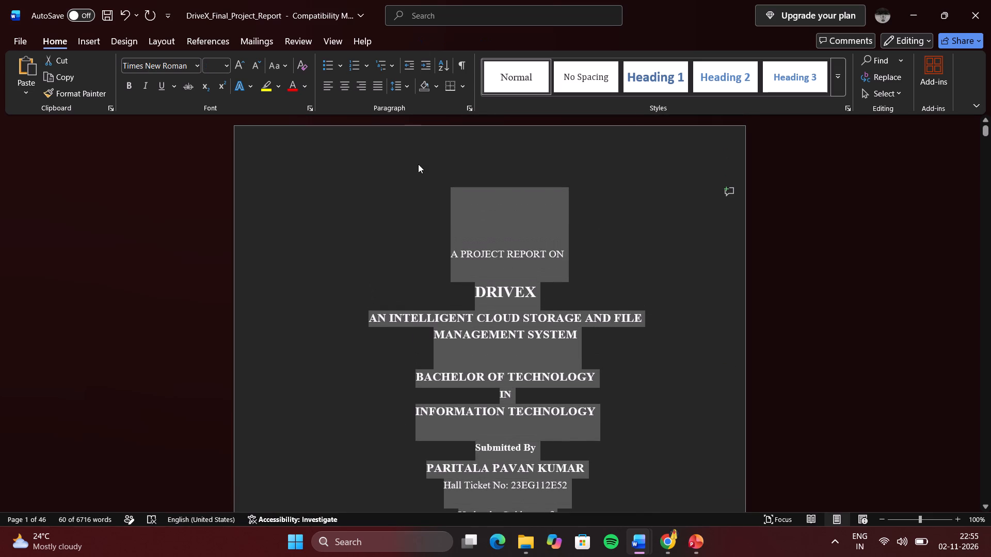
pyautogui.hotkey('ctrl', 'v')
pyautogui.scroll(2, 398, 242)
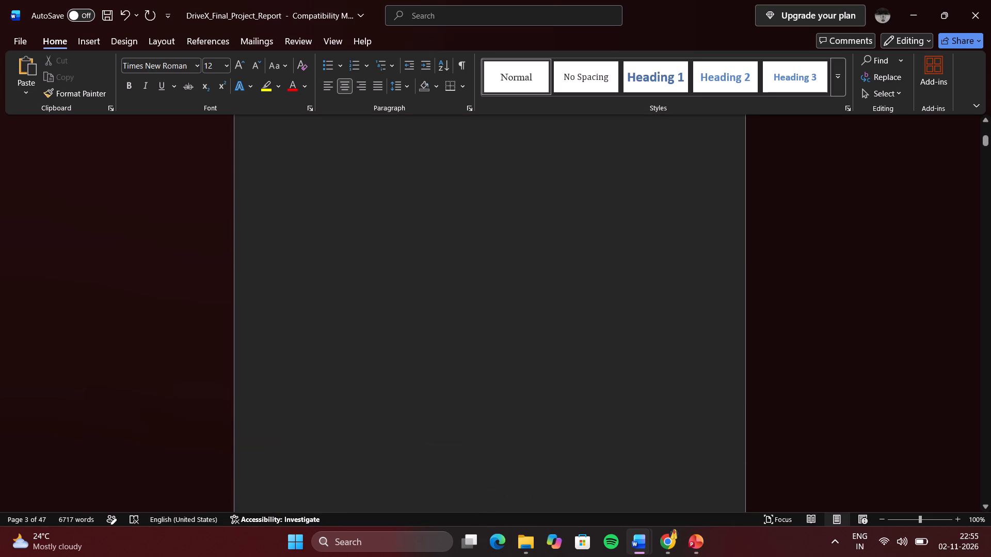
pyautogui.scroll(1, 398, 242)
pyautogui.scroll(-1, 398, 242)
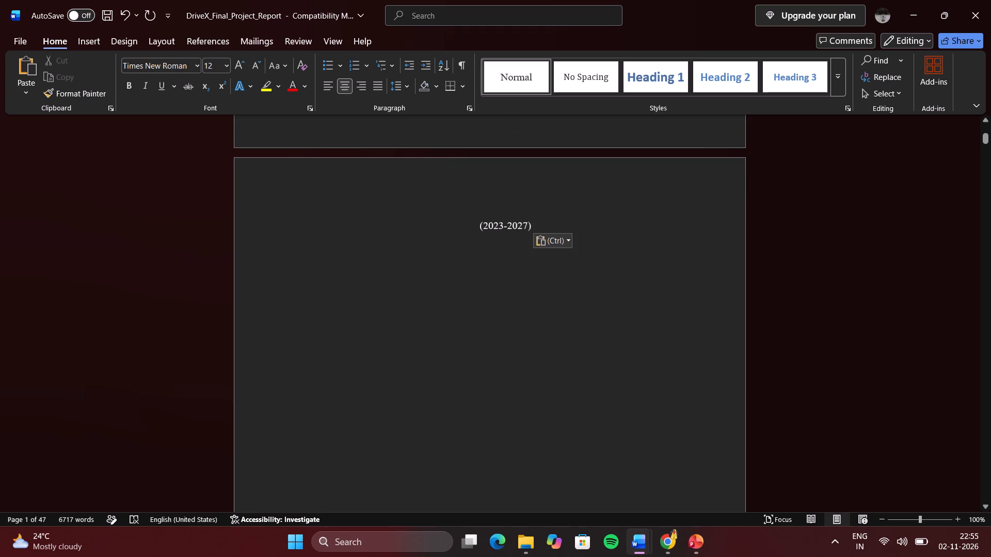
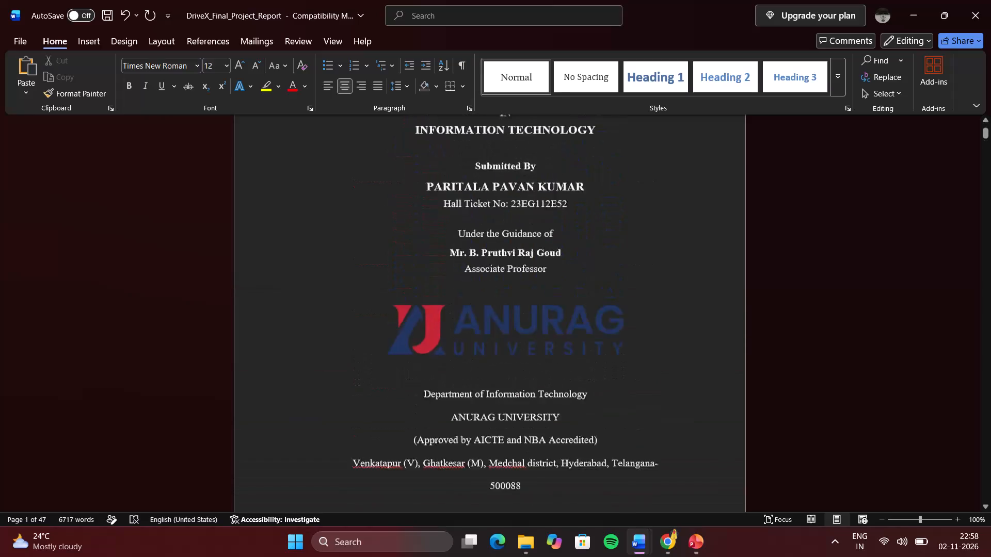
# Review the pasted title page from the A PROJECT REPORT ON heading down to the (2023-2027) line.
pyautogui.scroll(2, 398, 242)
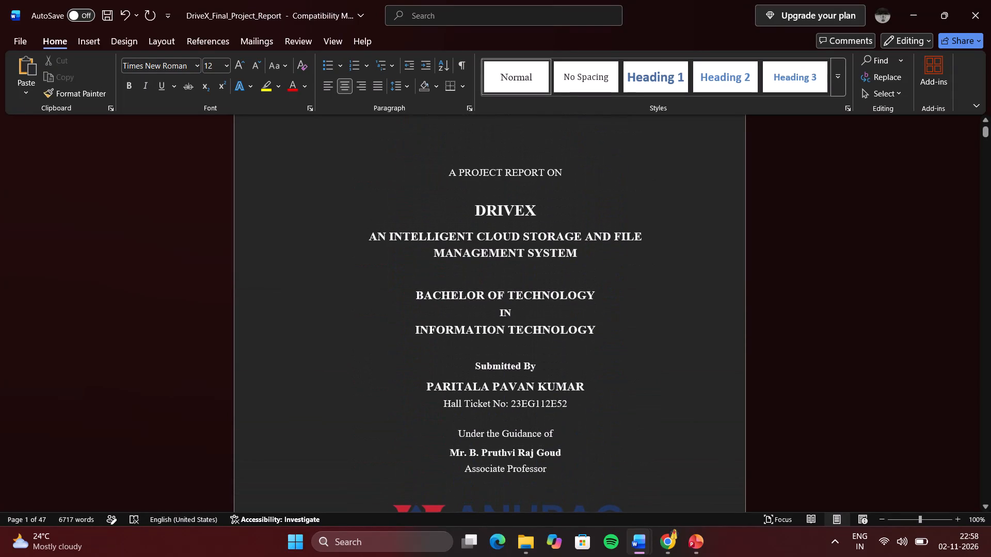
pyautogui.scroll(1, 398, 242)
pyautogui.scroll(-1, 398, 242)
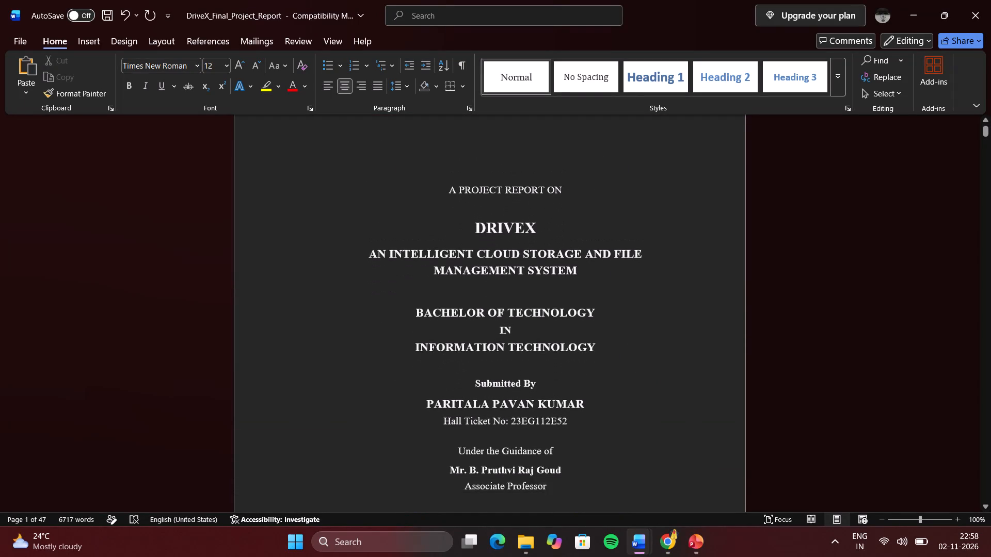
pyautogui.scroll(-2, 398, 242)
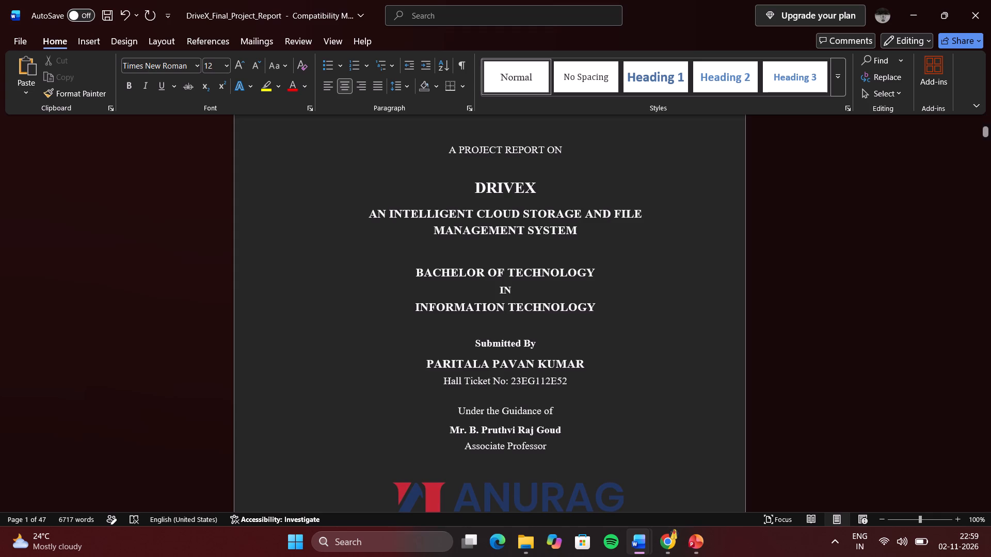
pyautogui.scroll(-1, 398, 242)
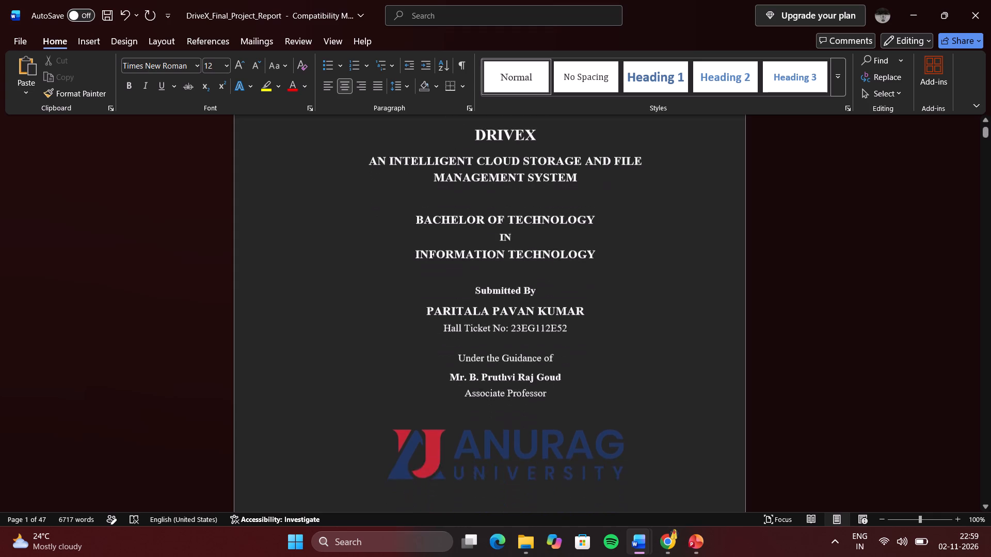
pyautogui.scroll(-3, 398, 242)
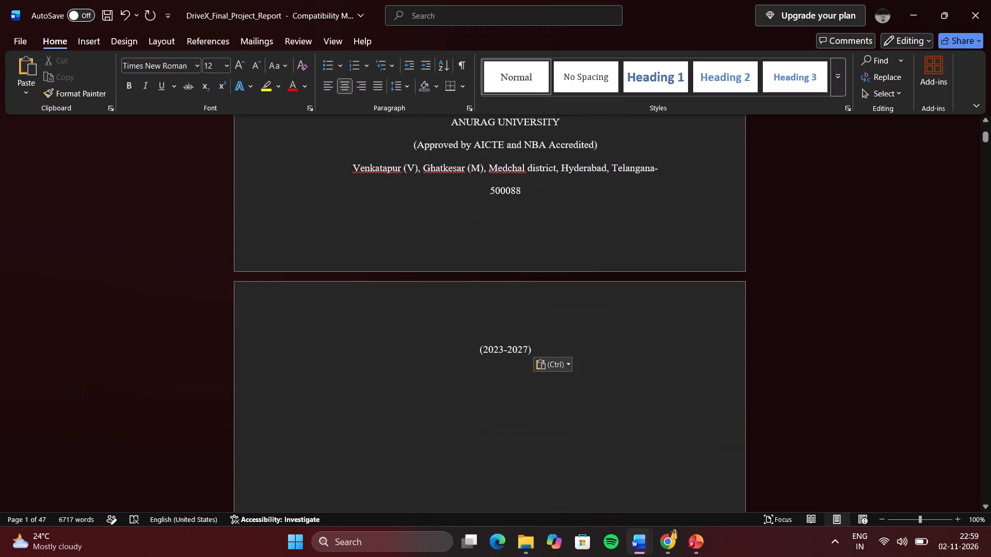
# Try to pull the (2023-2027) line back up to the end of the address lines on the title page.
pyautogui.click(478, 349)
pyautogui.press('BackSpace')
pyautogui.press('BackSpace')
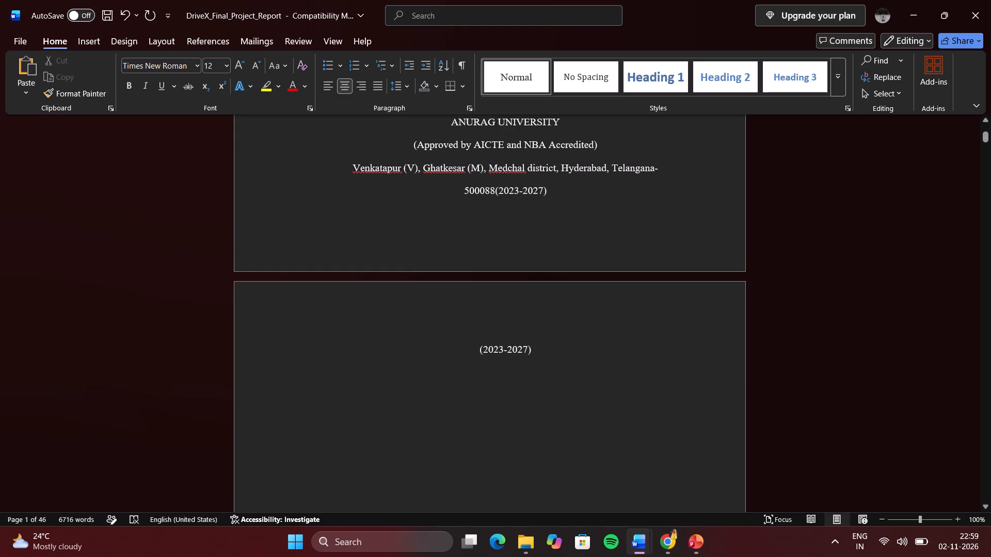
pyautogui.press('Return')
# Delete the duplicate (2023-2027) line directly before the certificate page, along with the page break that follows it.
pyautogui.scroll(-1, 514, 315)
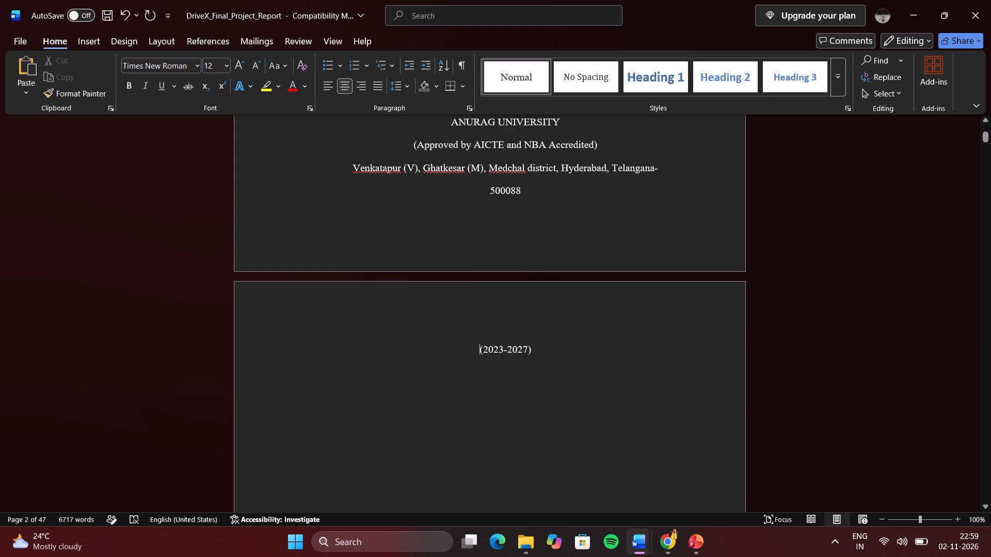
pyautogui.scroll(-7, 514, 315)
pyautogui.scroll(2, 514, 315)
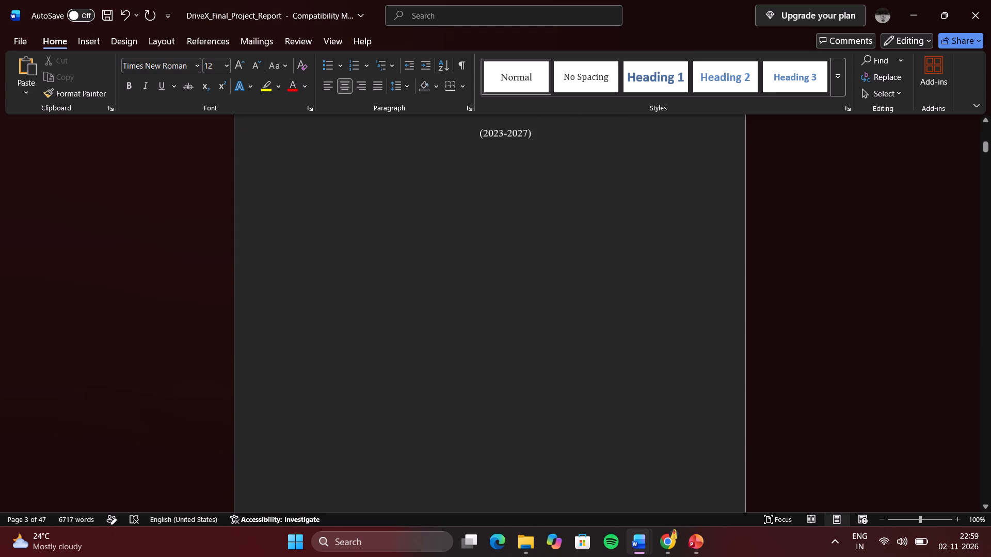
pyautogui.scroll(-6, 514, 315)
pyautogui.scroll(7, 514, 315)
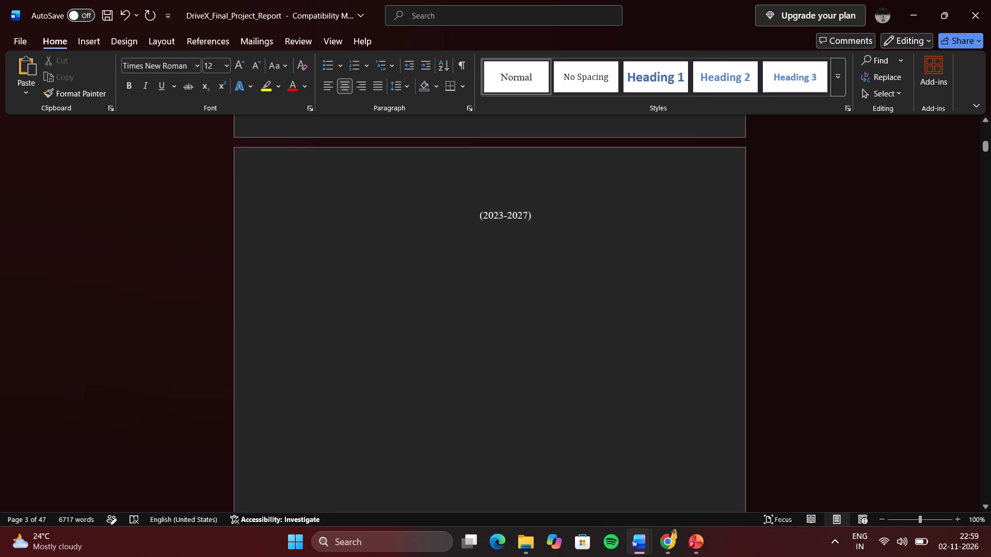
pyautogui.scroll(1, 514, 315)
pyautogui.click(541, 262)
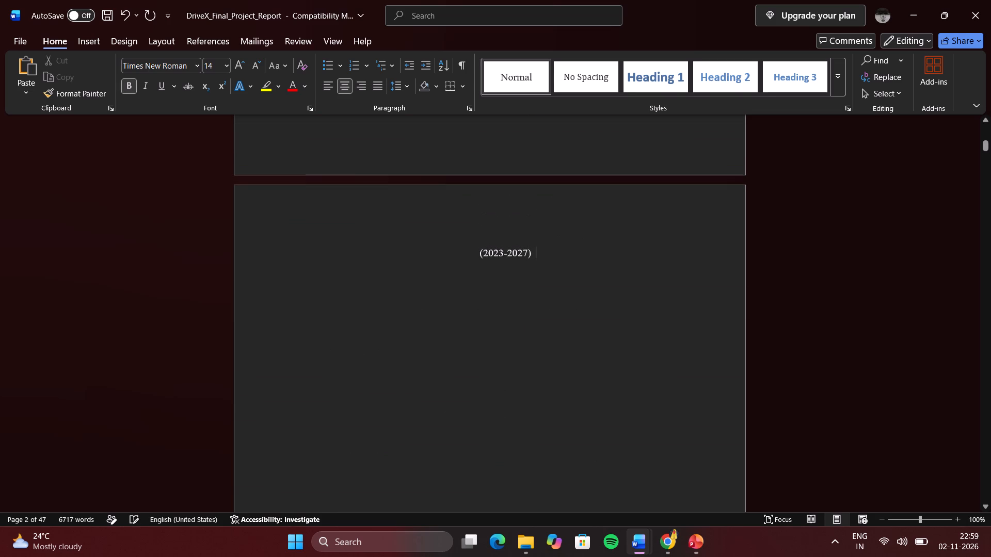
pyautogui.press('BackSpace')
pyautogui.press('BackSpace')
pyautogui.press('BackSpace')
pyautogui.press('BackSpace')
pyautogui.press('BackSpace')
pyautogui.press('BackSpace')
pyautogui.press('BackSpace')
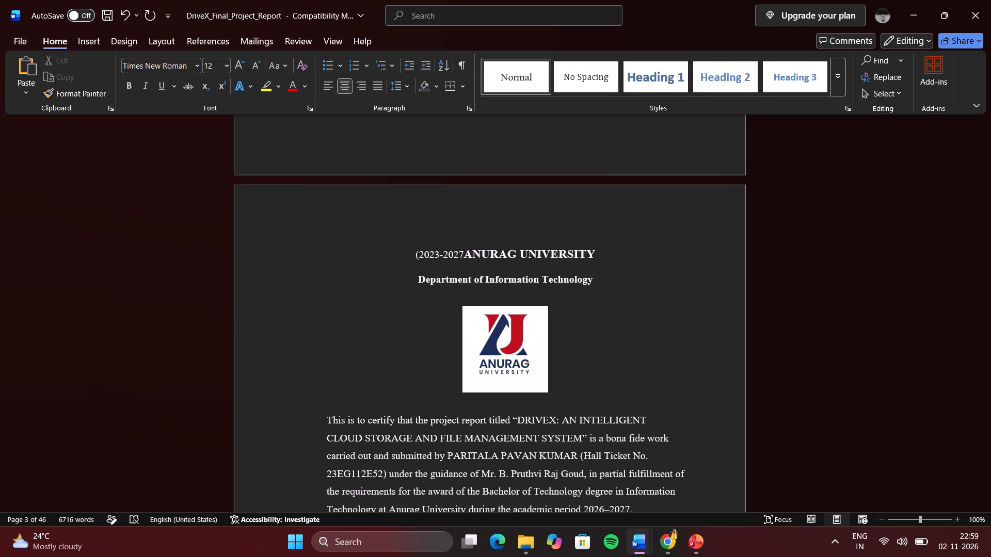
pyautogui.hotkey('ctrl', 'z')
pyautogui.hotkey('ctrl', 'z')
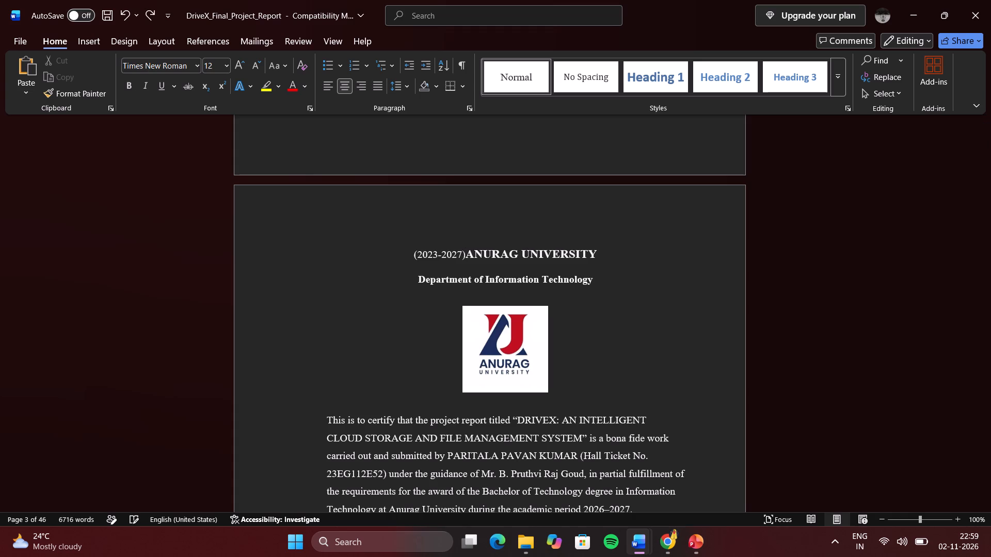
pyautogui.press('BackSpace')
pyautogui.press('BackSpace')
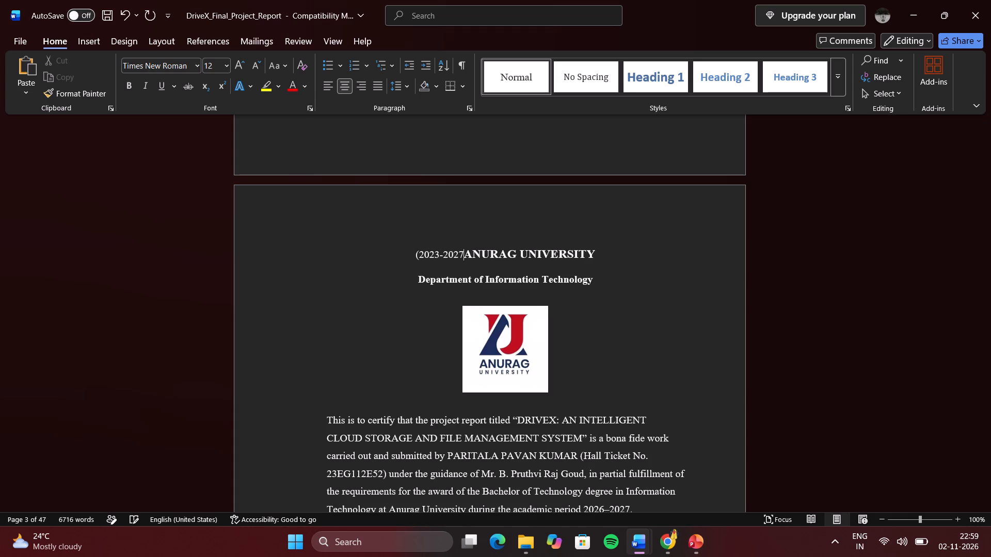
pyautogui.press('BackSpace')
pyautogui.press('BackSpace')
pyautogui.press('BackSpace')
pyautogui.press('BackSpace')
pyautogui.press('BackSpace')
pyautogui.press('BackSpace')
pyautogui.press('BackSpace')
pyautogui.press('BackSpace')
pyautogui.press('BackSpace')
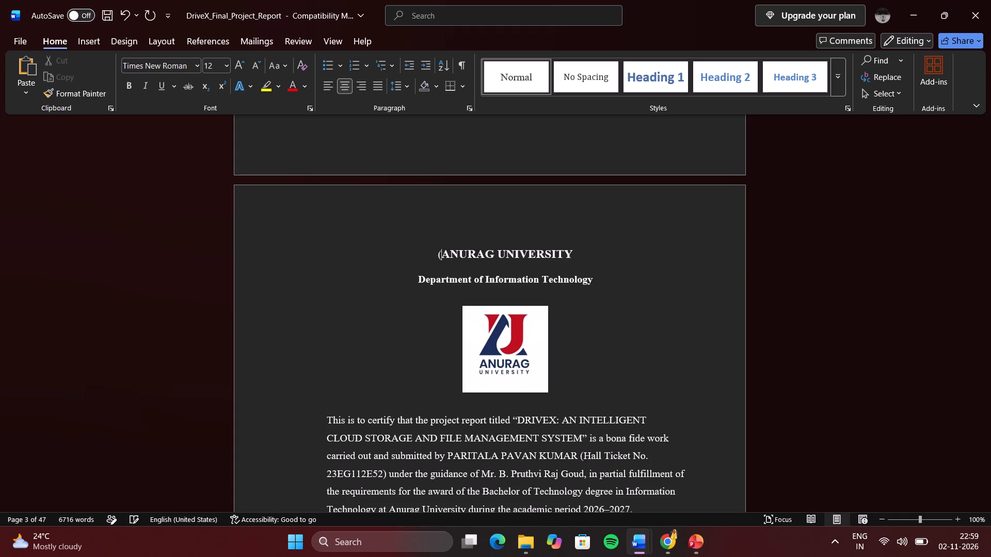
pyautogui.press('BackSpace')
# Delete the remaining (2023-2027) line and its otherwise empty page between the address lines and the certificate page.
pyautogui.scroll(1, 541, 262)
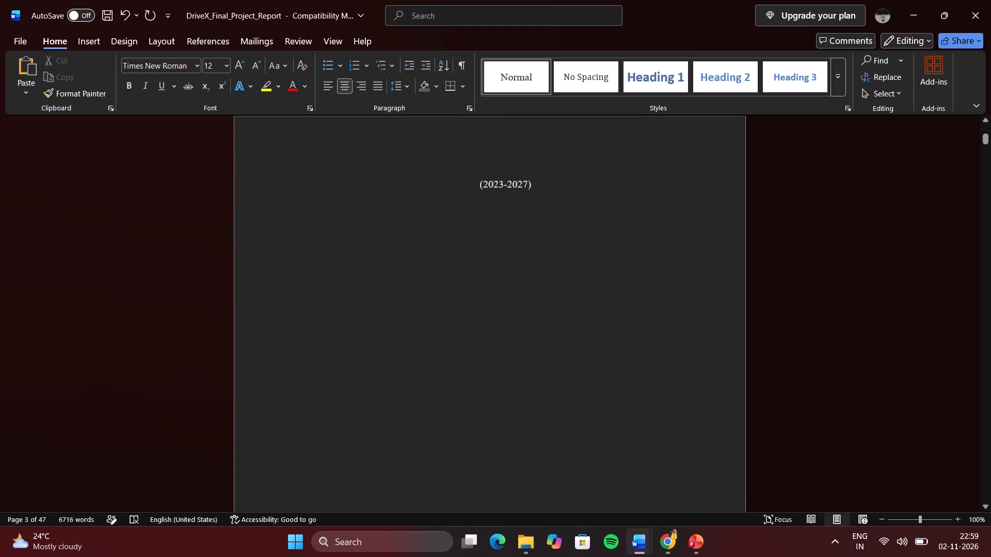
pyautogui.scroll(1, 541, 262)
pyautogui.press('BackSpace')
pyautogui.press('BackSpace')
pyautogui.press('BackSpace')
pyautogui.press('BackSpace')
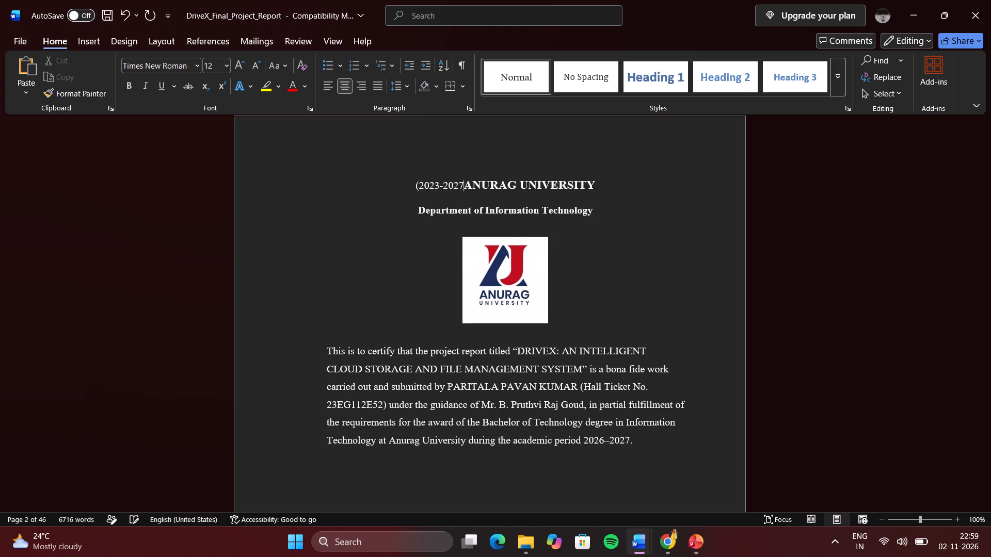
pyautogui.press('BackSpace')
pyautogui.press('BackSpace')
pyautogui.press('BackSpace')
pyautogui.press('BackSpace')
pyautogui.press('BackSpace')
pyautogui.press('BackSpace')
pyautogui.press('BackSpace')
pyautogui.press('BackSpace')
pyautogui.press('BackSpace')
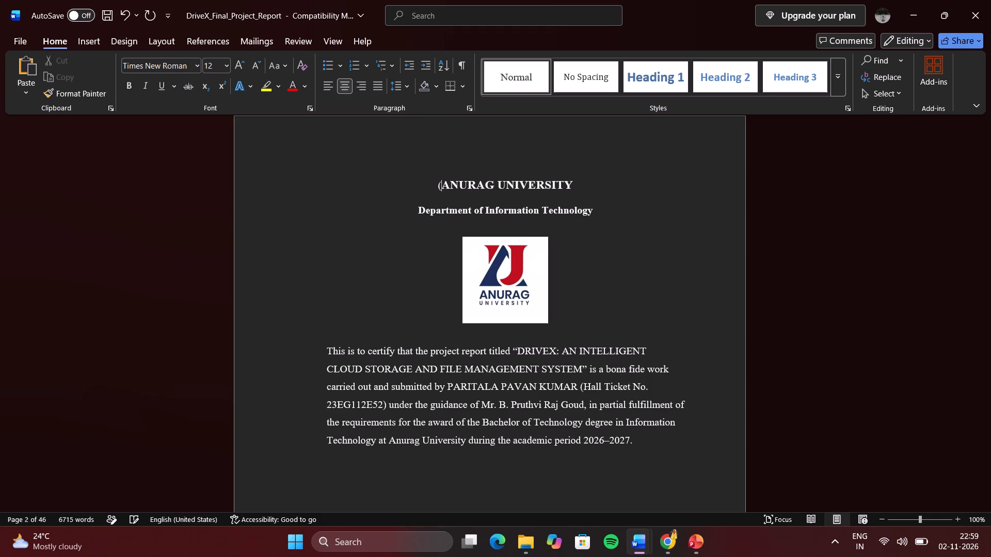
pyautogui.press('BackSpace')
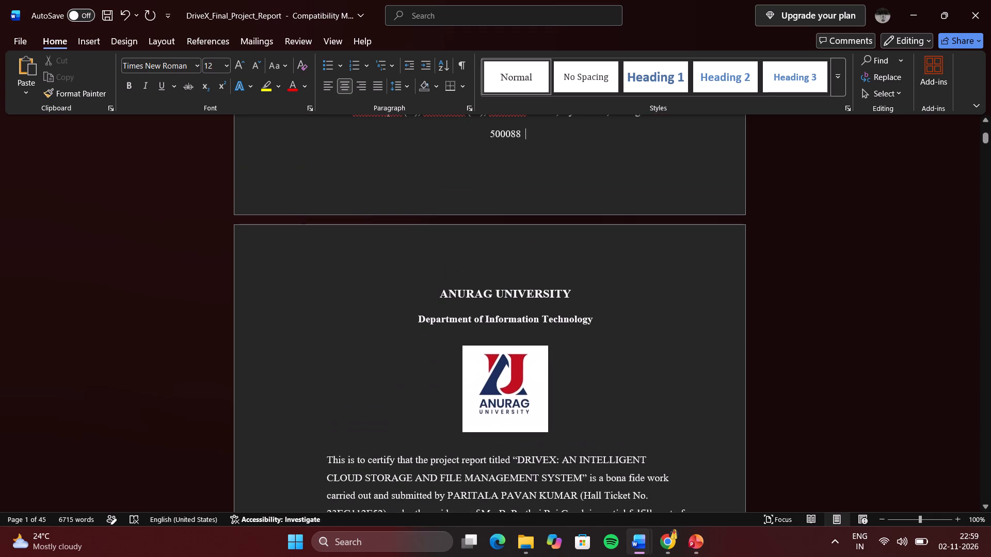
# Insert a paragraph break after the last address line of the title page.
pyautogui.scroll(1, 541, 262)
pyautogui.press('Return')
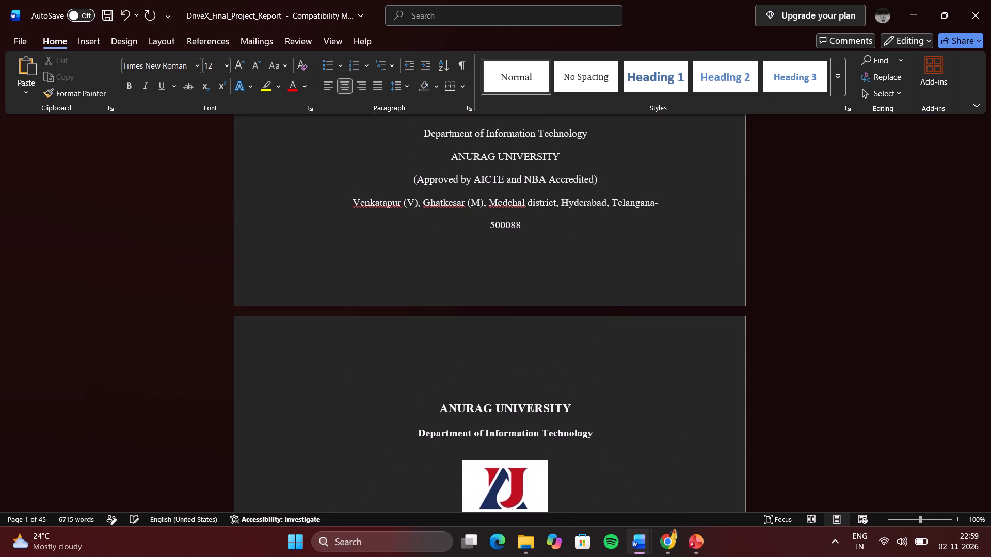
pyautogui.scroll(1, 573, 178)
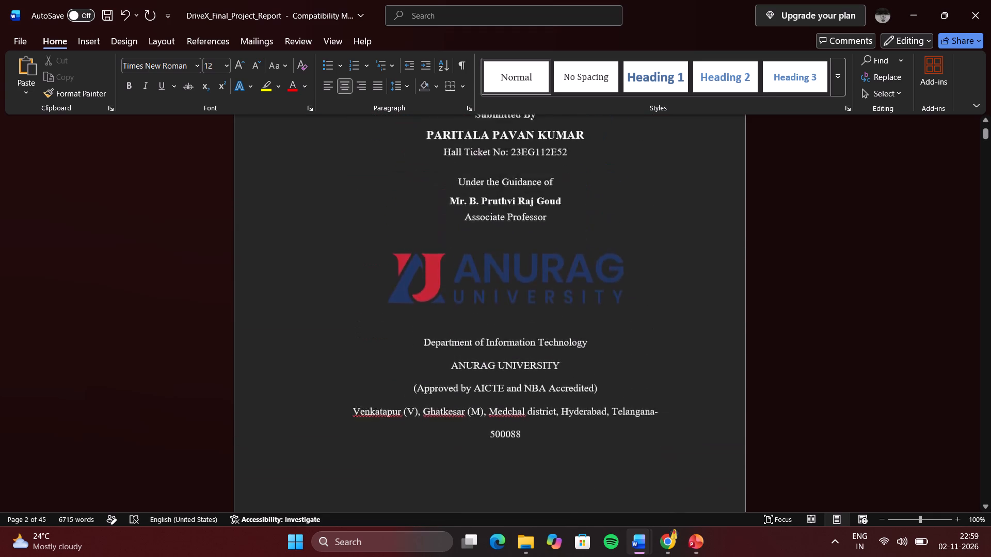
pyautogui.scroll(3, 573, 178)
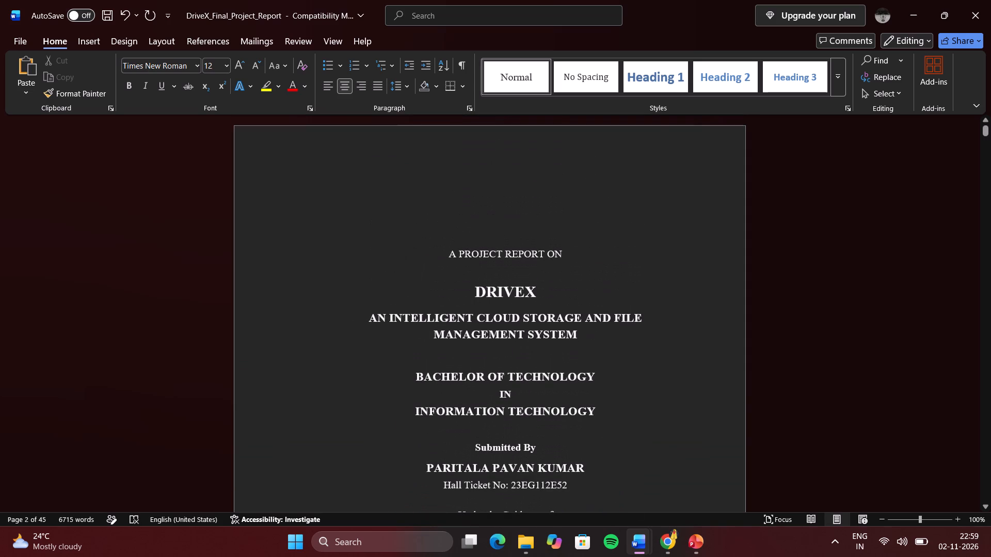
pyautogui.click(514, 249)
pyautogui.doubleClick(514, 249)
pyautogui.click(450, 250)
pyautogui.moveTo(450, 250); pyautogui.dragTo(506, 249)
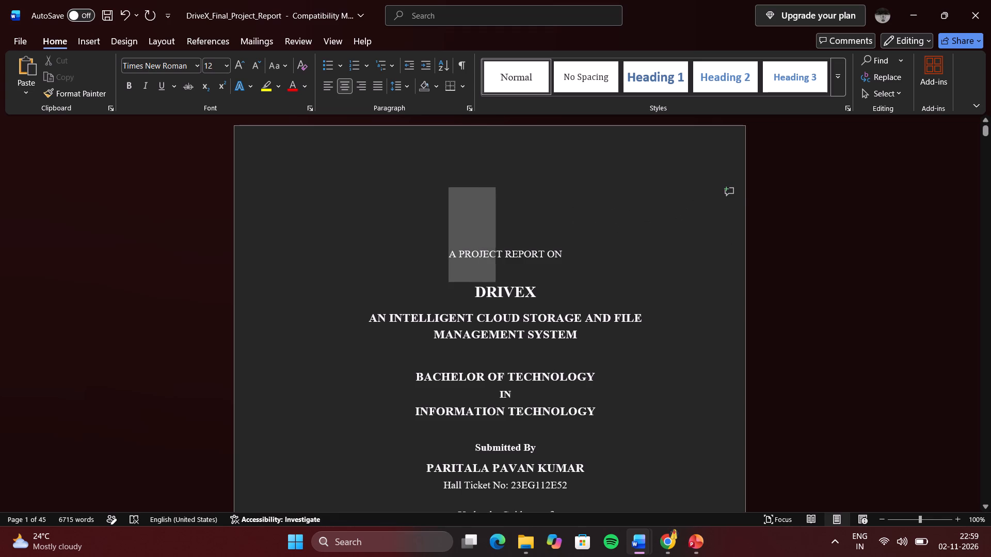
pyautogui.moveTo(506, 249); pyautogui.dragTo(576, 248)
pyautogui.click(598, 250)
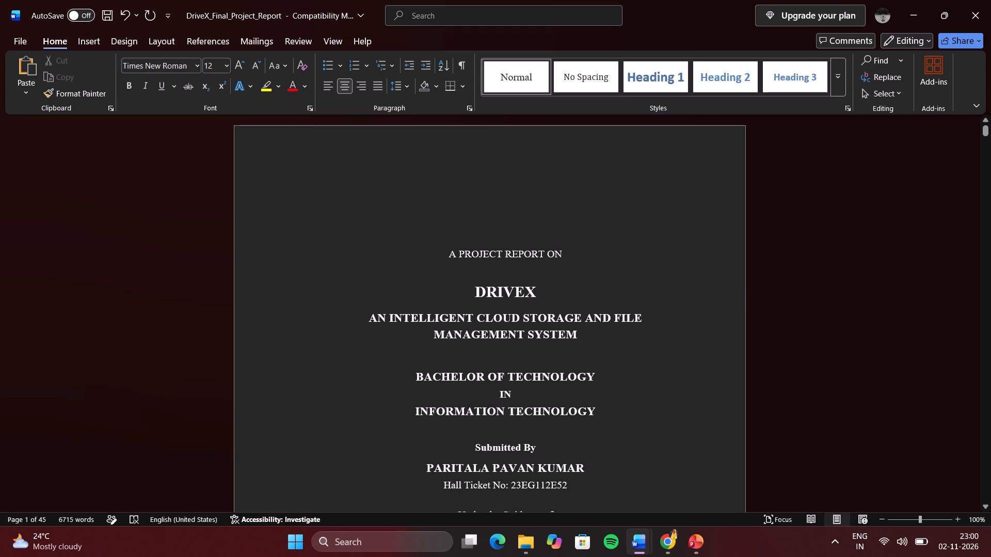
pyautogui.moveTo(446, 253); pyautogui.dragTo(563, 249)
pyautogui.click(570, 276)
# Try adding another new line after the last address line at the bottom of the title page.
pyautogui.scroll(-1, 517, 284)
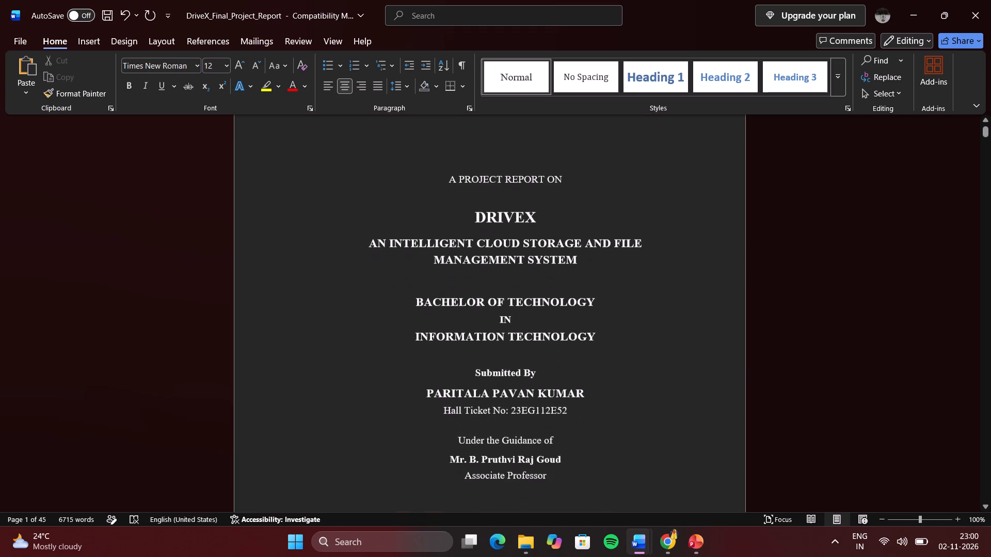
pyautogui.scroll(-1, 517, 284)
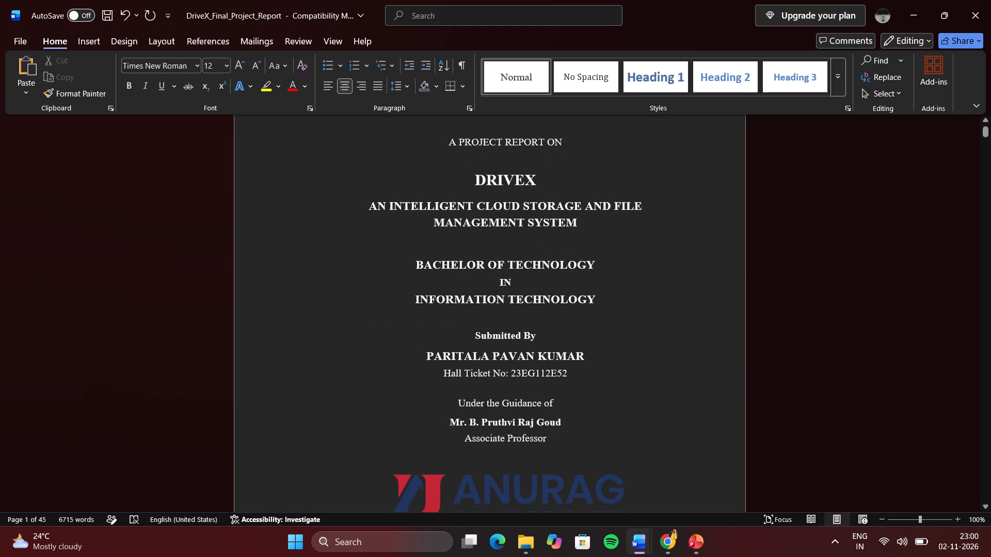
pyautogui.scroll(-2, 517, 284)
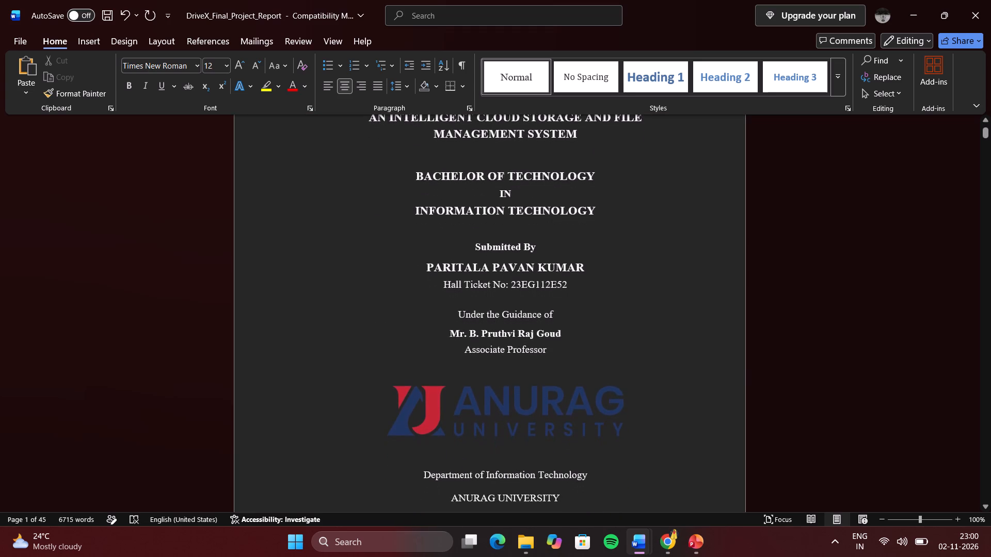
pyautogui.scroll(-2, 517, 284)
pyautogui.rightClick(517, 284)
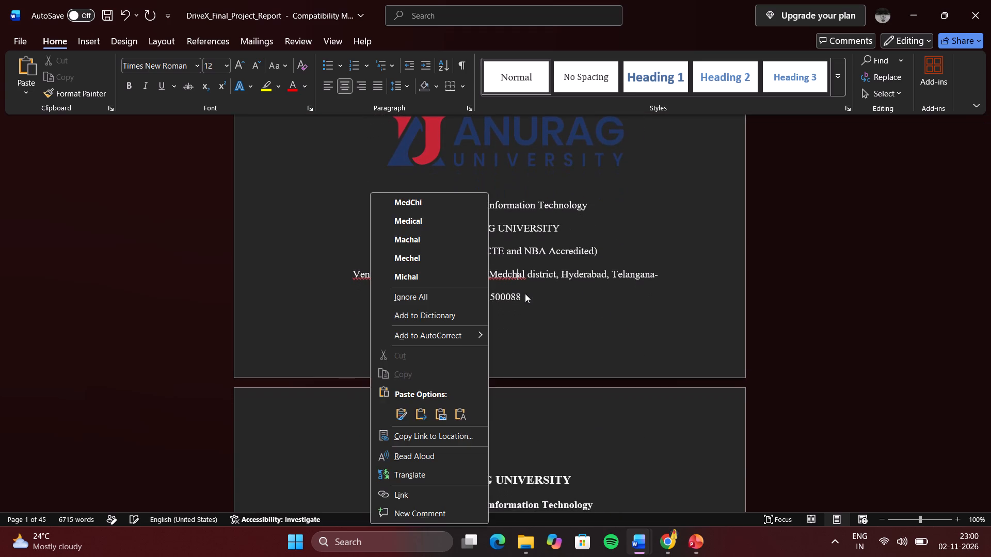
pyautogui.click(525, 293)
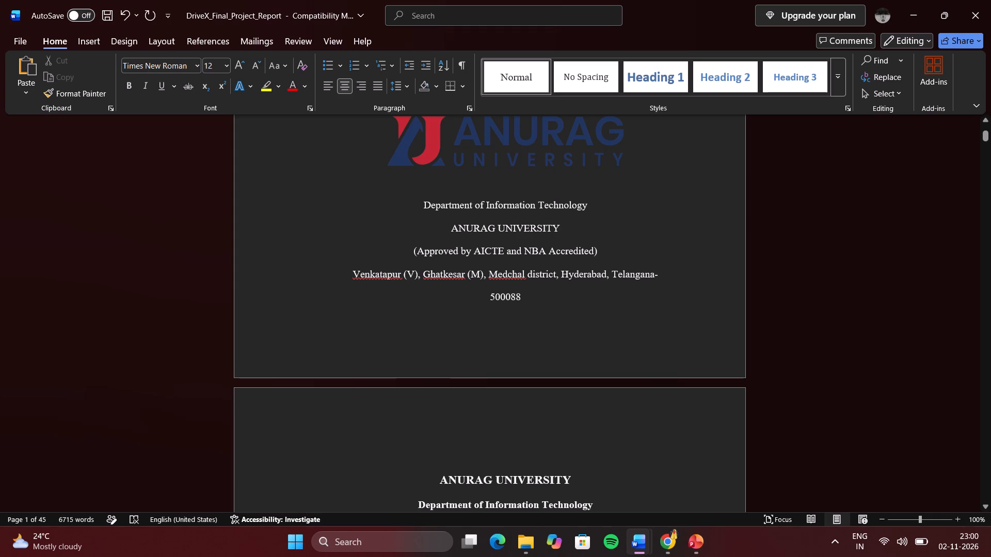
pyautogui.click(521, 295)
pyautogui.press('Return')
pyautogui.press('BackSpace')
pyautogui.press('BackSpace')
# Review the title page of DriveX_Final_Project_Report from the heading down to the address lines.
pyautogui.scroll(4, 521, 295)
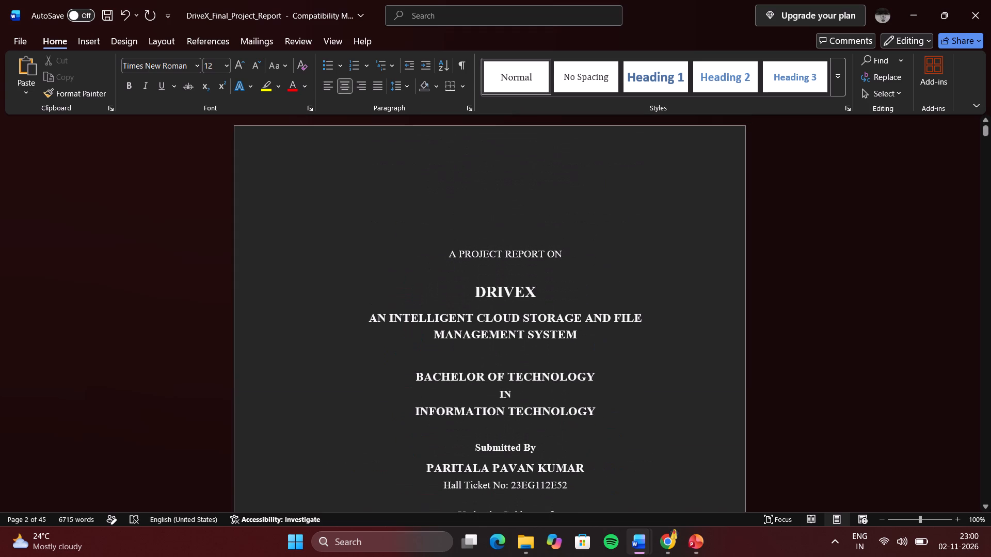
pyautogui.scroll(1, 521, 295)
pyautogui.scroll(-2, 521, 295)
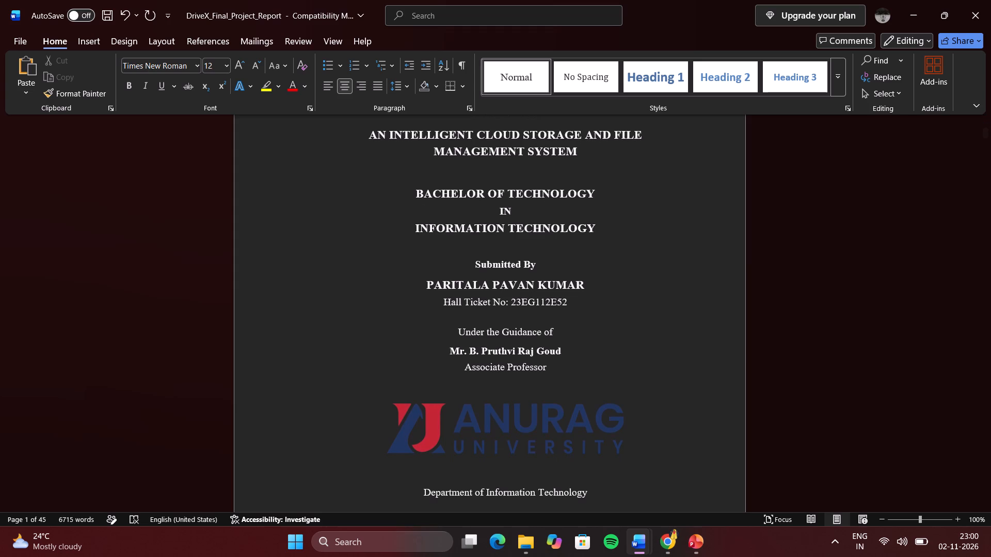
pyautogui.scroll(-2, 521, 295)
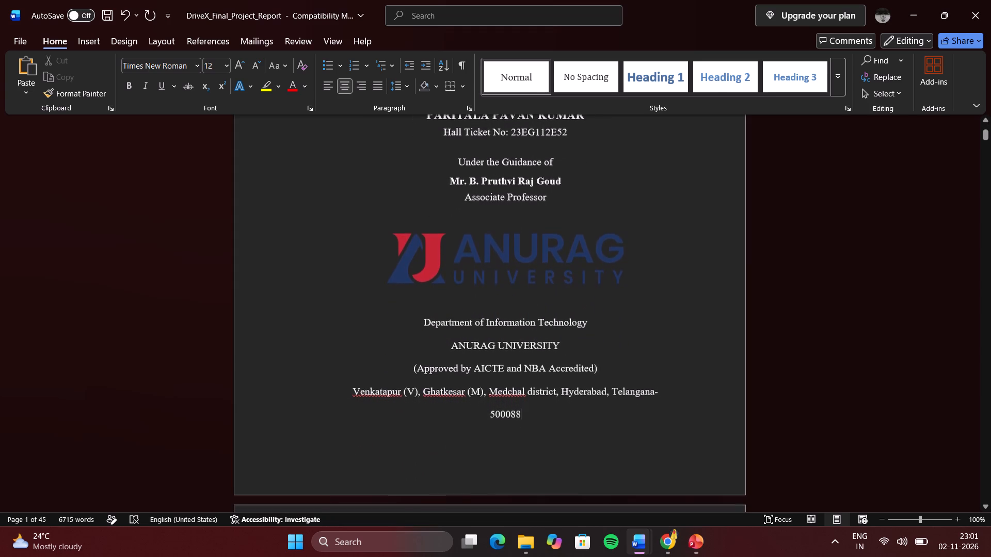
pyautogui.scroll(4, 521, 295)
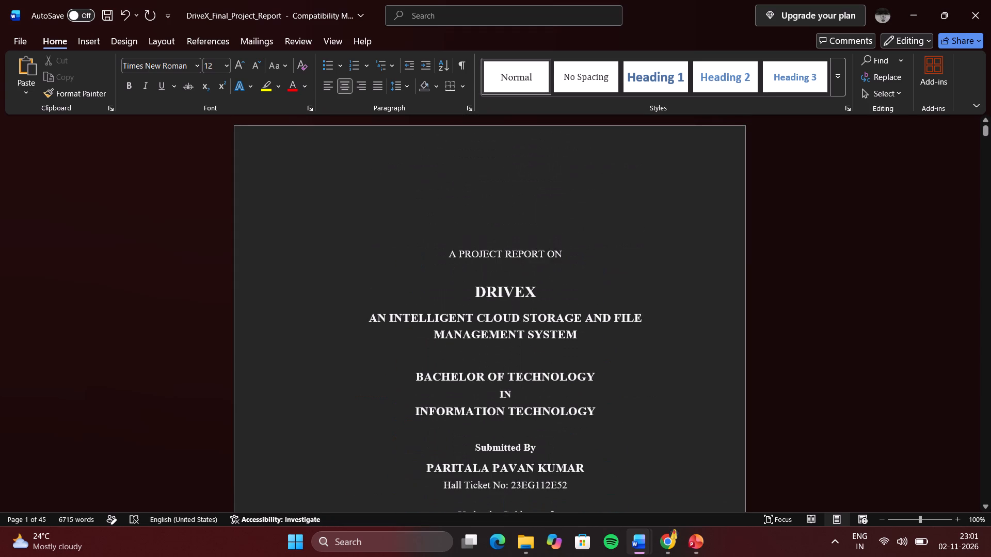
pyautogui.scroll(-1, 521, 295)
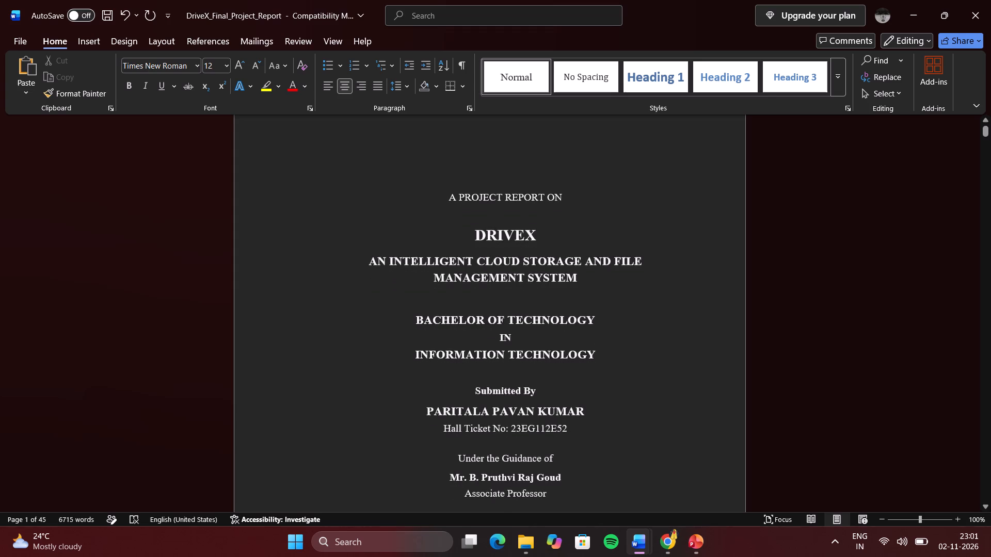
# Switch to DriveX_Project_Report_Final and copy its whole title page, from "A PROJECT REPORT ON" through the (2023-2027) line.
pyautogui.hotkey('alt', 'Tab')
pyautogui.click(504, 305)
pyautogui.scroll(-1, 504, 305)
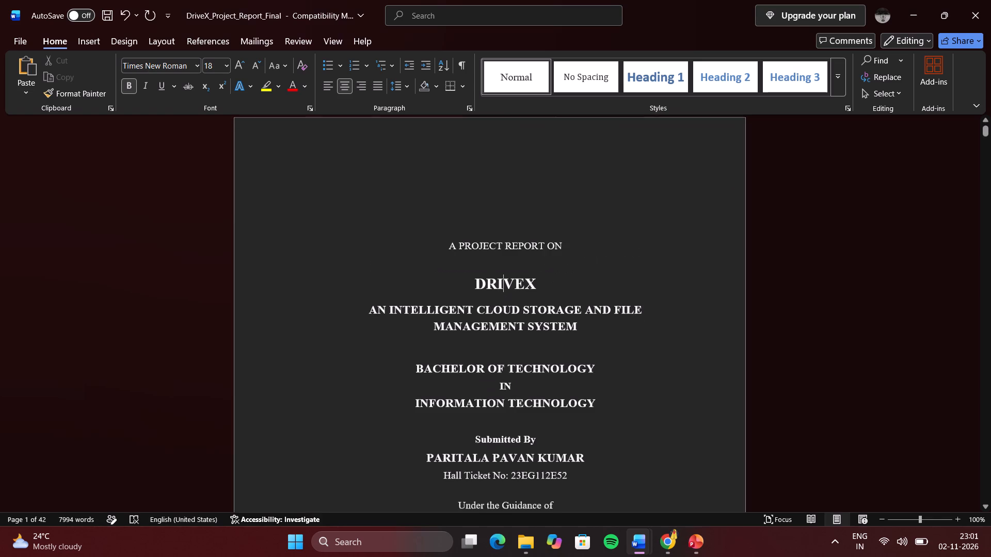
pyautogui.scroll(-2, 504, 305)
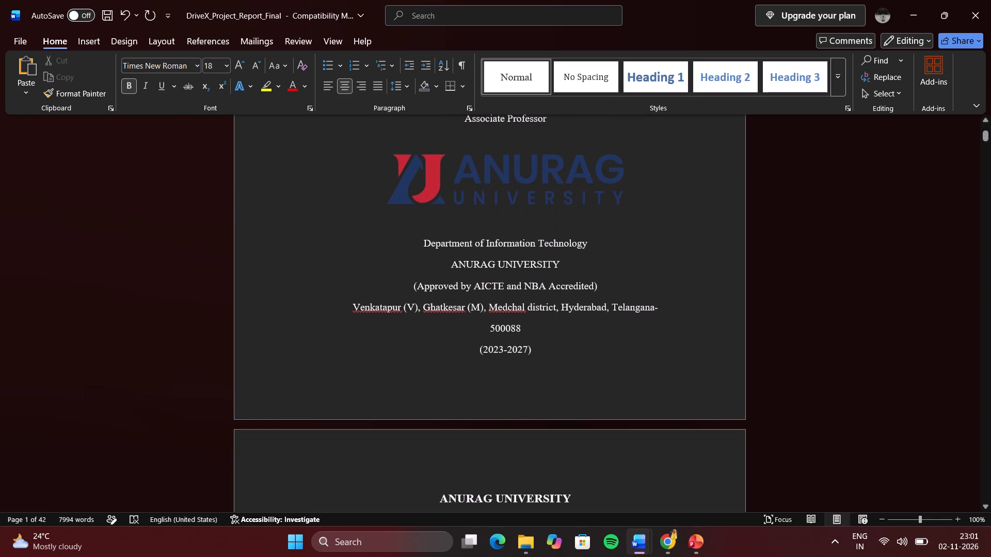
pyautogui.click(533, 348)
pyautogui.moveTo(533, 348); pyautogui.dragTo(449, 141)
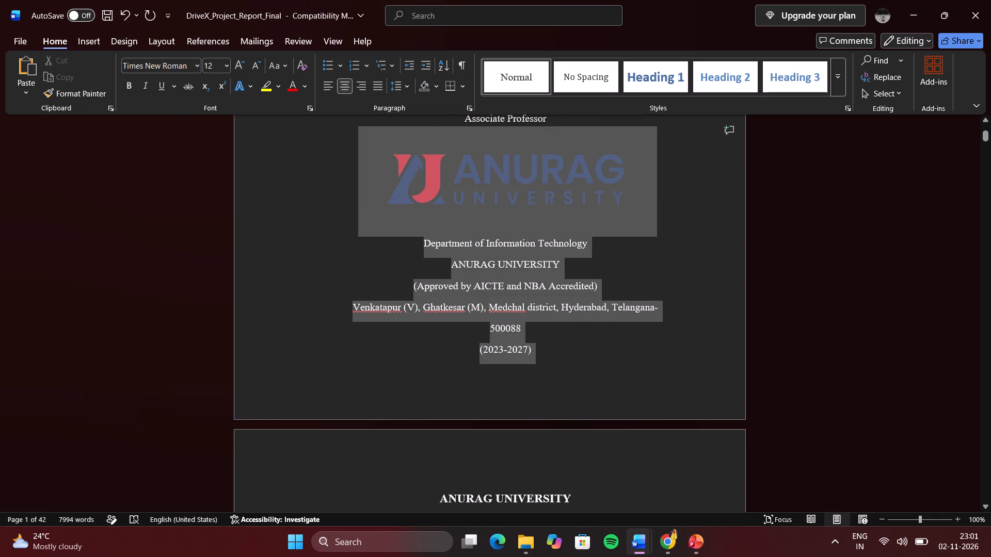
pyautogui.moveTo(449, 141); pyautogui.dragTo(445, 254)
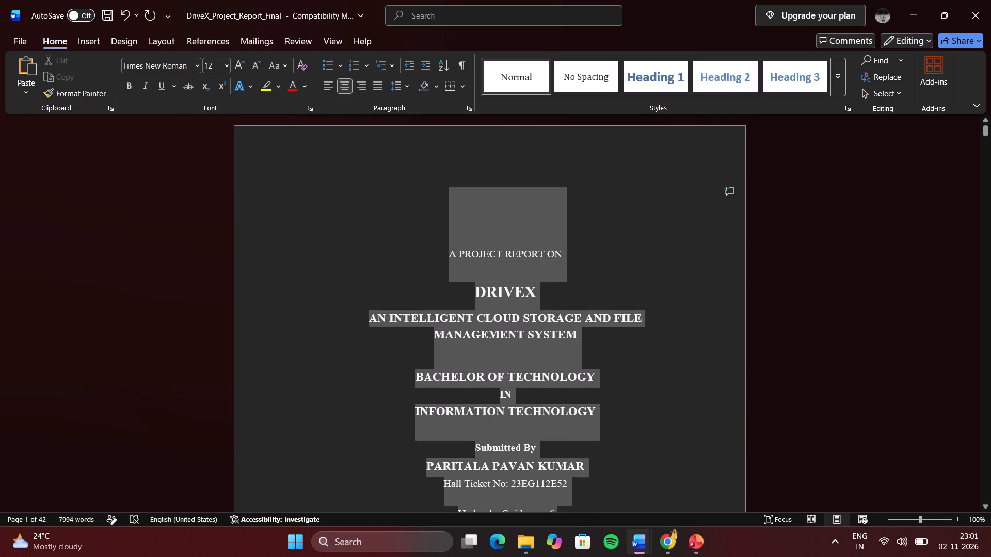
pyautogui.moveTo(445, 254); pyautogui.dragTo(445, 255)
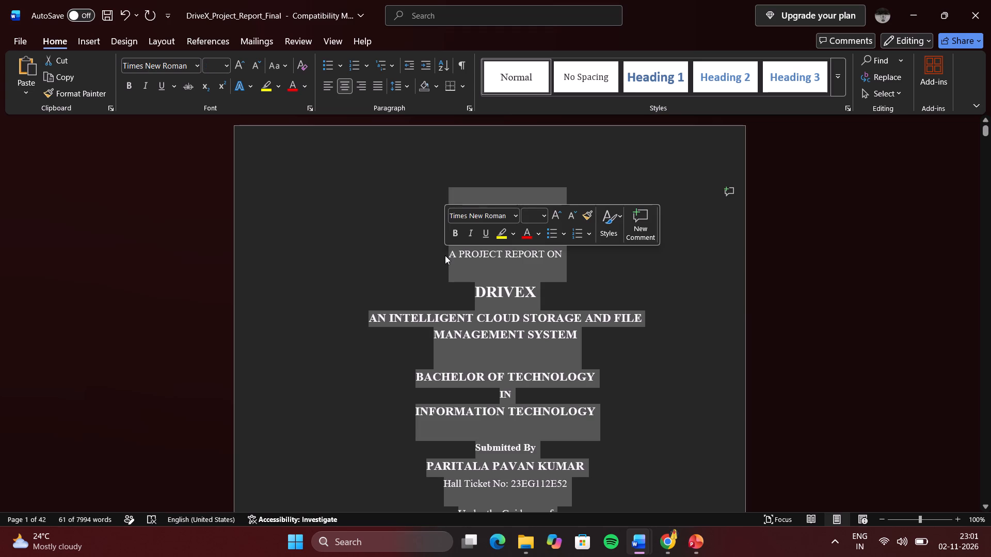
pyautogui.hotkey('ctrl', 'c')
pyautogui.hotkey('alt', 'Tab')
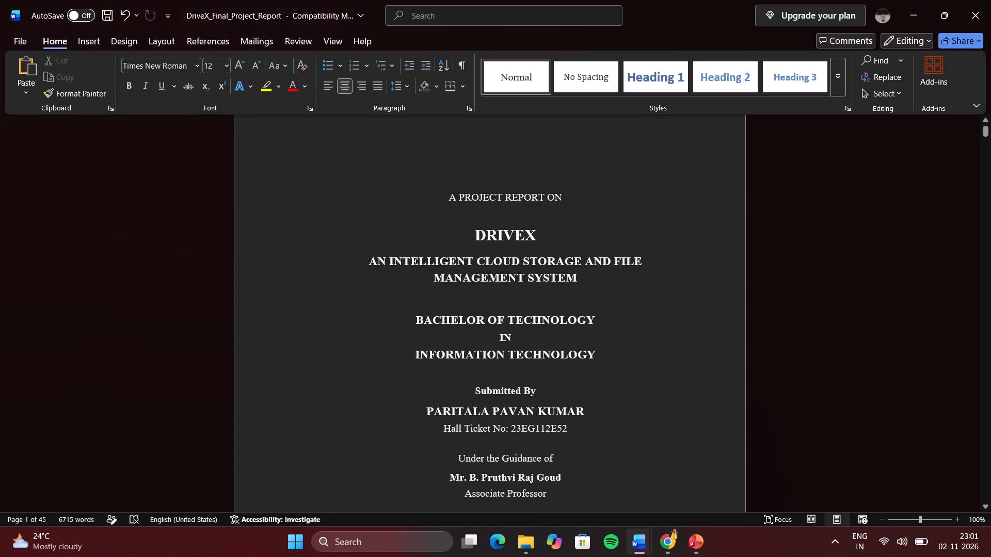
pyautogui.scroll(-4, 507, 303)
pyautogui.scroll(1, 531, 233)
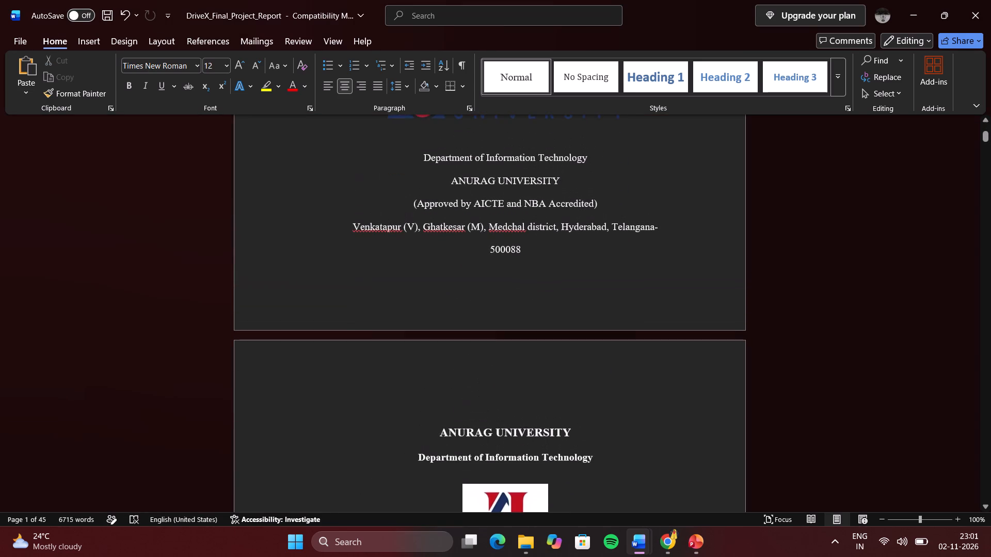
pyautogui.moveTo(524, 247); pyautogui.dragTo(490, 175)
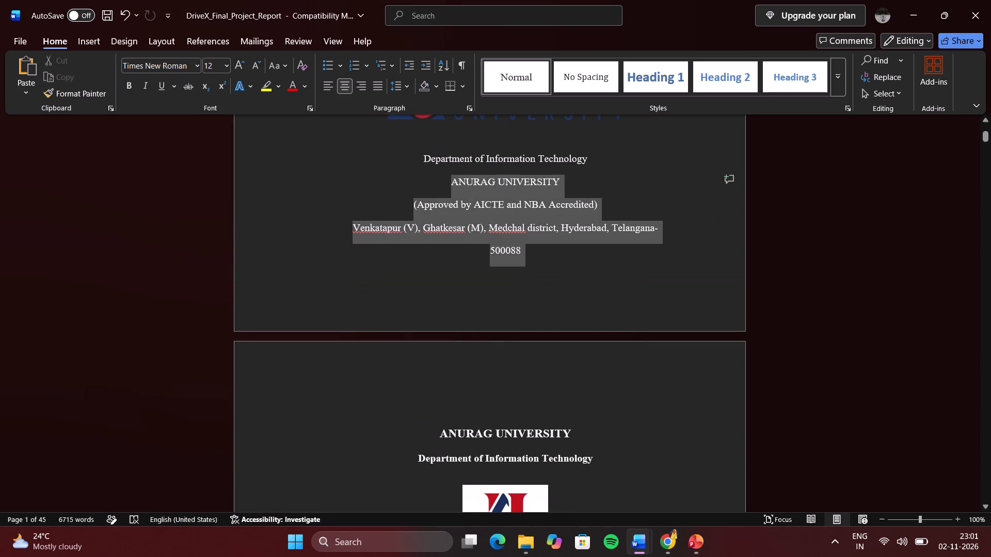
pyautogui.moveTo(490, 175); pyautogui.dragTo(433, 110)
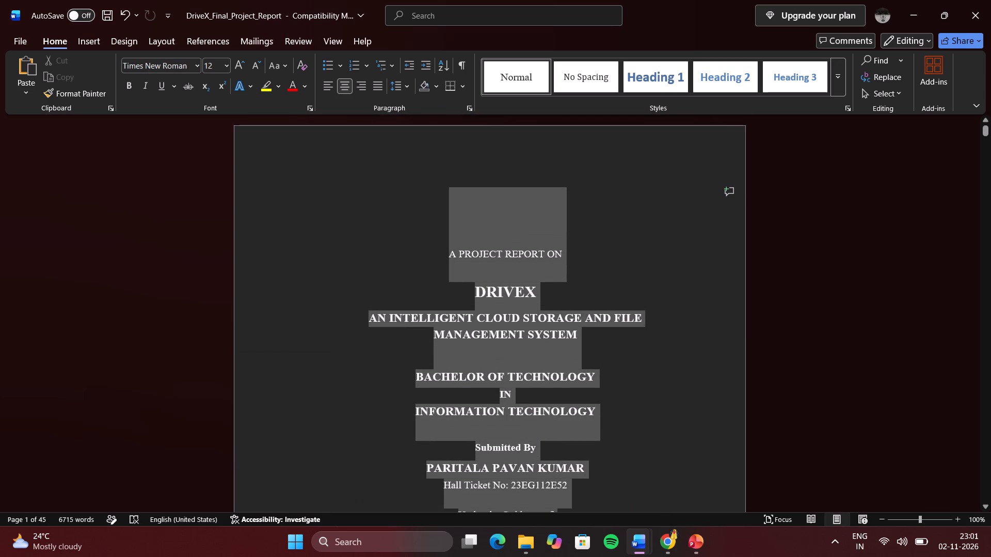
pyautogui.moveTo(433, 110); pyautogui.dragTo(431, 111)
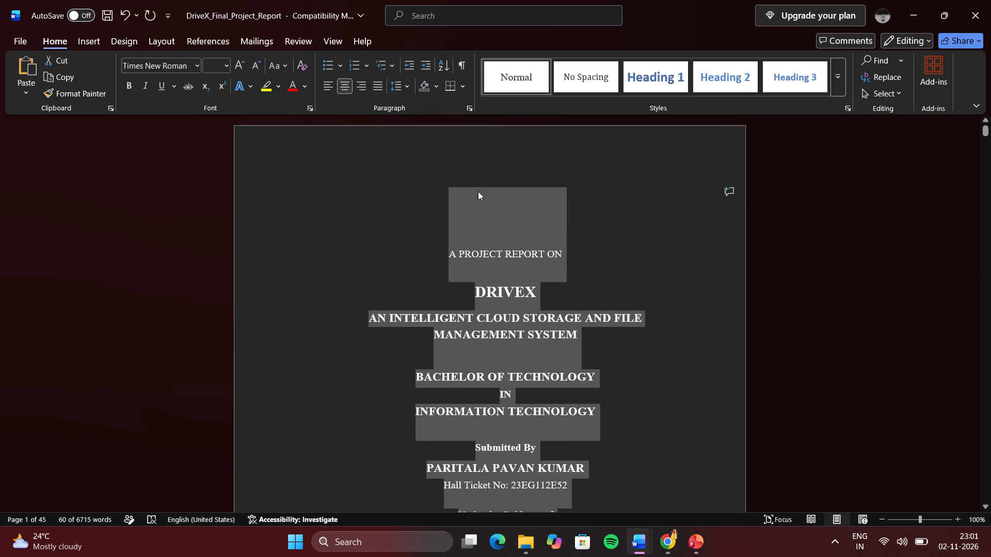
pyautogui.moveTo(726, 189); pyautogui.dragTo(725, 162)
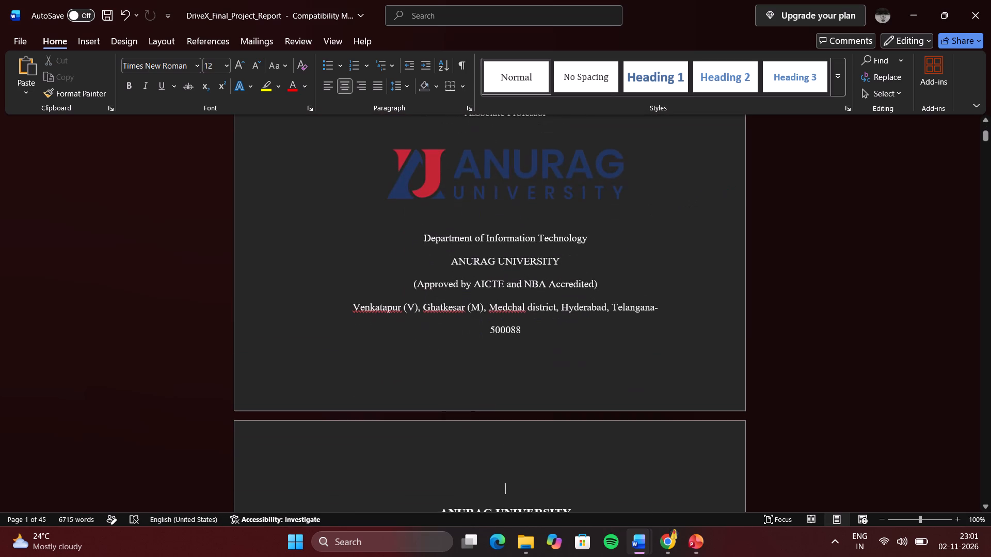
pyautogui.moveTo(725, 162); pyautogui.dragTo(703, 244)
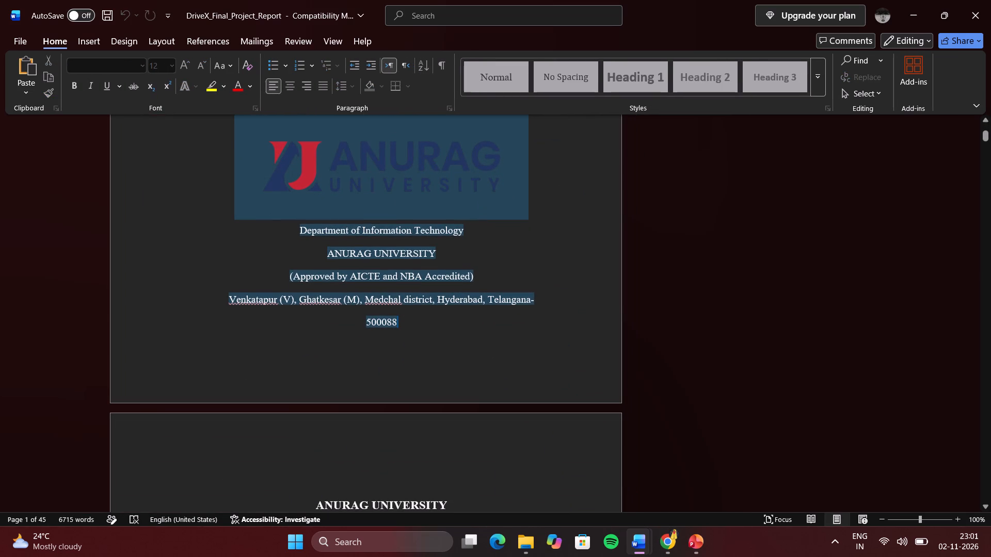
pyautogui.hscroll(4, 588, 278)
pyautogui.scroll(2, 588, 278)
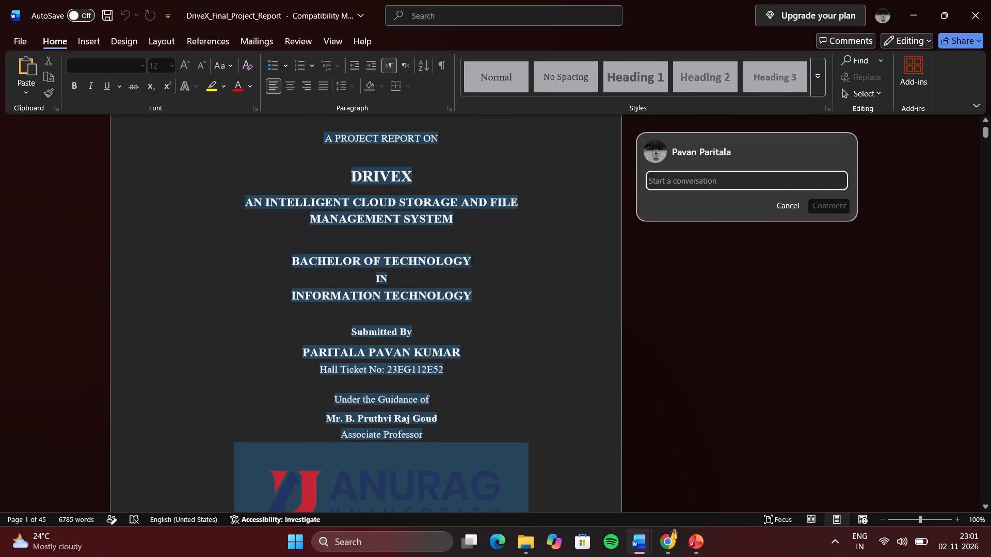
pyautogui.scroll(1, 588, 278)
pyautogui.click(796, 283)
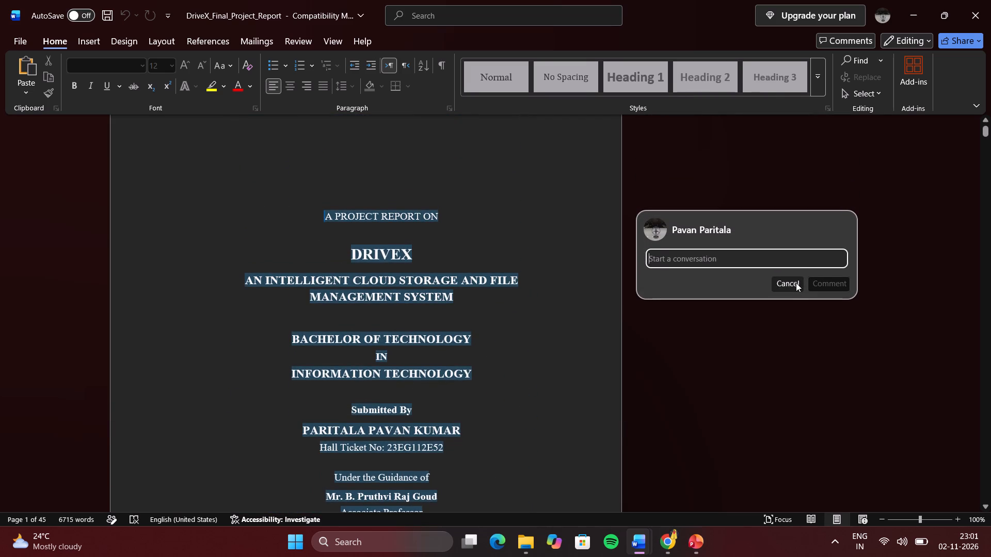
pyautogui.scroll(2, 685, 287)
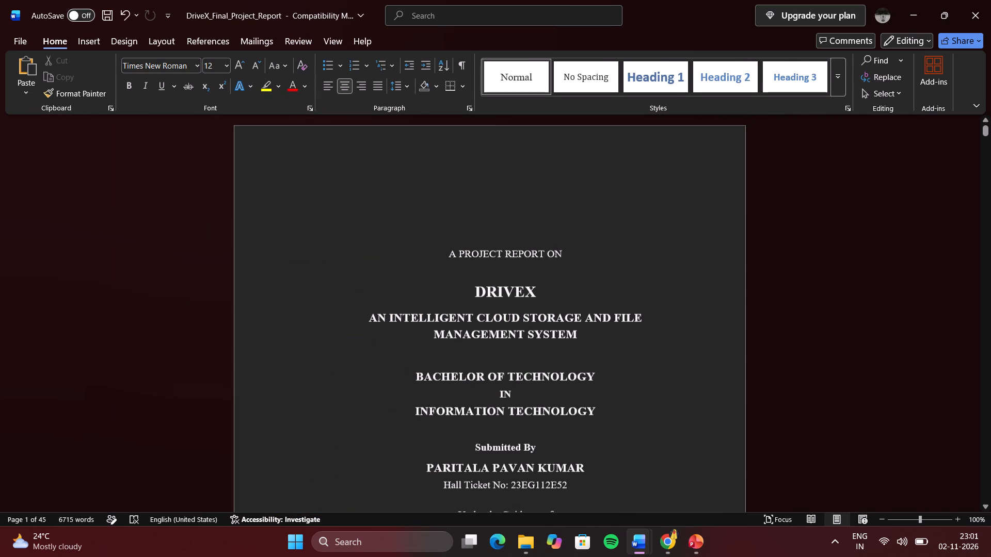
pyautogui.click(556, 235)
# Compare the font size and placement of the "A PROJECT REPORT ON" line and the title page layout between the two report documents.
pyautogui.hotkey('alt', 'Tab')
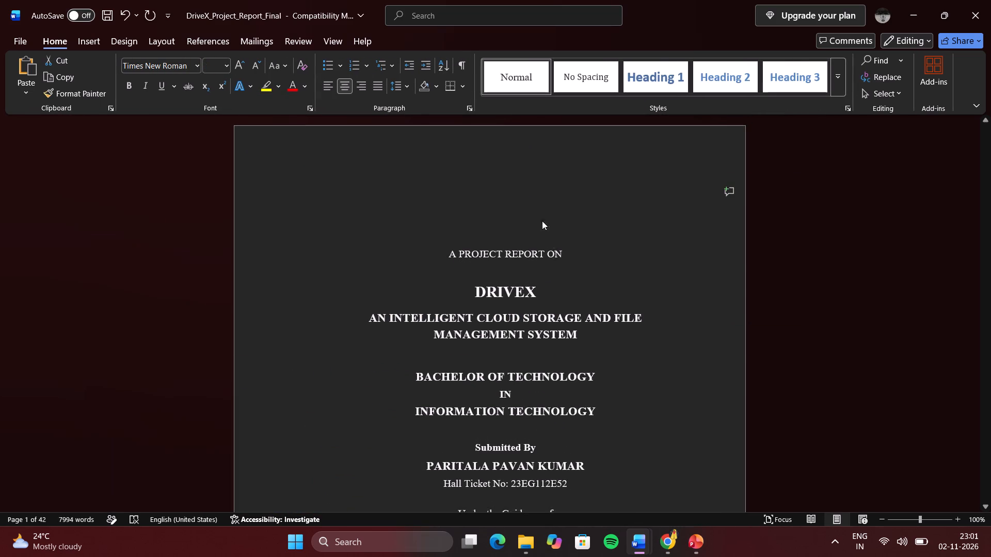
pyautogui.click(542, 221)
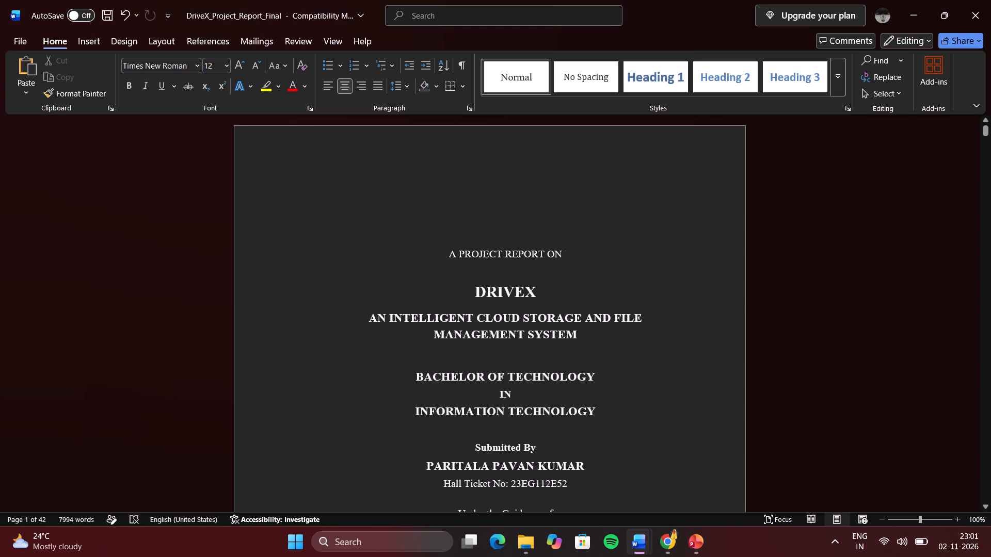
pyautogui.doubleClick(551, 252)
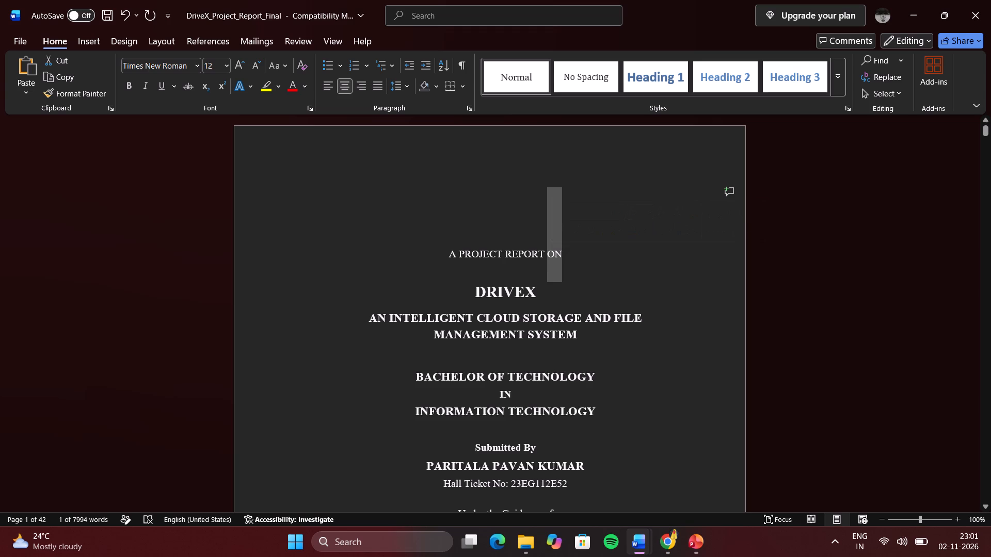
pyautogui.hotkey('alt', 'Tab')
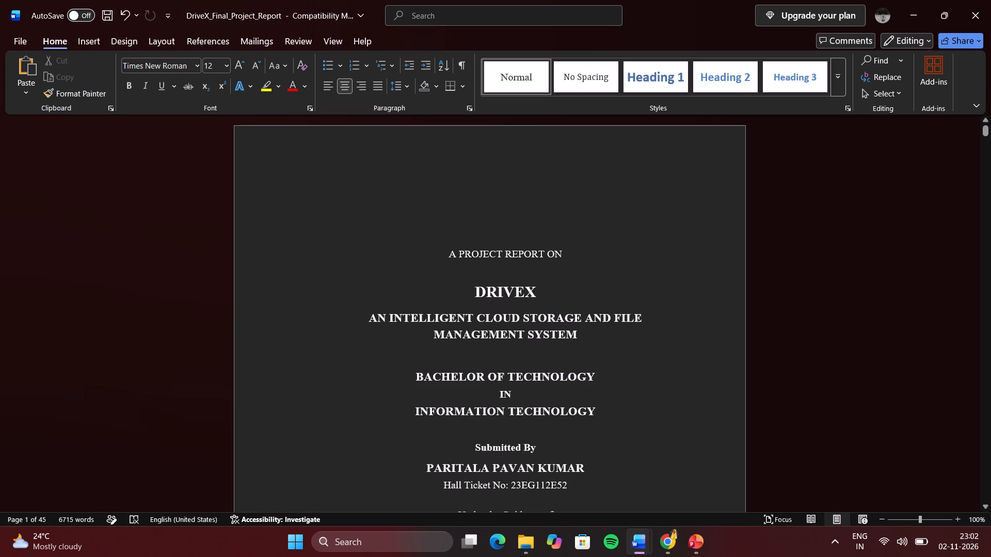
pyautogui.doubleClick(552, 253)
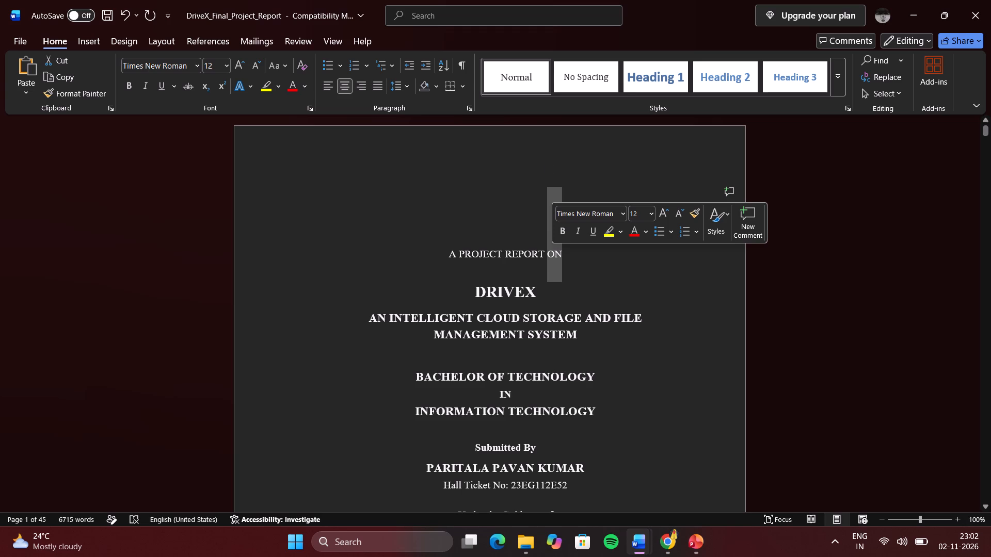
pyautogui.click(515, 194)
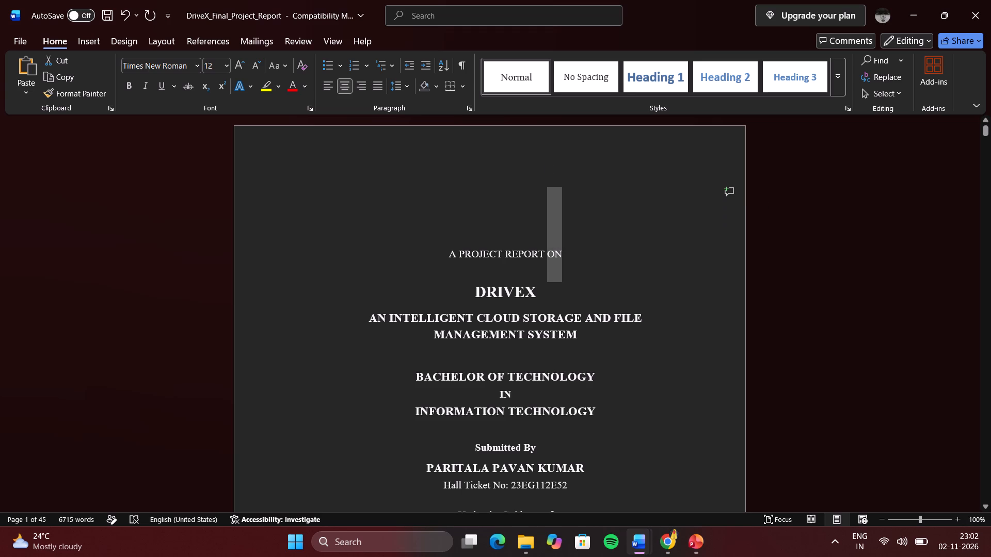
pyautogui.doubleClick(473, 251)
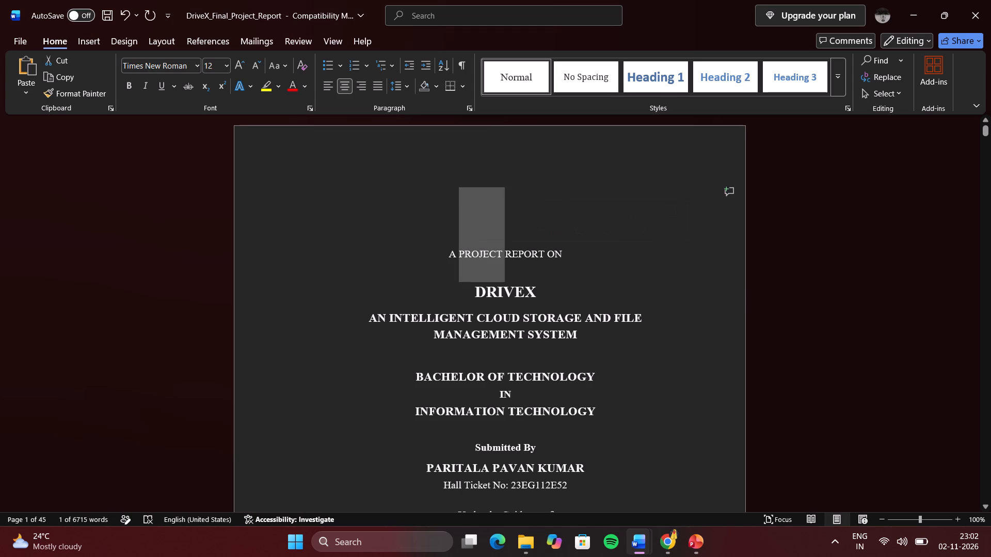
pyautogui.hotkey('alt', 'Tab')
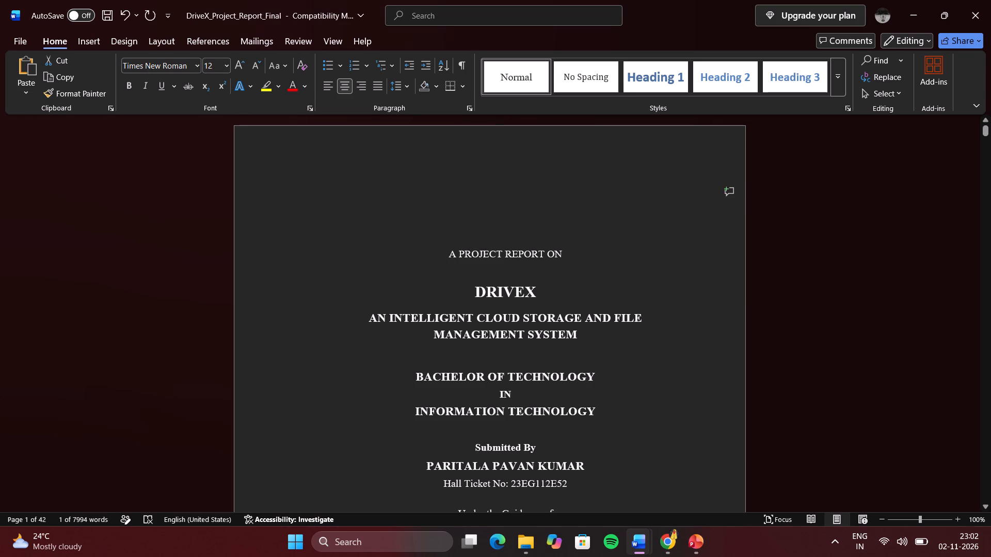
pyautogui.hotkey('alt', 'Tab')
pyautogui.hotkey('alt', 'Tab')
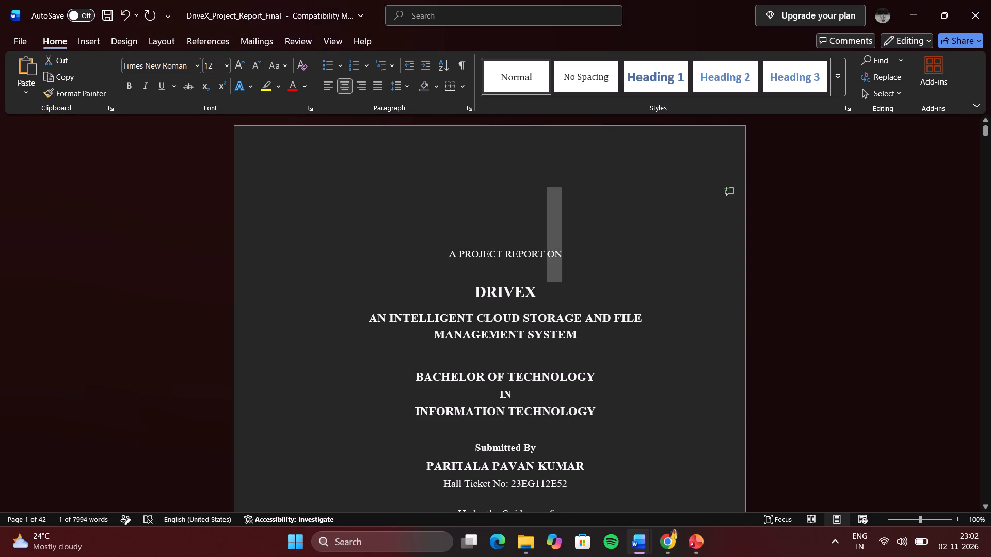
pyautogui.hotkey('alt', 'Tab')
pyautogui.hotkey('alt', 'Tab')
pyautogui.hotkey('alt', 'Tab')
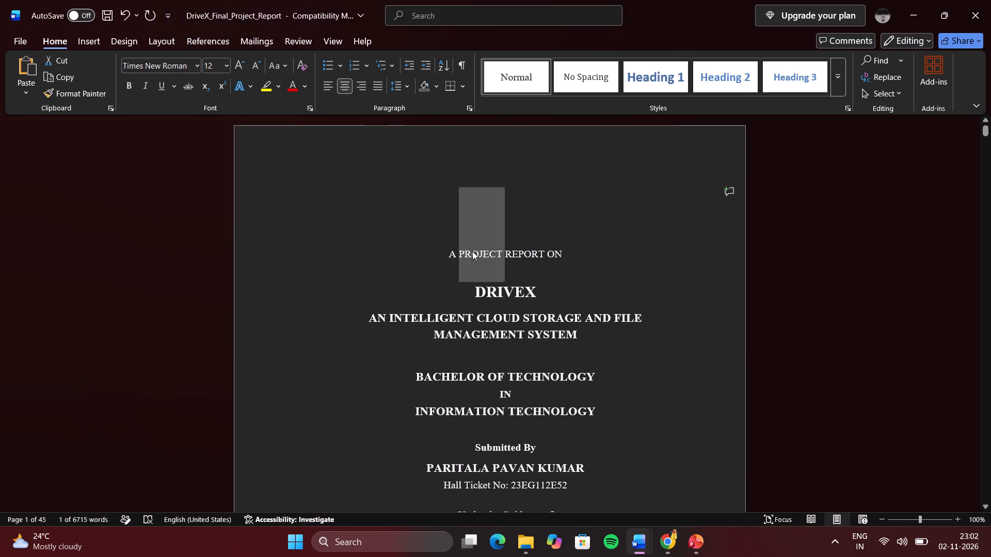
pyautogui.hotkey('alt', 'Tab')
pyautogui.press('Tab')
pyautogui.hotkey('alt', 'Tab')
pyautogui.hotkey('alt', 'Tab')
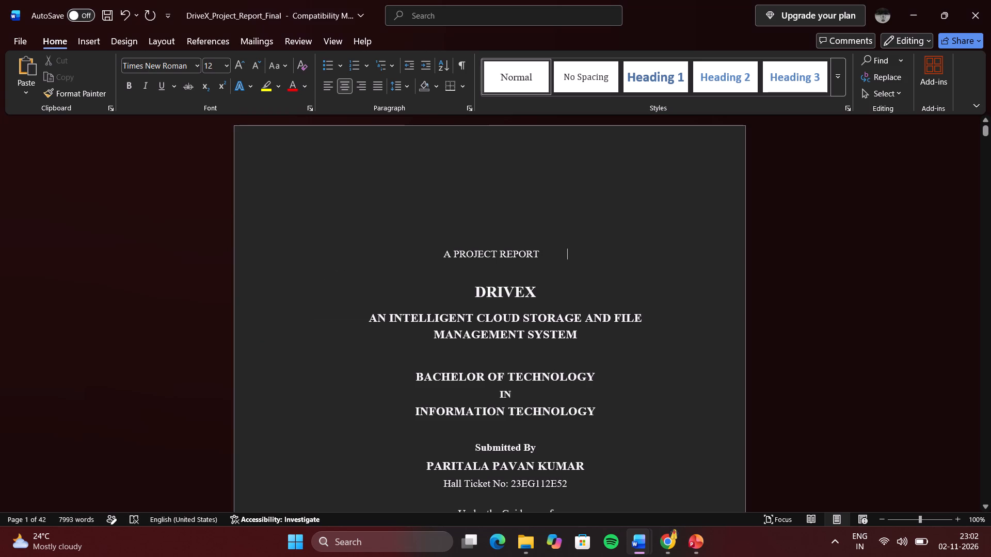
pyautogui.hotkey('alt', 'Tab')
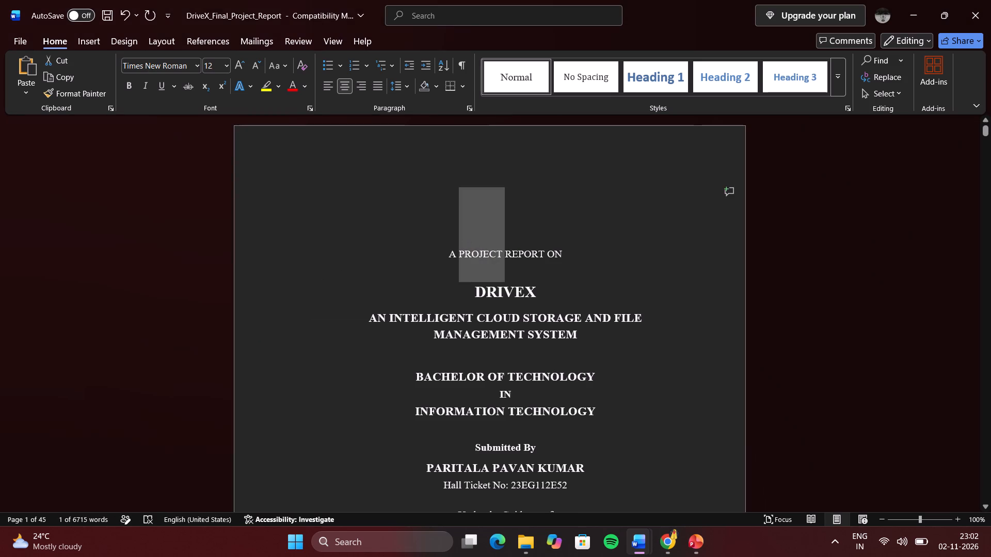
# Compare the font settings and style of the "A PROJECT REPORT ON" line between DriveX_Final_Project_Report and DriveX_Project_Report_Final.
pyautogui.click(436, 243)
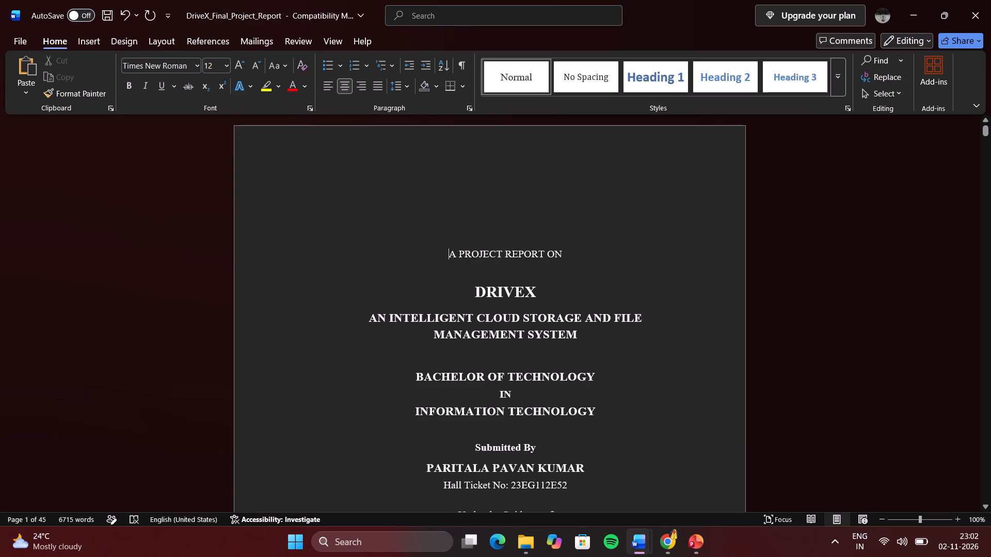
pyautogui.doubleClick(479, 252)
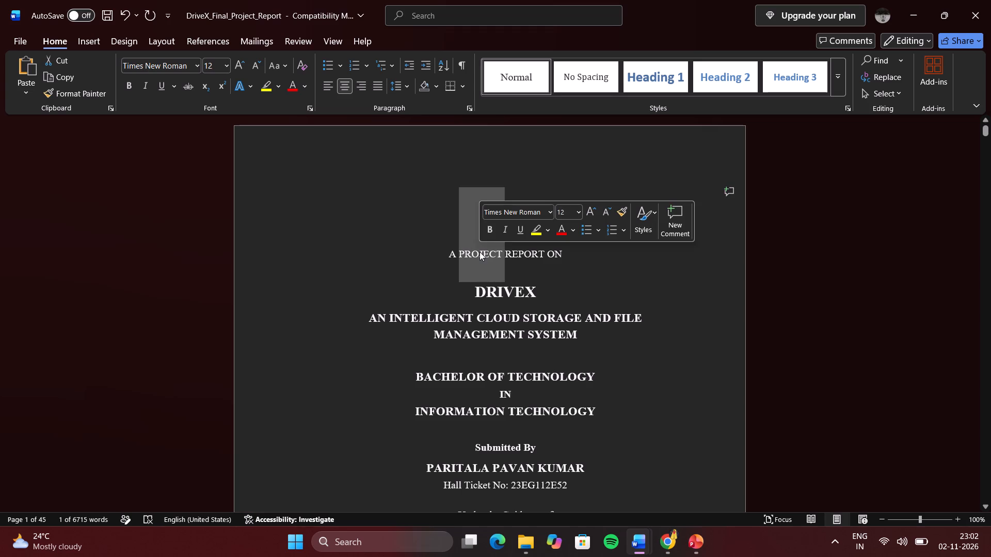
pyautogui.hotkey('alt', 'Tab')
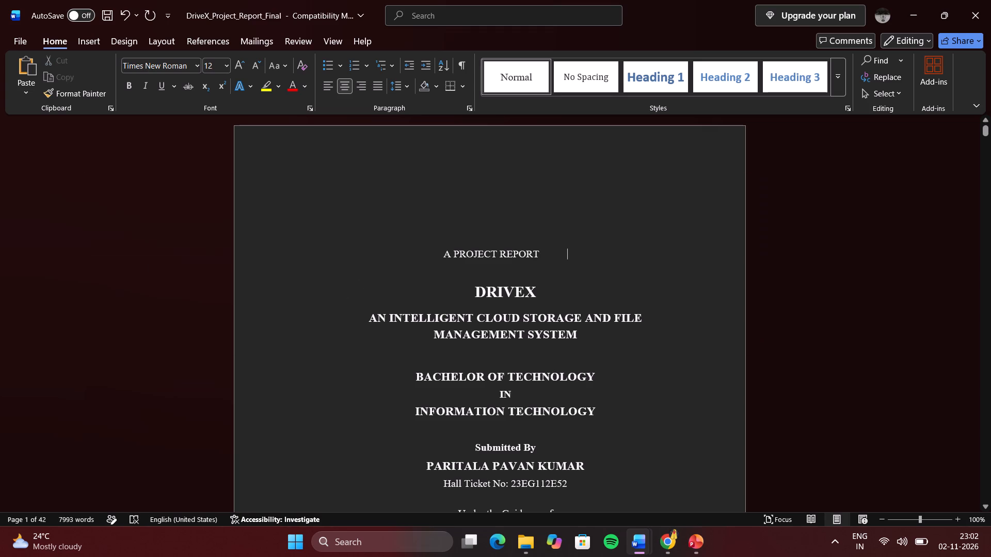
pyautogui.hotkey('alt', 'Tab')
pyautogui.hotkey('alt', 'Tab')
pyautogui.click(457, 236)
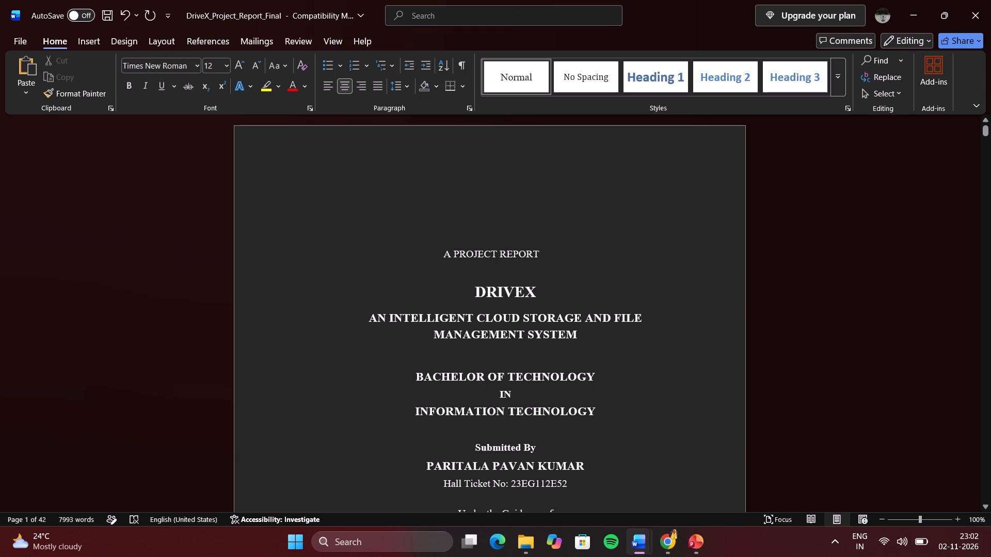
pyautogui.hotkey('alt', 'Tab')
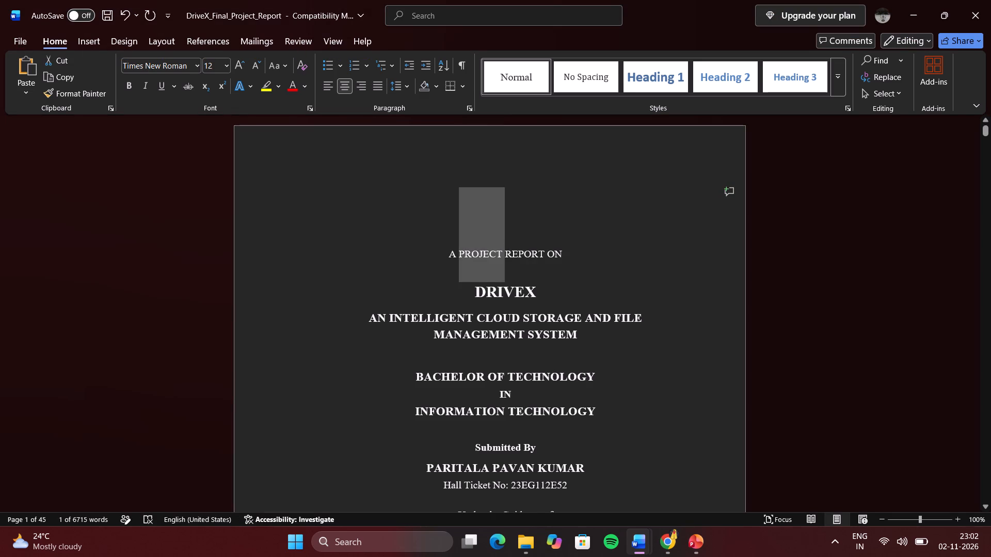
pyautogui.hotkey('alt', 'Tab')
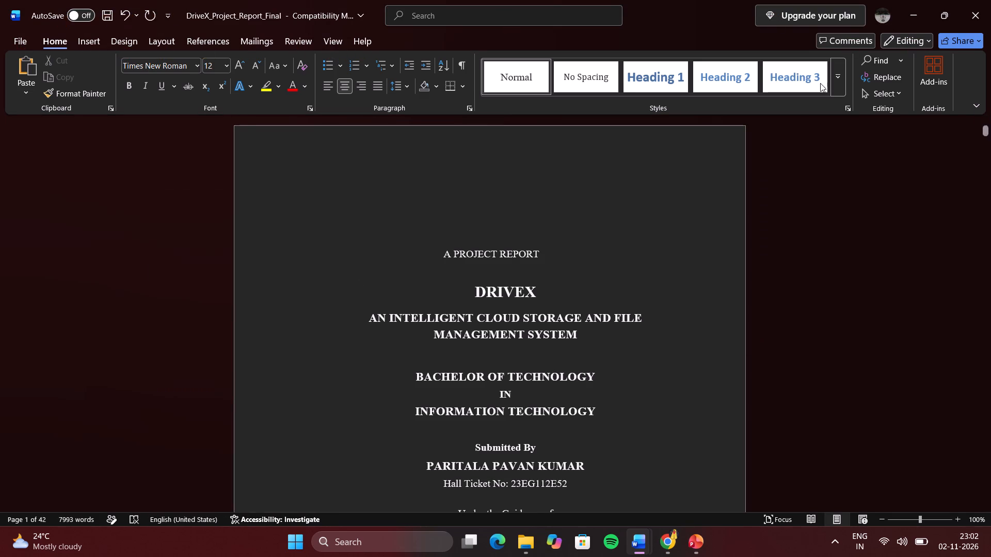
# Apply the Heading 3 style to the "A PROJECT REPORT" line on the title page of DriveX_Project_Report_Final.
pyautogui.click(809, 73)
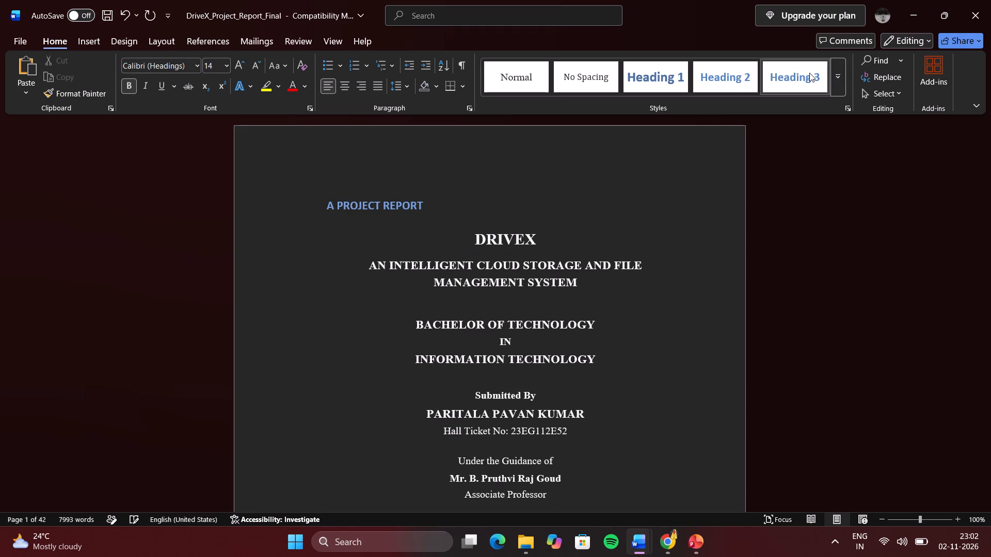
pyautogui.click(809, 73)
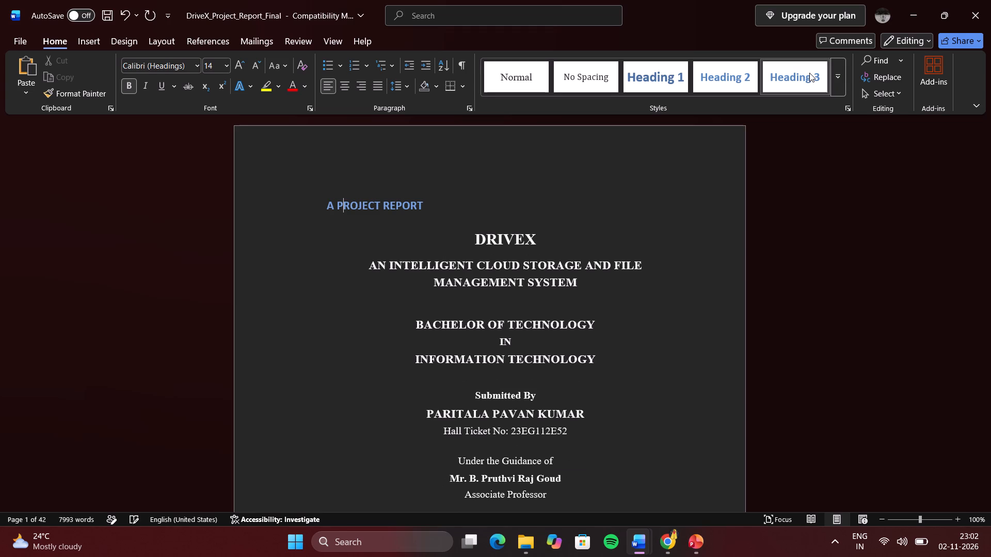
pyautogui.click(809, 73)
# Switch to DriveX_Final_Project_Report, undo its last edit, and look over its title page.
pyautogui.hotkey('alt', 'Tab')
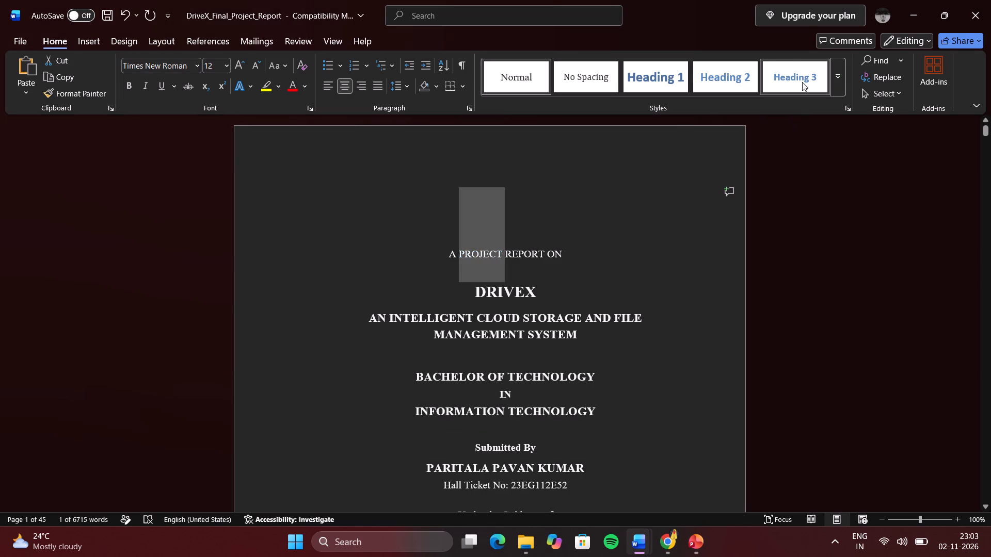
pyautogui.hotkey('ctrl', 'z')
pyautogui.scroll(4, 802, 82)
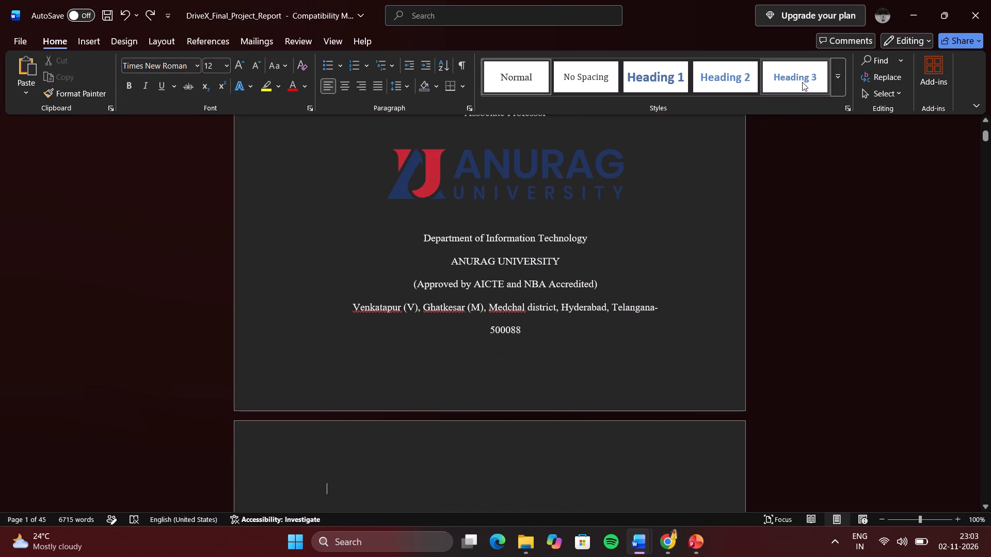
pyautogui.scroll(9, 678, 141)
pyautogui.scroll(-1, 617, 276)
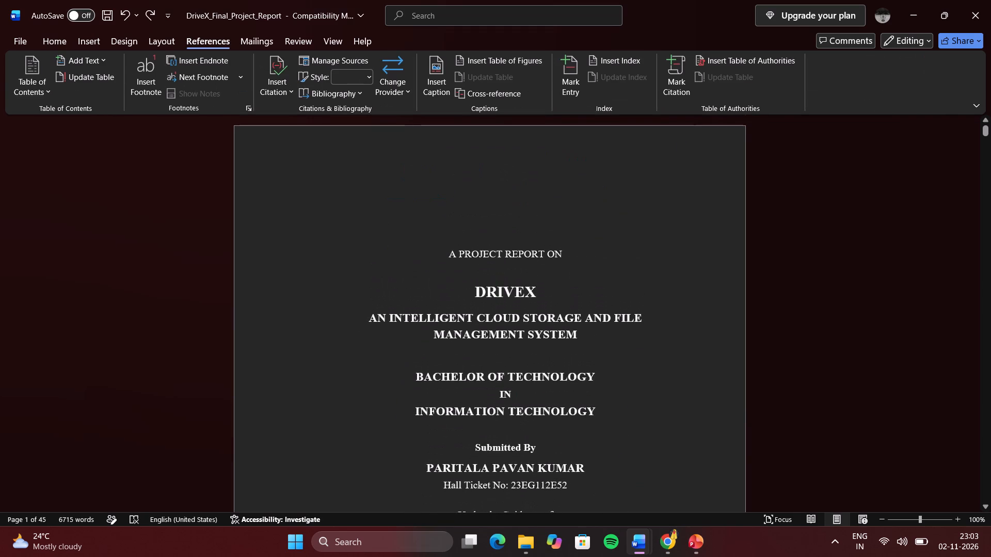
pyautogui.scroll(-1, 617, 276)
pyautogui.scroll(3, 617, 276)
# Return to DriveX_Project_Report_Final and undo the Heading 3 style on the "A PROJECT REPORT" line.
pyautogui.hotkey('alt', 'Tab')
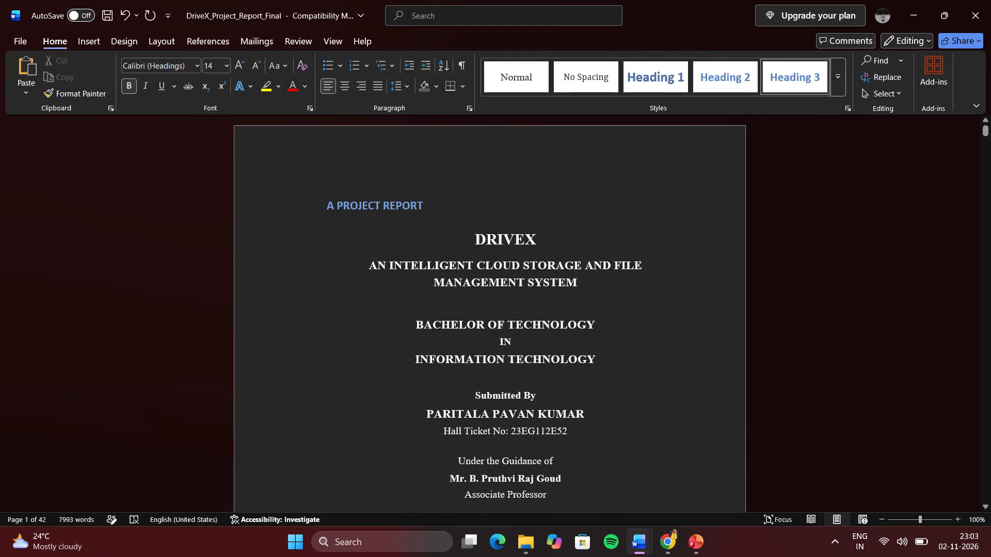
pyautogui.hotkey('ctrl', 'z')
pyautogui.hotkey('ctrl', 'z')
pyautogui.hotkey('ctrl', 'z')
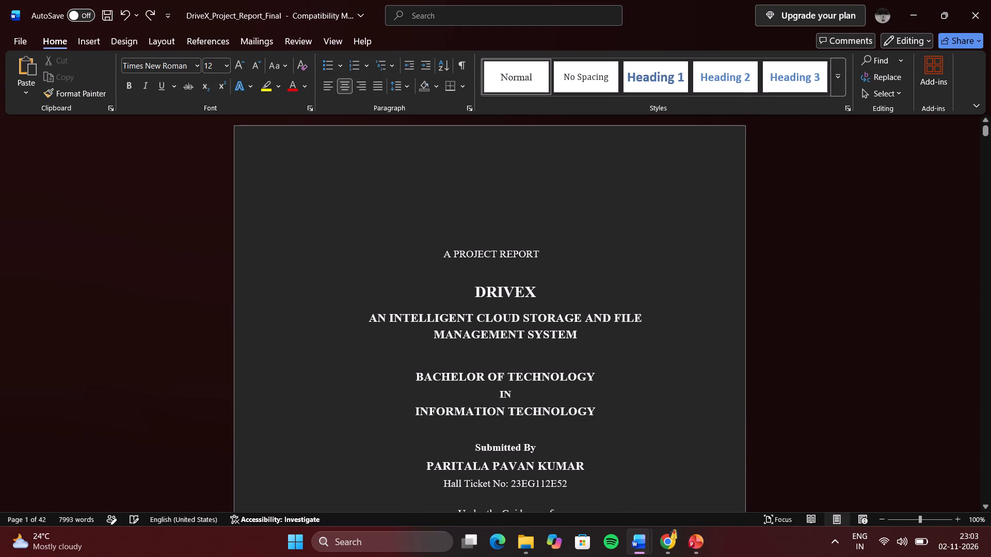
# Undo the removal of the word "ON" from the "A PROJECT REPORT ON" line in DriveX_Project_Report_Final.
pyautogui.click(671, 192)
pyautogui.scroll(-2, 534, 255)
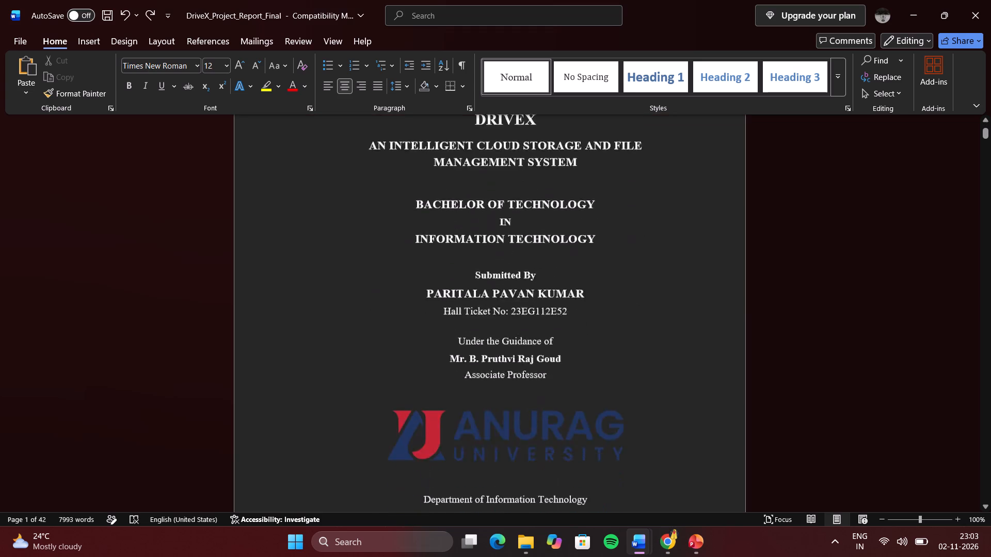
pyautogui.scroll(1, 534, 255)
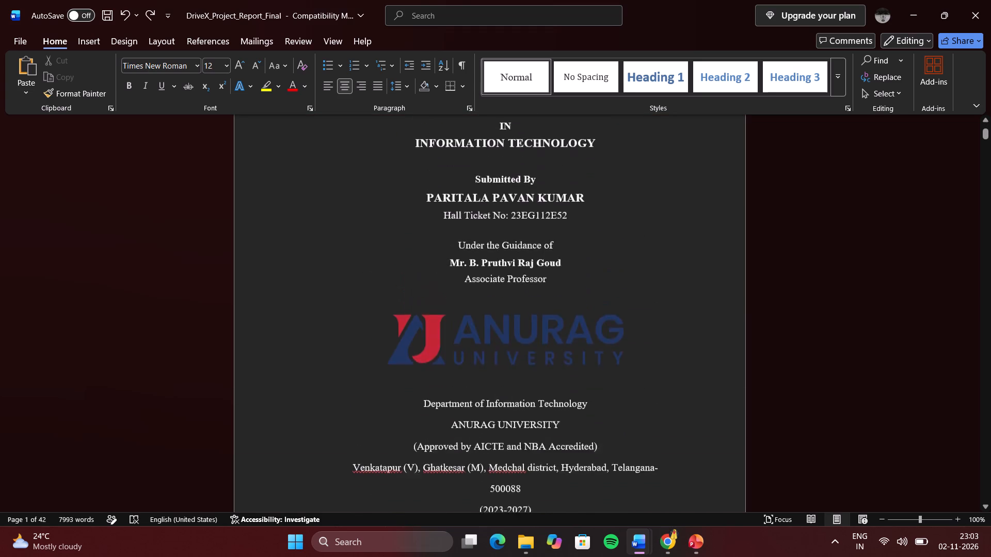
pyautogui.scroll(1, 534, 255)
pyautogui.hotkey('ctrl', 'z')
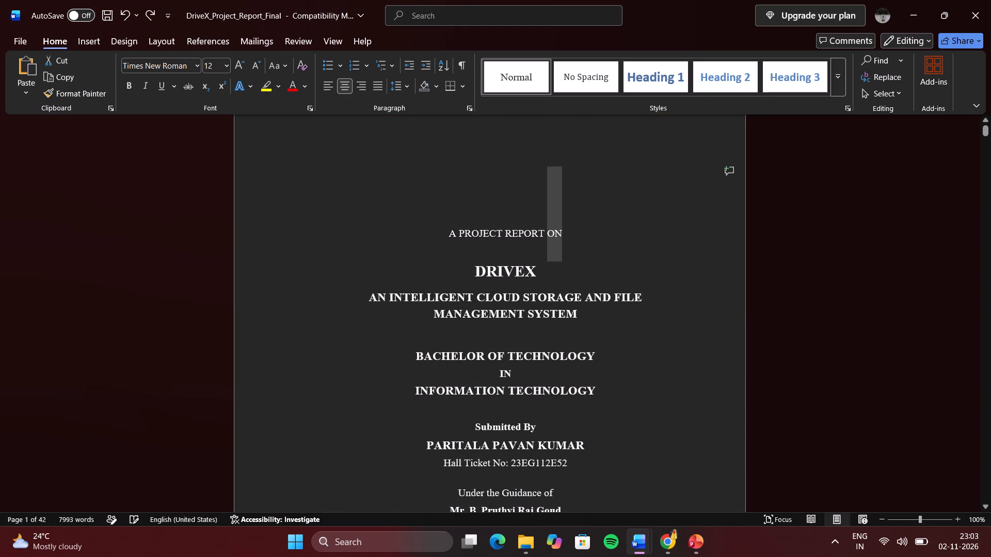
pyautogui.click(613, 196)
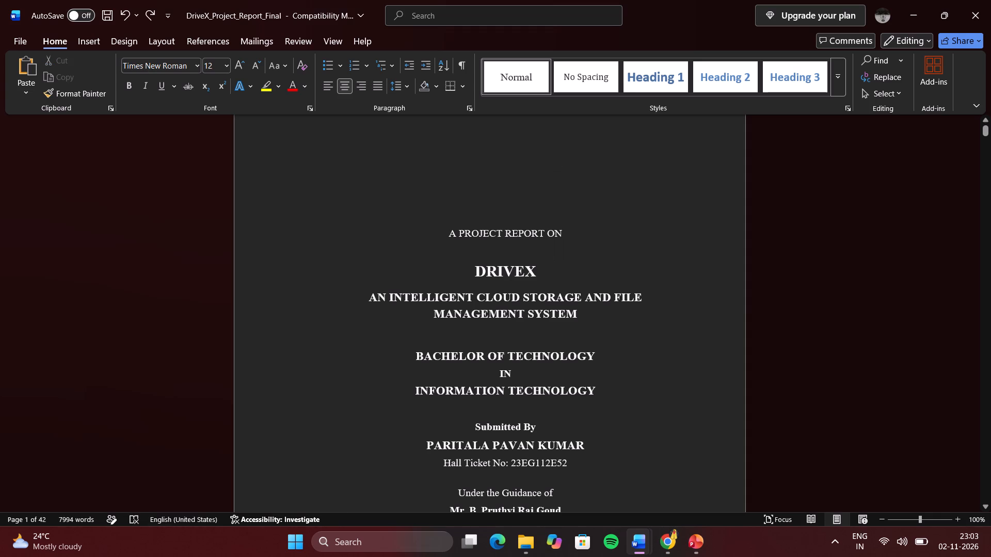
# Compare the font, size, style and alignment of "PROJECT" in both documents' top title line, and check the available styles in DriveX_Final_Project_Report.
pyautogui.doubleClick(493, 233)
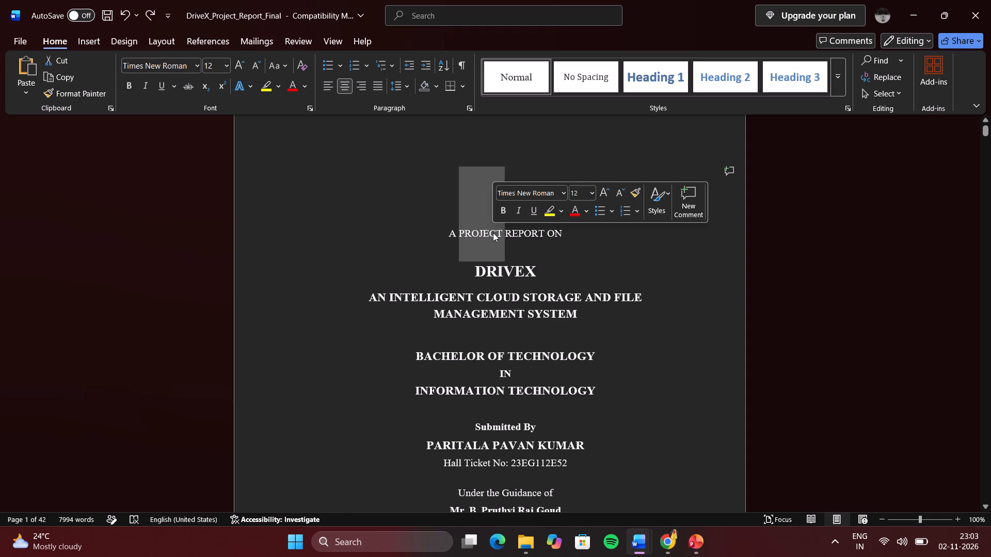
pyautogui.hotkey('alt', 'Tab')
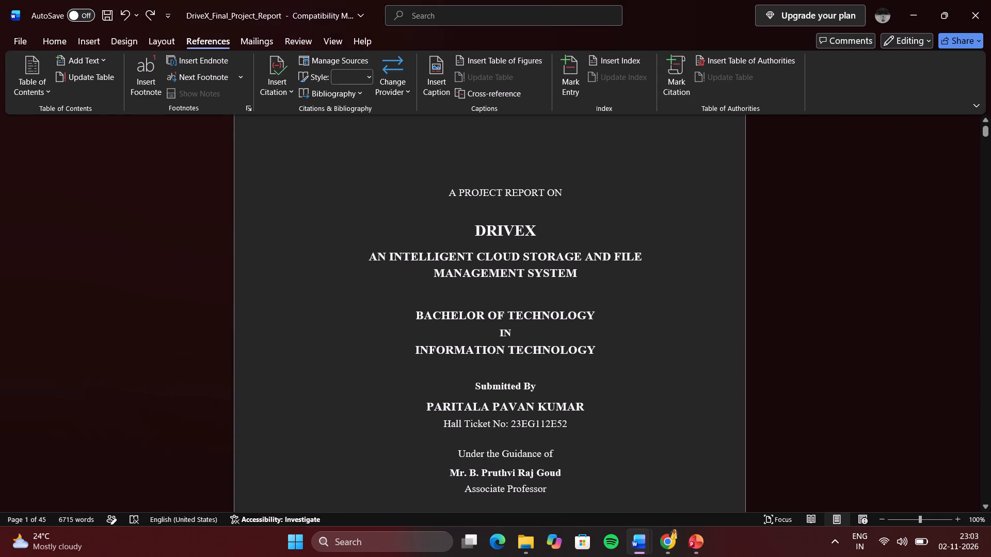
pyautogui.doubleClick(477, 189)
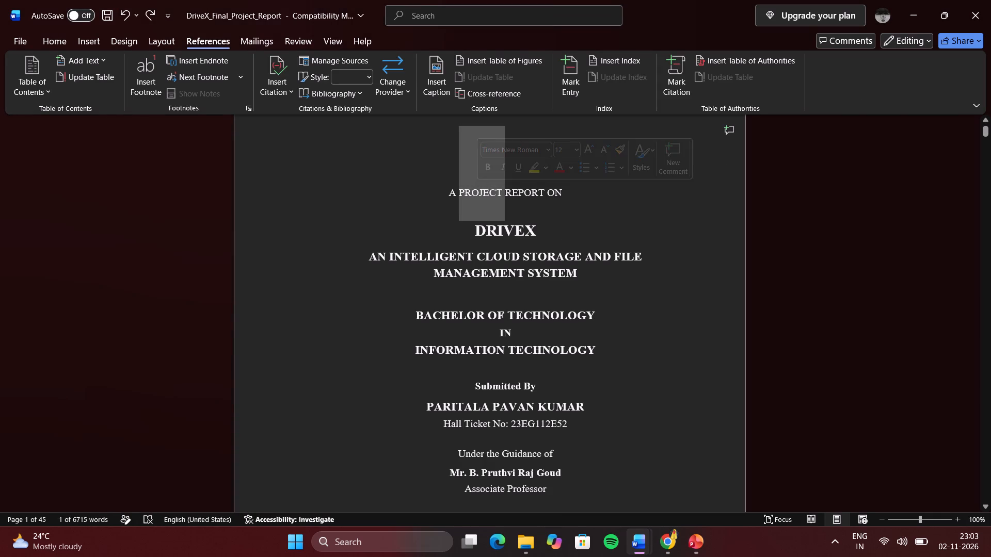
pyautogui.click(64, 40)
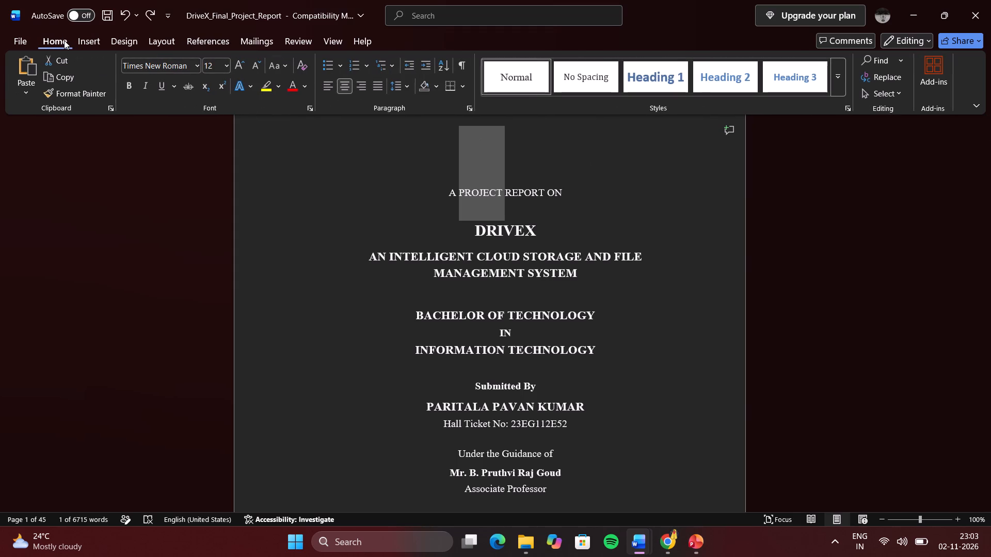
pyautogui.hotkey('alt', 'Tab')
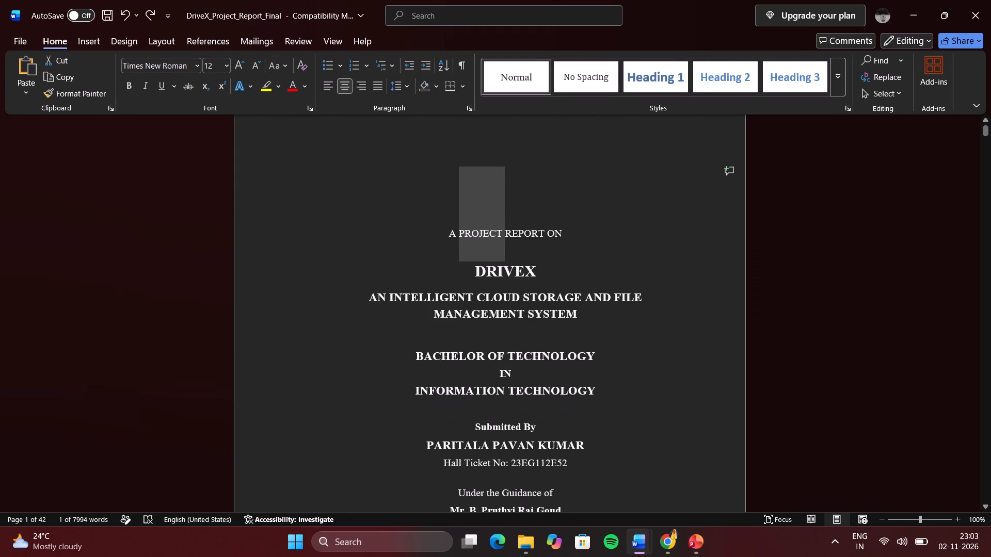
pyautogui.hotkey('alt', 'Tab')
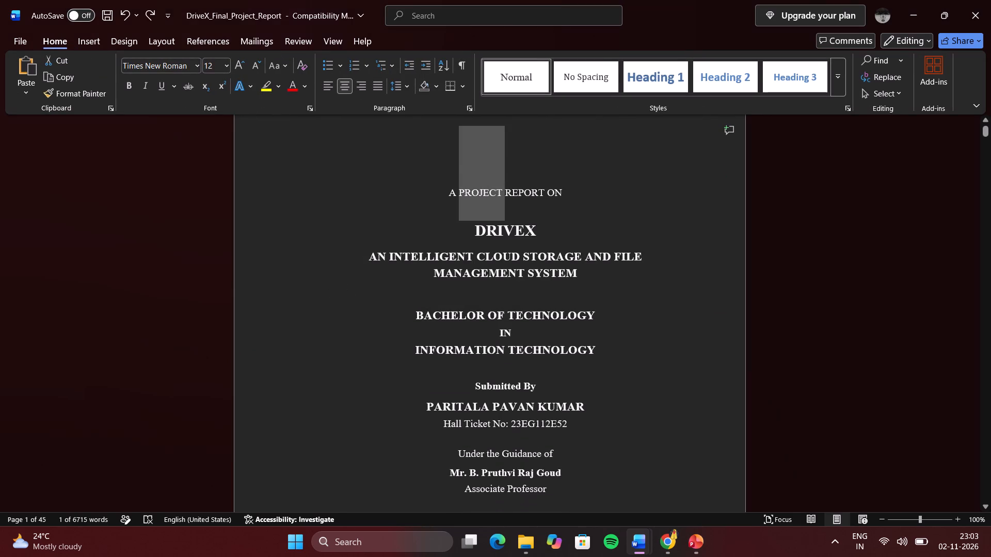
pyautogui.hotkey('alt', 'Tab')
pyautogui.hotkey('alt', 'Tab')
pyautogui.hotkey('alt', 'Tab')
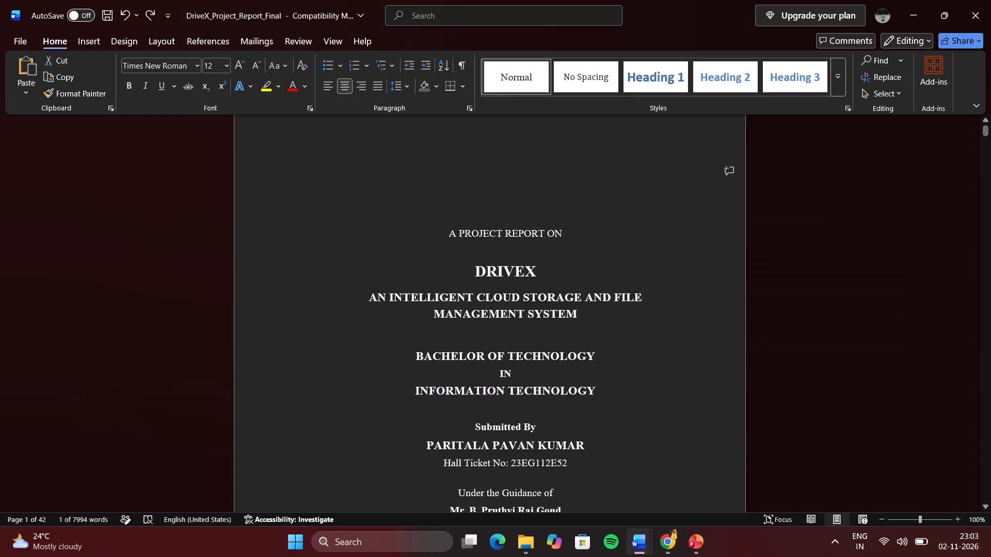
pyautogui.hotkey('alt', 'Tab')
pyautogui.hotkey('alt', 'Tab')
pyautogui.hotkey('alt', 'Tab')
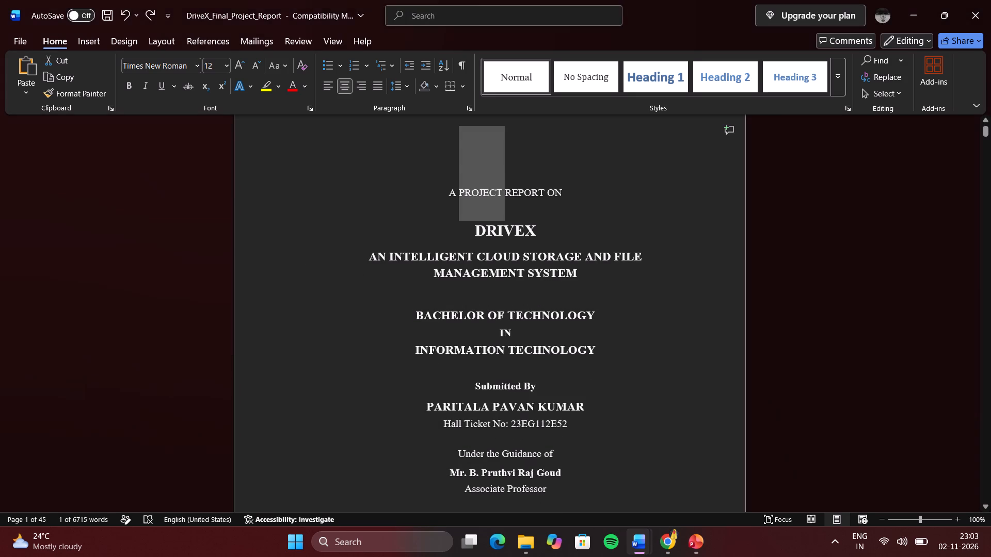
pyautogui.hotkey('alt', 'Tab')
pyautogui.hotkey('alt', 'Tab')
pyautogui.hotkey('alt', 'Tab')
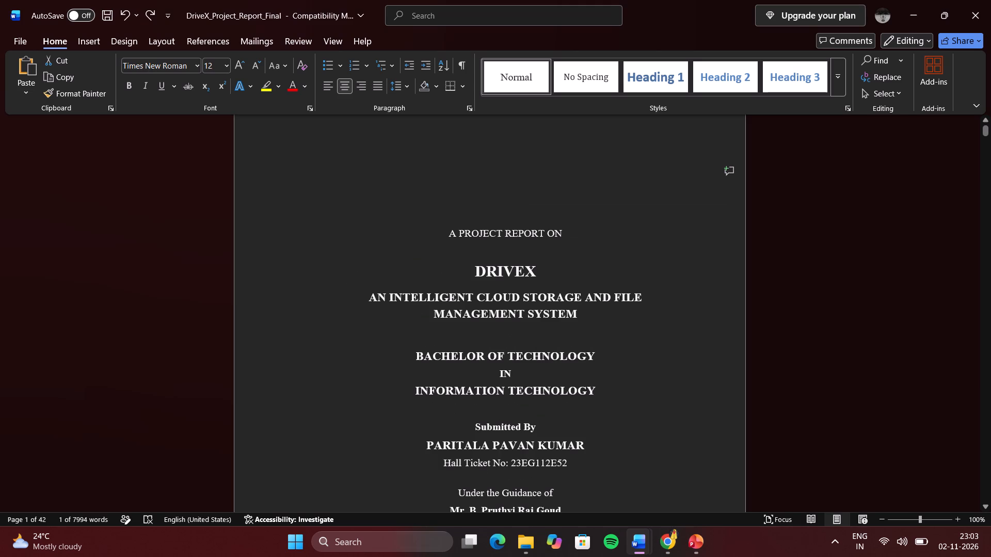
pyautogui.hotkey('alt', 'Tab')
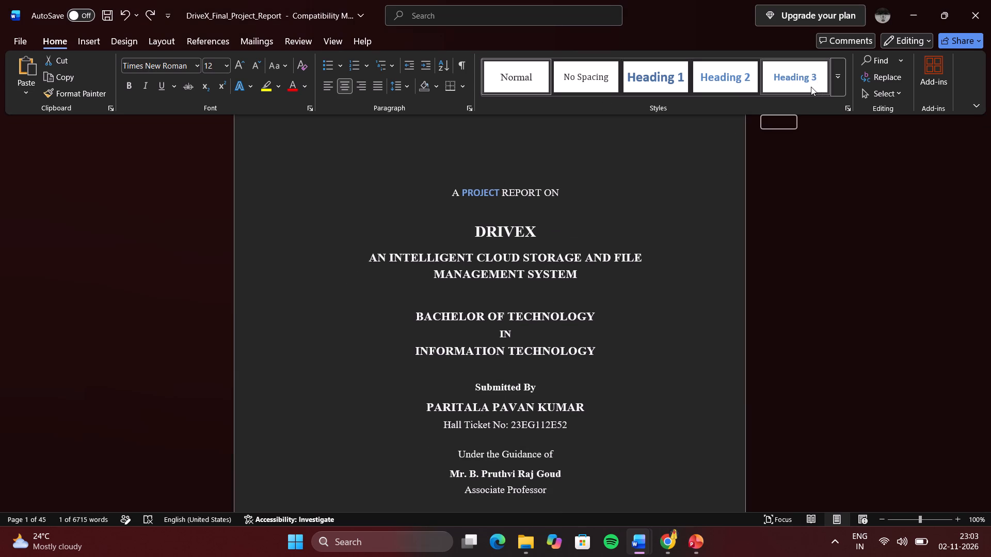
pyautogui.click(837, 79)
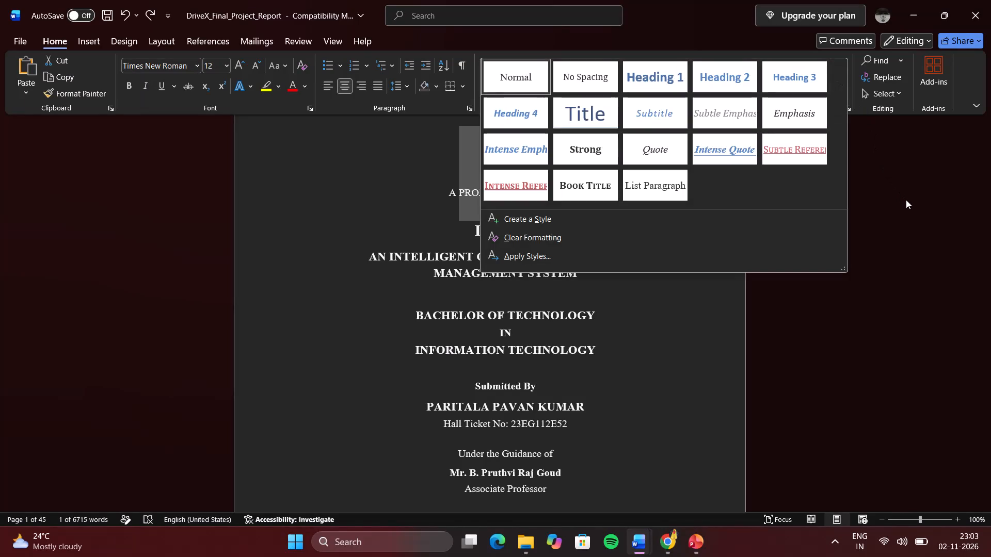
pyautogui.click(906, 200)
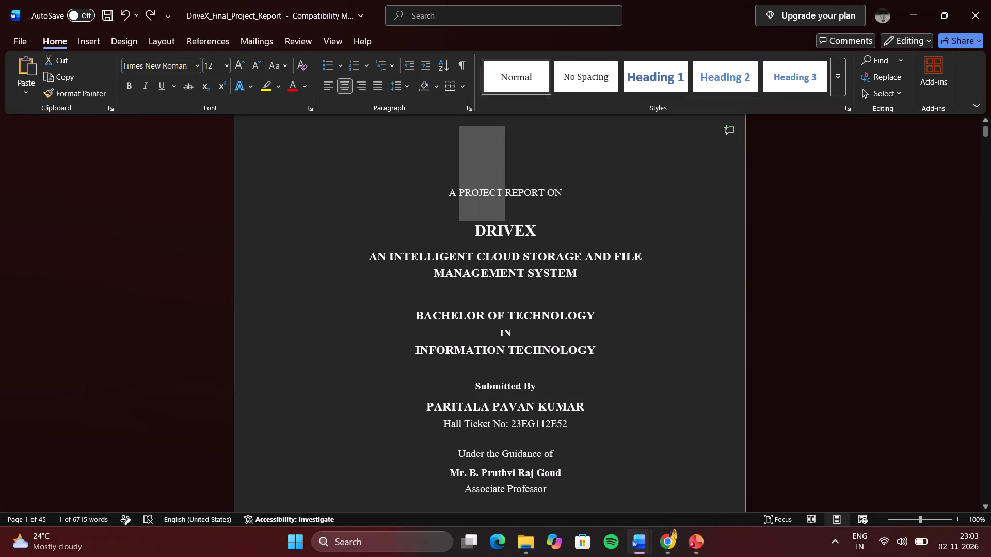
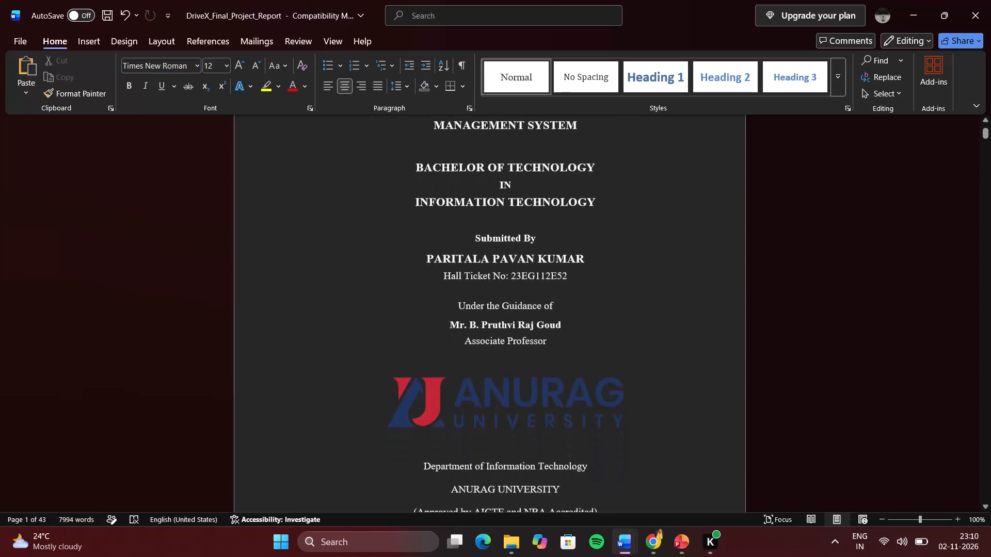
# Examine the lower part of the title page in DriveX_Final_Project_Report, from the university logo down to the "(2023-2027)" line.
pyautogui.scroll(-4, 591, 315)
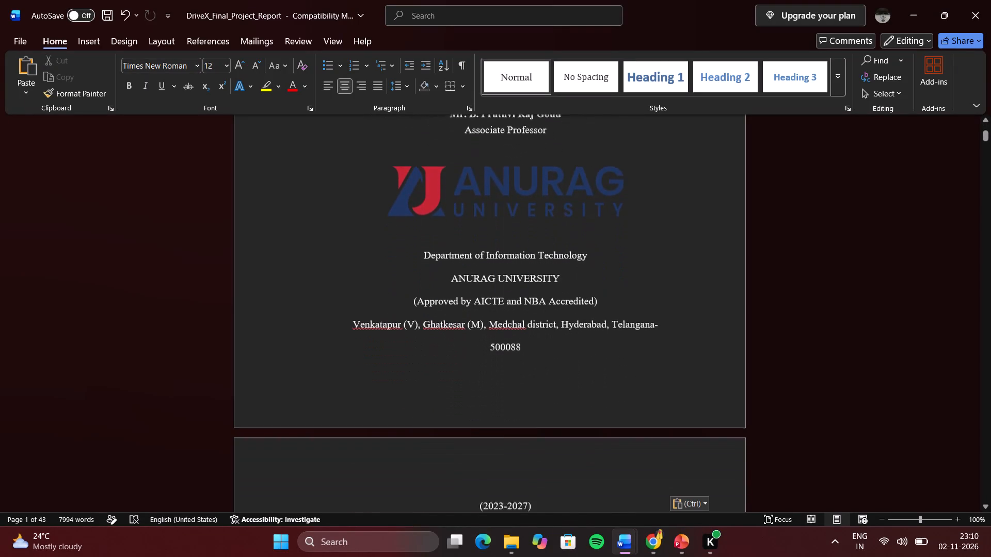
pyautogui.scroll(-1, 591, 315)
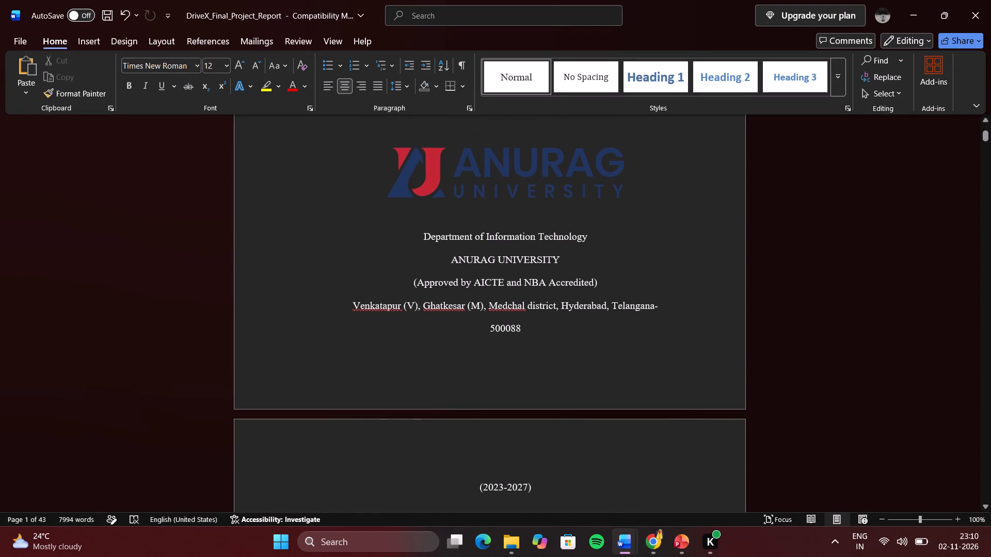
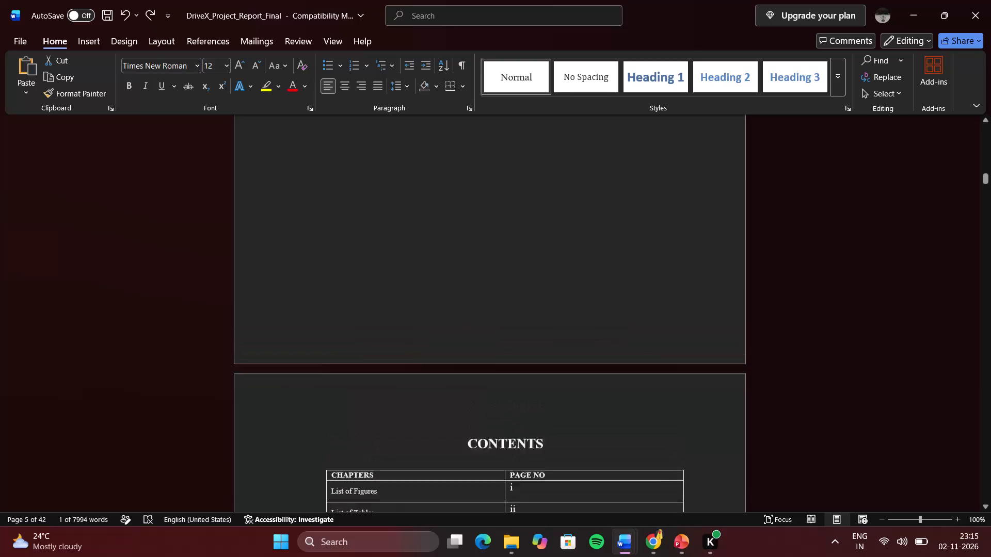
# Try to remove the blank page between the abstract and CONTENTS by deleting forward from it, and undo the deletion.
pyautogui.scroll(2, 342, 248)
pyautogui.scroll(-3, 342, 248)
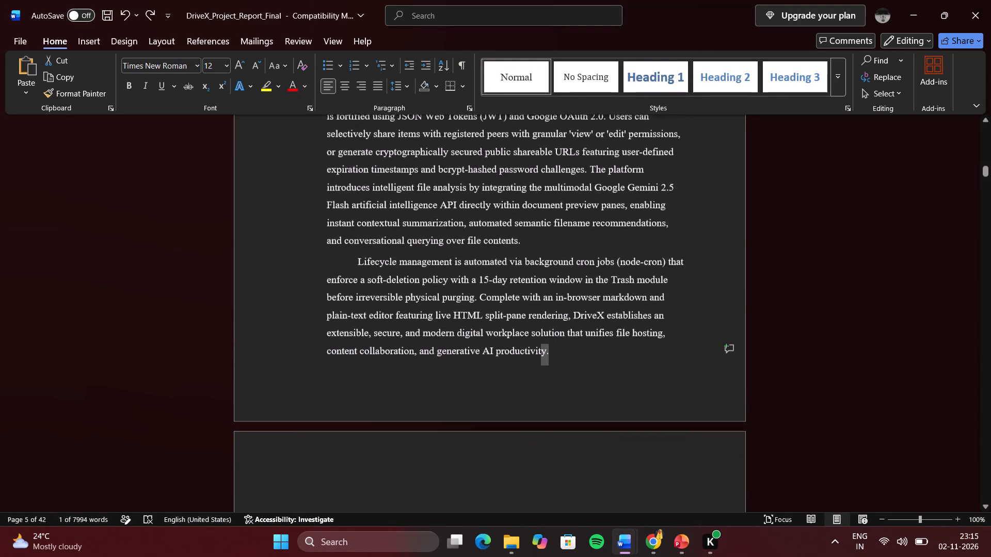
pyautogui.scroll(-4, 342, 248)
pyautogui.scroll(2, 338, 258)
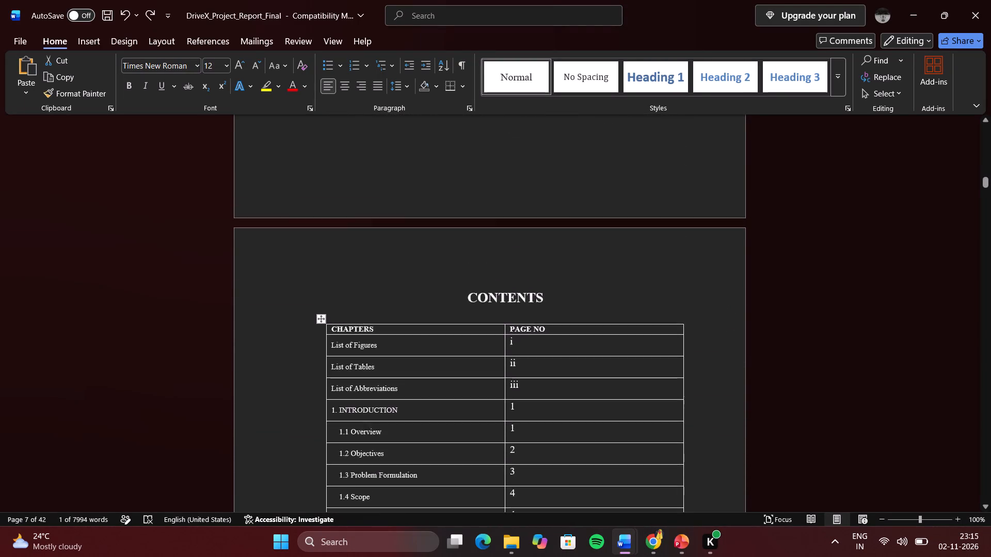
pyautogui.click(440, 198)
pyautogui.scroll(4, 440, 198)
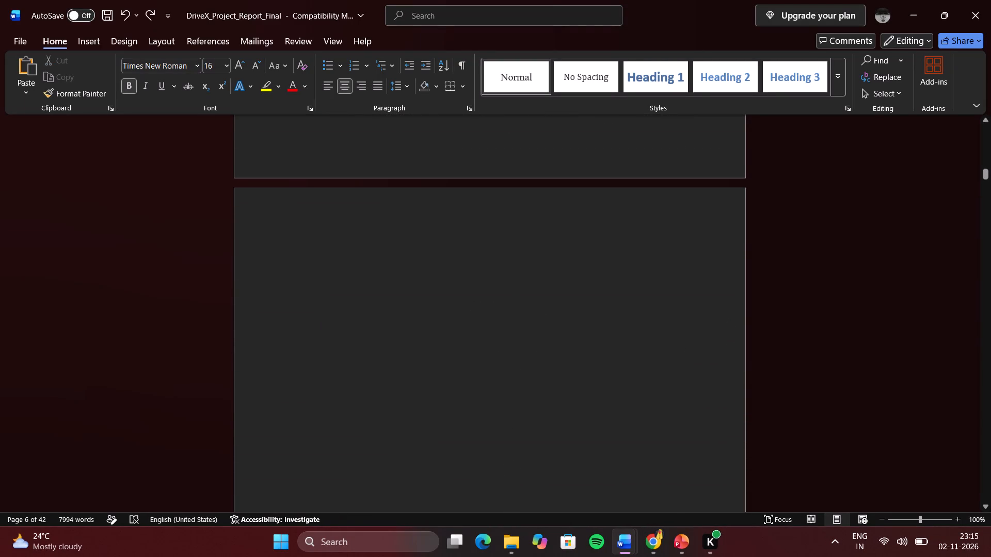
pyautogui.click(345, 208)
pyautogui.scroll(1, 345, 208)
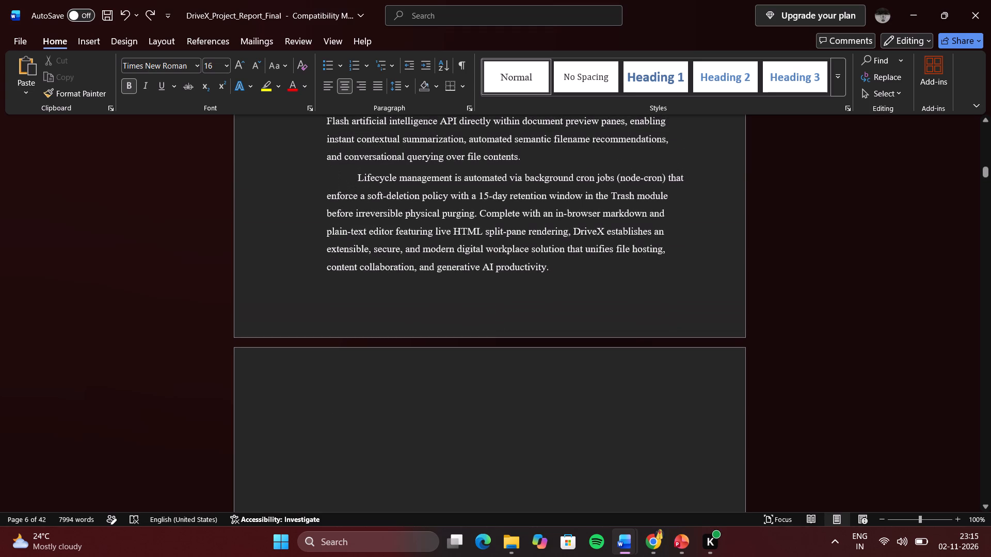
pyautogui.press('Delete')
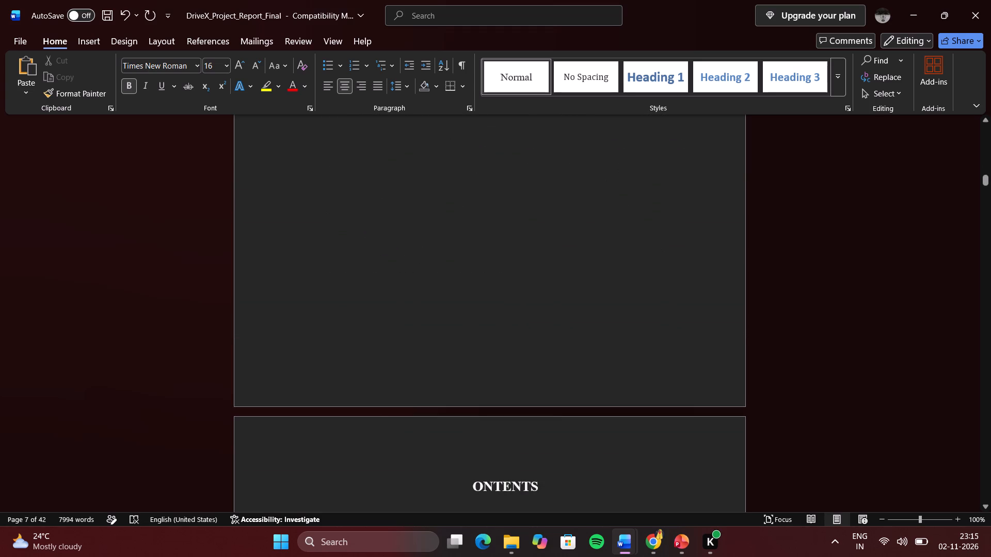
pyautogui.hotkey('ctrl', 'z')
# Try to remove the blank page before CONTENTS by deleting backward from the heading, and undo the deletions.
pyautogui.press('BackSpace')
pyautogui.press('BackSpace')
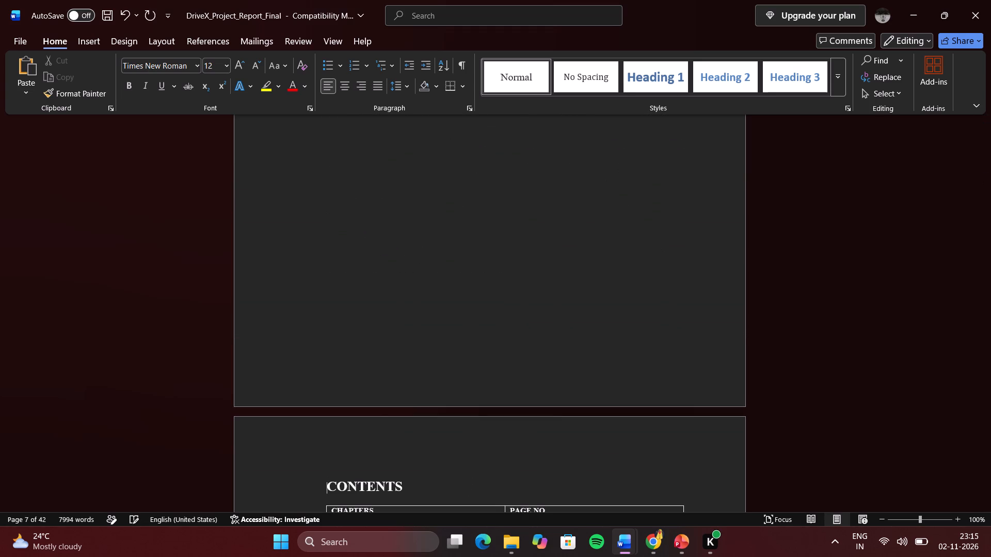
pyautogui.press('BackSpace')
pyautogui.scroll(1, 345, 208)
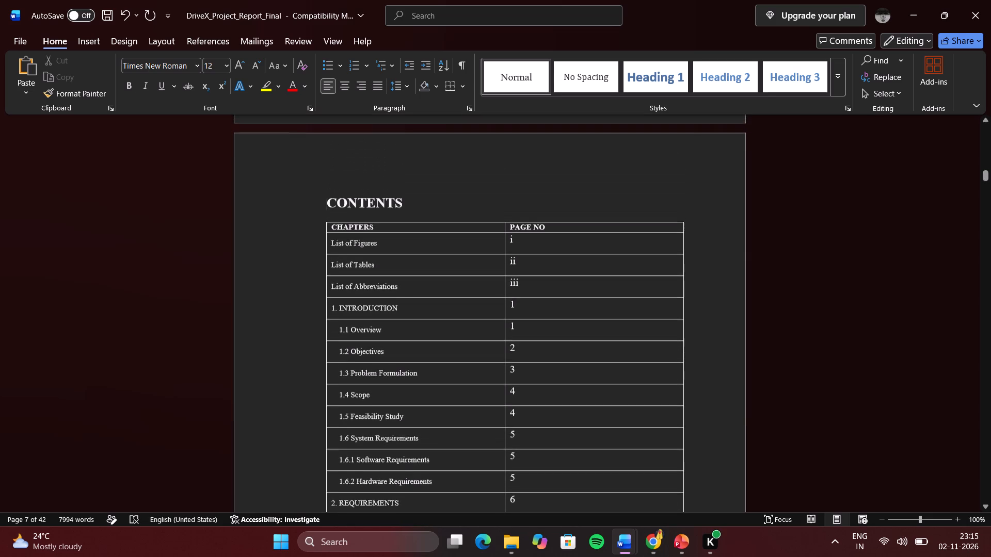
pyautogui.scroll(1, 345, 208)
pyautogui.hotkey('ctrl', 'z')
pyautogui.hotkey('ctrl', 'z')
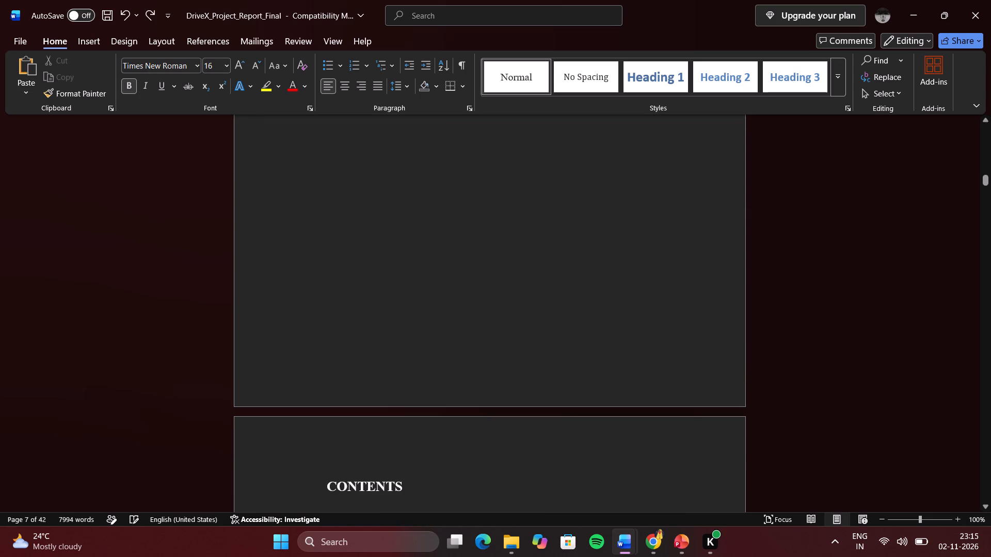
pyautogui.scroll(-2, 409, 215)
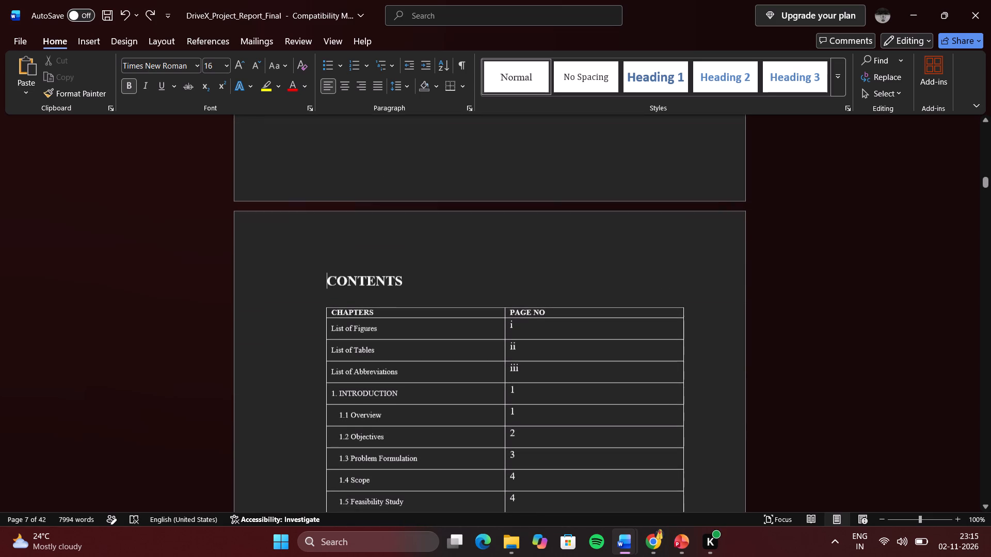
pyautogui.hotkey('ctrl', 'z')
# Examine the blank page before CONTENTS, the contents table, and the front-matter lists through the List of Abbreviations.
pyautogui.scroll(3, 409, 215)
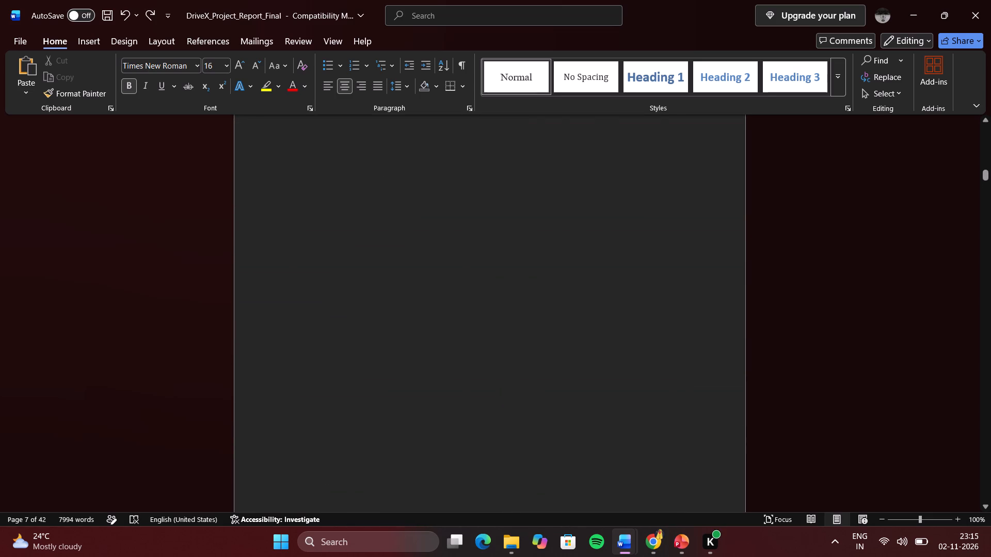
pyautogui.scroll(1, 409, 215)
pyautogui.scroll(-10, 409, 215)
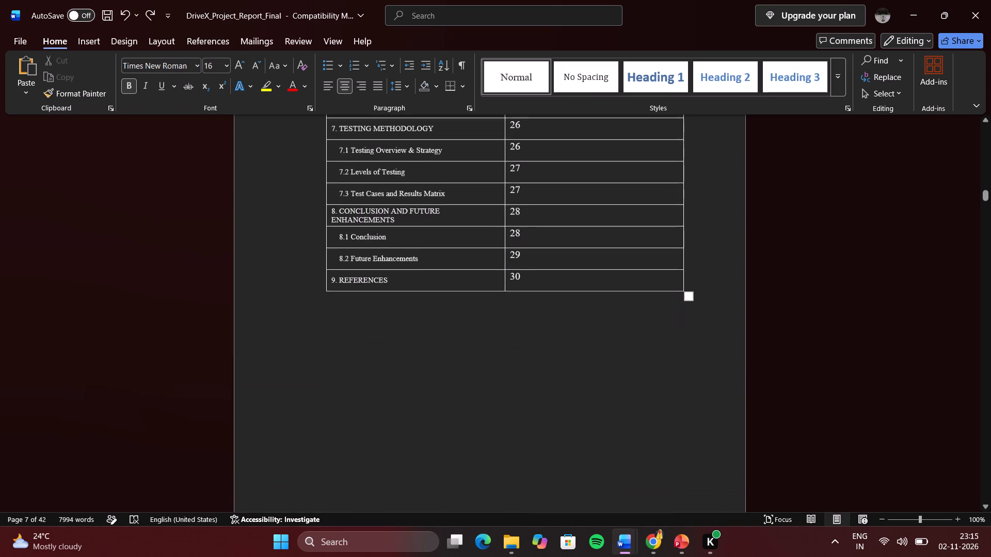
pyautogui.scroll(-5, 409, 215)
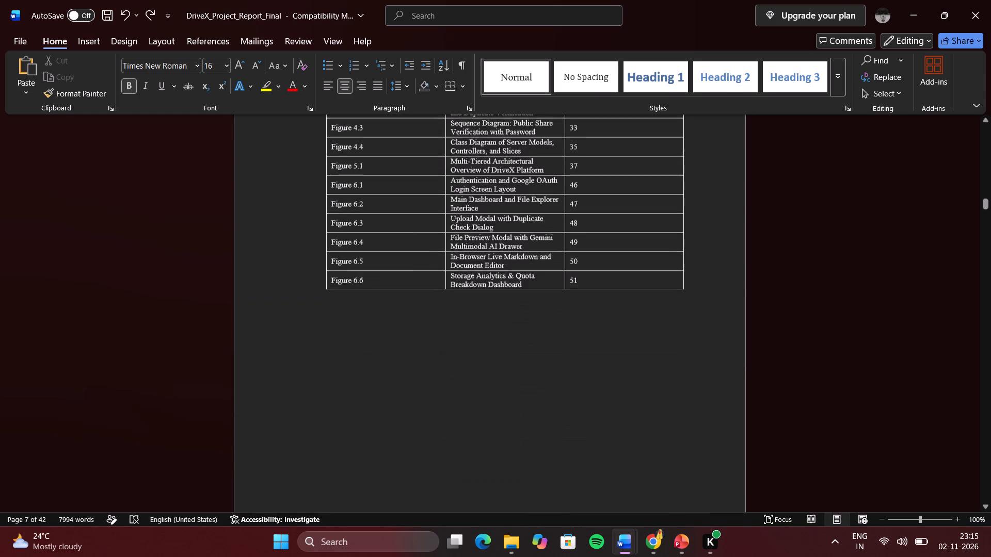
pyautogui.scroll(-5, 409, 215)
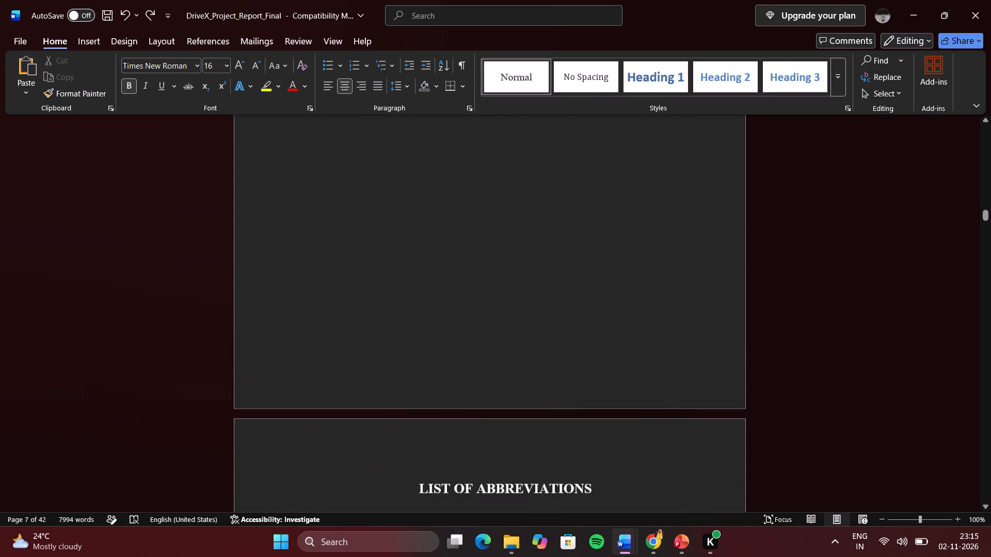
pyautogui.scroll(-3, 409, 215)
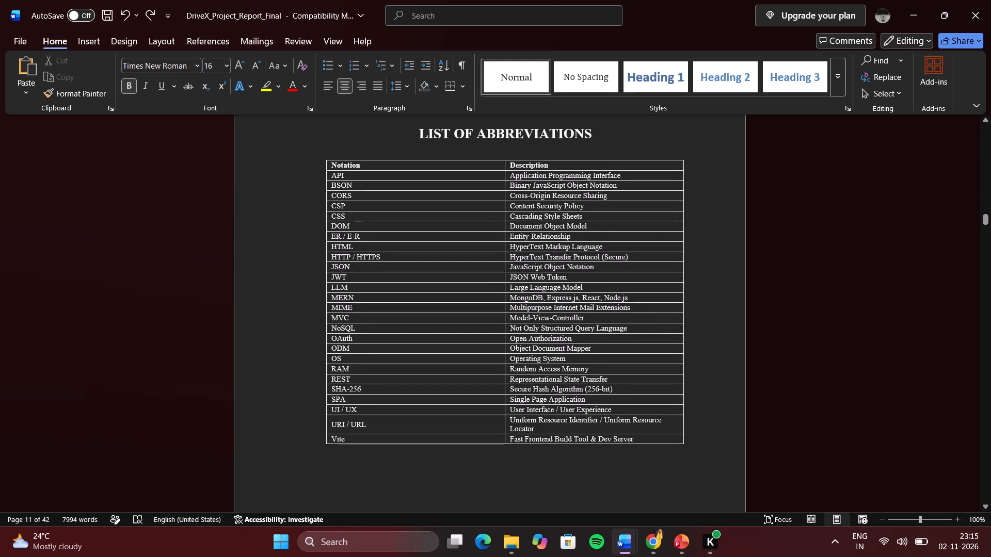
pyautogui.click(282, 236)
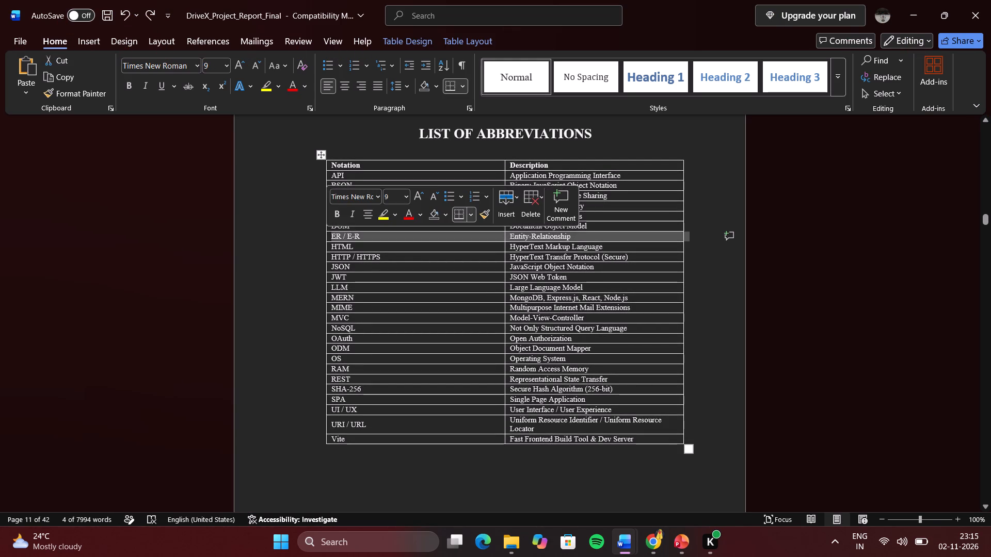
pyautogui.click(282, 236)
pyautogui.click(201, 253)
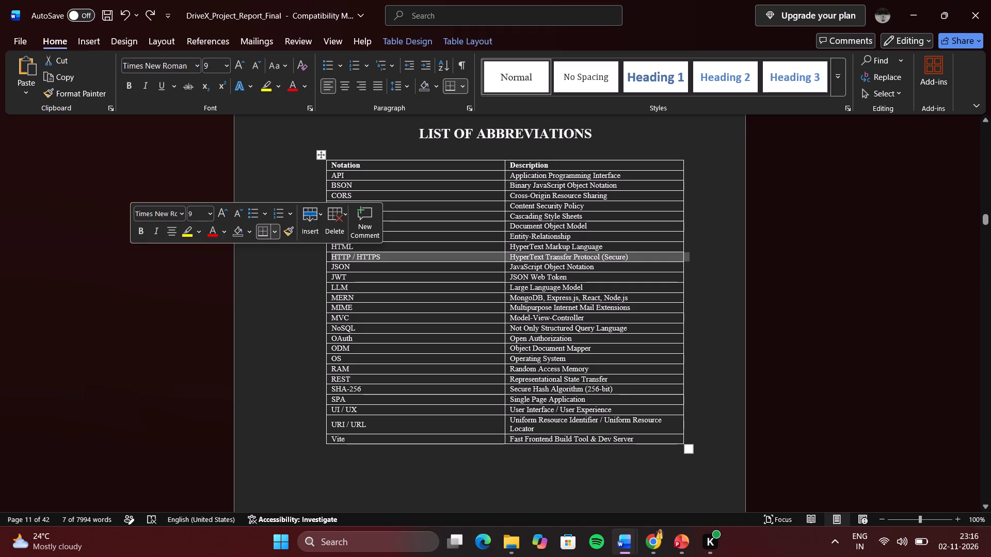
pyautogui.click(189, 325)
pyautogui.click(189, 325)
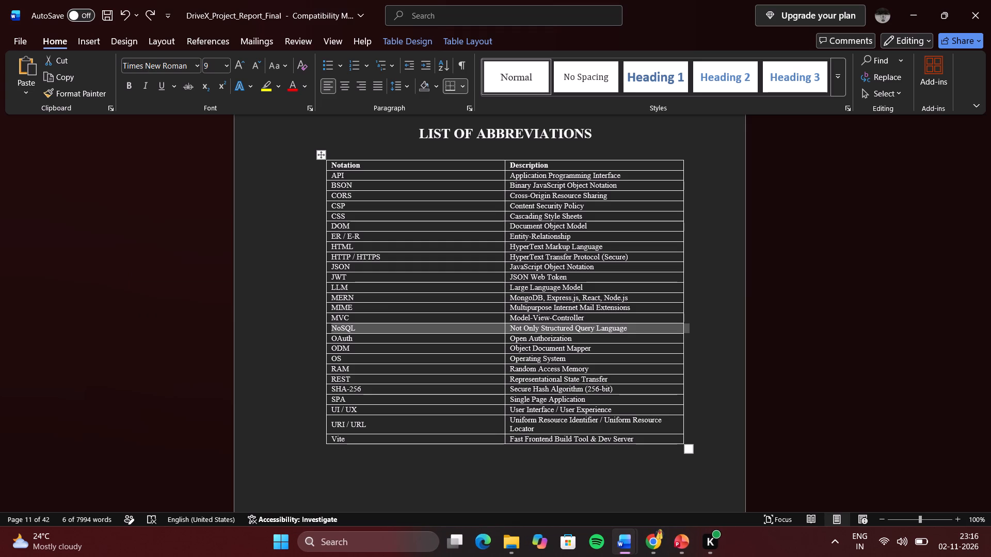
# Examine the pages from the List of Tables through Chapter 1's scope bullets, including the blank page before Chapter 1.
pyautogui.scroll(4, 189, 325)
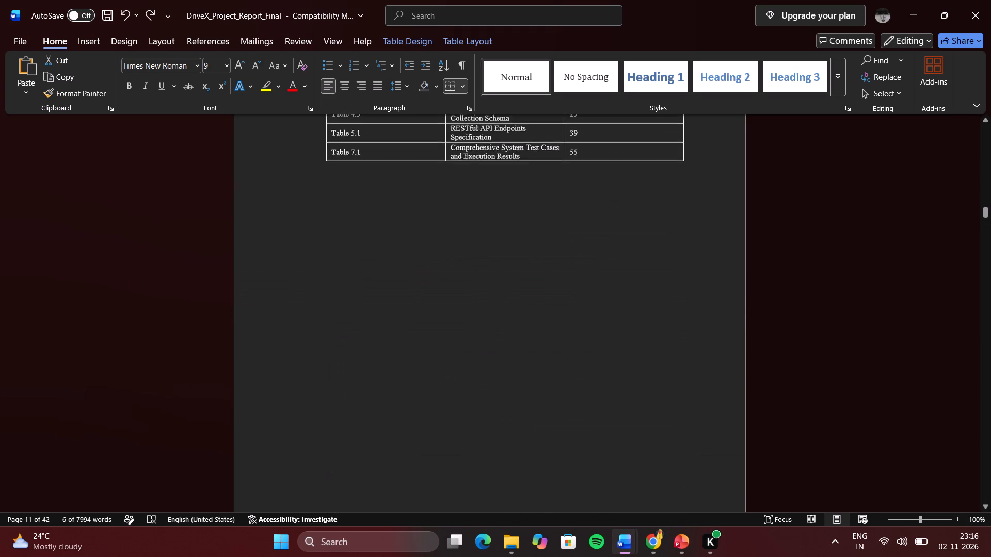
pyautogui.scroll(2, 189, 325)
pyautogui.scroll(-1, 189, 325)
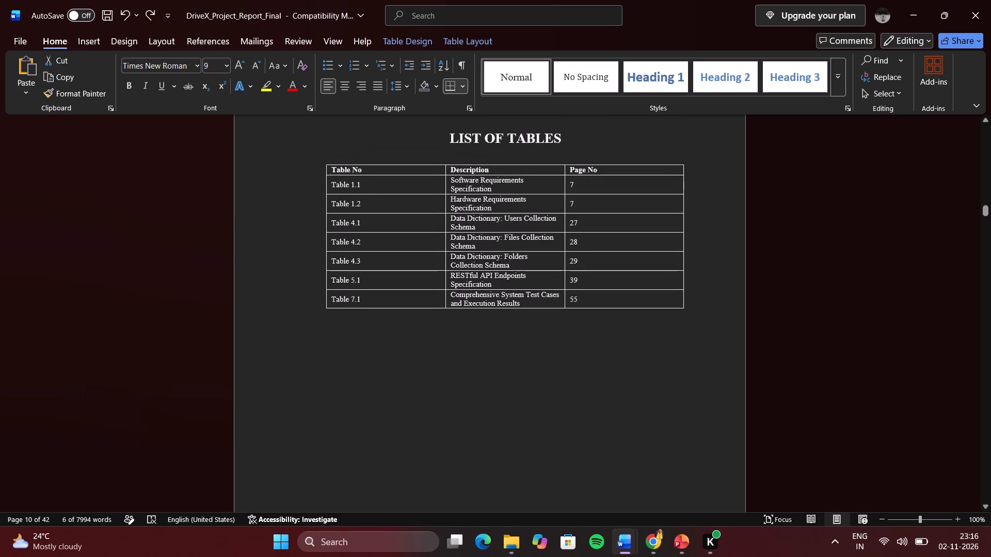
pyautogui.scroll(-8, 189, 325)
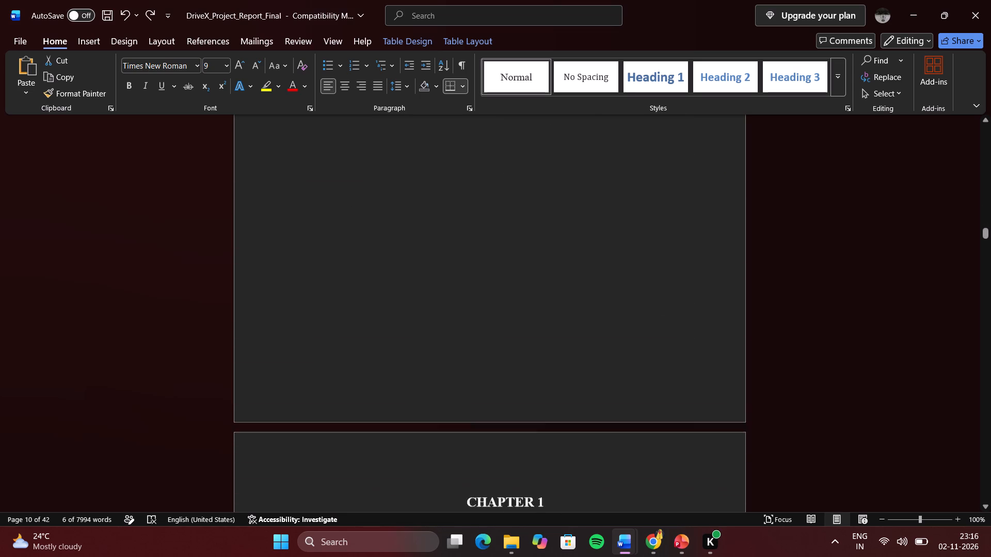
pyautogui.scroll(-4, 189, 325)
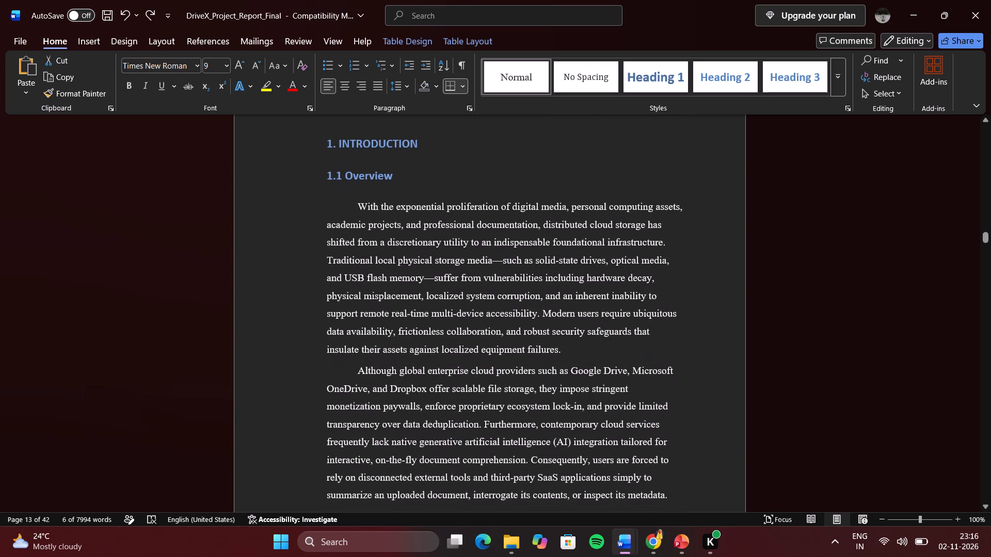
pyautogui.scroll(-1, 189, 325)
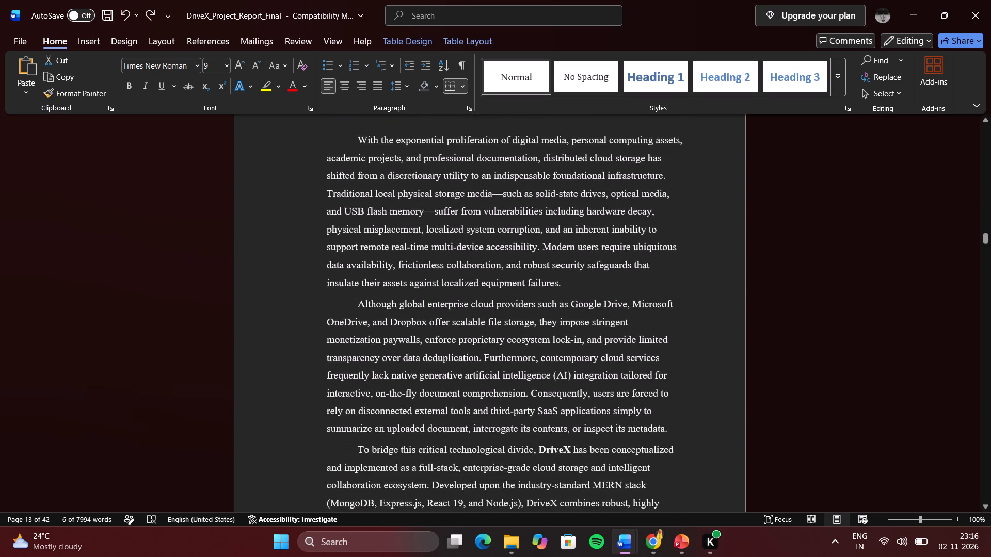
pyautogui.scroll(-3, 189, 325)
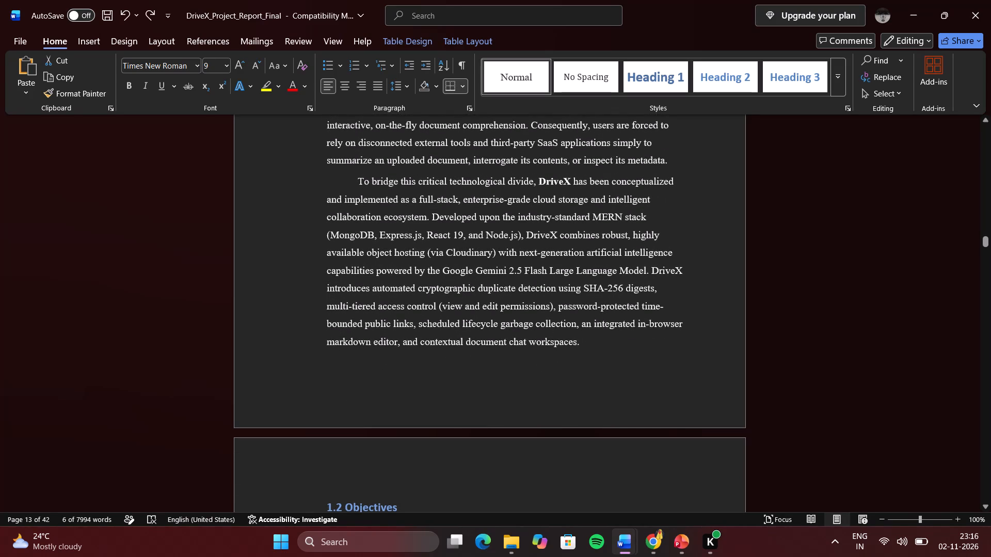
pyautogui.scroll(-2, 189, 325)
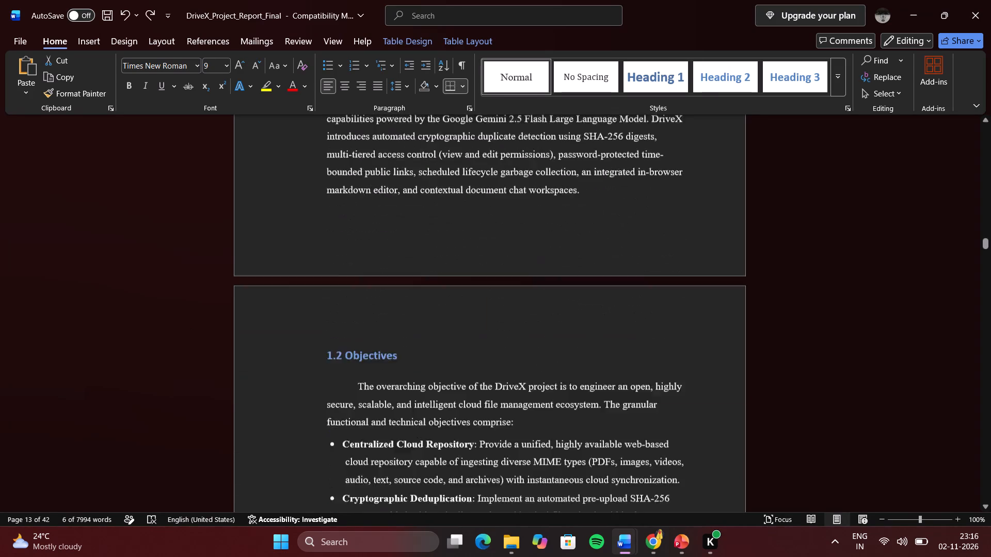
pyautogui.scroll(-3, 189, 325)
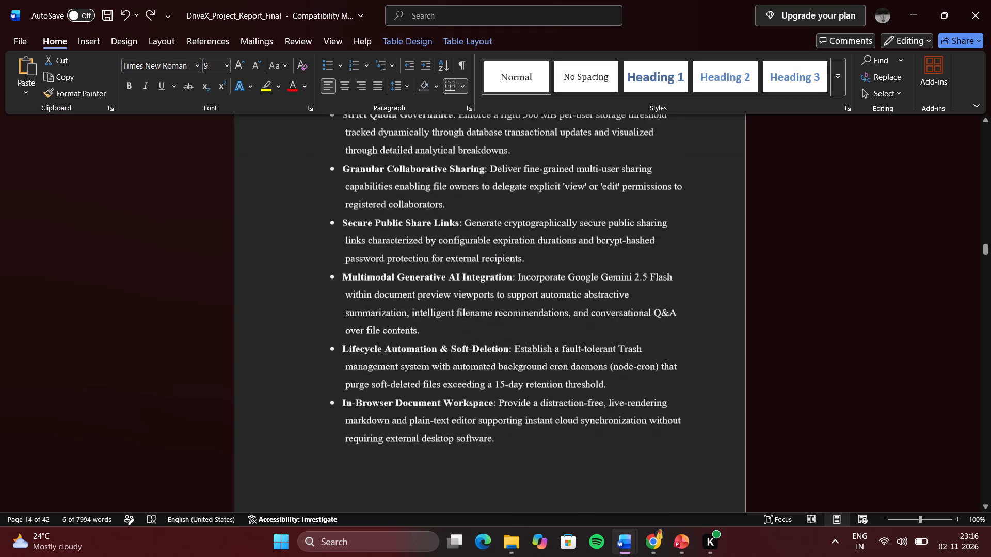
pyautogui.scroll(-4, 189, 325)
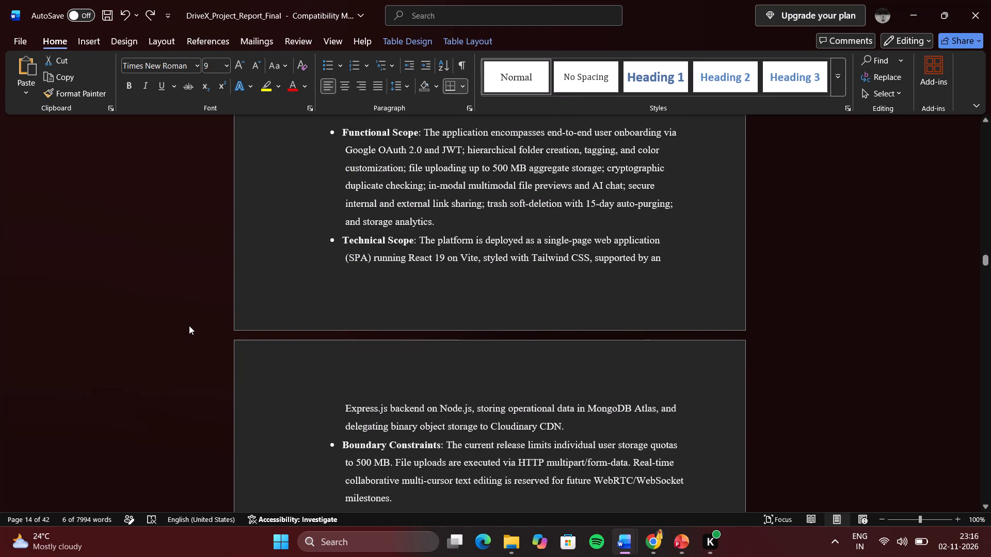
# Review Chapter 1 again from the preceding blank page through sections 1.1 Overview, 1.2 Objectives and 1.3 Problem Formulation.
pyautogui.scroll(3, 189, 325)
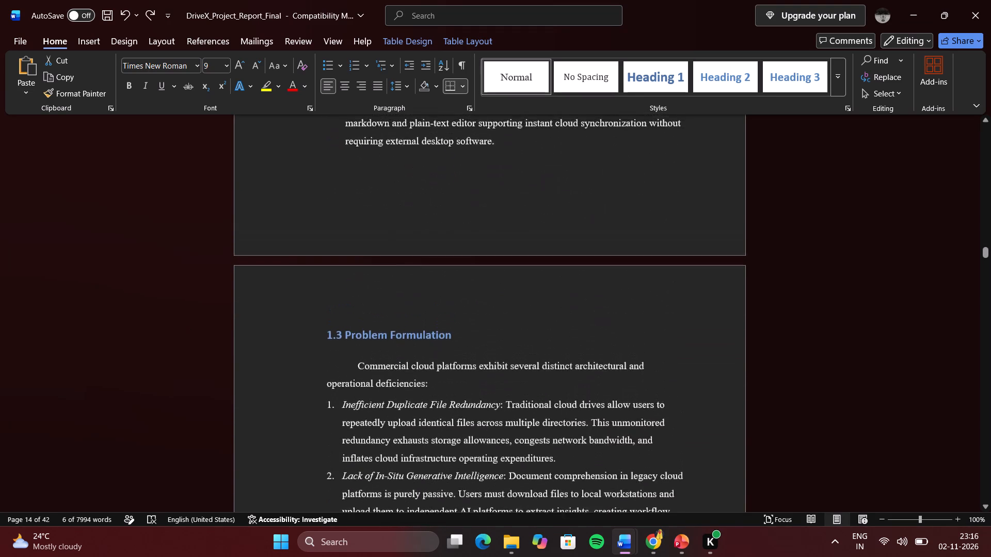
pyautogui.scroll(4, 189, 325)
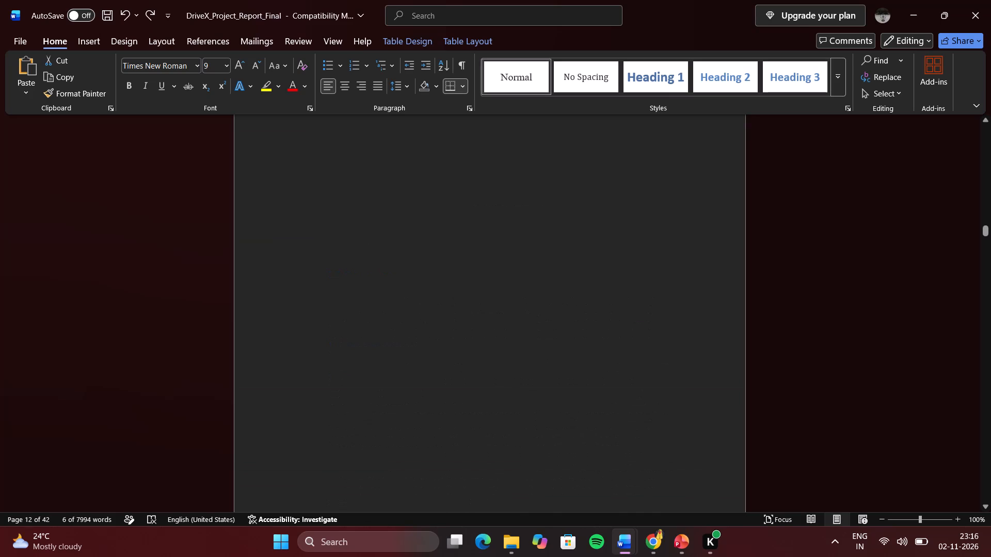
pyautogui.scroll(-5, 189, 325)
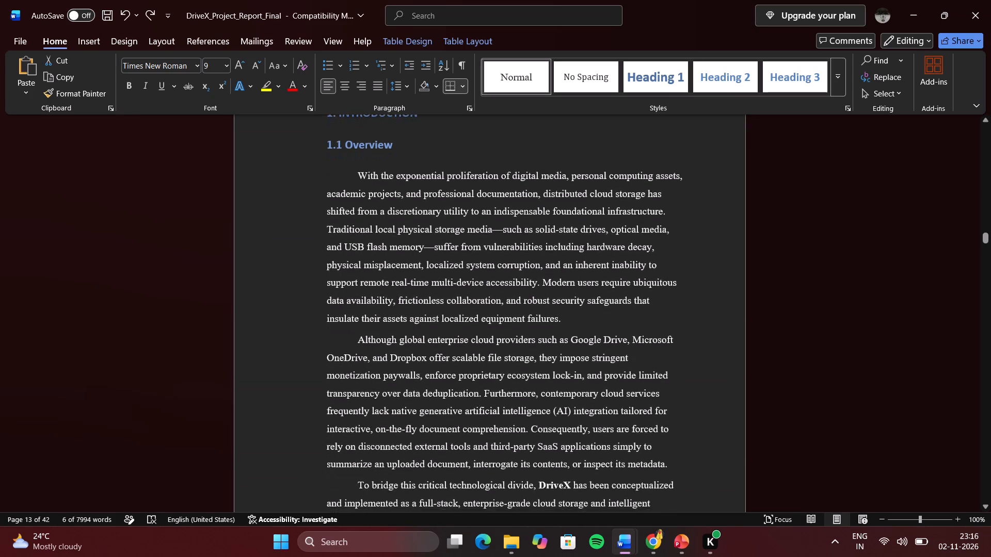
pyautogui.scroll(-5, 189, 325)
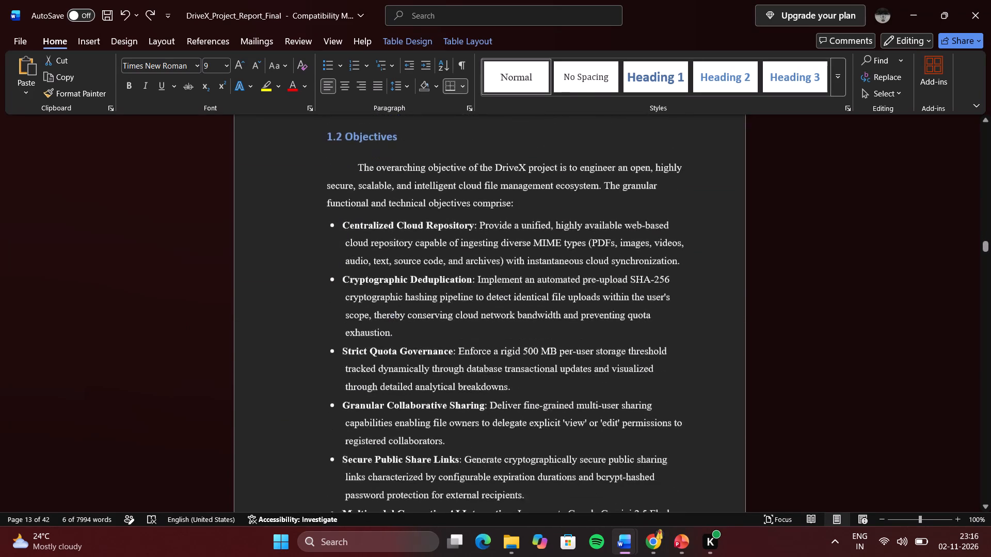
pyautogui.scroll(-4, 189, 325)
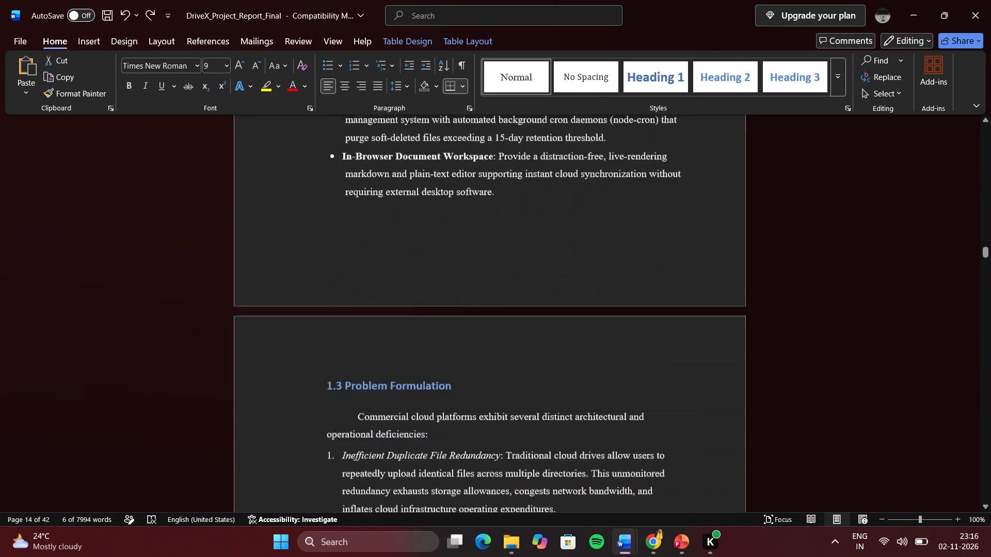
pyautogui.scroll(-1, 189, 325)
pyautogui.scroll(2, 189, 325)
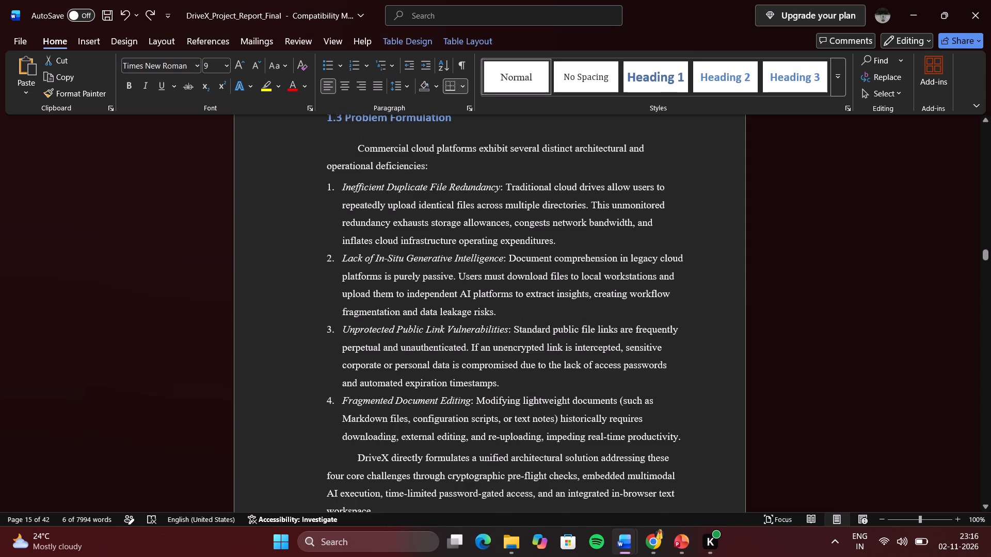
pyautogui.scroll(1, 189, 325)
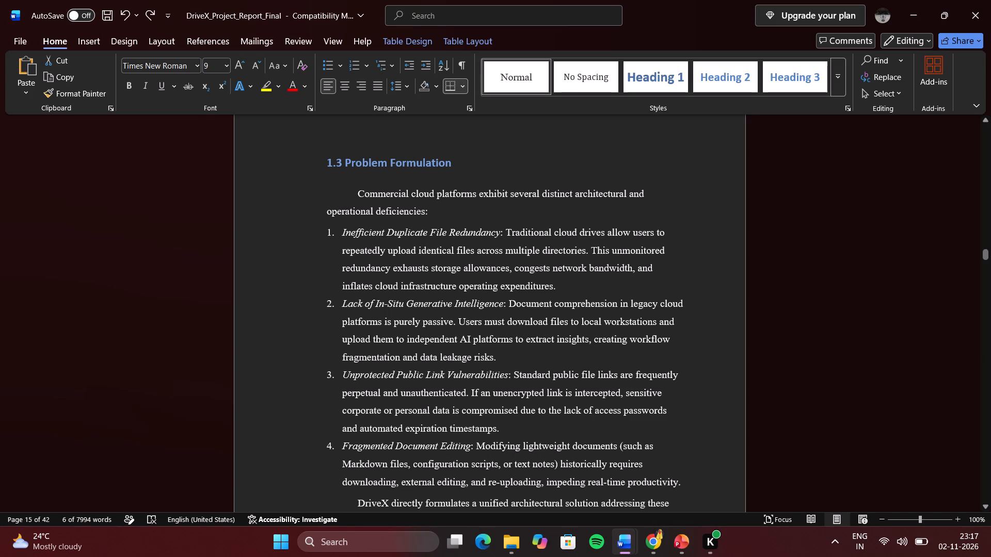
# Remove the first-line indent from the introductory paragraphs of sections 1.3 Problem Formulation and 1.2 Objectives.
pyautogui.click(359, 193)
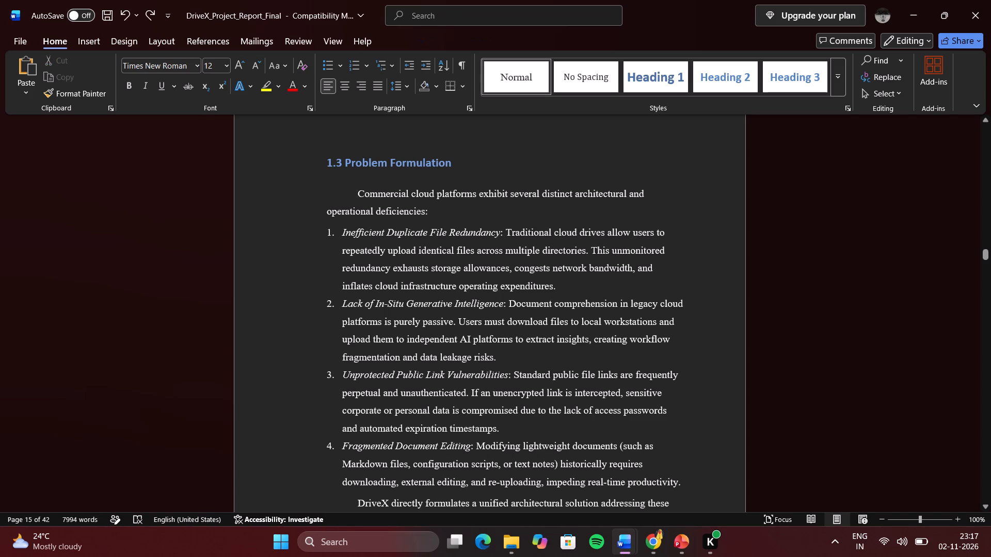
pyautogui.press('BackSpace')
pyautogui.scroll(4, 359, 193)
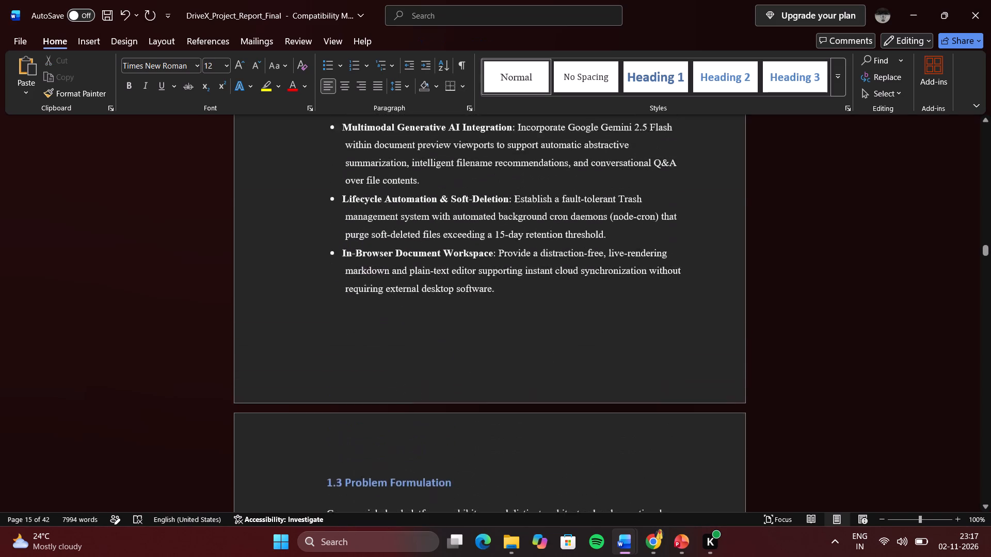
pyautogui.scroll(5, 359, 193)
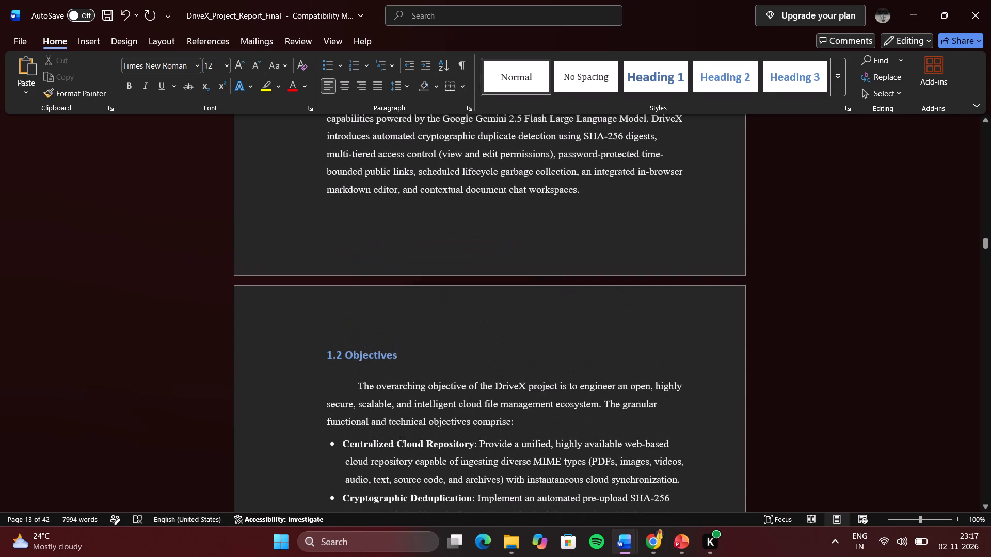
pyautogui.click(359, 386)
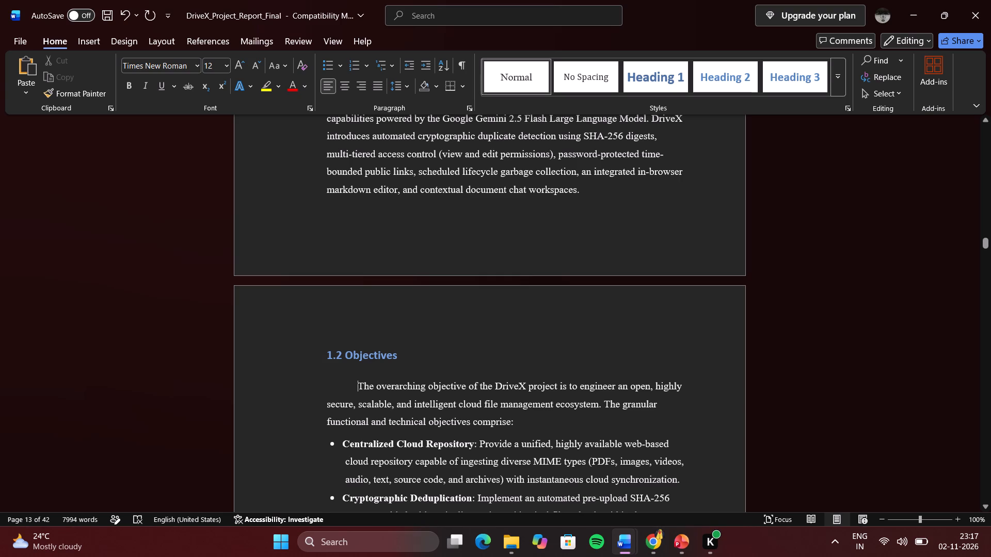
pyautogui.press('BackSpace')
# Remove the first-line indent from all three paragraphs of section 1.1 Overview in Chapter 1.
pyautogui.scroll(4, 359, 386)
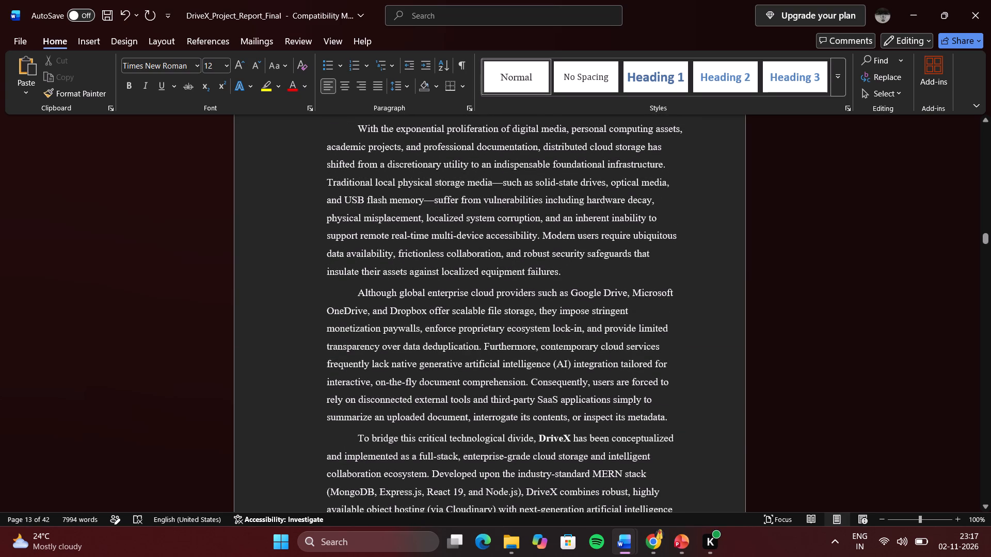
pyautogui.scroll(2, 358, 310)
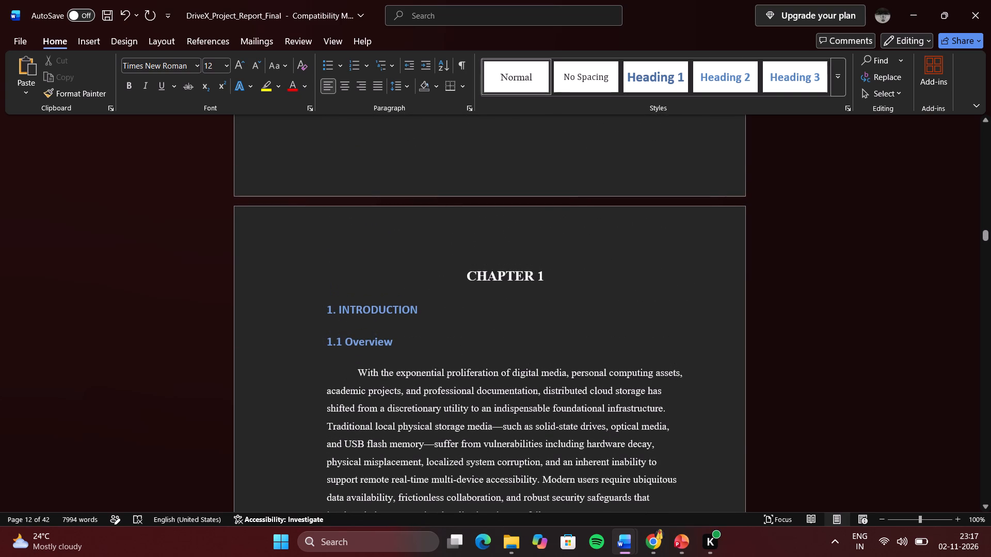
pyautogui.click(359, 372)
pyautogui.press('BackSpace')
pyautogui.scroll(-2, 359, 372)
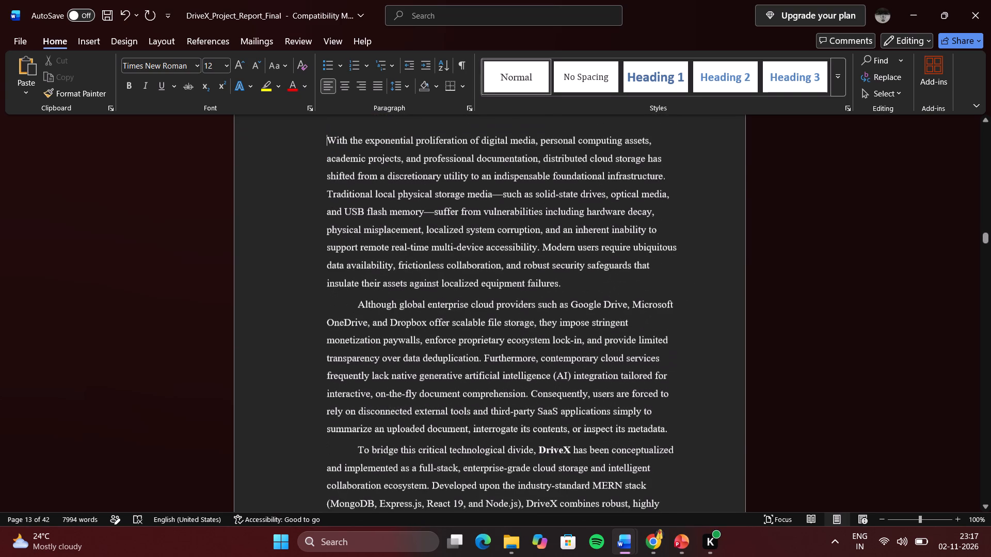
pyautogui.click(358, 304)
pyautogui.press('BackSpace')
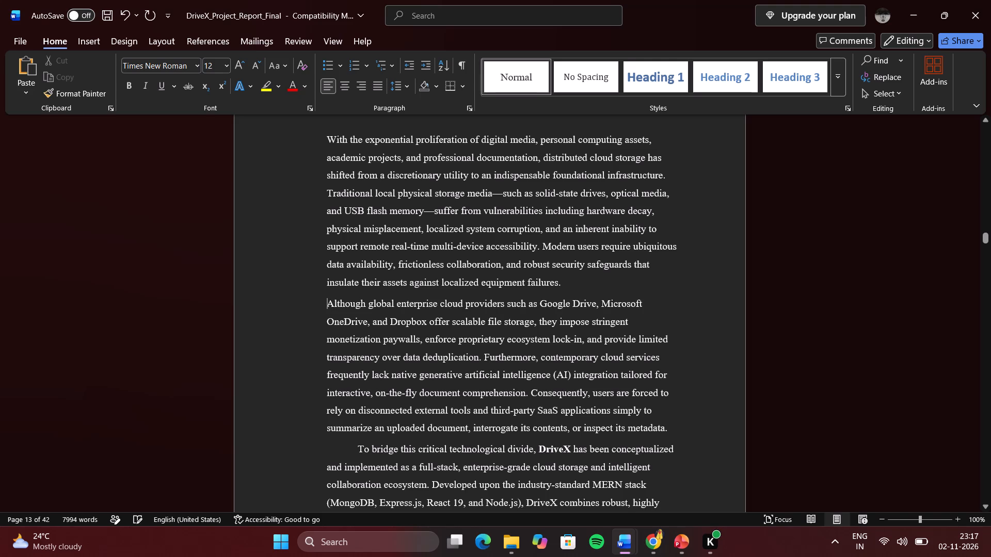
pyautogui.scroll(-1, 358, 304)
pyautogui.click(360, 331)
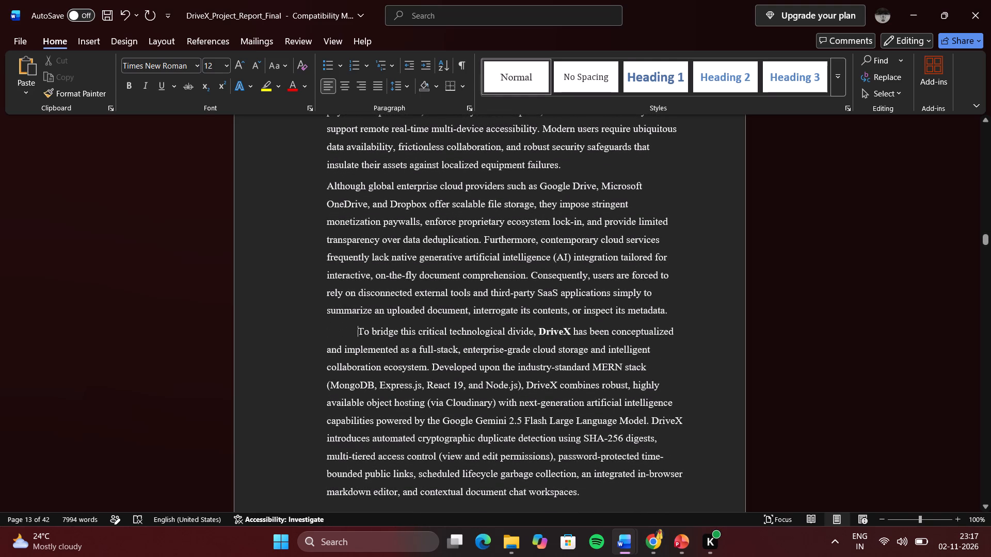
pyautogui.press('BackSpace')
# Remove the first-line indent from the closing paragraph of section 1.3, which starts with "DriveX directly formulates".
pyautogui.scroll(-6, 360, 331)
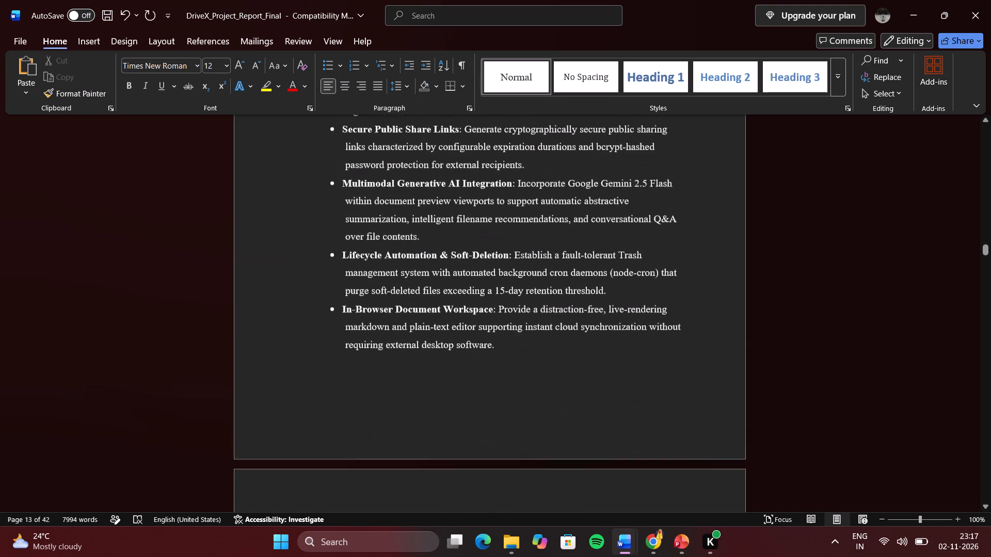
pyautogui.scroll(-4, 360, 331)
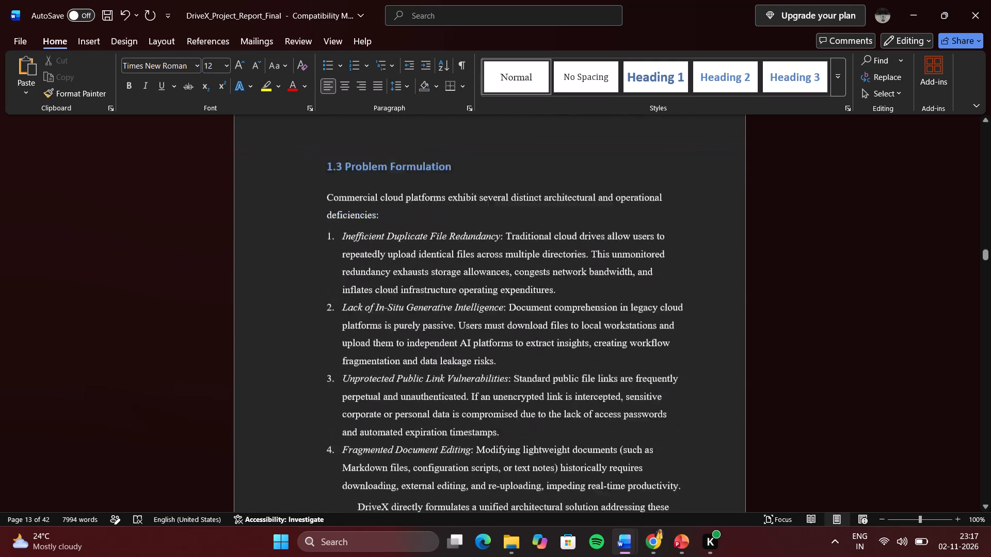
pyautogui.scroll(-2, 360, 331)
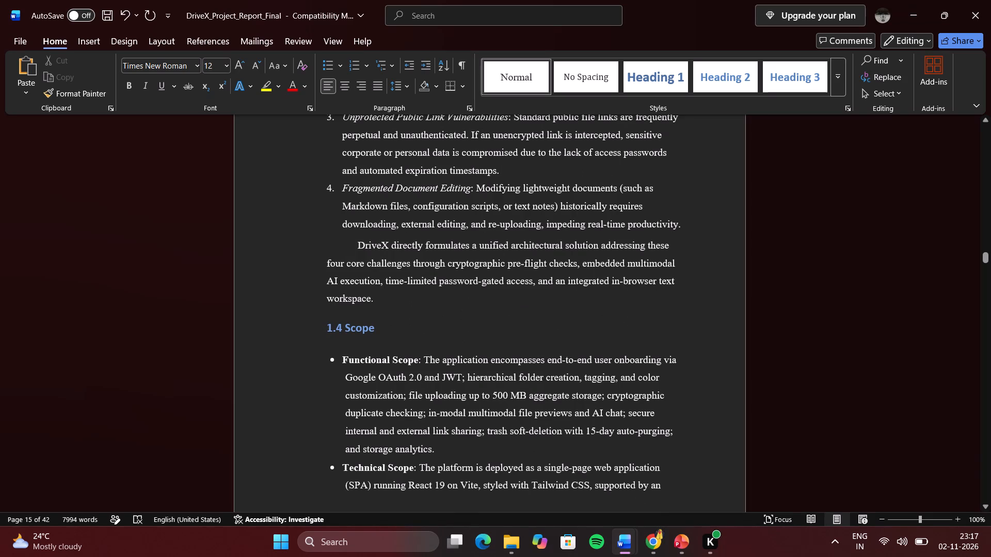
pyautogui.click(358, 244)
pyautogui.press('BackSpace')
# Remove the first-line indent from the introductory paragraph of section 1.5 Feasibility Study.
pyautogui.scroll(-1, 358, 244)
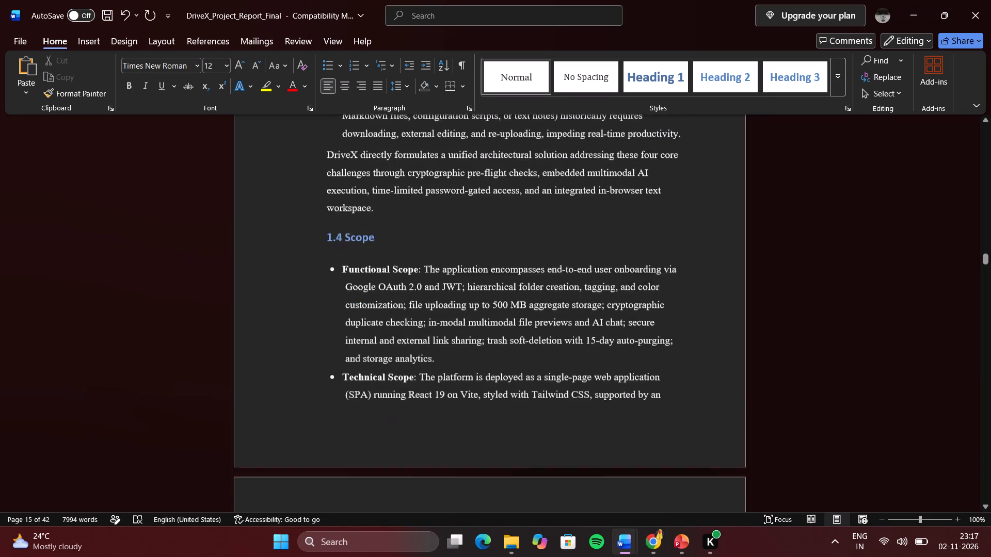
pyautogui.scroll(-3, 358, 244)
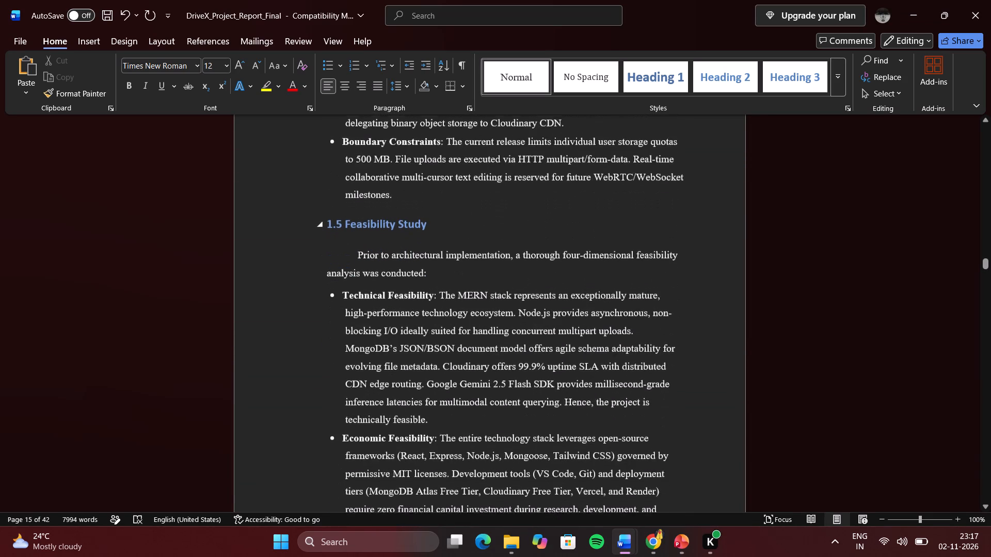
pyautogui.click(358, 248)
pyautogui.press('BackSpace')
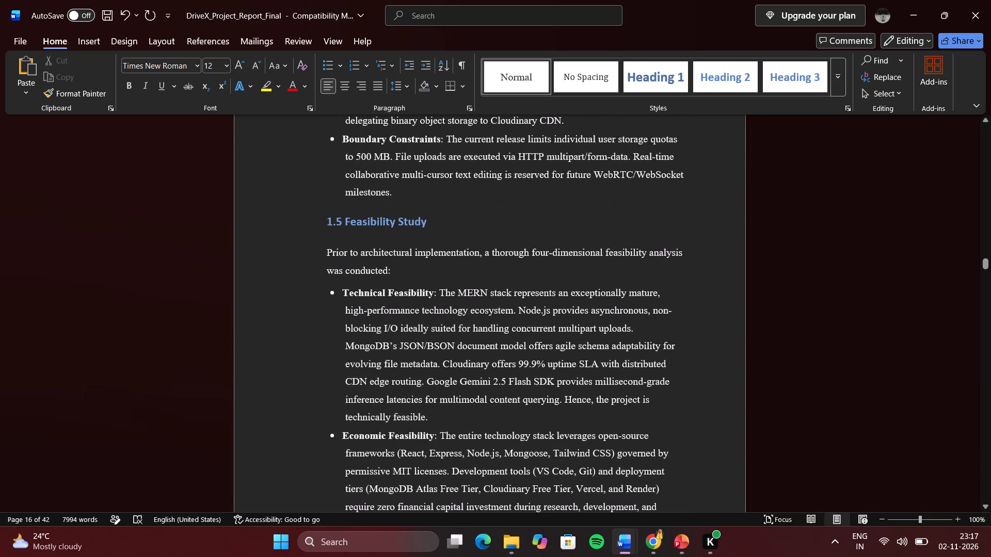
# Remove the first-line indent from the introductory paragraphs of 1.6.1 Software Requirements and 1.6.2 Hardware Requirements.
pyautogui.scroll(-4, 358, 248)
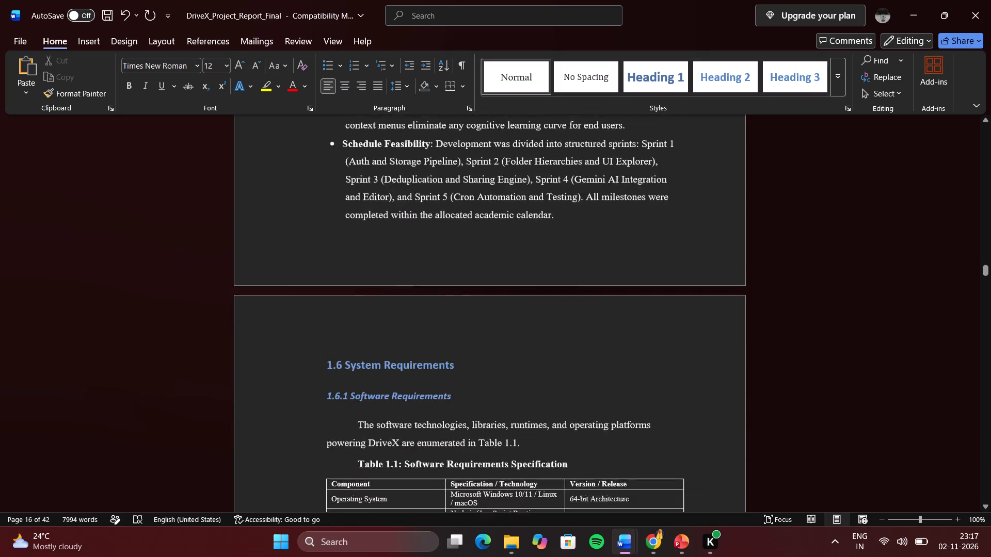
pyautogui.scroll(-1, 358, 248)
pyautogui.scroll(2, 358, 248)
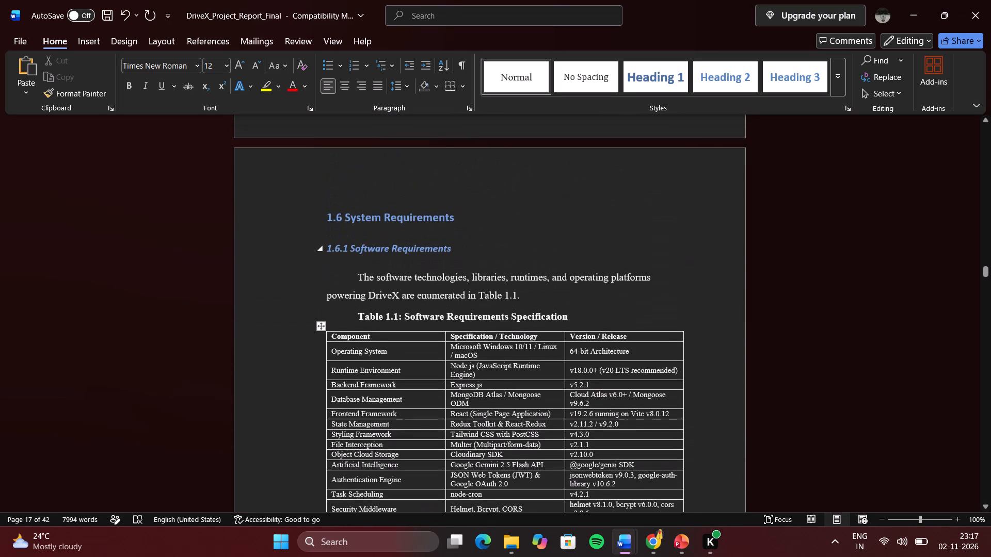
pyautogui.click(359, 277)
pyautogui.press('BackSpace')
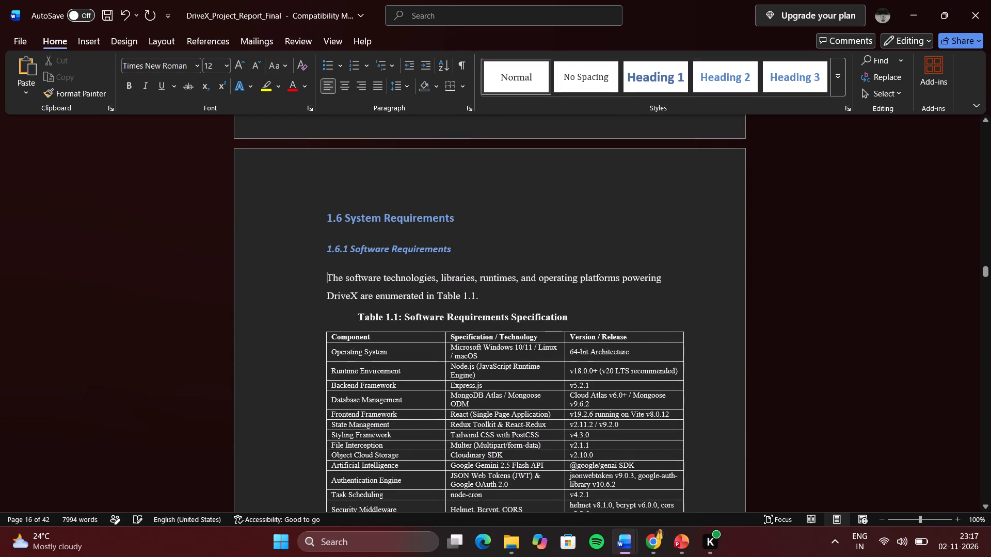
pyautogui.scroll(-2, 359, 277)
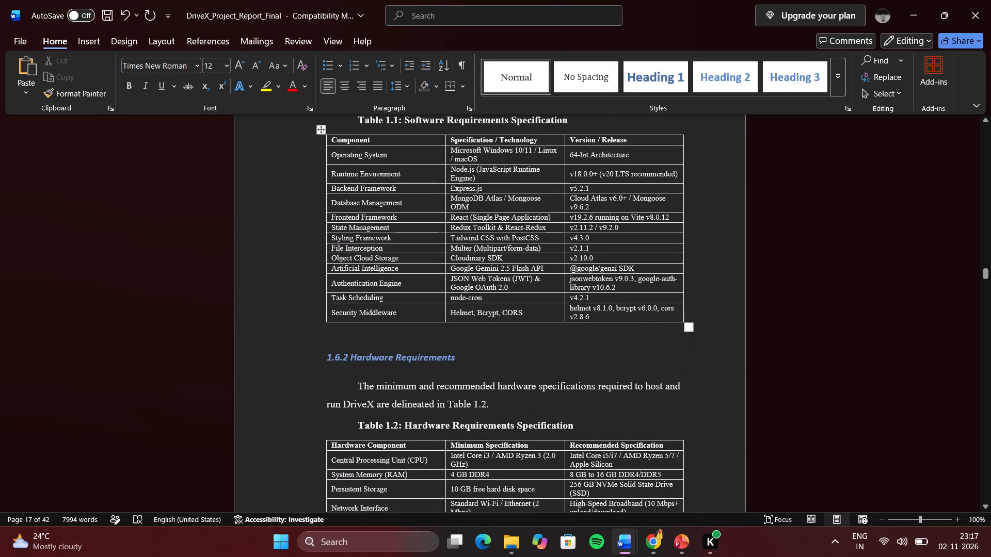
pyautogui.click(358, 387)
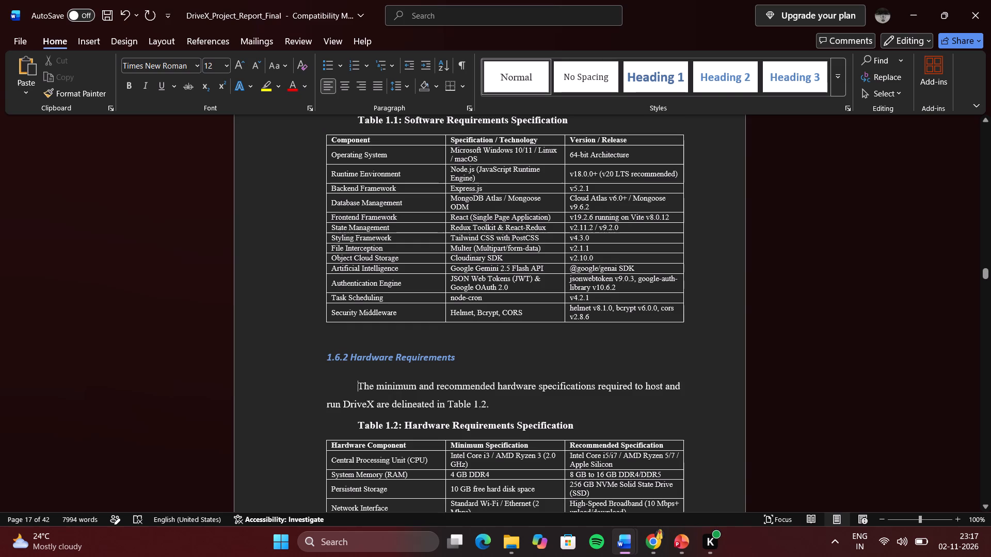
pyautogui.press('BackSpace')
# Remove the first-line indent from the Use Case UC-02 title under 3.1.1.1 Flow of Events.
pyautogui.scroll(-2, 358, 387)
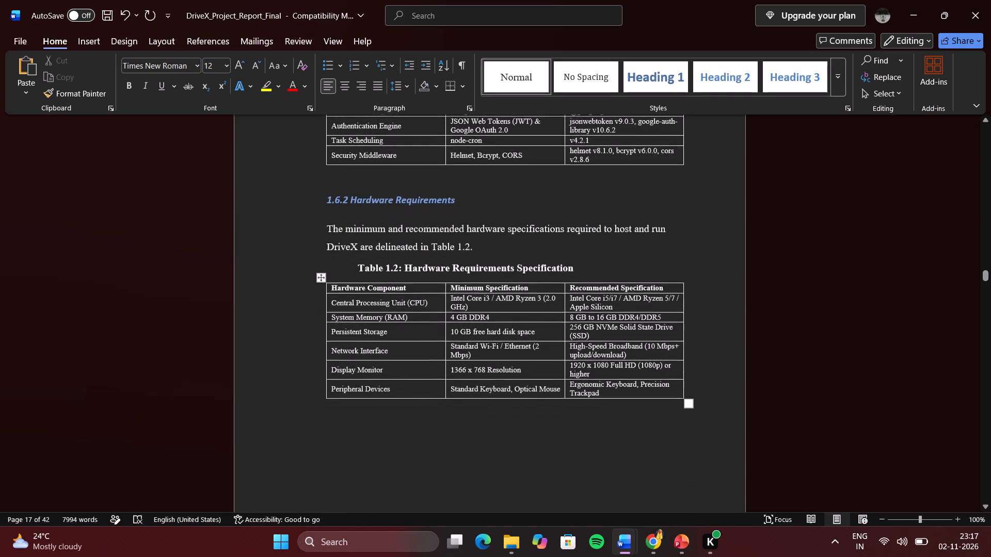
pyautogui.scroll(-2, 358, 387)
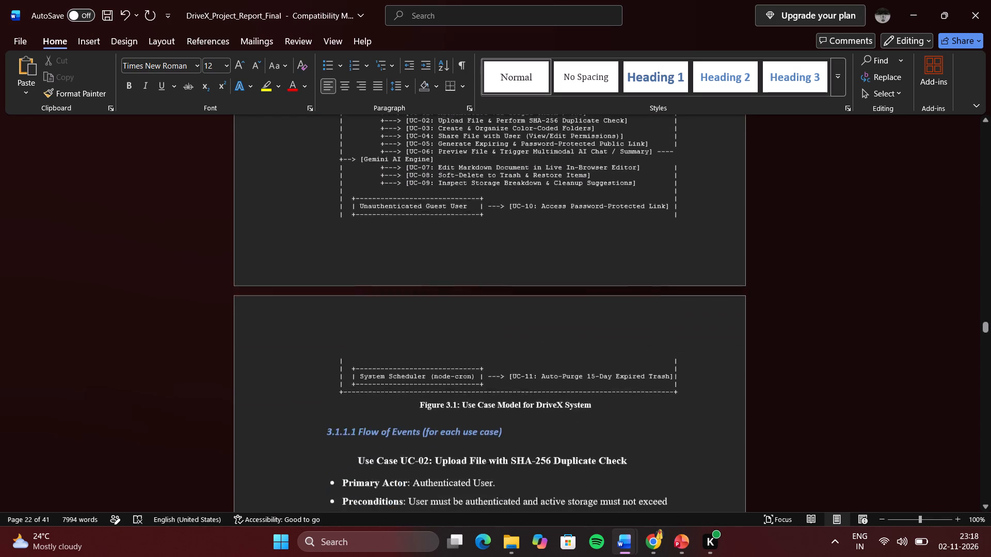
pyautogui.scroll(-2, 360, 273)
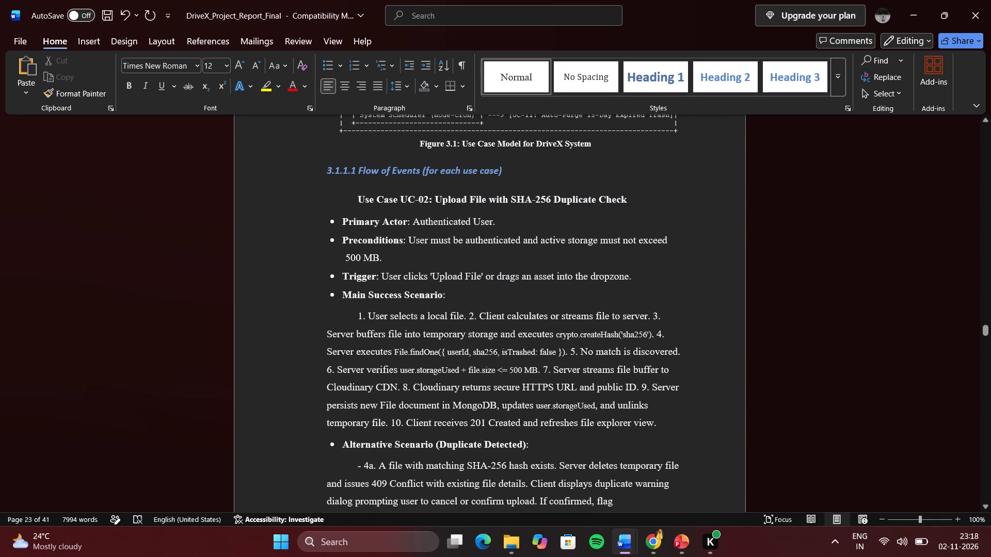
pyautogui.click(359, 194)
pyautogui.press('BackSpace')
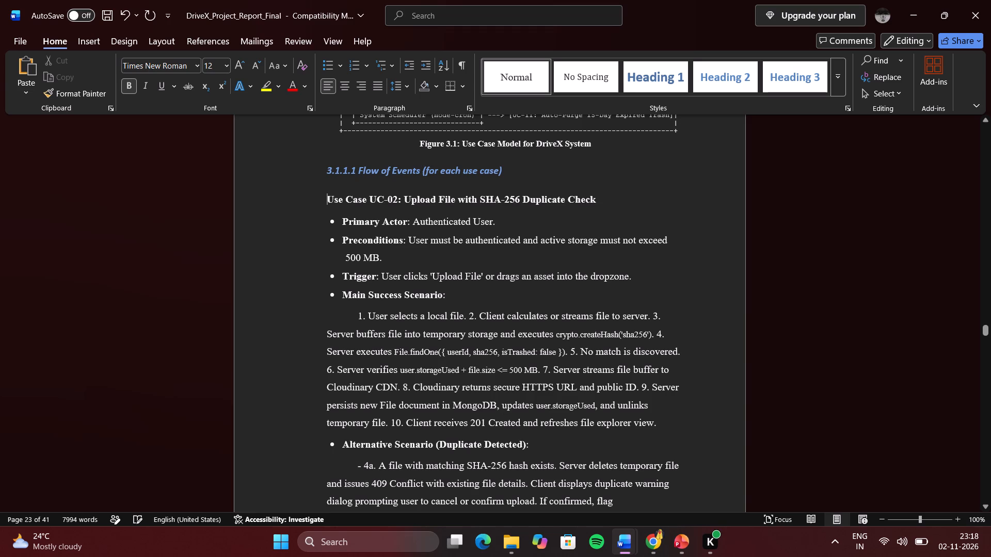
# Remove the first-line indents from the UC-02 paragraphs under Main Success Scenario, Alternative Scenario and Exception Scenario.
pyautogui.scroll(-2, 359, 194)
pyautogui.scroll(1, 358, 214)
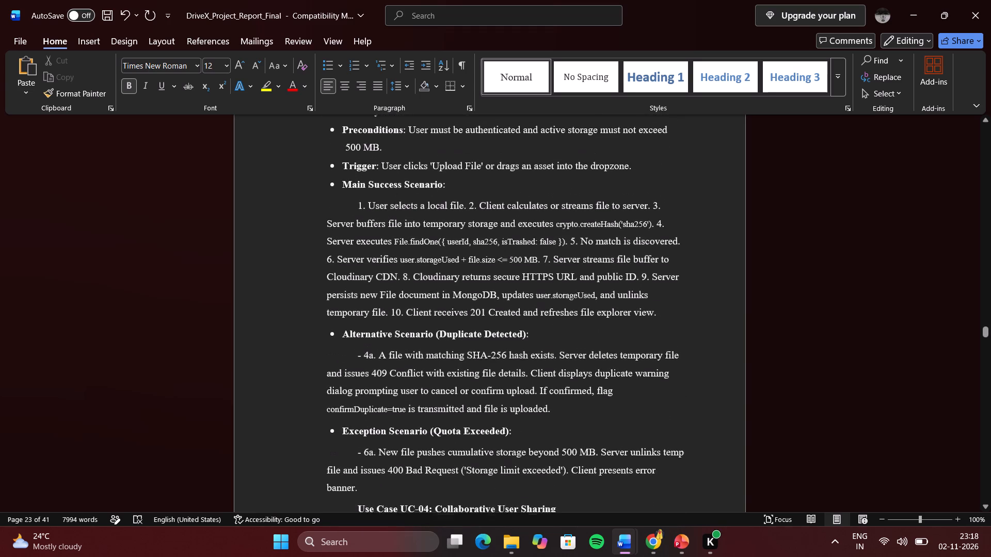
pyautogui.click(359, 210)
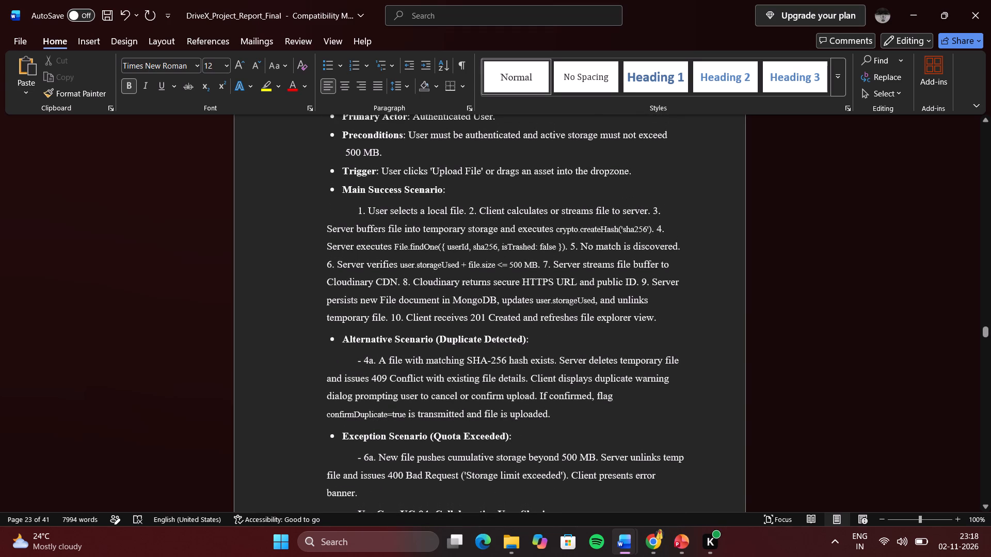
pyautogui.press('BackSpace')
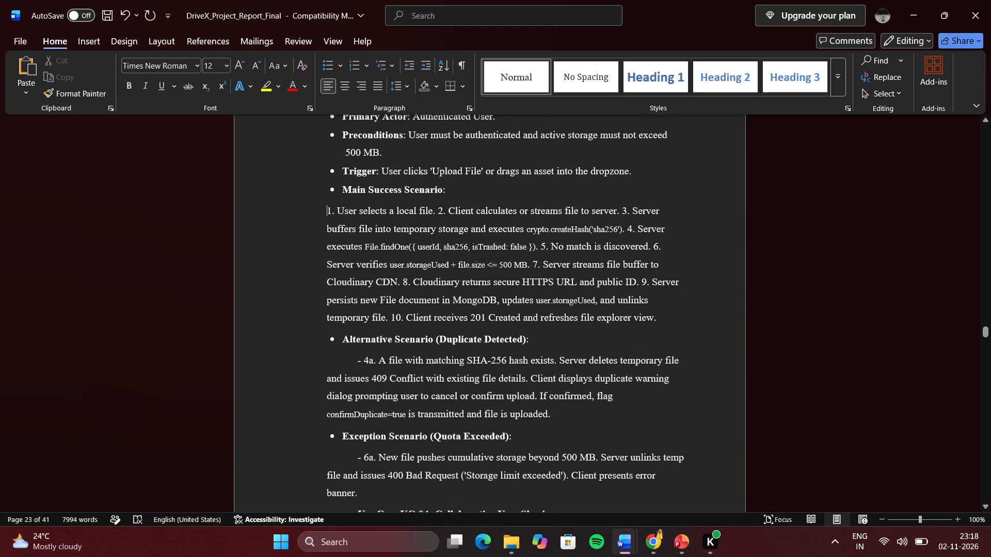
pyautogui.click(357, 359)
pyautogui.press('BackSpace')
pyautogui.scroll(-1, 357, 359)
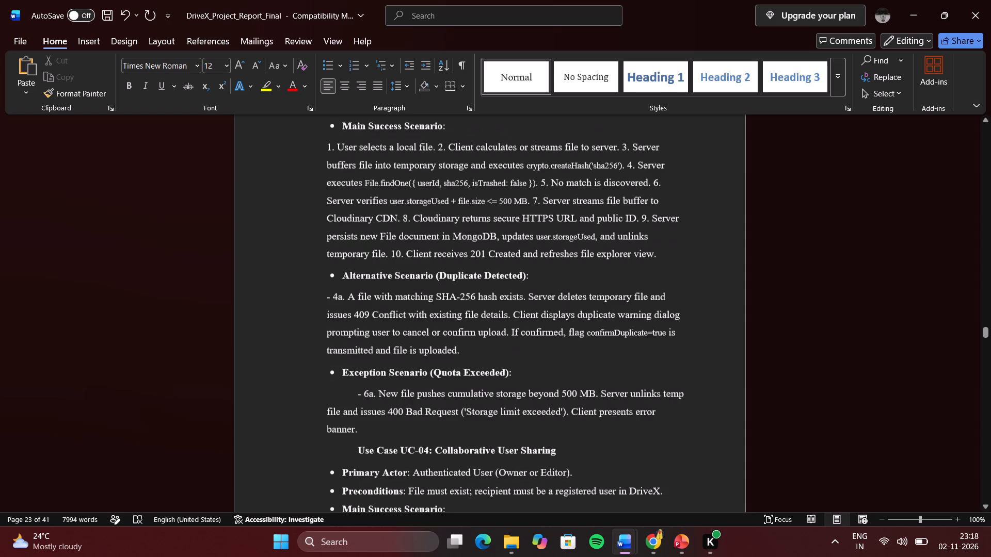
pyautogui.scroll(-2, 357, 359)
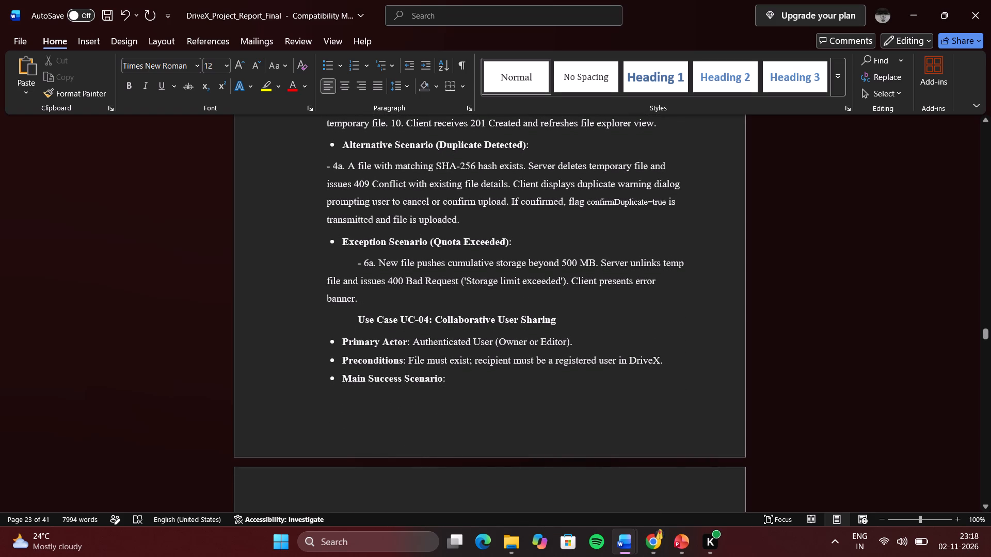
pyautogui.click(358, 266)
pyautogui.press('BackSpace')
# Remove the first-line indents from the Use Case UC-04 title and its Main Success Scenario paragraph.
pyautogui.scroll(-1, 358, 266)
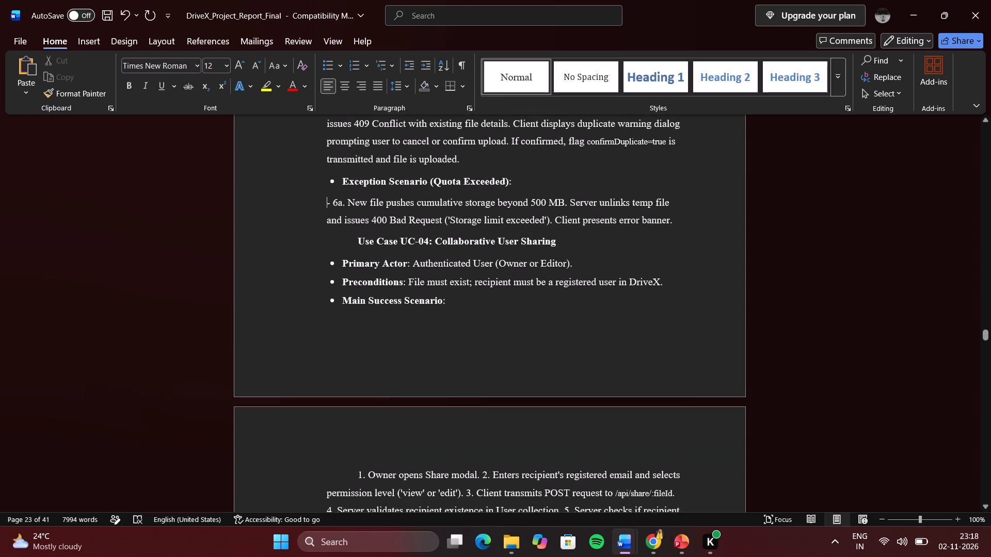
pyautogui.click(357, 243)
pyautogui.press('BackSpace')
pyautogui.scroll(-1, 357, 243)
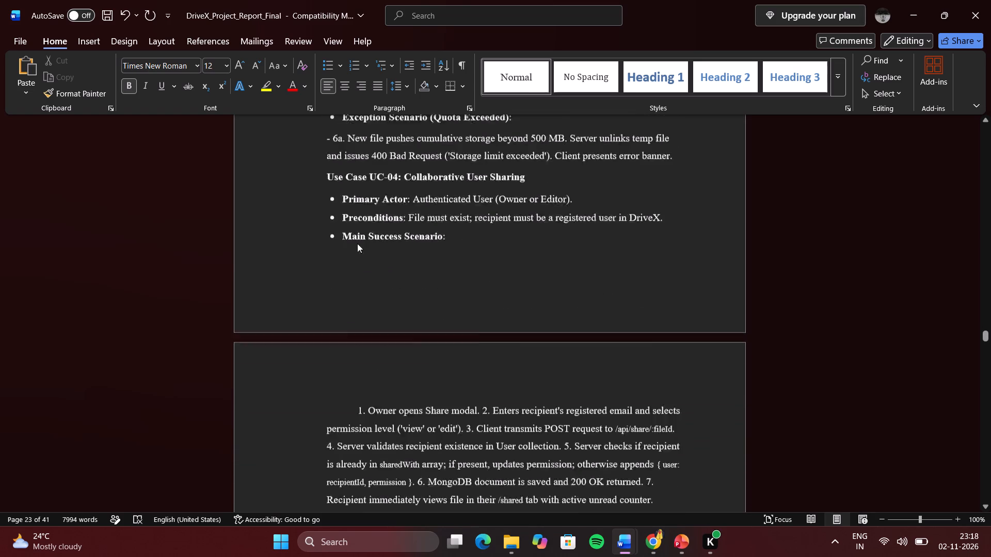
pyautogui.scroll(-1, 357, 243)
pyautogui.click(357, 243)
pyautogui.scroll(-1, 357, 243)
pyautogui.press('BackSpace')
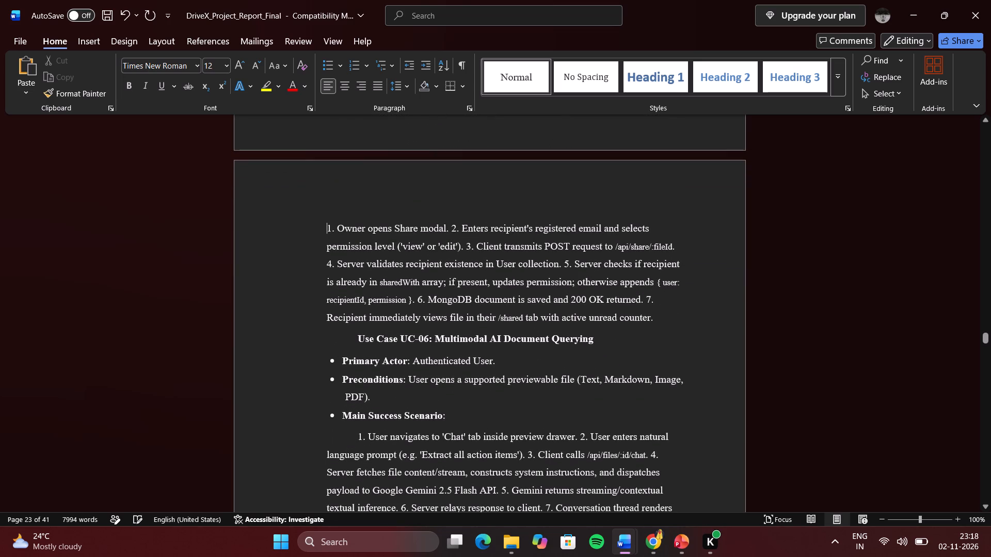
# Remove the first-line indents from the Use Case UC-06 title and its Main Success Scenario paragraph.
pyautogui.scroll(-1, 358, 241)
pyautogui.click(358, 246)
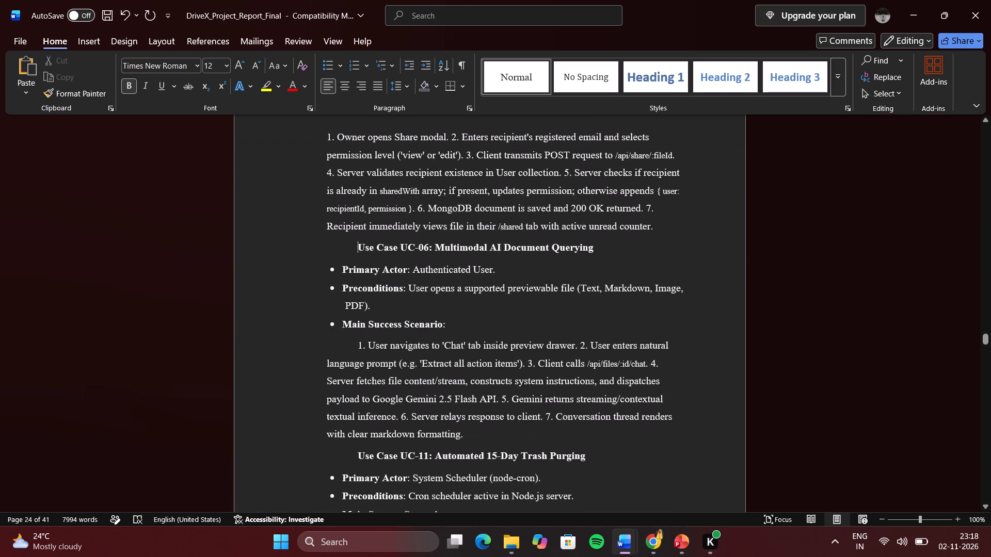
pyautogui.press('BackSpace')
pyautogui.scroll(-1, 358, 246)
pyautogui.click(359, 217)
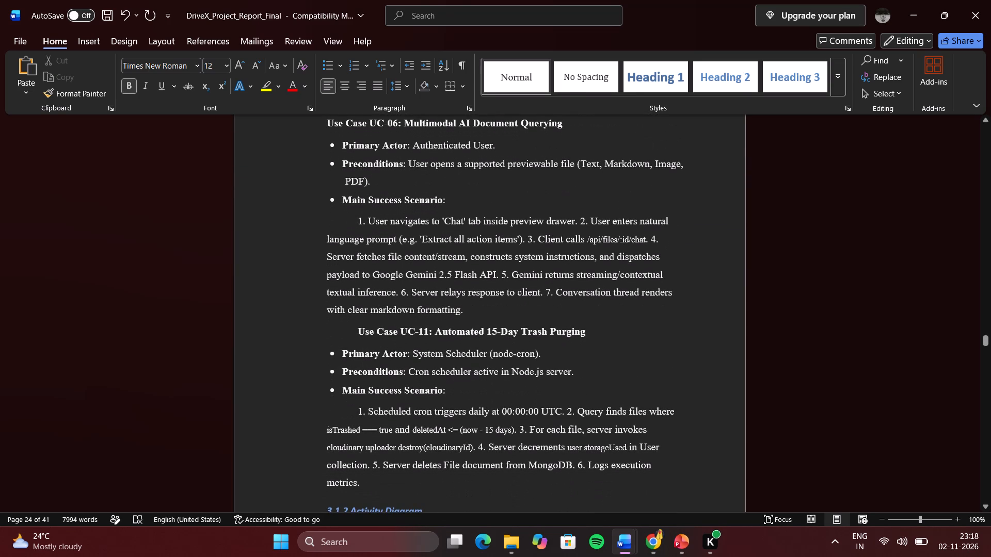
pyautogui.press('BackSpace')
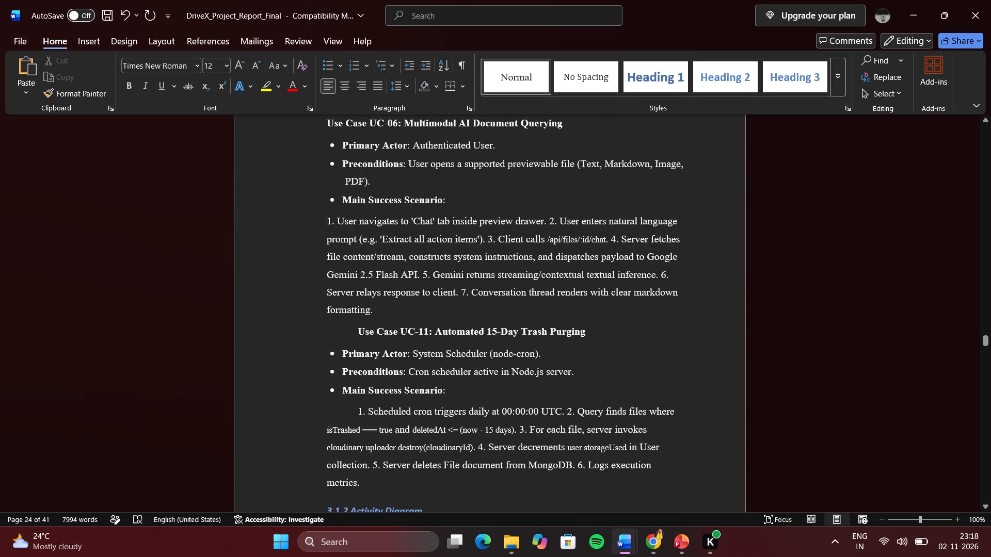
# Remove the first-line indents from the Use Case UC-11 title and its Main Success Scenario paragraph.
pyautogui.click(358, 332)
pyautogui.press('BackSpace')
pyautogui.scroll(-1, 358, 332)
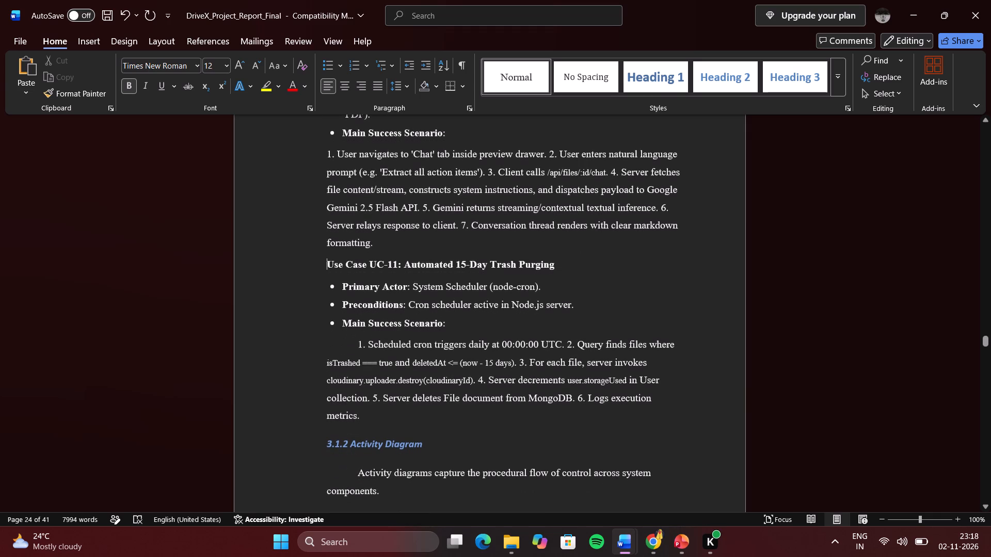
pyautogui.click(358, 341)
pyautogui.press('BackSpace')
# Remove the first-line indents from the introductory paragraphs of 3.1.2 Activity Diagram and 3.1.2.1 Activity Diagram (for each use case).
pyautogui.scroll(-2, 358, 341)
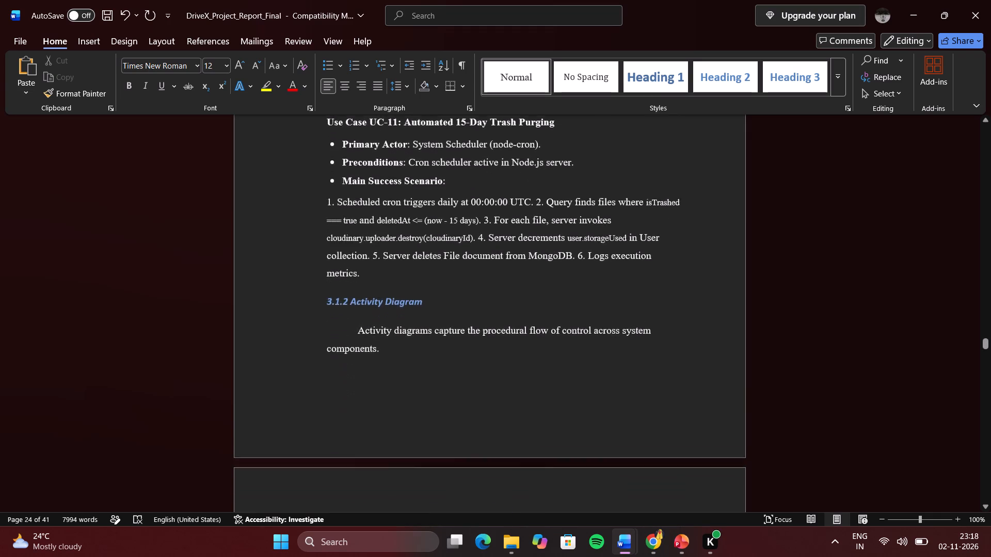
pyautogui.click(357, 295)
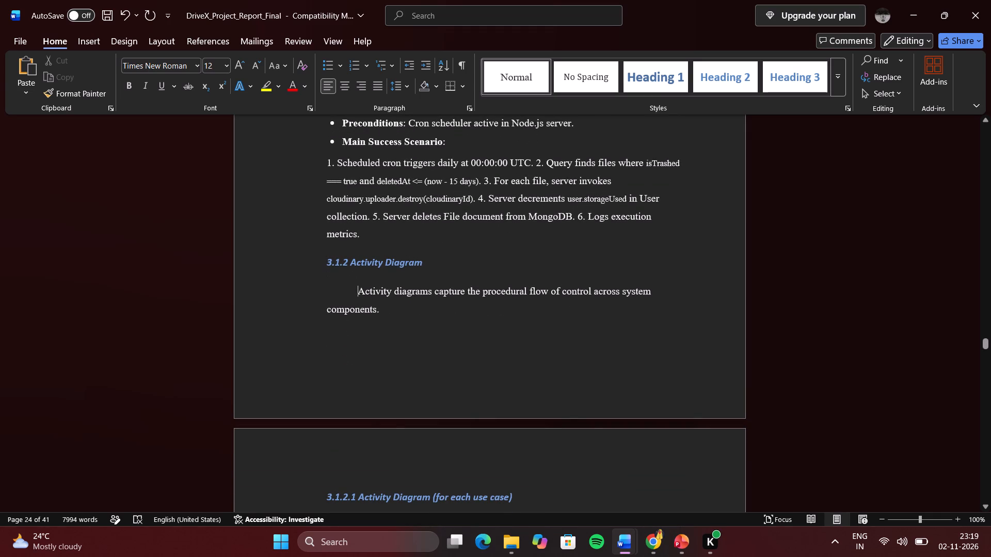
pyautogui.press('BackSpace')
pyautogui.scroll(-3, 357, 295)
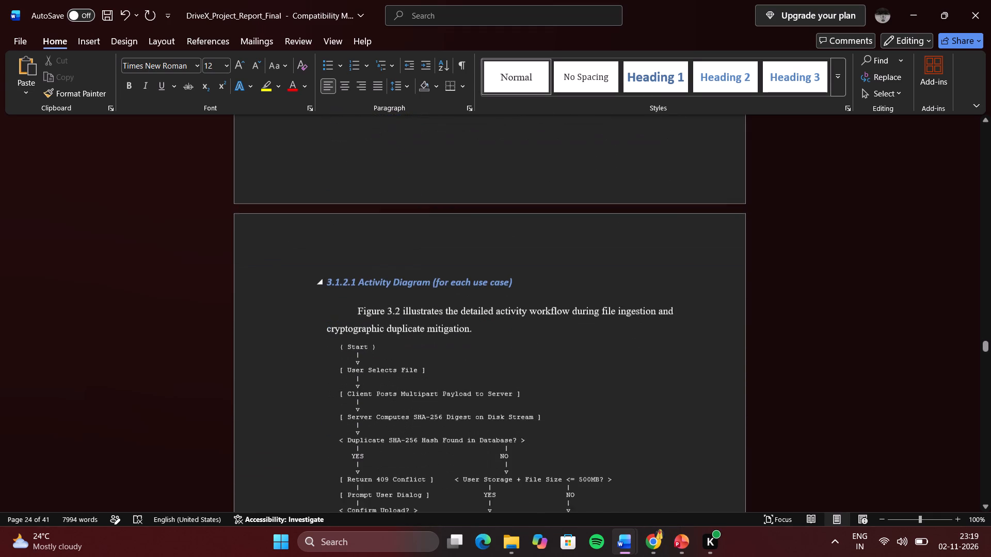
pyautogui.click(357, 305)
pyautogui.press('BackSpace')
# Remove the first-line indents from the 4.1 Database Design introduction and the Collection 1: Users description in Chapter 4.
pyautogui.scroll(-1, 357, 305)
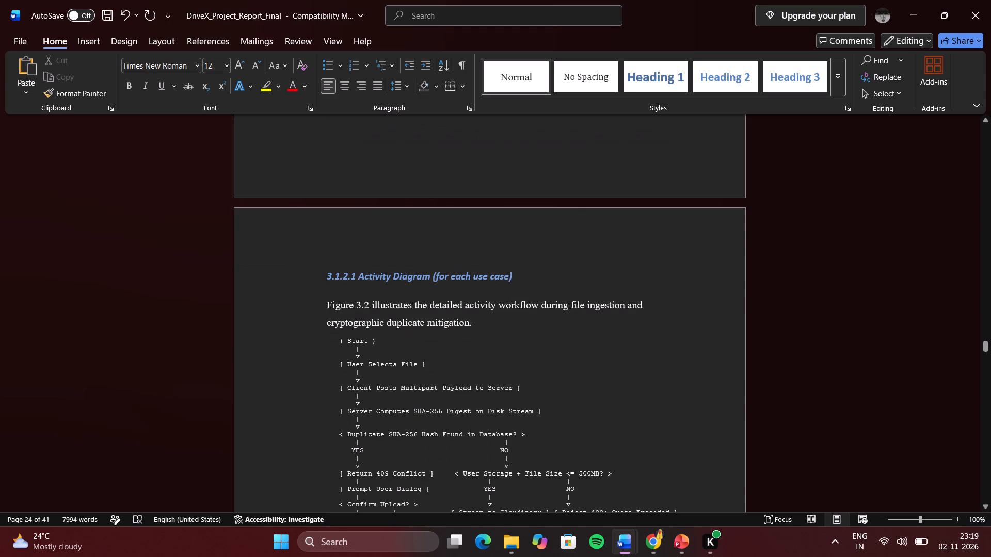
pyautogui.scroll(-3, 357, 305)
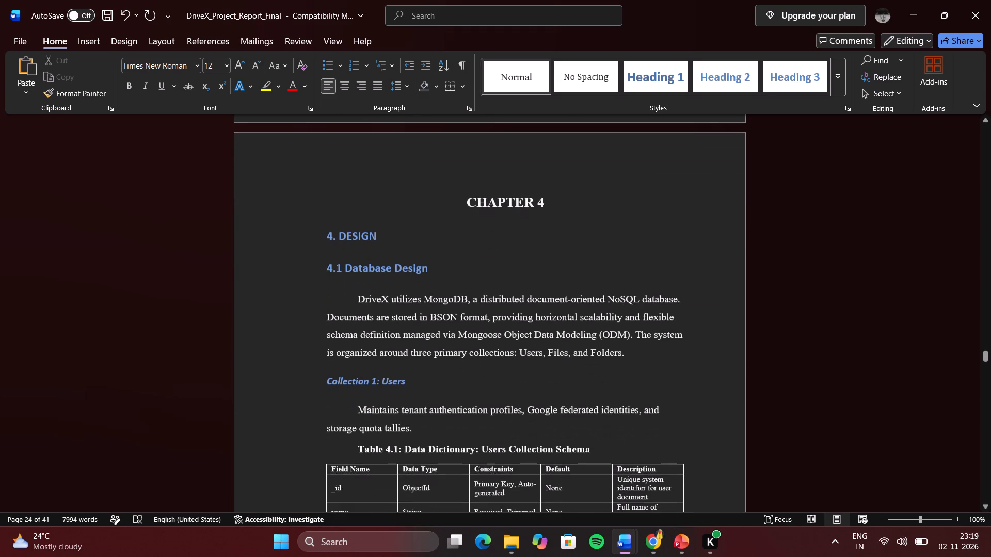
pyautogui.click(357, 298)
pyautogui.press('BackSpace')
pyautogui.scroll(-1, 357, 298)
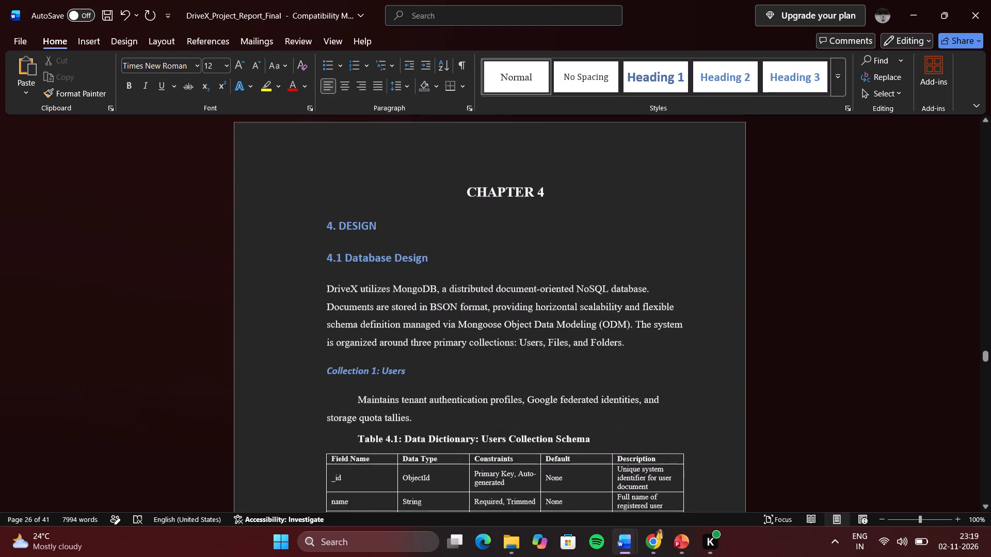
pyautogui.scroll(-1, 357, 298)
pyautogui.click(358, 284)
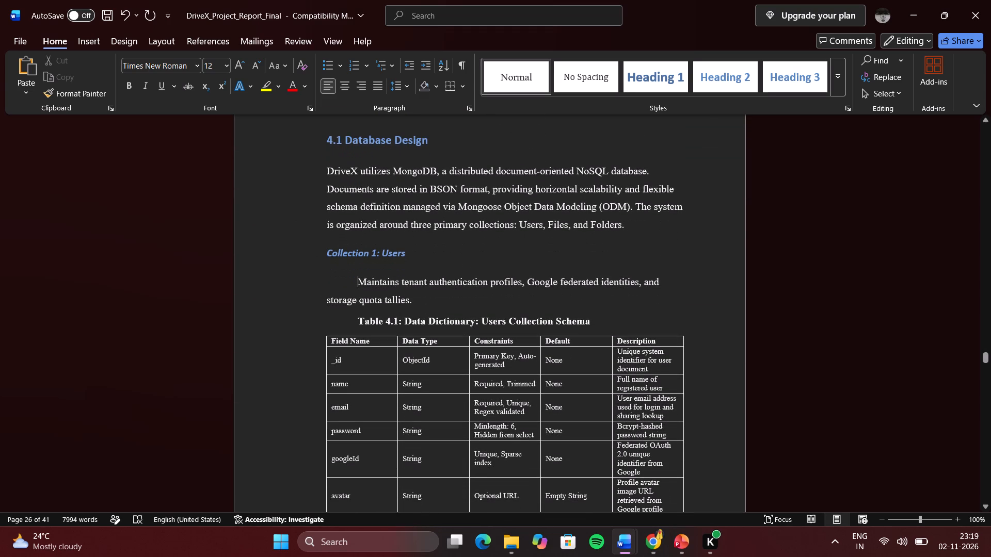
pyautogui.press('BackSpace')
# Remove the first-line indent from the description paragraph under Collection 2: Files.
pyautogui.scroll(-3, 358, 284)
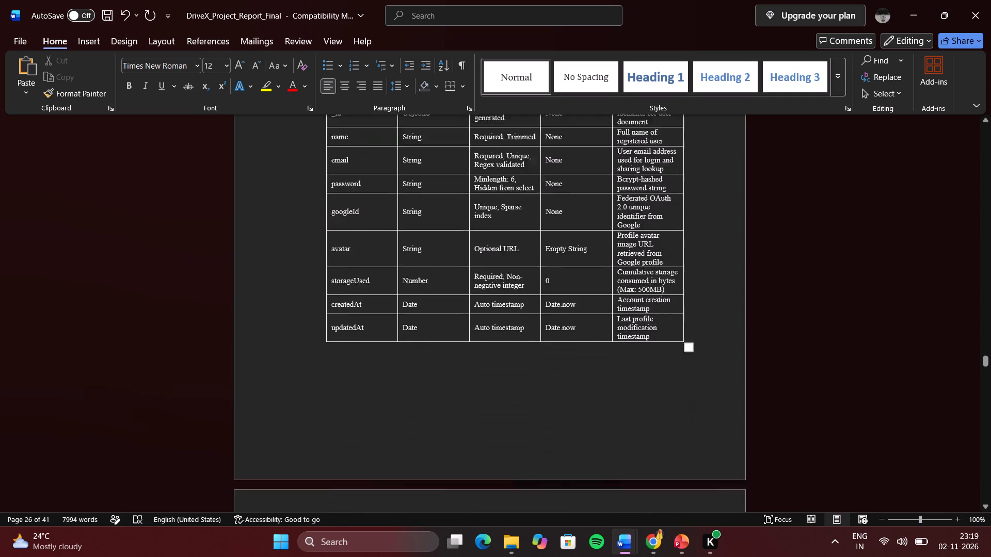
pyautogui.scroll(-2, 358, 284)
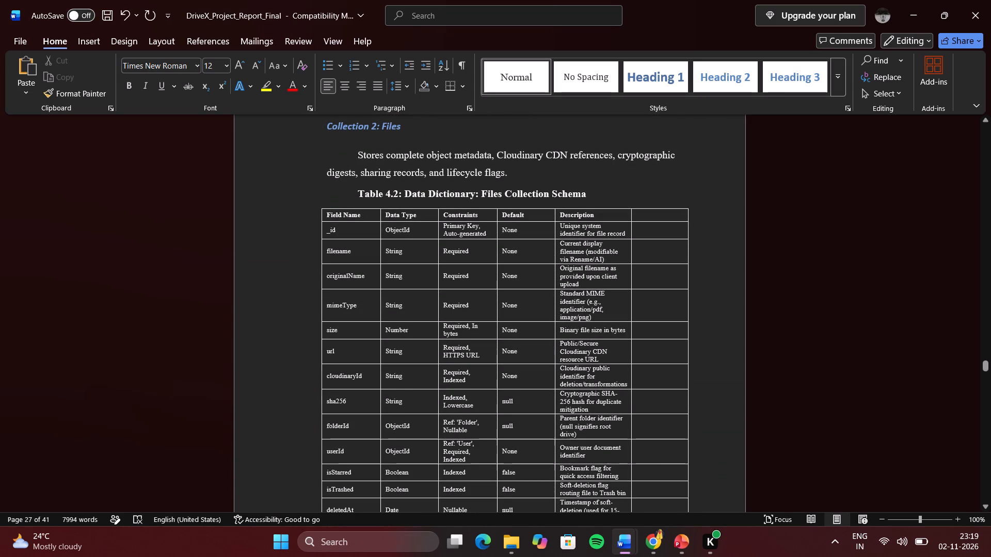
pyautogui.click(358, 151)
pyautogui.press('BackSpace')
pyautogui.scroll(-3, 358, 151)
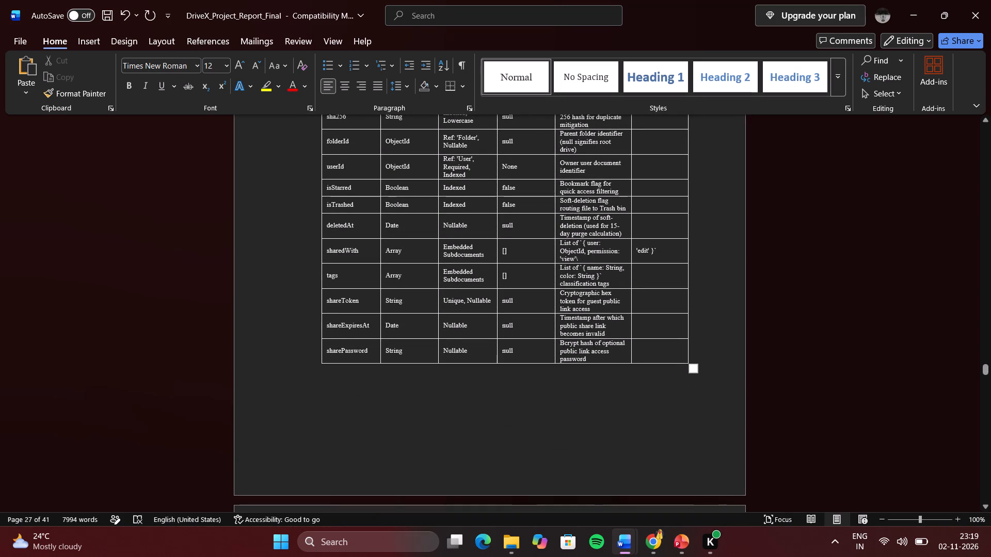
# Switch to the DriveX_Final_Project_Report document and examine the paragraph formatting of its Abstract and Acknowledgement pages.
pyautogui.hotkey('alt', 'Tab')
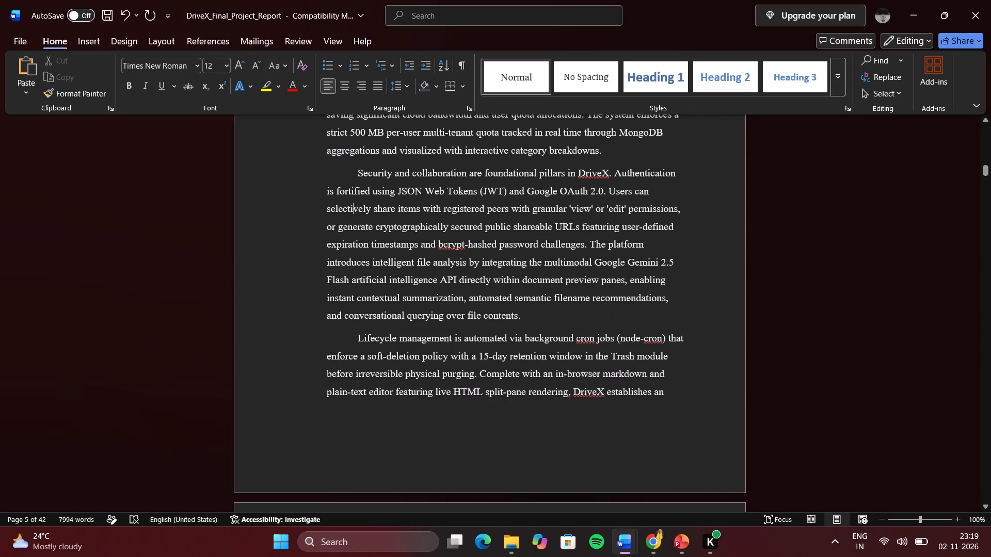
pyautogui.scroll(1, 364, 234)
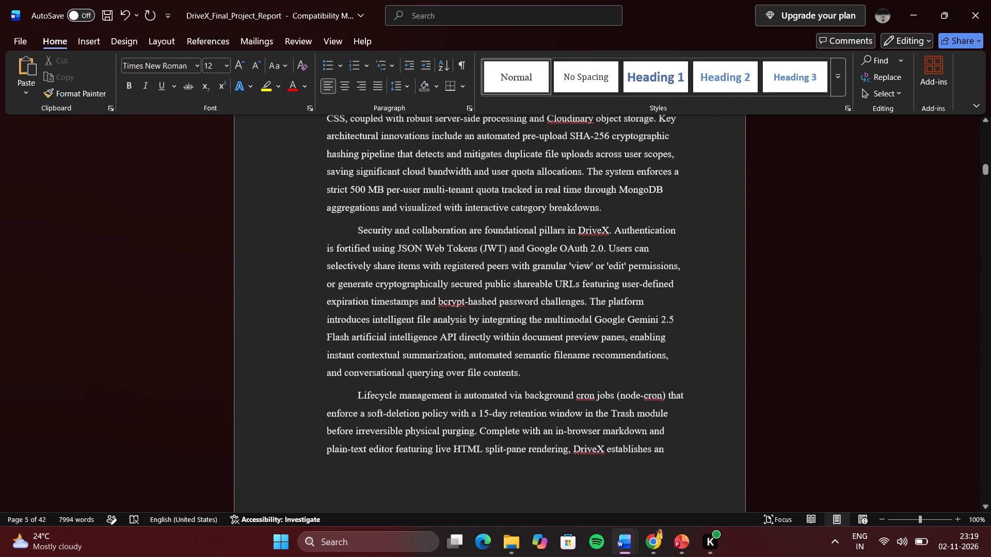
pyautogui.scroll(2, 364, 234)
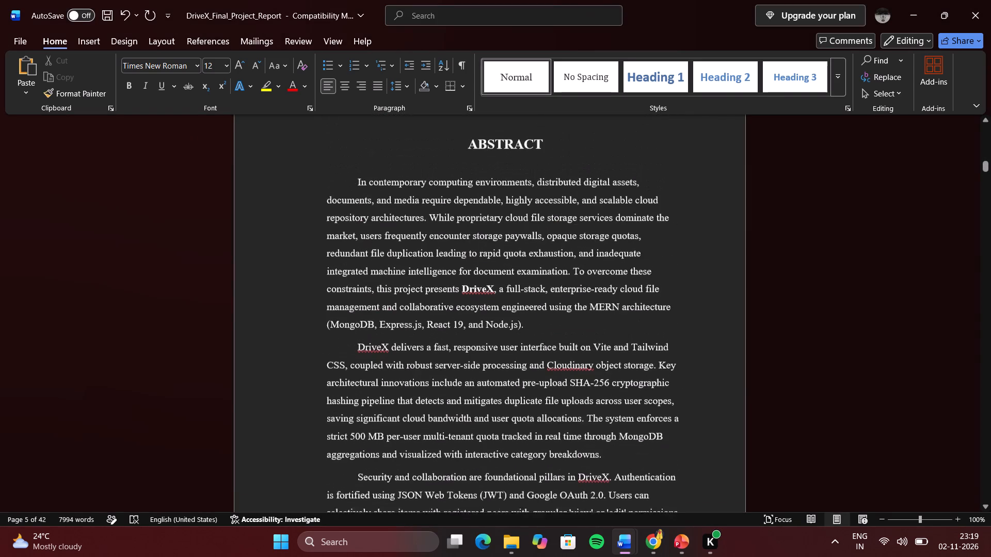
pyautogui.scroll(5, 364, 234)
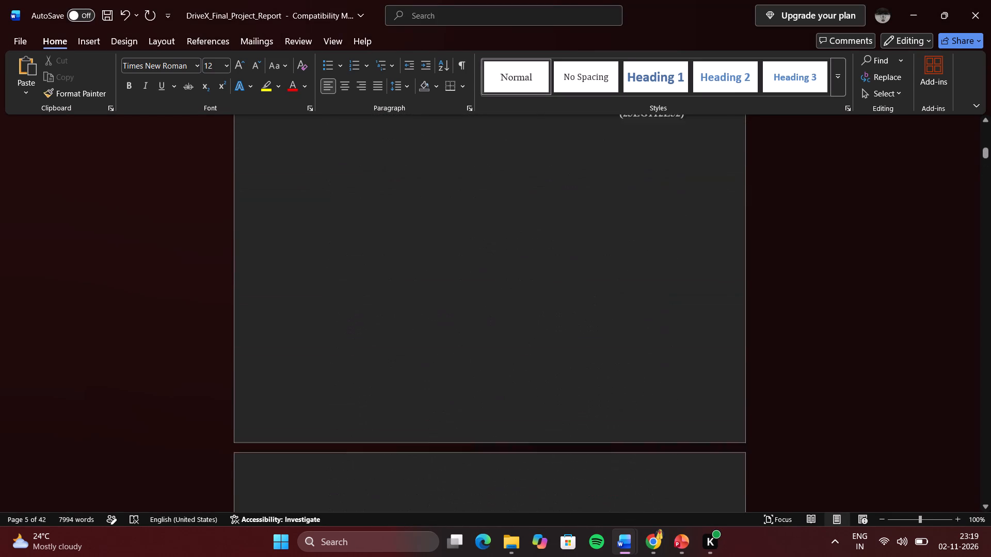
pyautogui.scroll(-4, 364, 234)
pyautogui.scroll(1, 364, 234)
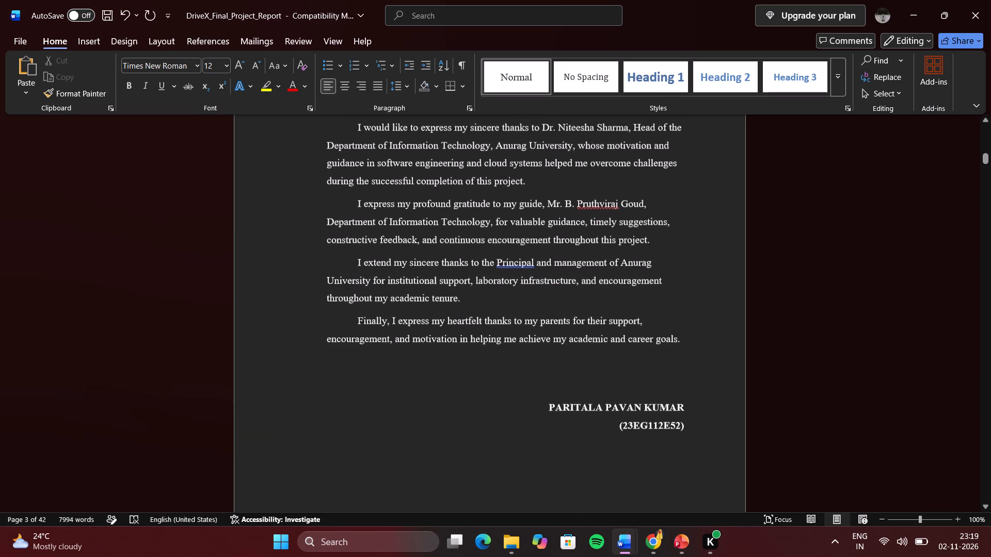
pyautogui.scroll(1, 364, 234)
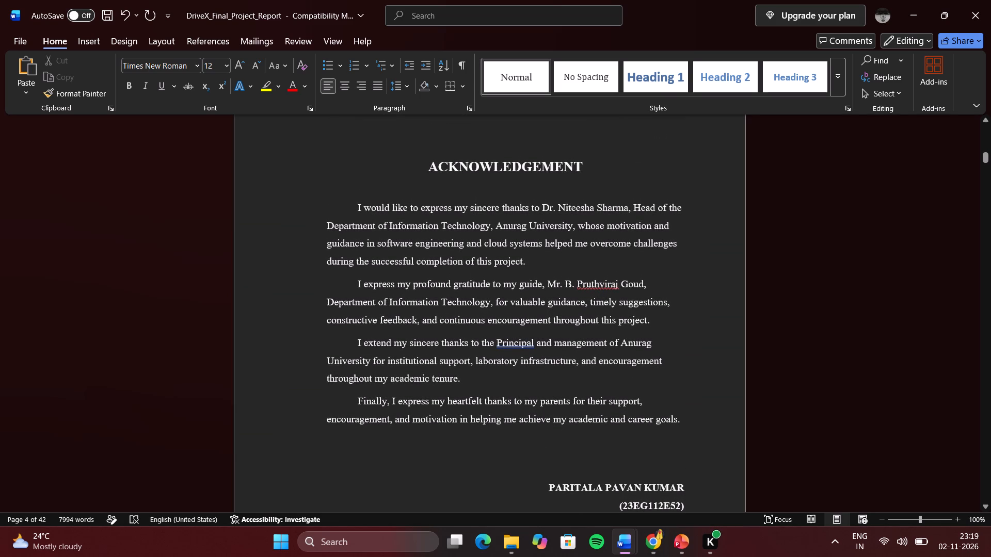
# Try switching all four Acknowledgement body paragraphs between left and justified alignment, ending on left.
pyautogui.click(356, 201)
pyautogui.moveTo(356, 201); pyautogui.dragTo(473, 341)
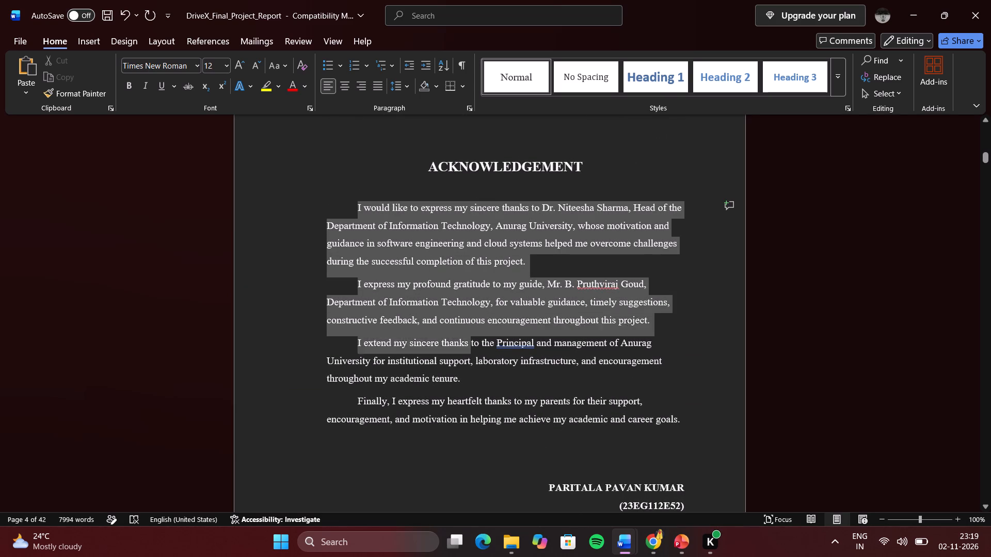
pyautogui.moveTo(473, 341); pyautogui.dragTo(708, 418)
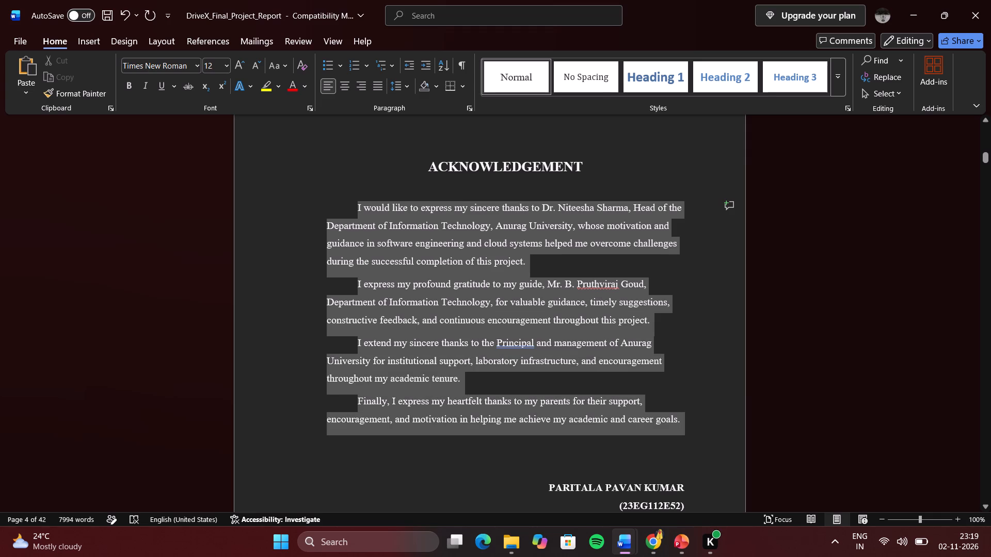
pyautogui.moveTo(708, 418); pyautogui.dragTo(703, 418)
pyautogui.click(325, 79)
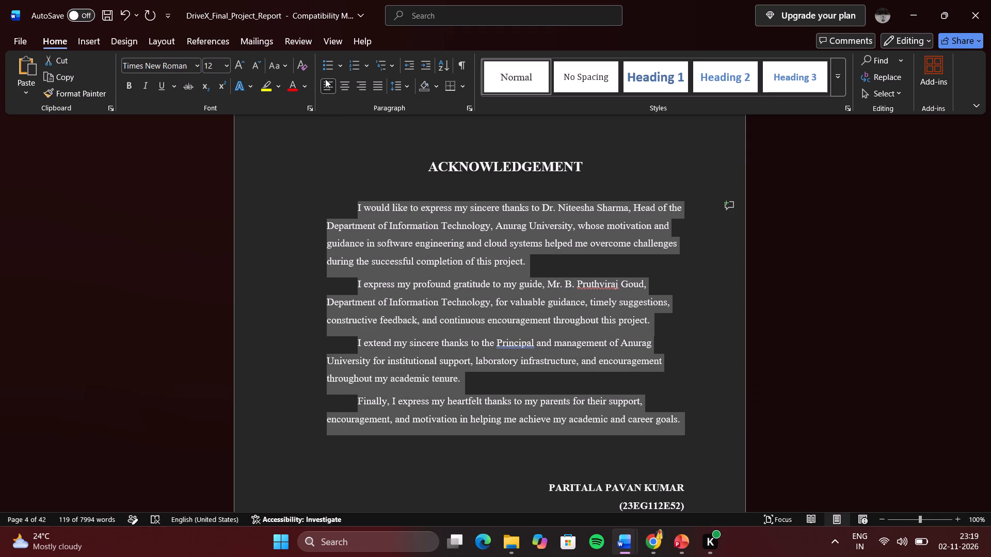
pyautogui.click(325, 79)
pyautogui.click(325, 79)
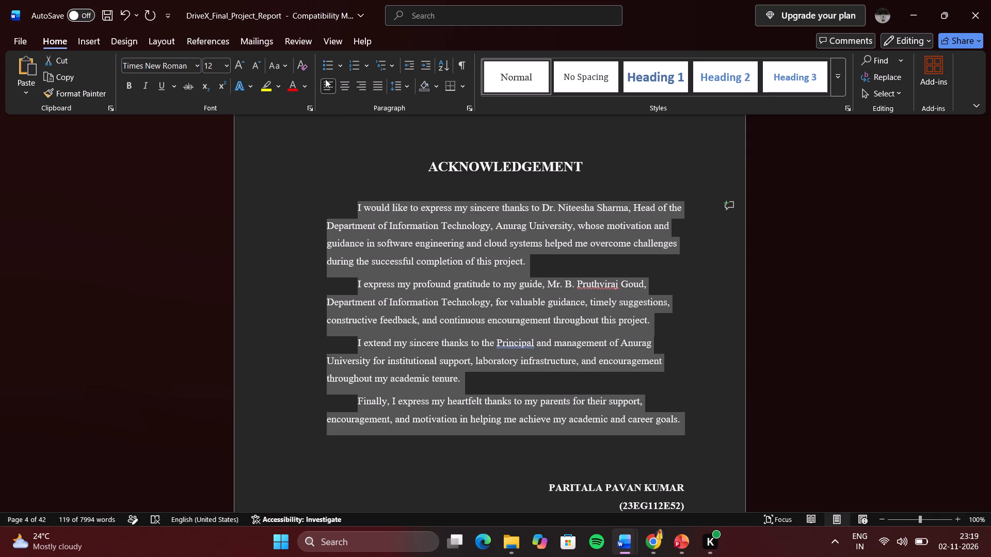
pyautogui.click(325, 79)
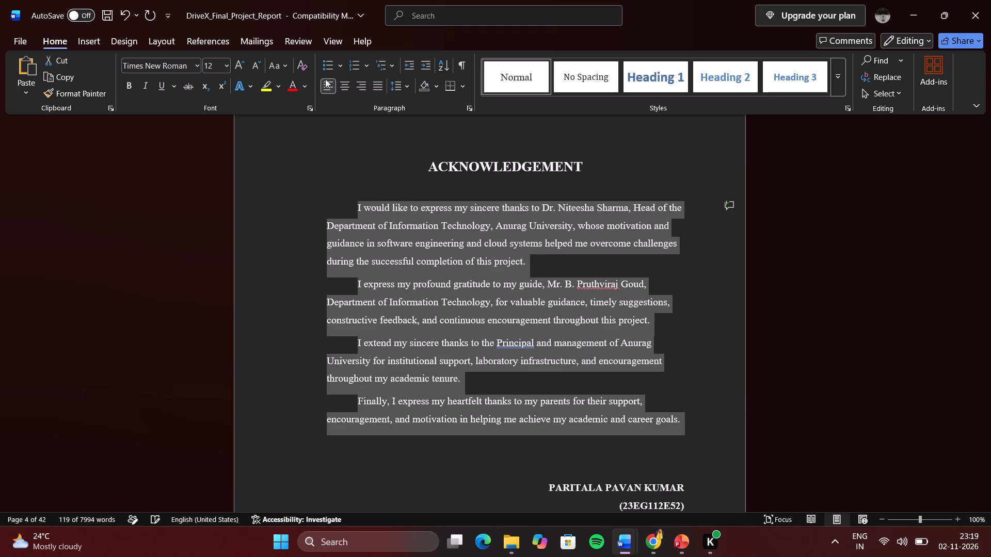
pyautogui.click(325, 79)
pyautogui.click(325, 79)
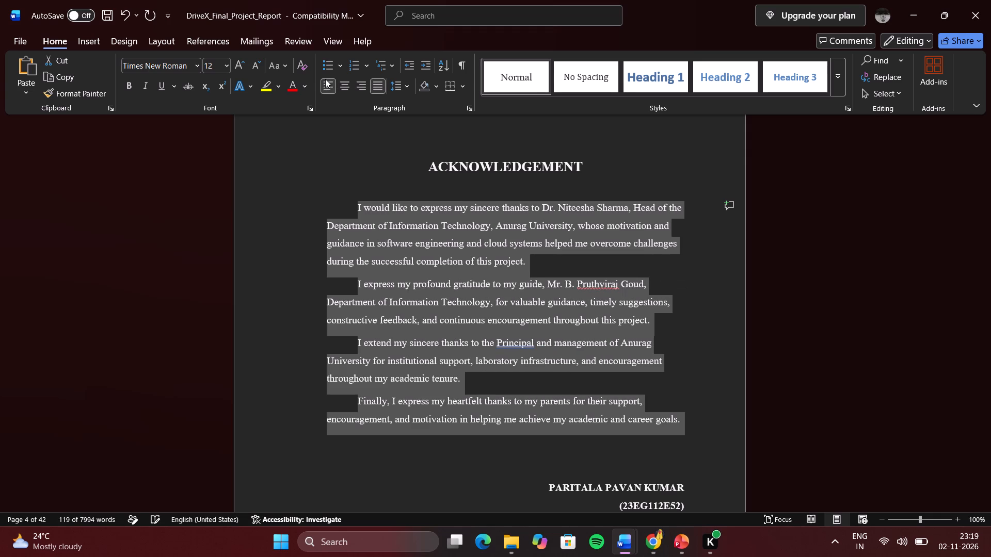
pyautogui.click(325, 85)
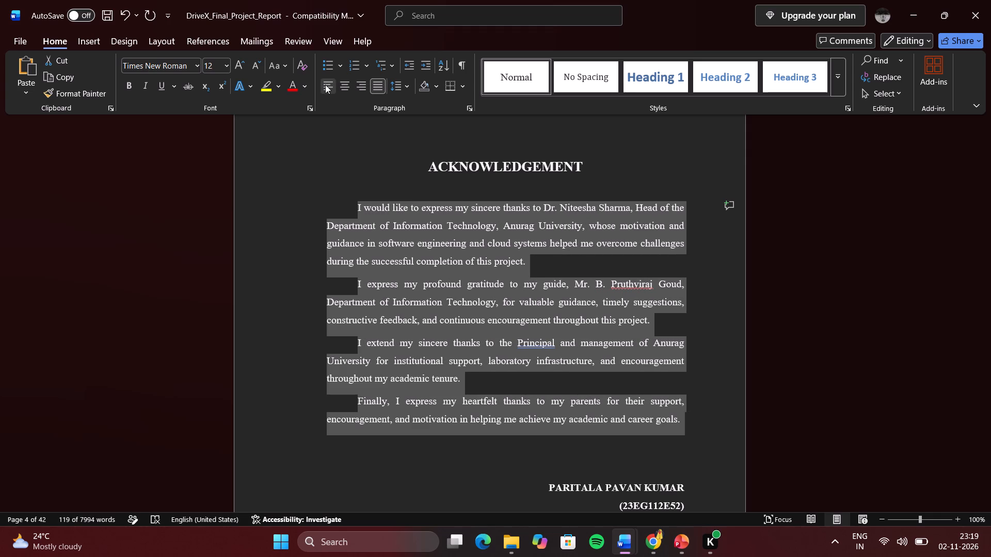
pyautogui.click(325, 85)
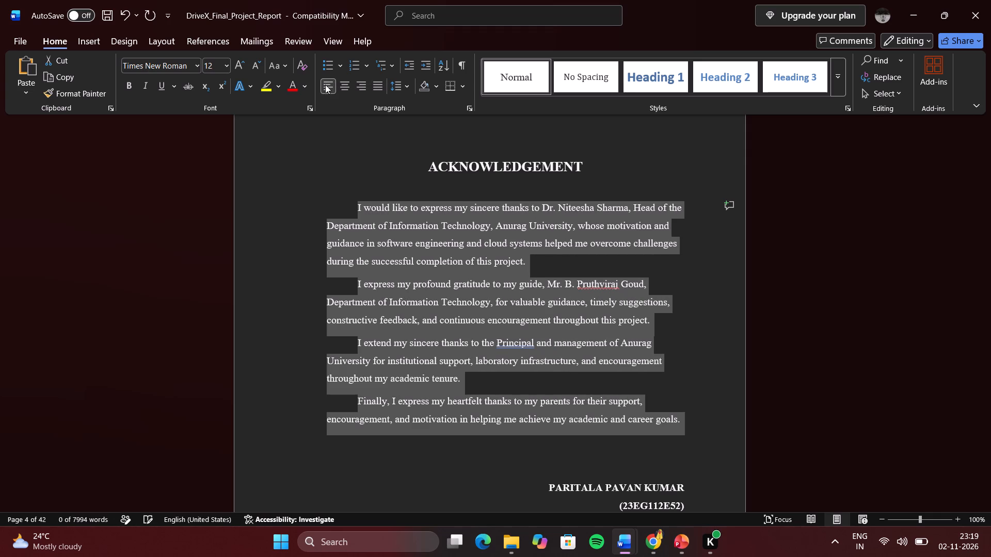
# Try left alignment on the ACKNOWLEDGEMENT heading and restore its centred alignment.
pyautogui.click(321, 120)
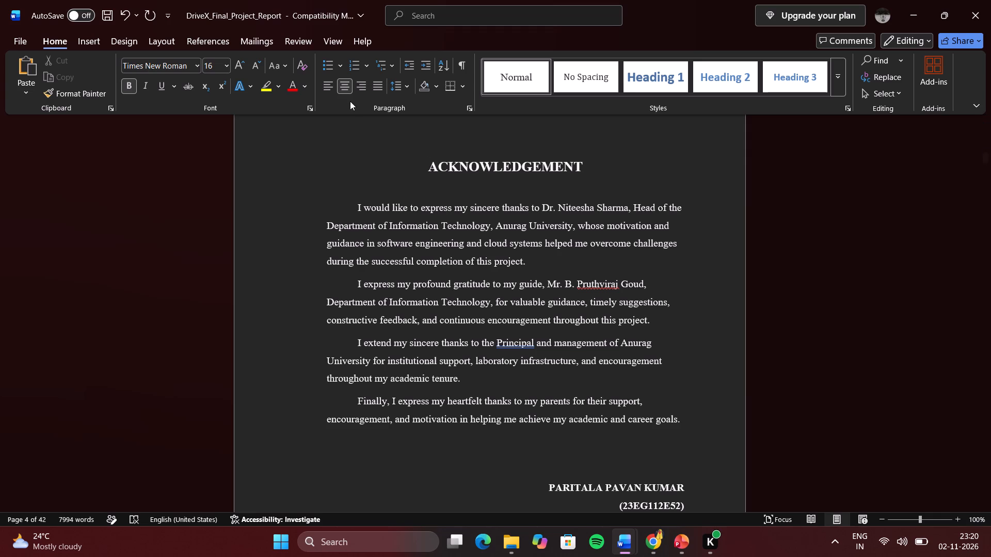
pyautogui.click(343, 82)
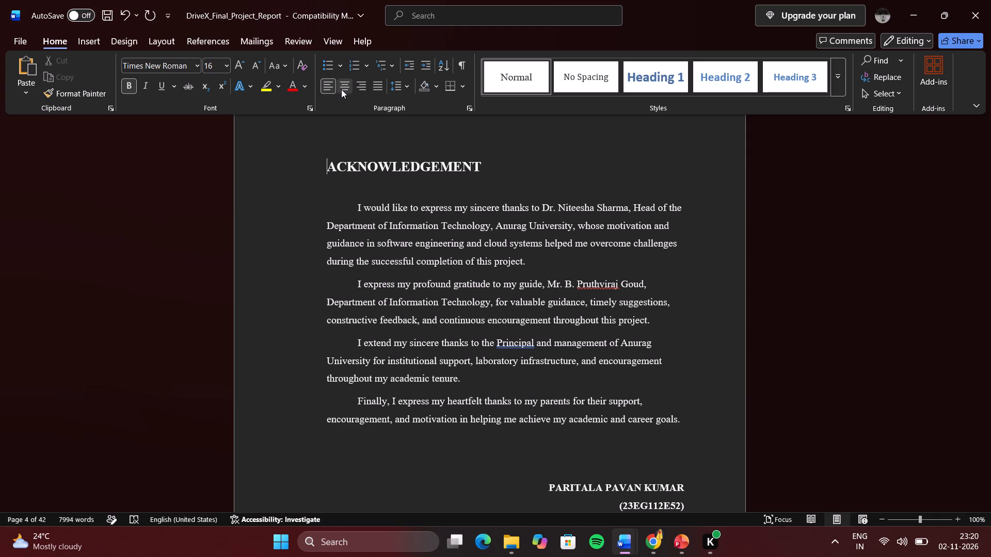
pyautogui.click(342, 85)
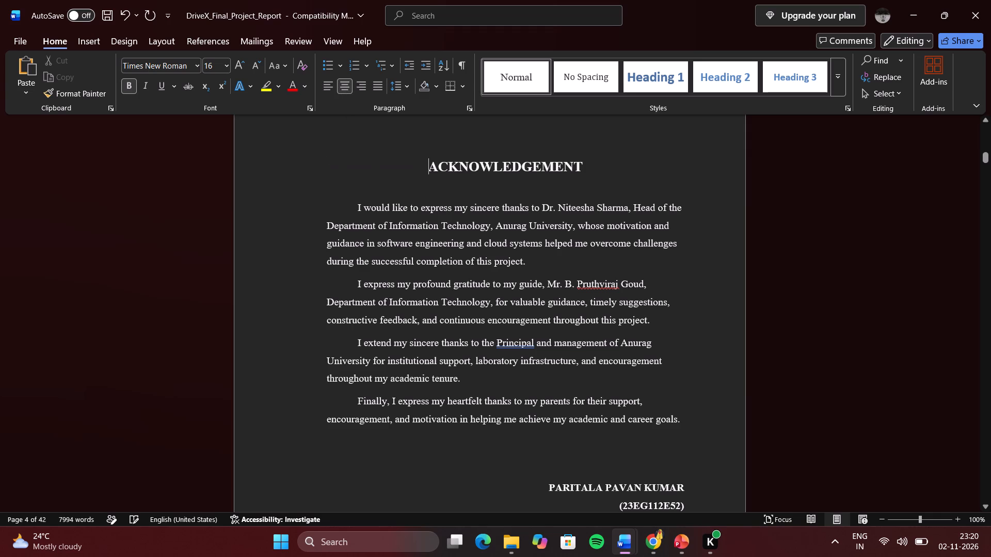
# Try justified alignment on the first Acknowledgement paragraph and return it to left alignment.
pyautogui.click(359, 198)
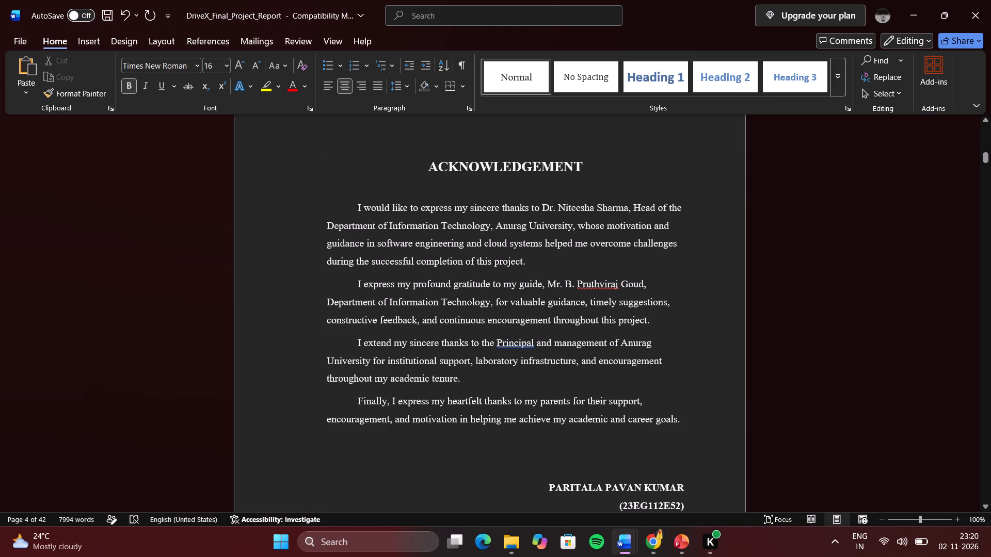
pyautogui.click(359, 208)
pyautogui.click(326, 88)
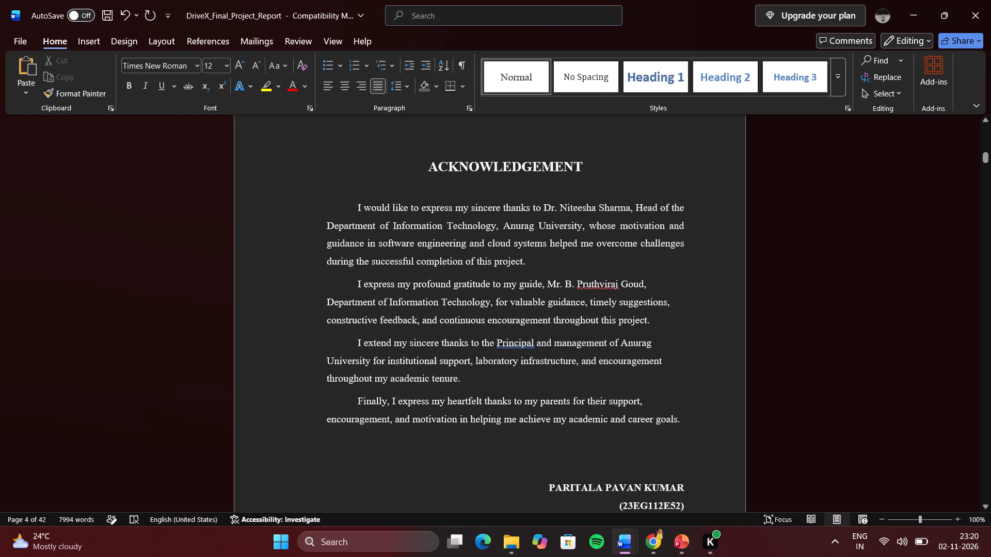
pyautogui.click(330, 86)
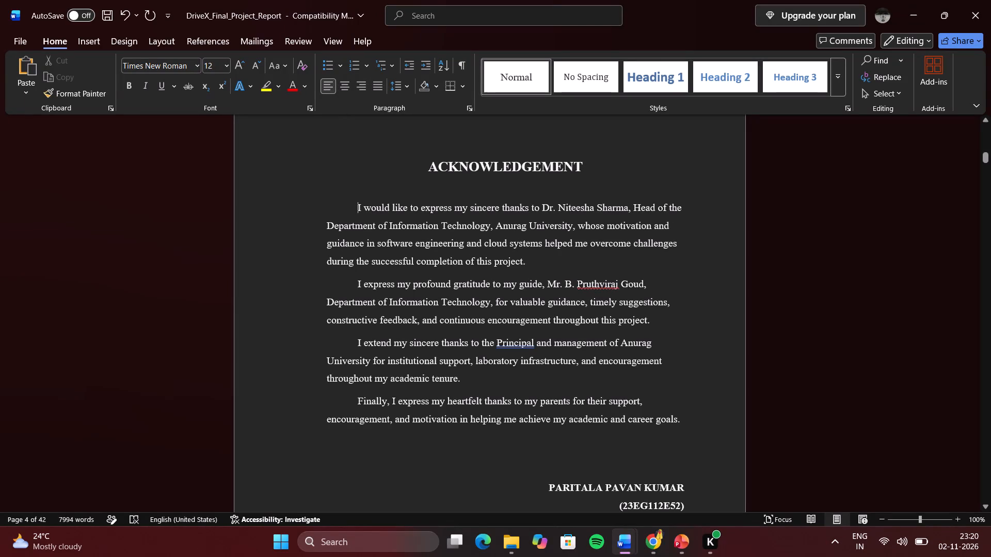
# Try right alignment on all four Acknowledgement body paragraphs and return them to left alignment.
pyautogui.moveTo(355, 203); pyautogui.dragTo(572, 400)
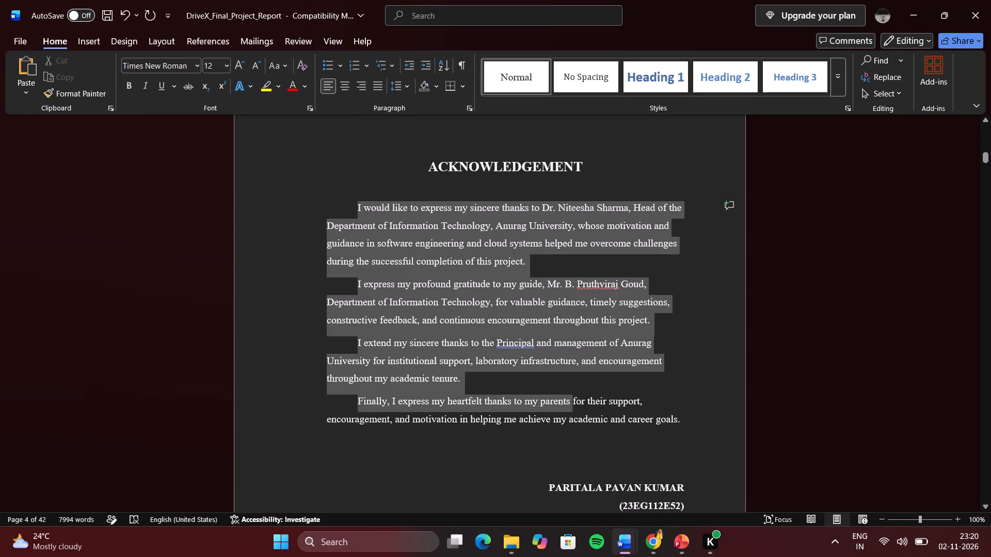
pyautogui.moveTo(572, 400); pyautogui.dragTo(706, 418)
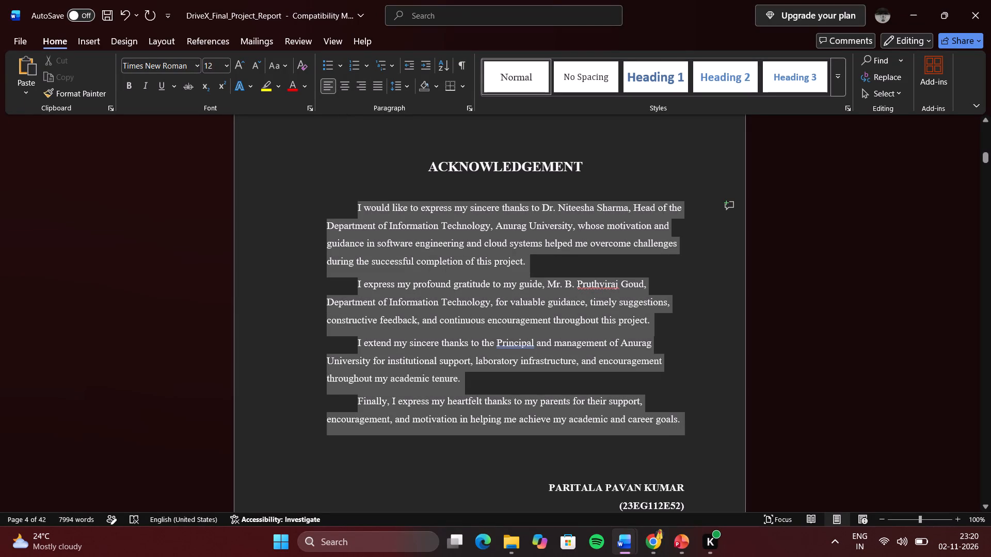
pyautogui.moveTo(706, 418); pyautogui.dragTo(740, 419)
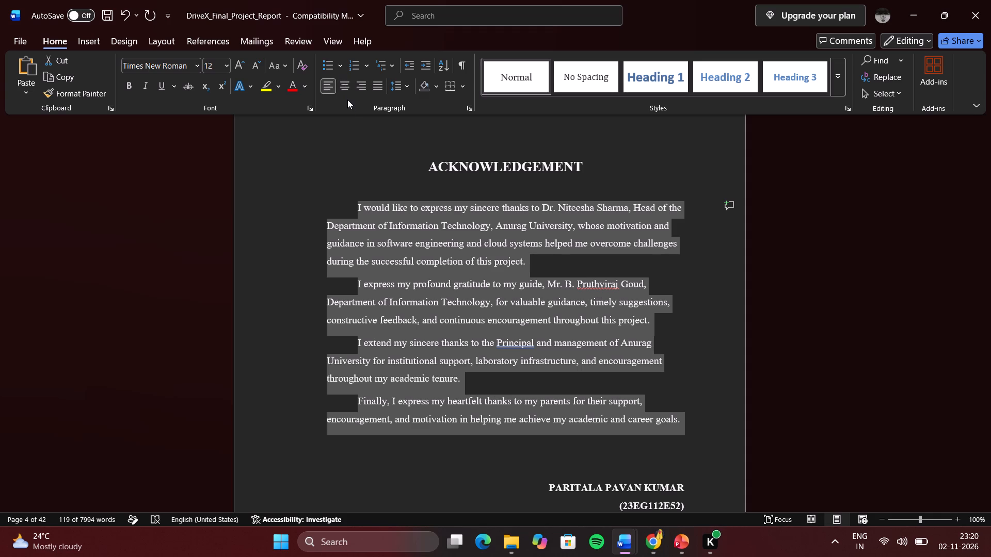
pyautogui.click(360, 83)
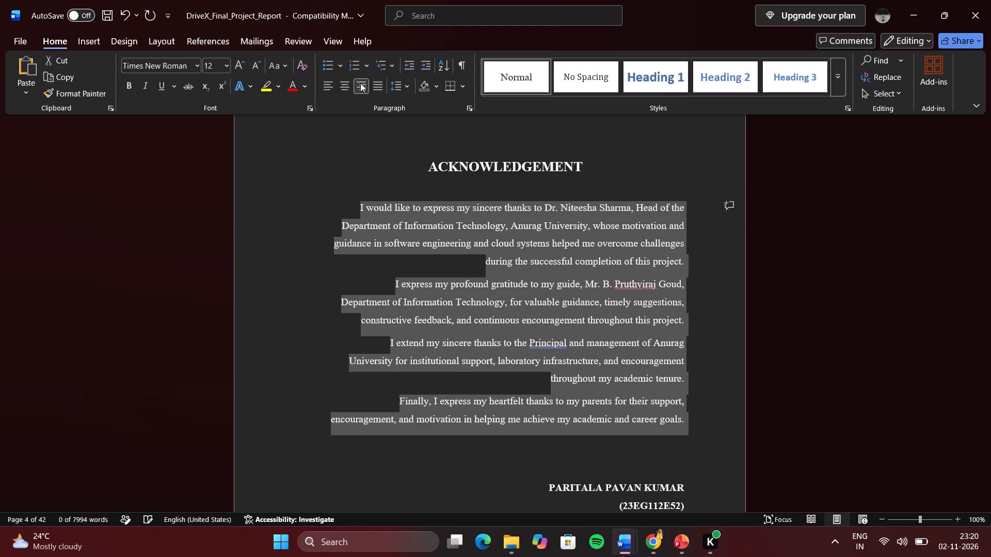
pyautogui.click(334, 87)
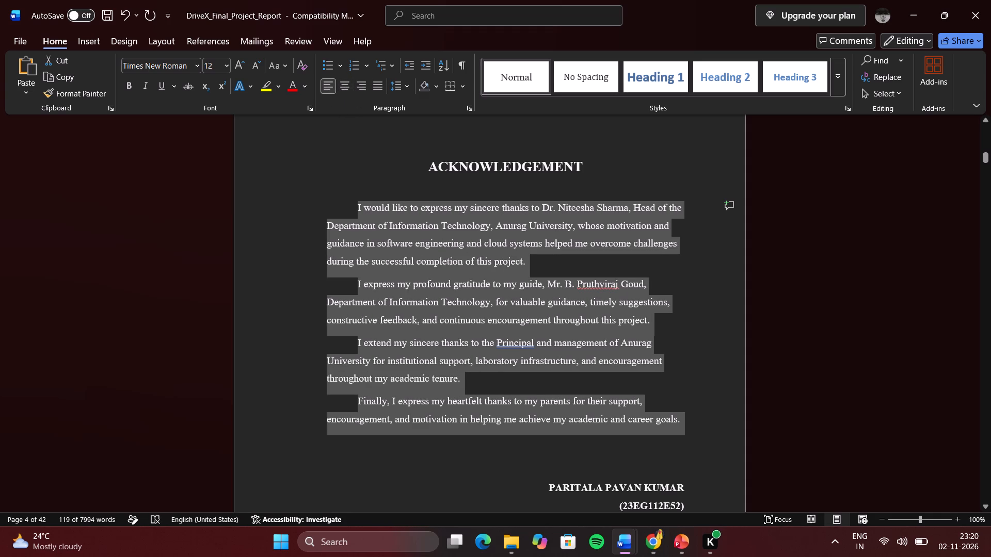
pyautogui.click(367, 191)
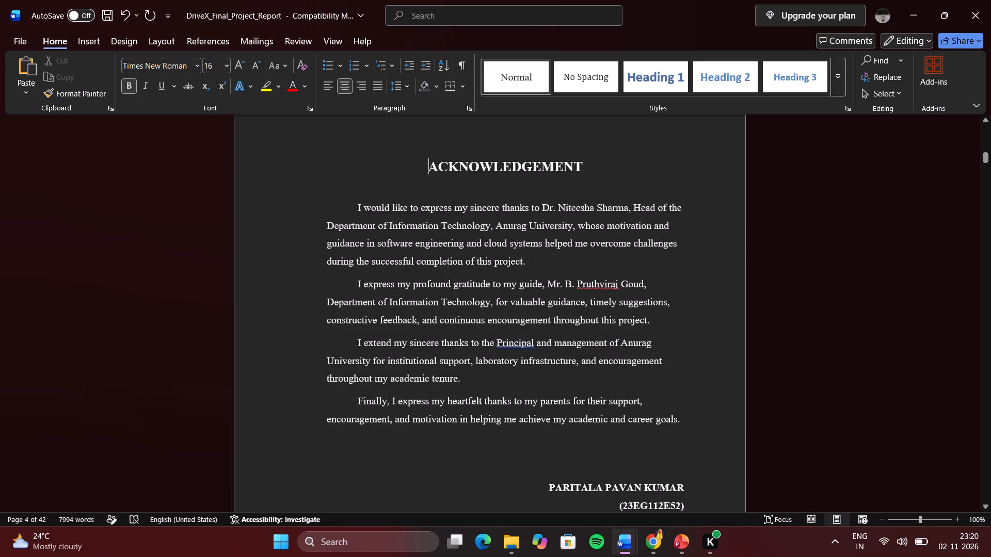
# Remove the first-line indent from the first Acknowledgement paragraph.
pyautogui.click(360, 205)
pyautogui.click(360, 205)
pyautogui.press('Left')
pyautogui.press('BackSpace')
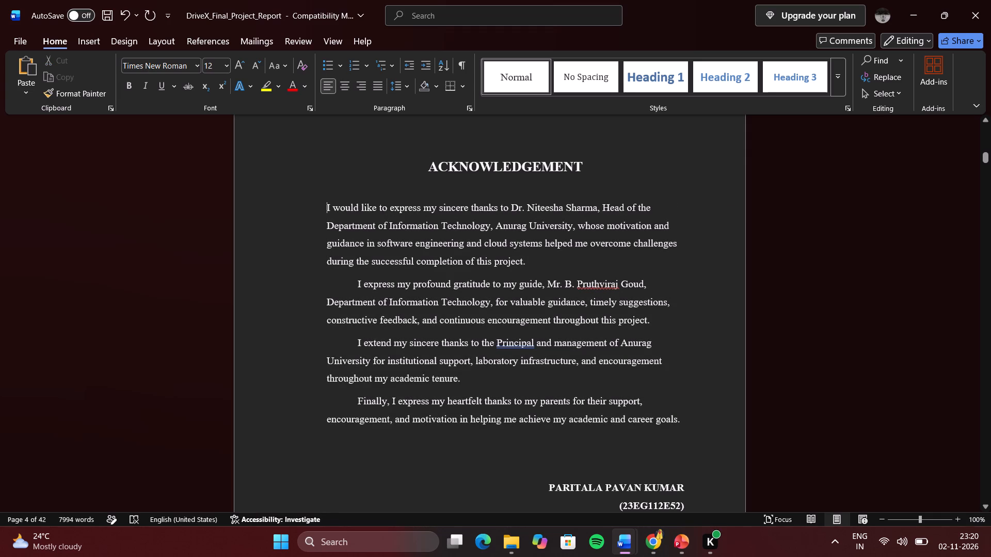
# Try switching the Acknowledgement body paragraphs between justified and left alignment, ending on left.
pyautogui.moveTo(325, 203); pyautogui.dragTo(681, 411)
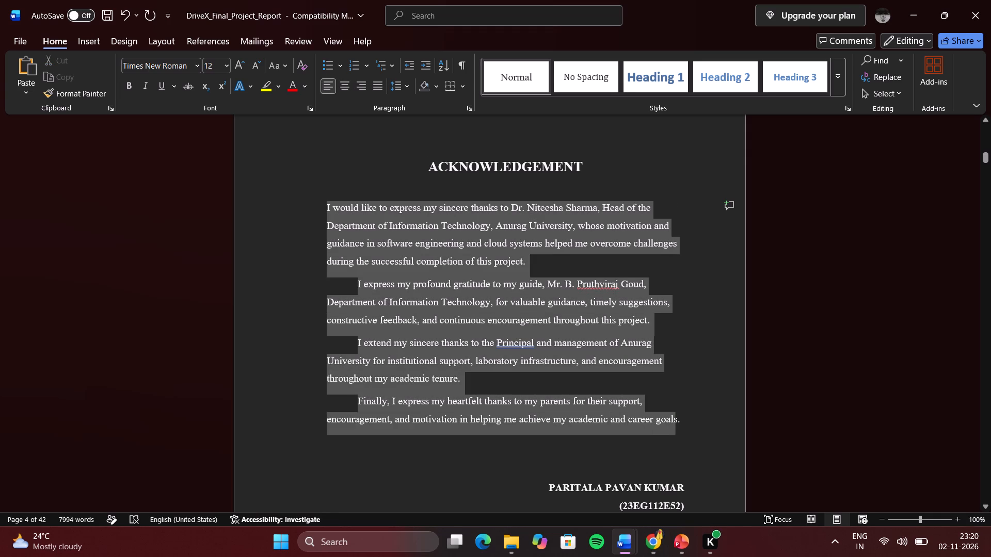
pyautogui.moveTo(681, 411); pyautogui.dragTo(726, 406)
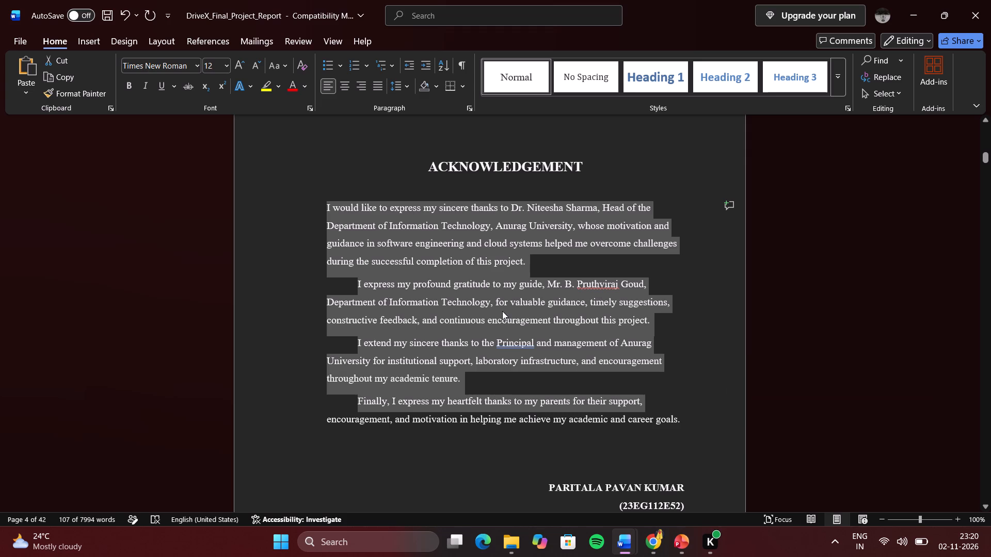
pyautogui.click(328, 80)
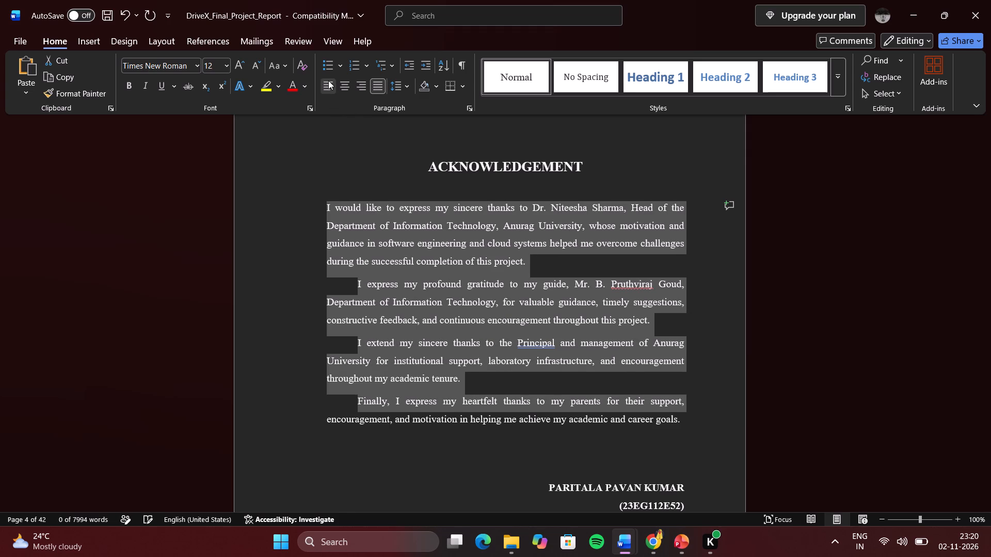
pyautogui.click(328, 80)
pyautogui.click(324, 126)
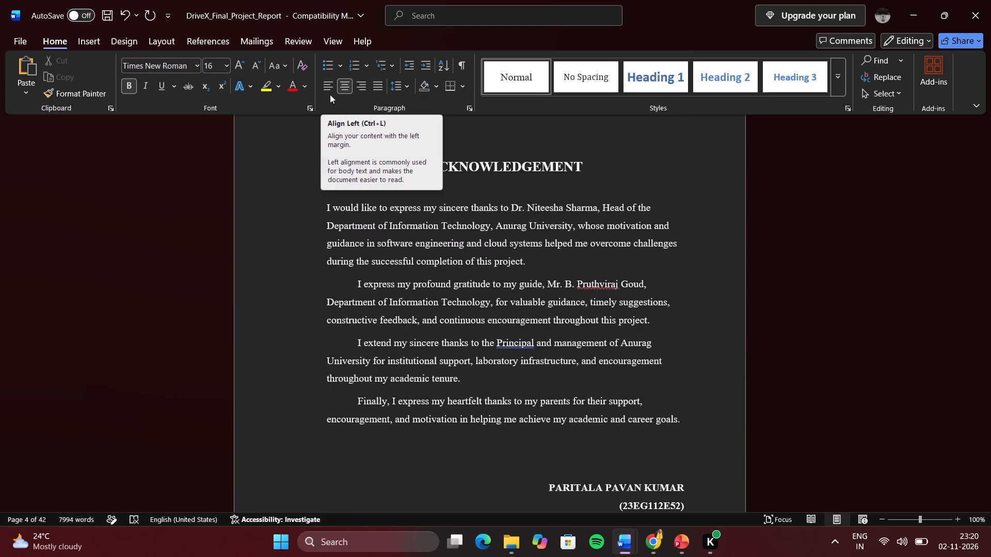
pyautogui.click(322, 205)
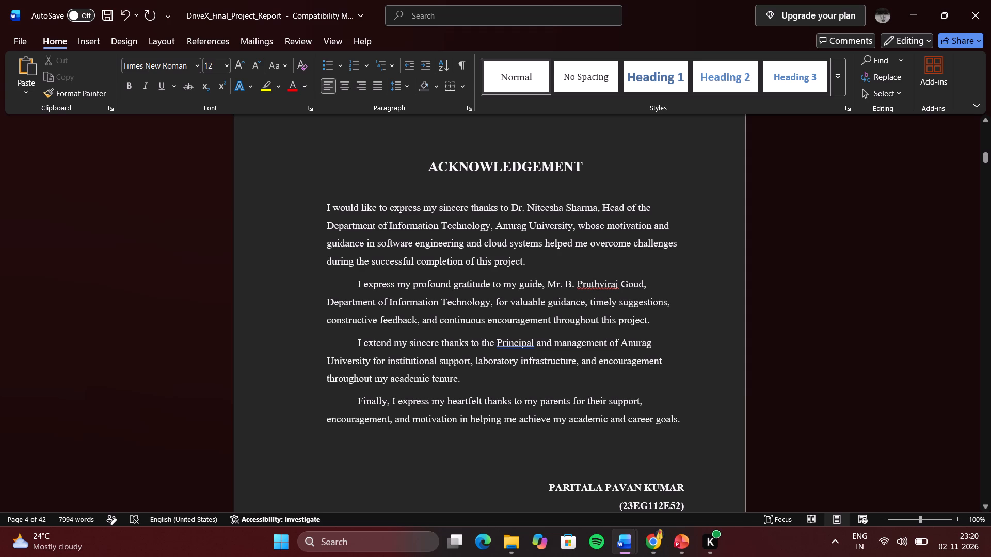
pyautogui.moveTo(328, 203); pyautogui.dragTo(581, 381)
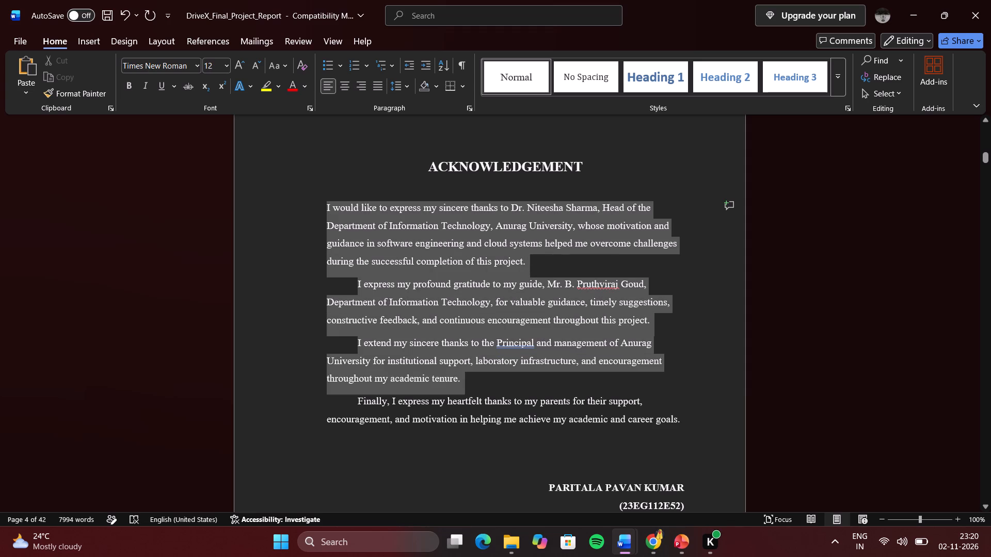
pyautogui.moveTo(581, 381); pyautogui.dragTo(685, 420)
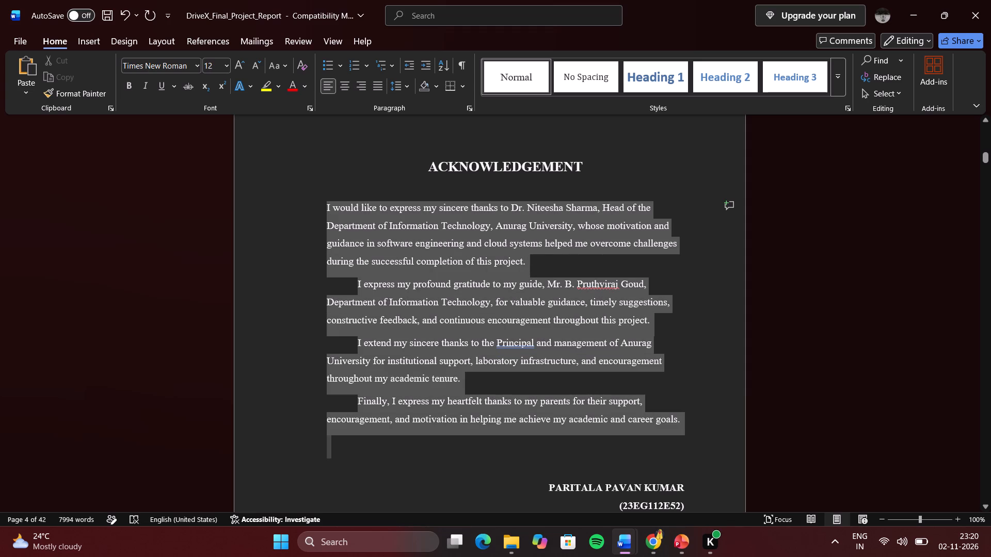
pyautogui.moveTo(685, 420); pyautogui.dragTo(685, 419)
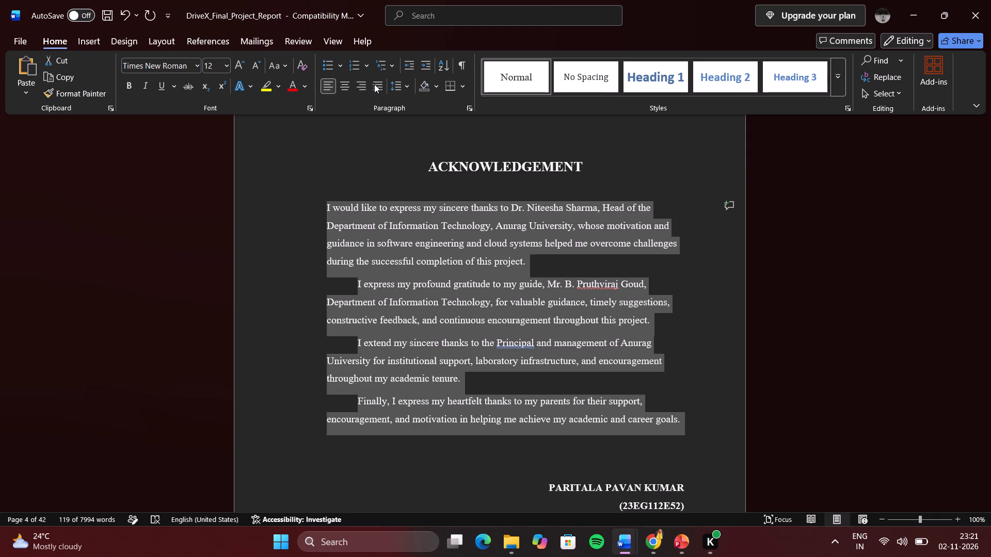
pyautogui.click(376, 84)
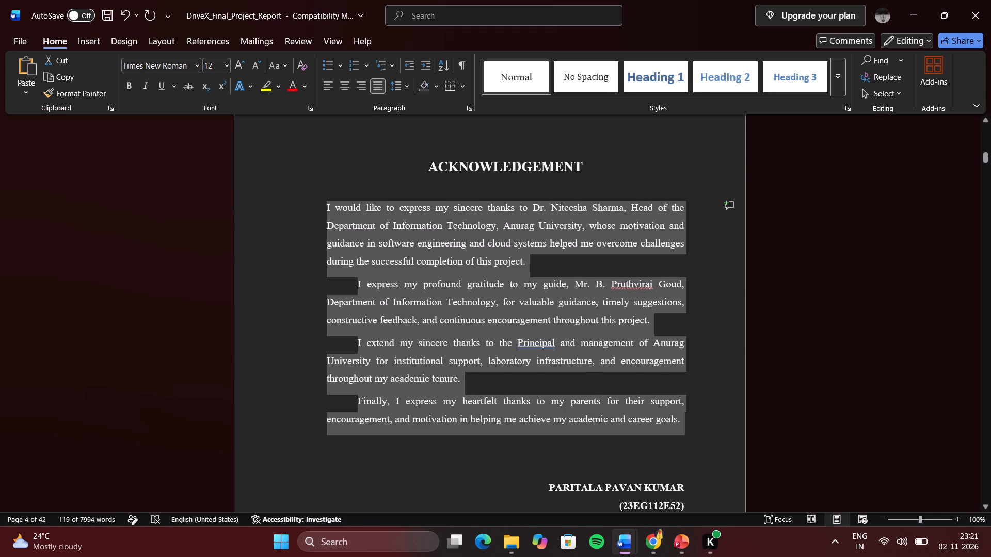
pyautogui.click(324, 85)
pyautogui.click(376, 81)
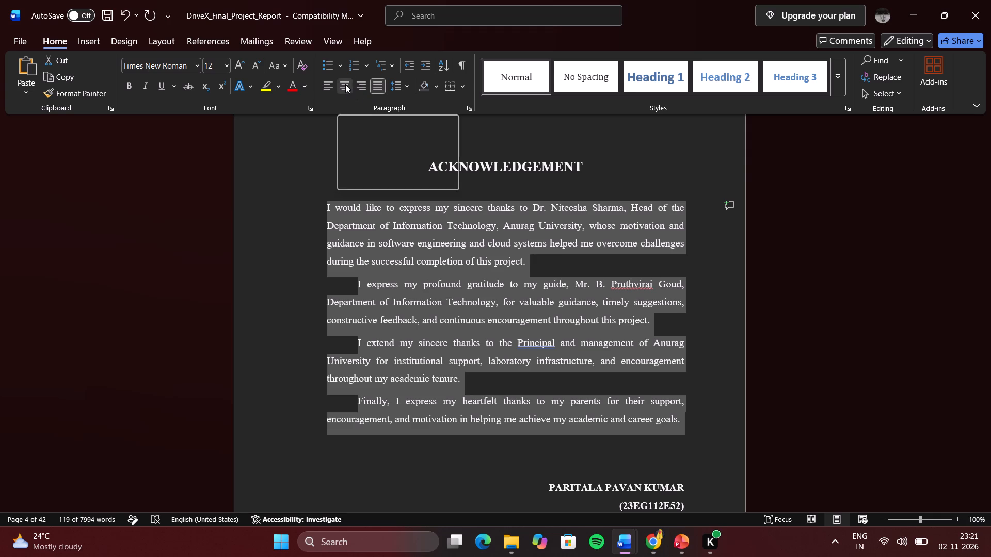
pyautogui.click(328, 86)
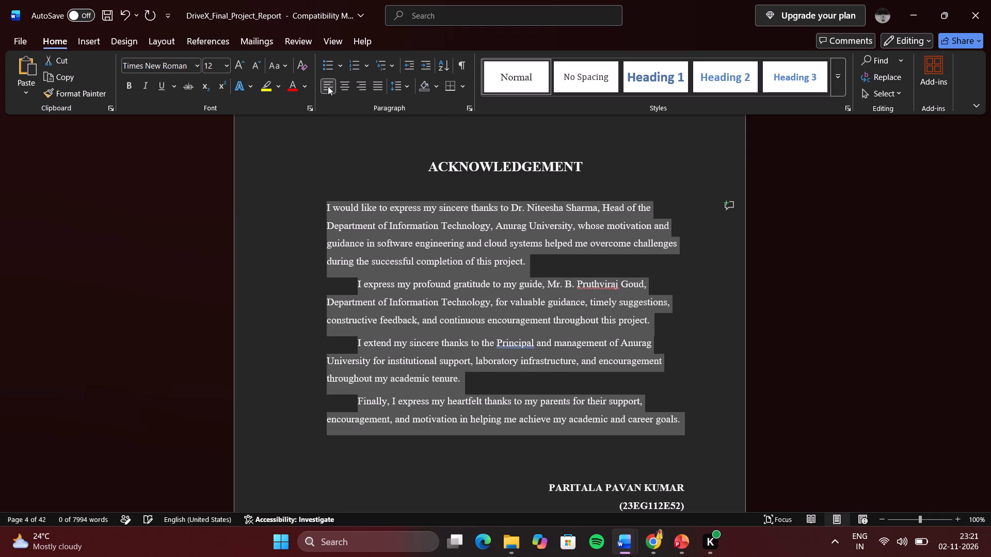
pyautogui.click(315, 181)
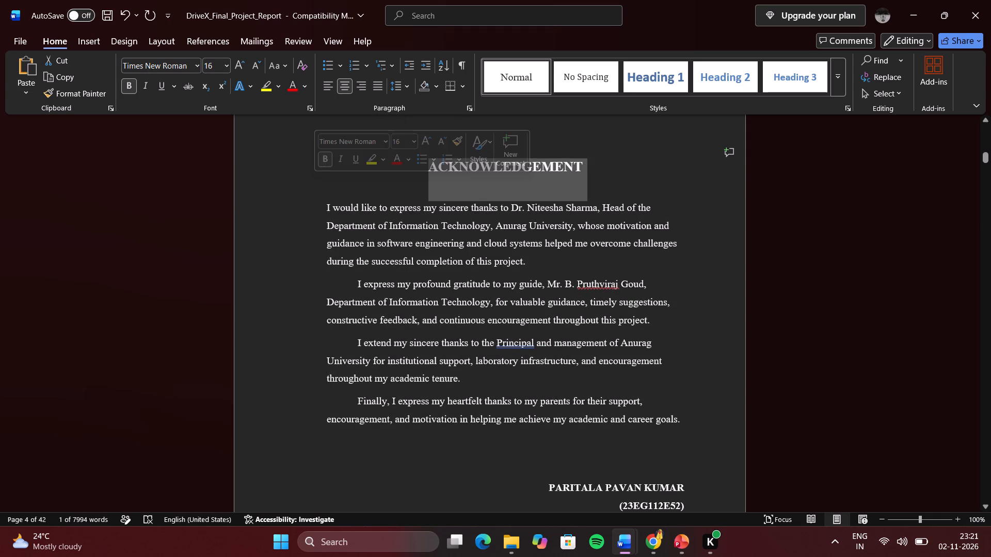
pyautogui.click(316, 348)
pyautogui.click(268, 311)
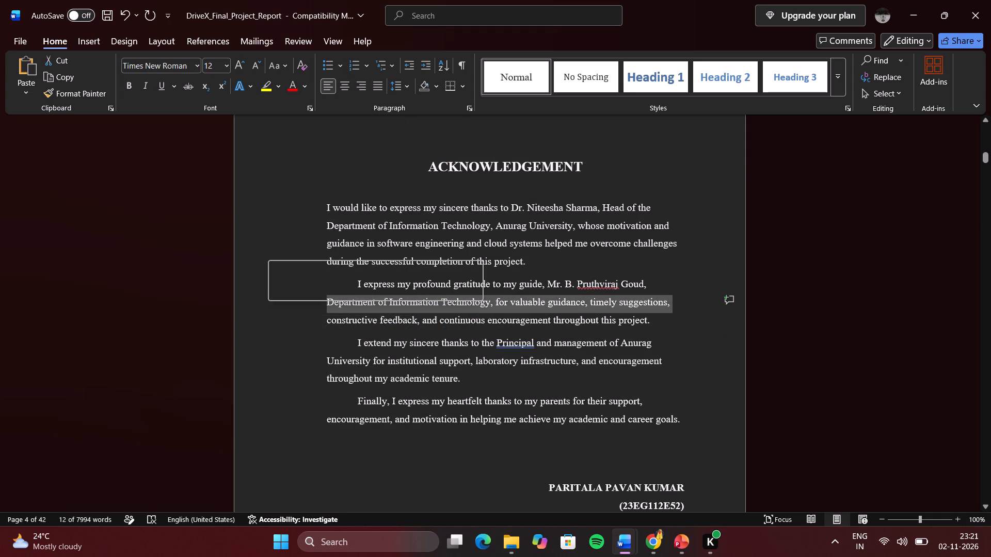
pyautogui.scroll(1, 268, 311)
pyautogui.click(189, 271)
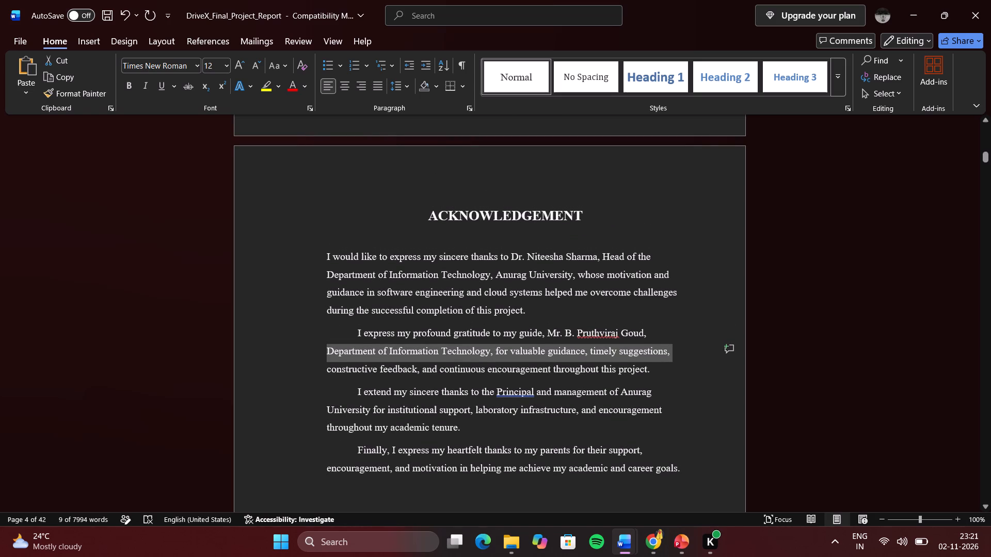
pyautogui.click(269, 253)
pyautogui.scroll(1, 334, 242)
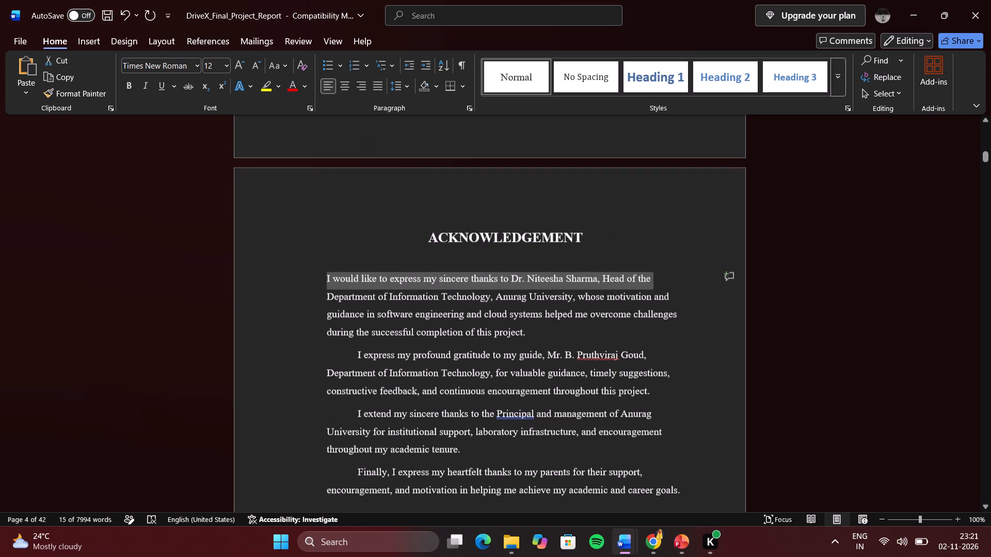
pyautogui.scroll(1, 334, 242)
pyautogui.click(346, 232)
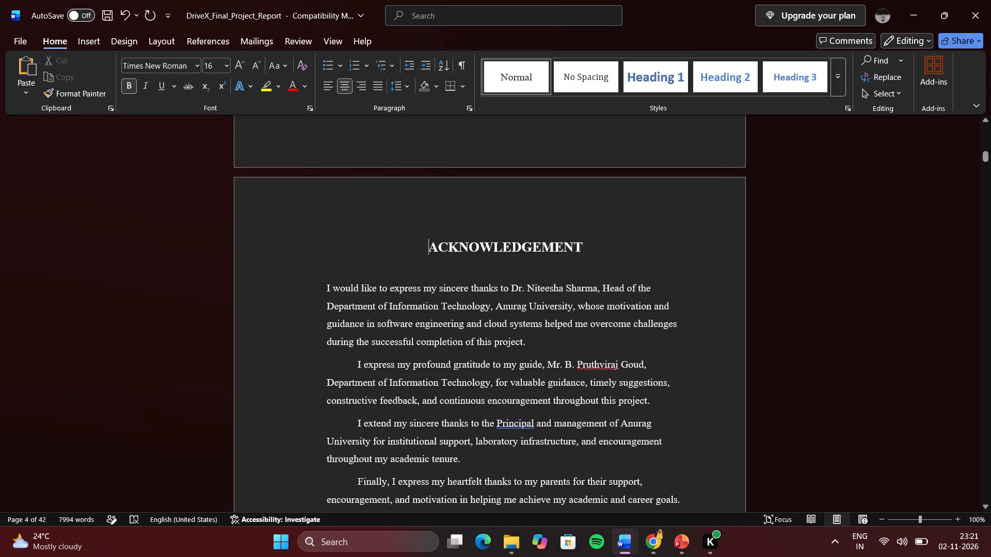
# Remove the first-line indent from the Declaration paragraph.
pyautogui.scroll(6, 346, 232)
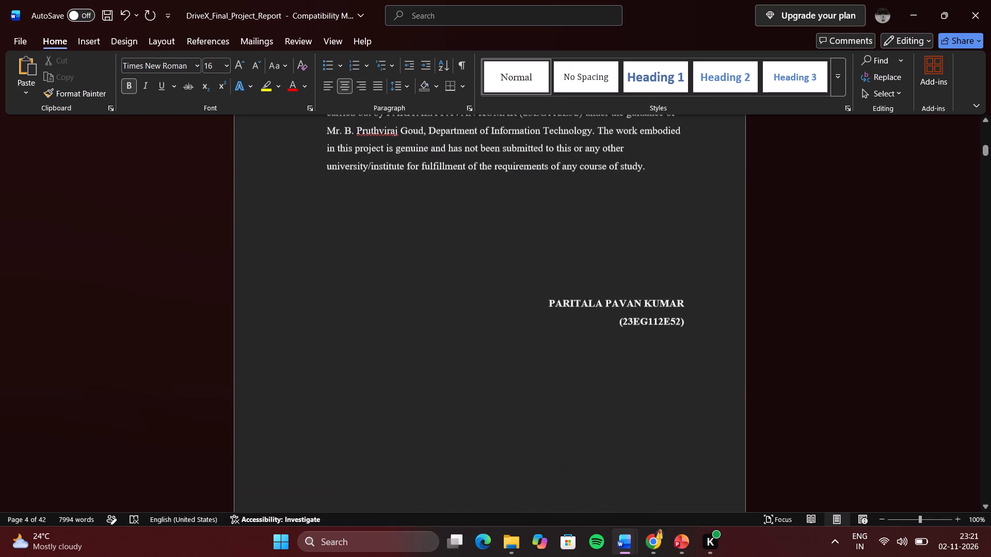
pyautogui.scroll(3, 346, 232)
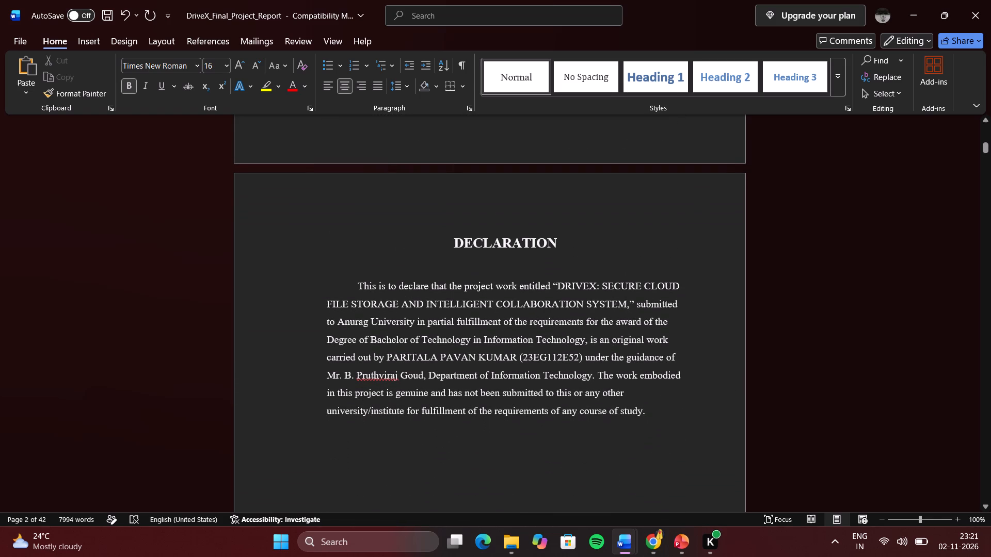
pyautogui.click(357, 281)
pyautogui.press('BackSpace')
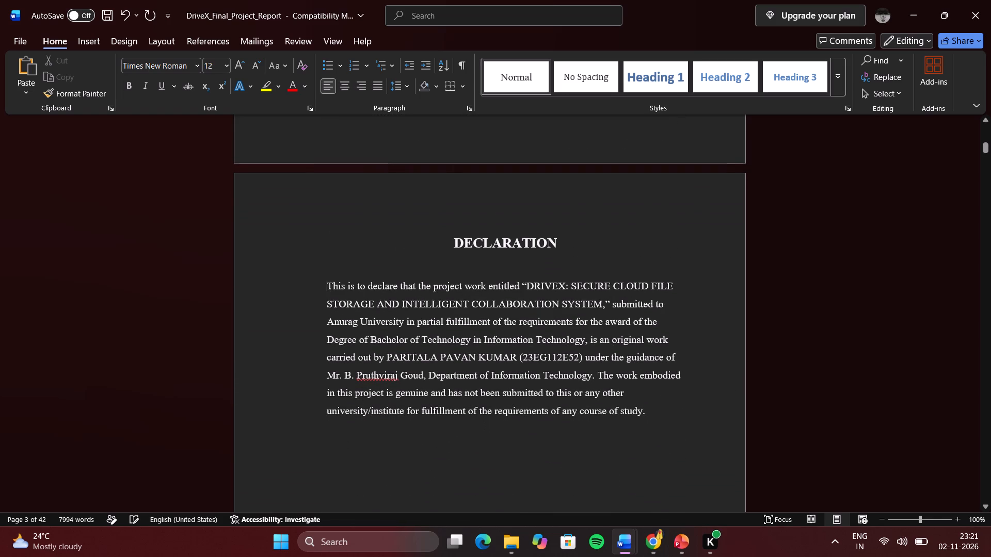
# Split the internal guide's first name into two words with a capital R in the certificate's signature block, matching the certificate text.
pyautogui.scroll(5, 357, 281)
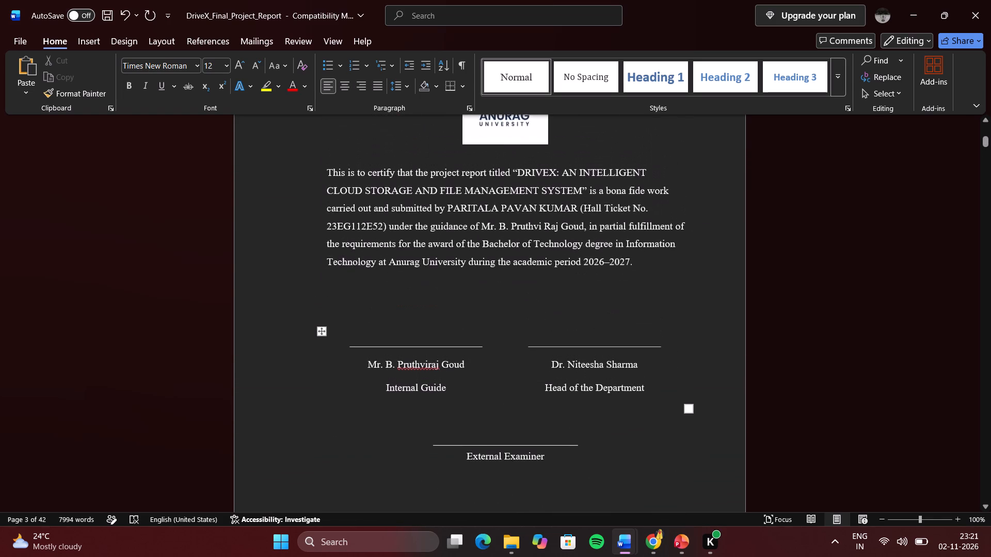
pyautogui.scroll(1, 357, 281)
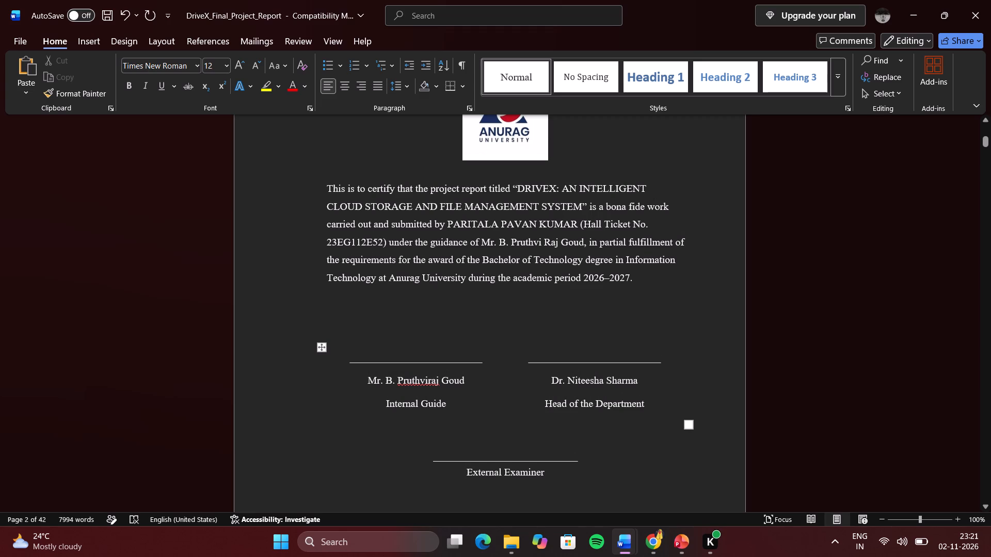
pyautogui.click(428, 383)
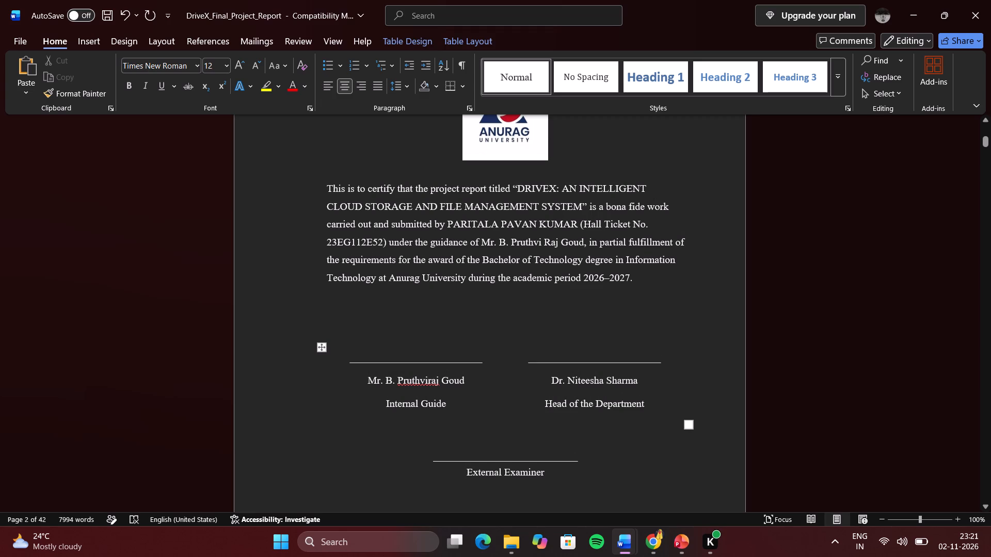
pyautogui.press('Right')
pyautogui.press('BackSpace')
pyautogui.press('space')
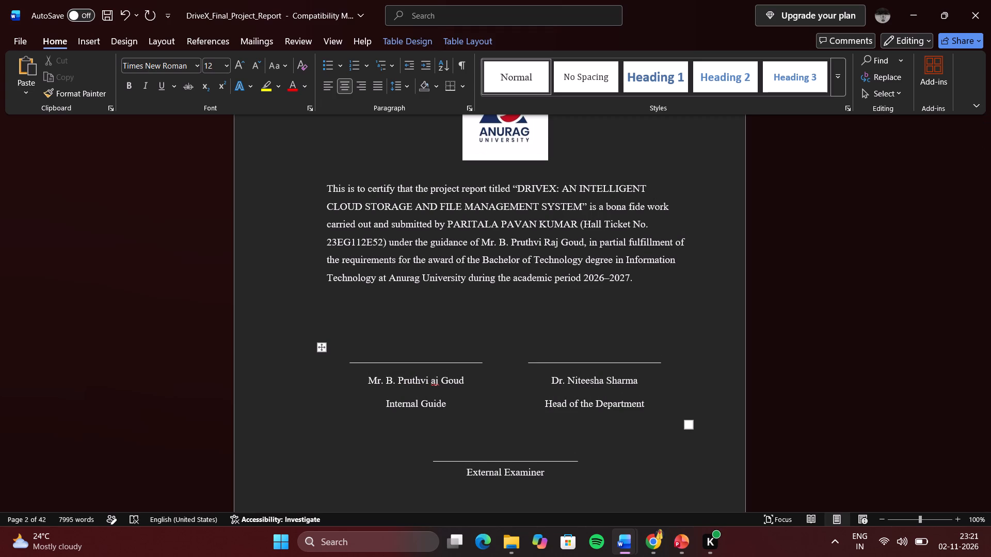
pyautogui.hotkey('shift', 'r')
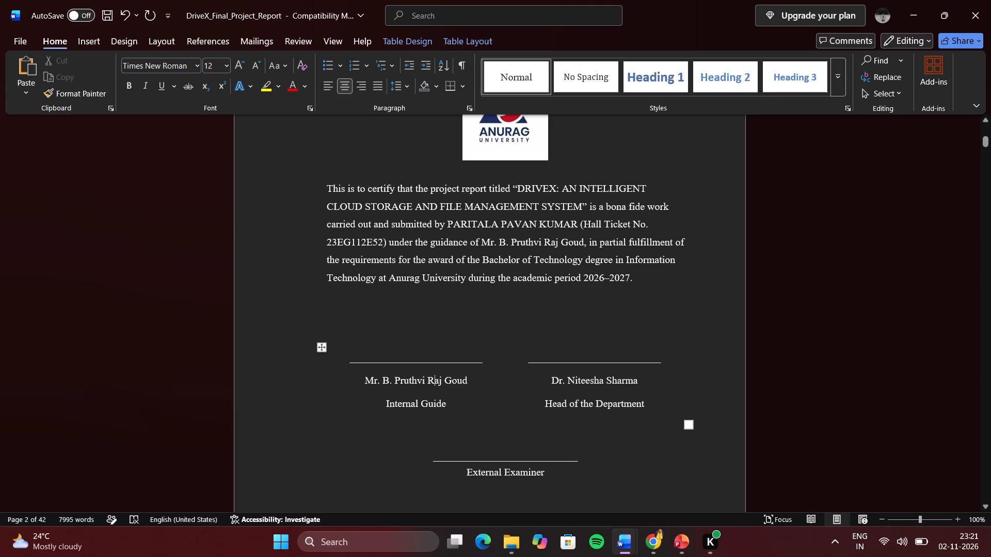
# Review the report's layout and content from the certificate page through all chapters to the end of the references.
pyautogui.scroll(1, 447, 320)
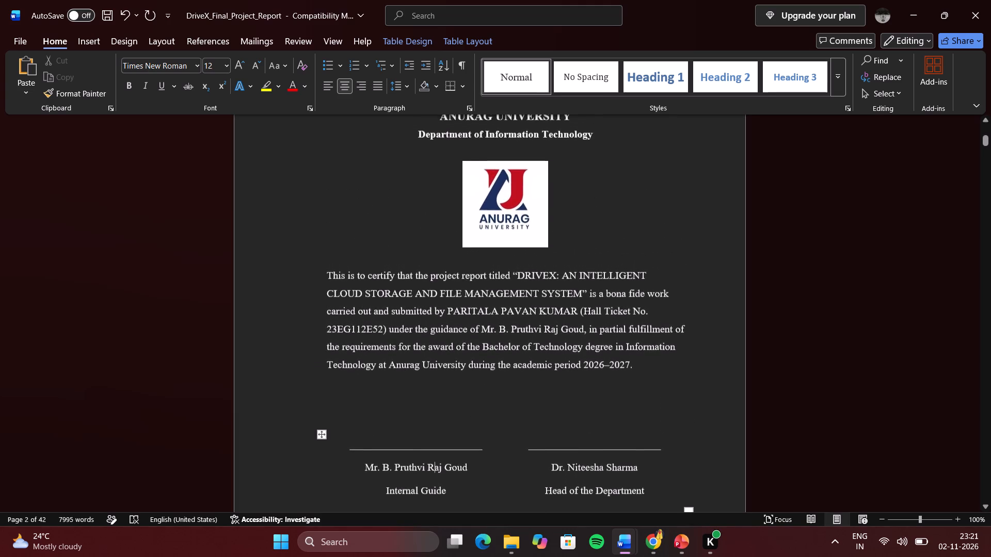
pyautogui.scroll(-4, 447, 320)
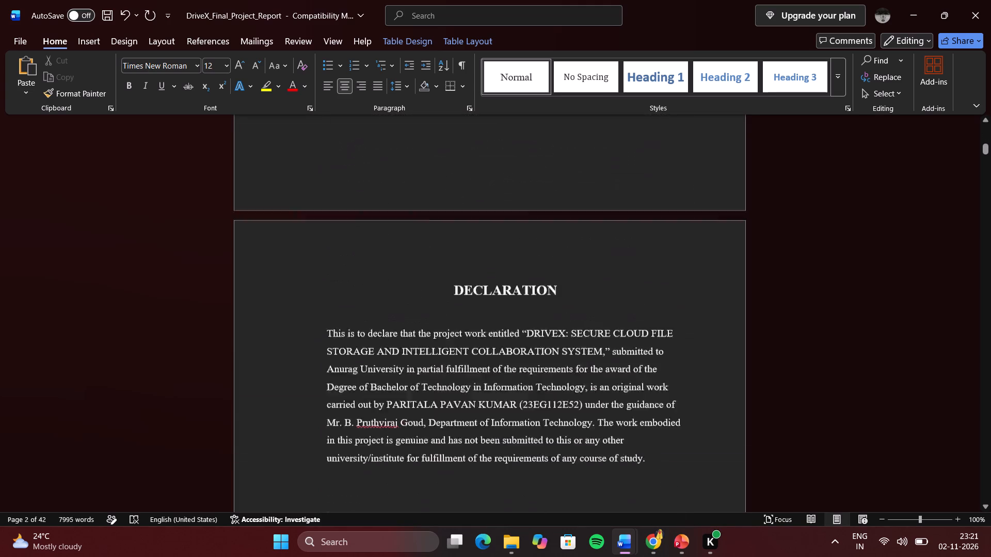
pyautogui.scroll(-5, 447, 320)
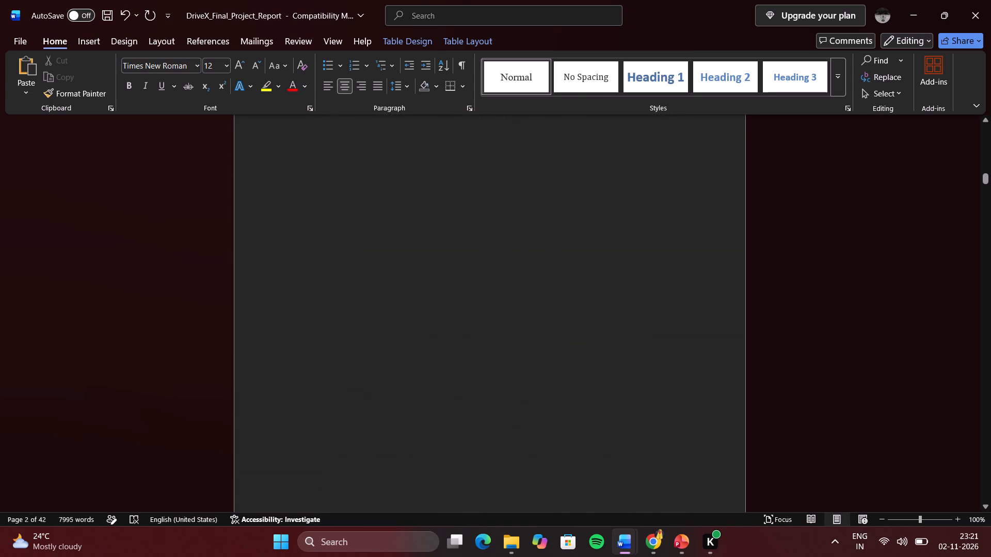
pyautogui.scroll(-16, 447, 320)
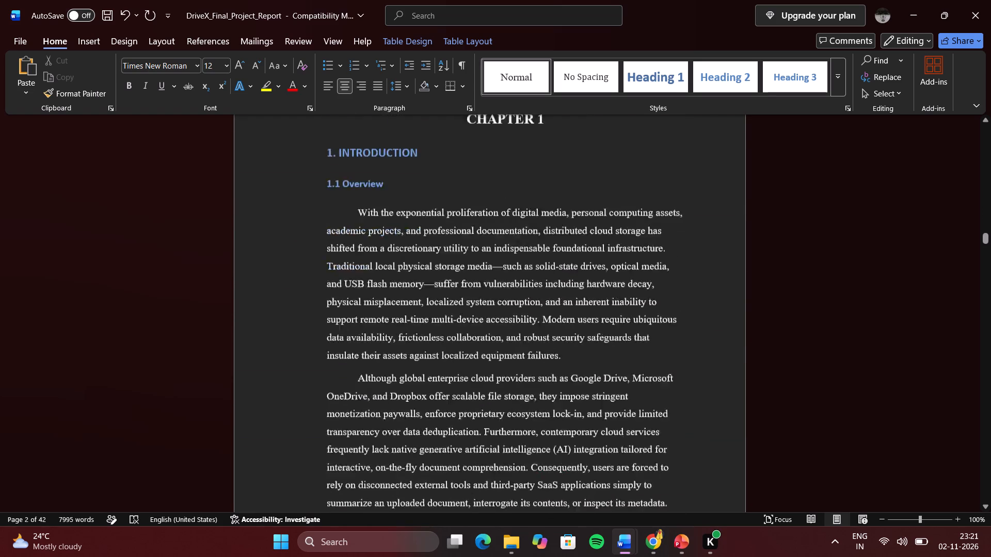
pyautogui.scroll(-3, 447, 320)
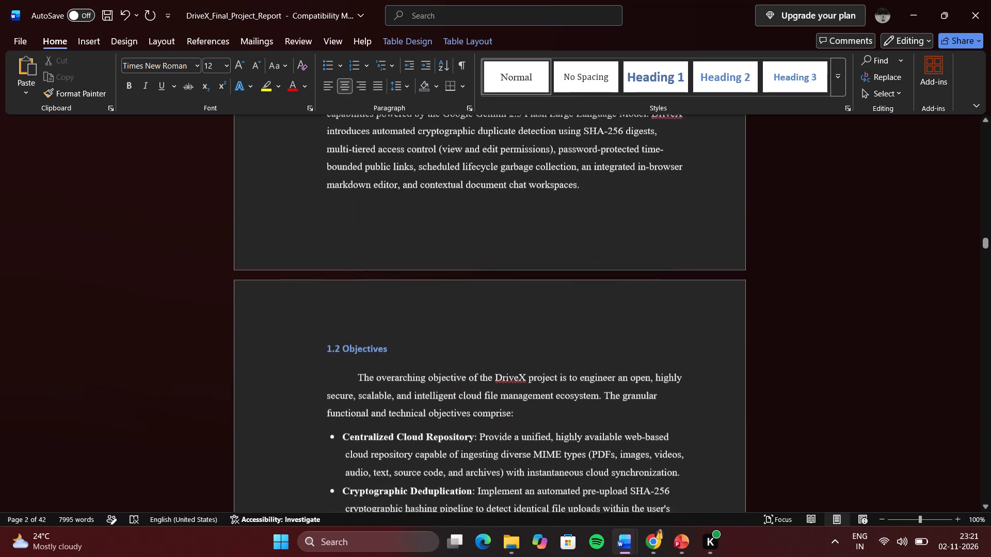
pyautogui.scroll(-10, 447, 320)
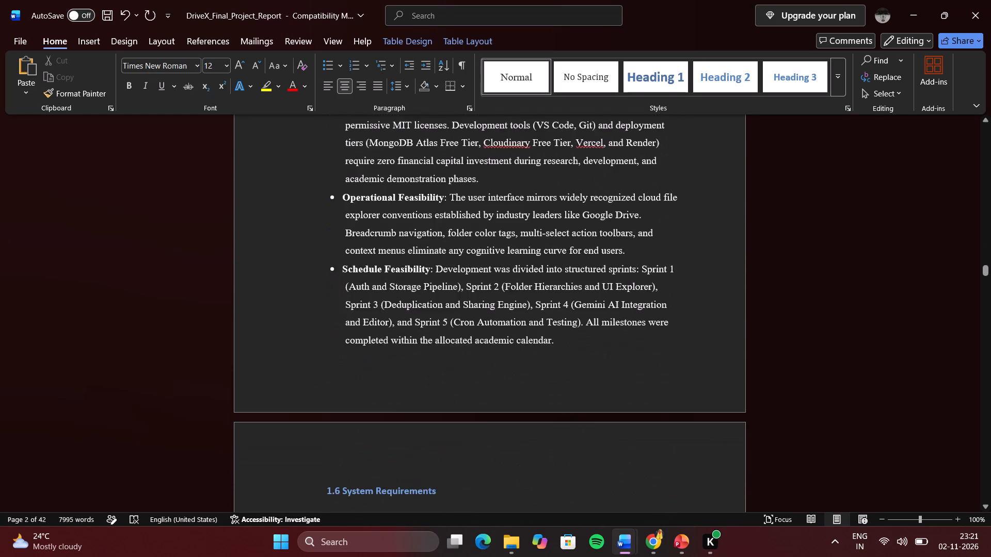
pyautogui.scroll(-3, 447, 320)
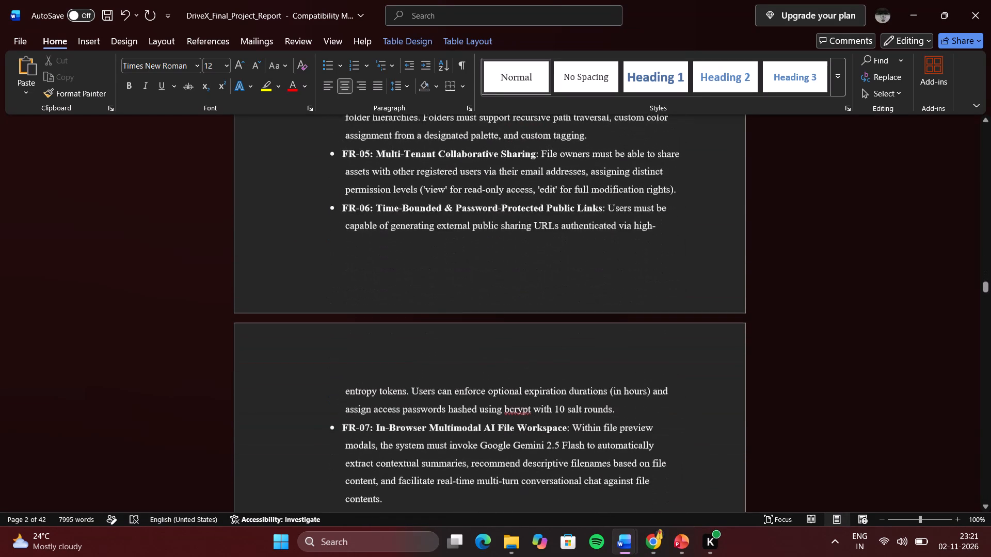
pyautogui.scroll(-5, 447, 320)
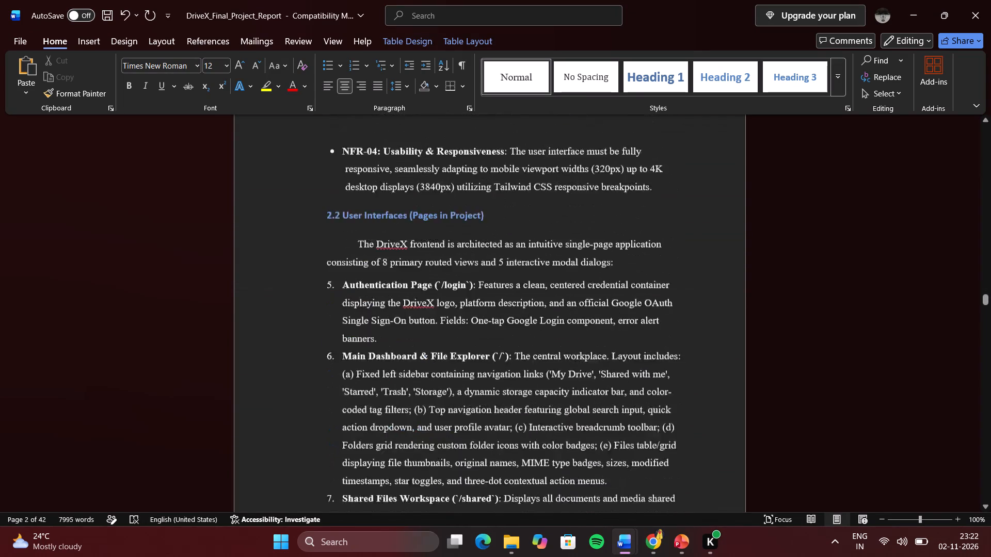
pyautogui.scroll(-4, 447, 320)
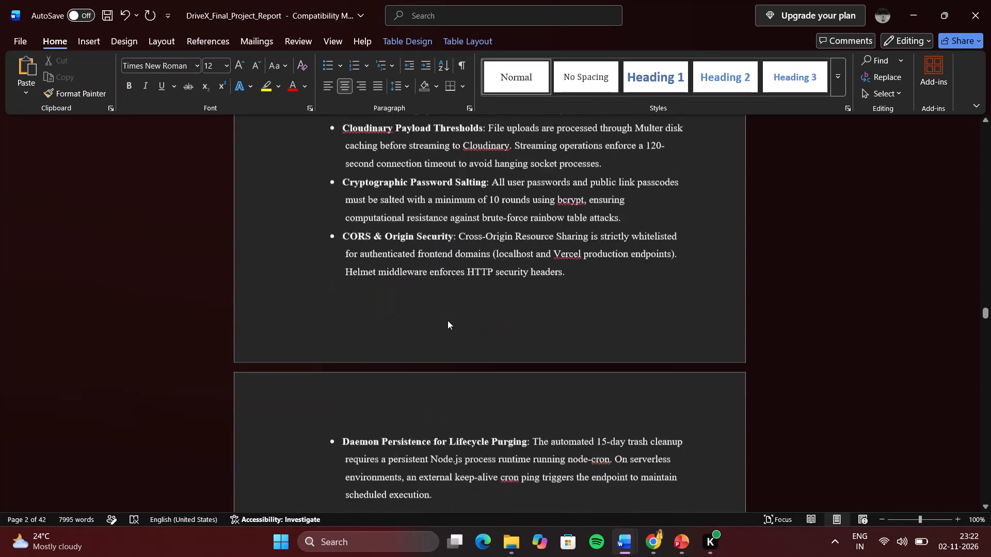
pyautogui.scroll(-6, 447, 320)
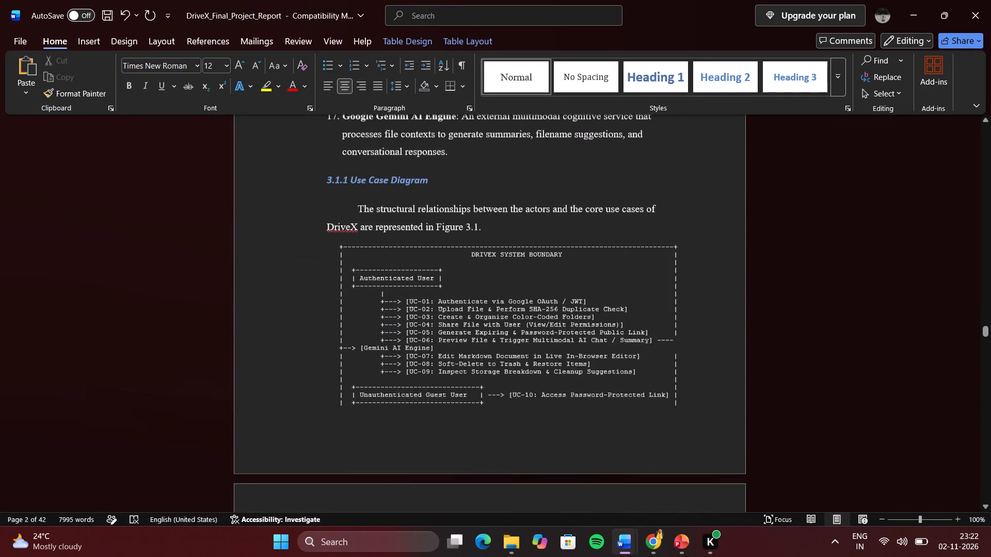
pyautogui.scroll(-6, 447, 320)
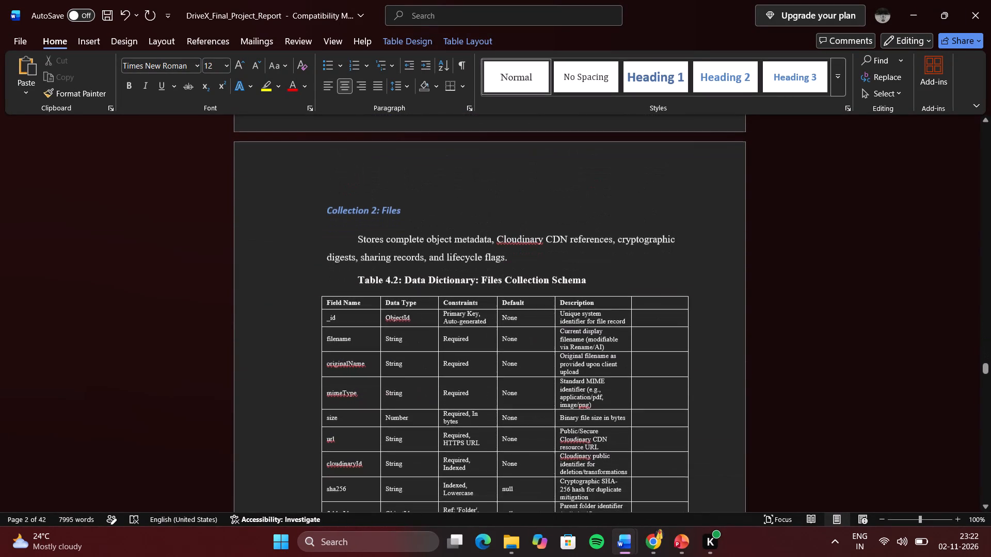
pyautogui.scroll(-7, 447, 320)
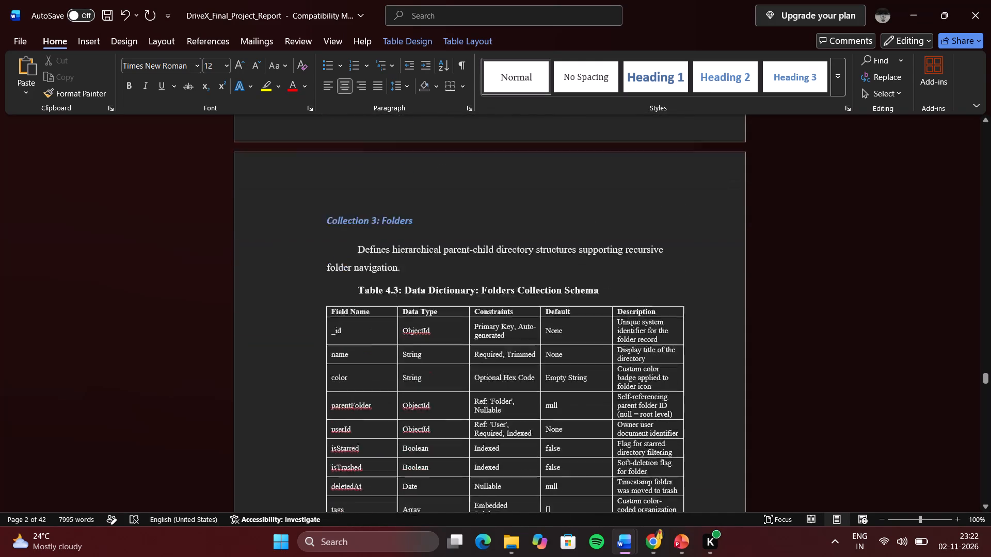
pyautogui.scroll(-8, 447, 320)
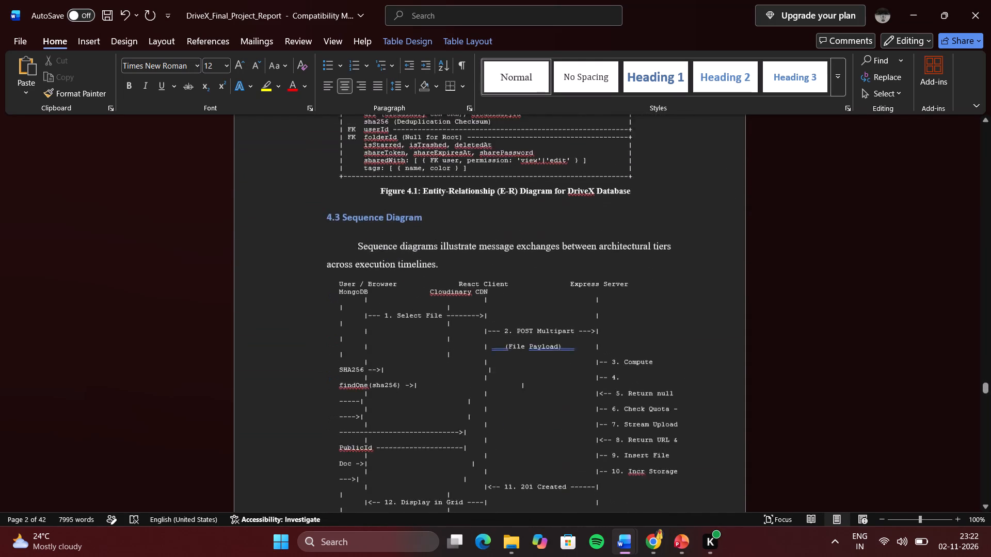
pyautogui.scroll(-7, 447, 320)
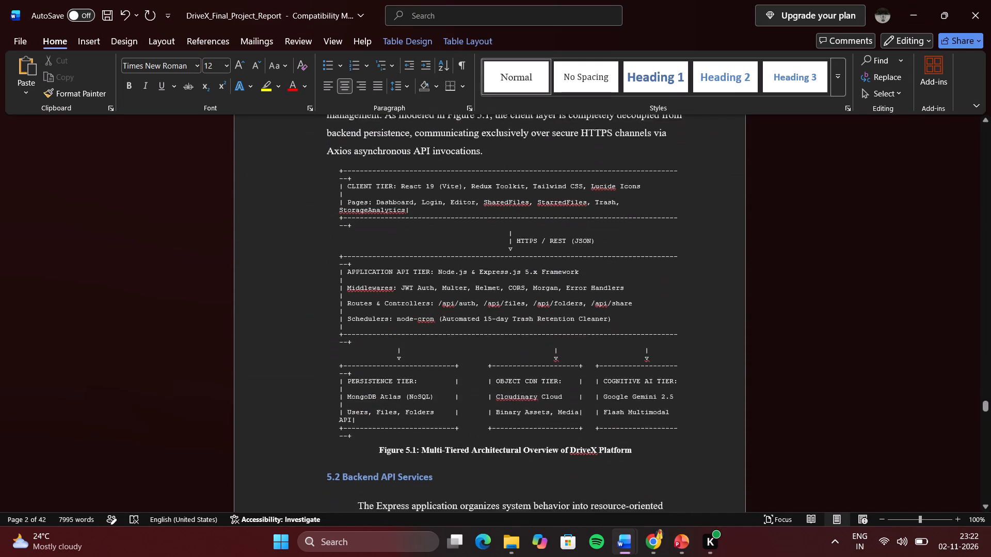
pyautogui.scroll(-7, 447, 320)
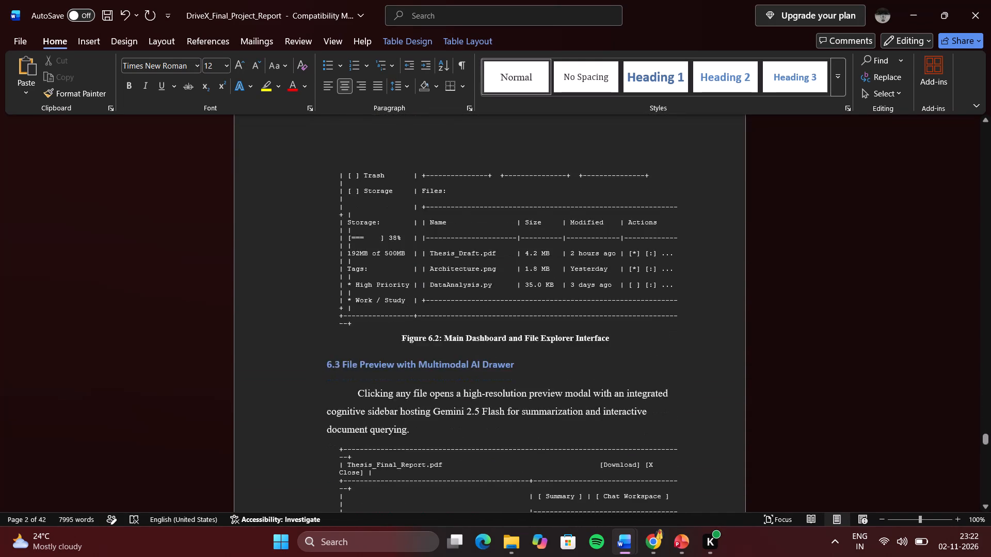
pyautogui.scroll(-5, 447, 320)
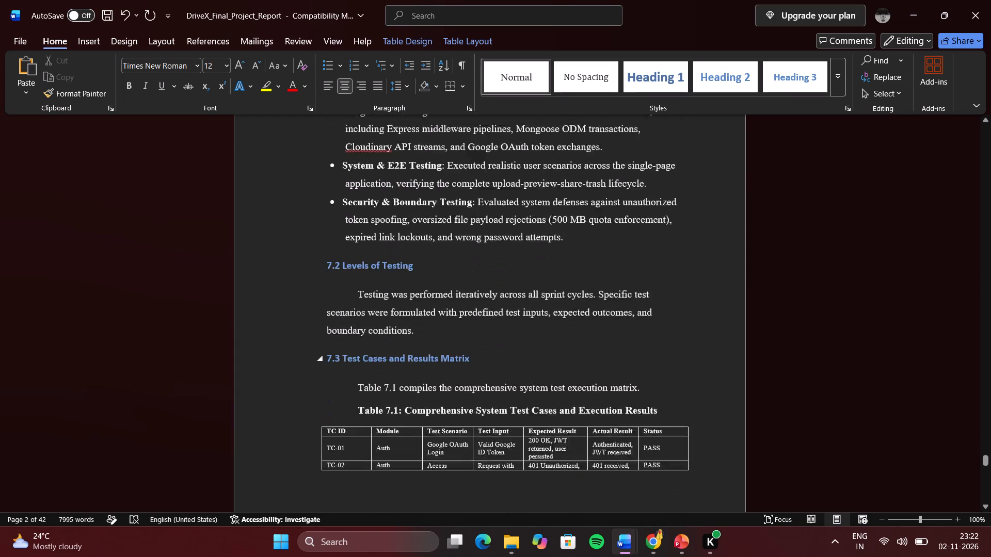
pyautogui.scroll(-7, 447, 320)
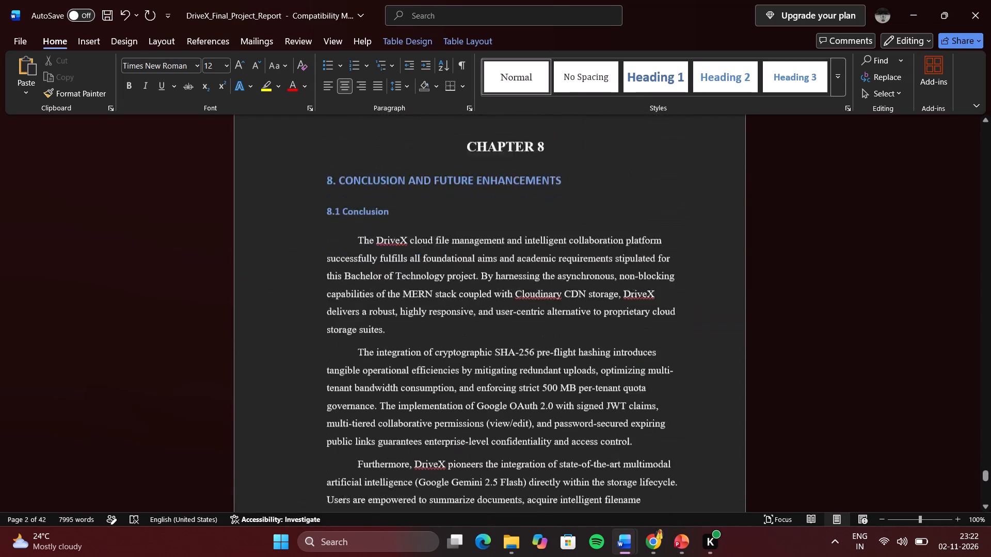
pyautogui.scroll(-4, 447, 320)
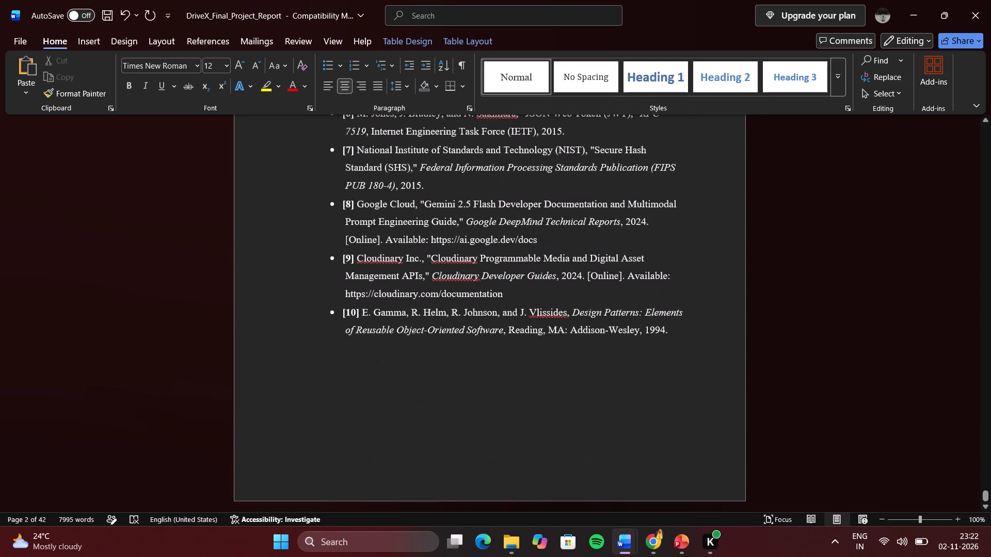
pyautogui.scroll(-2, 447, 320)
# Save the DriveX_Final_Project_Report document under its existing name.
pyautogui.hotkey('ctrl', 's')
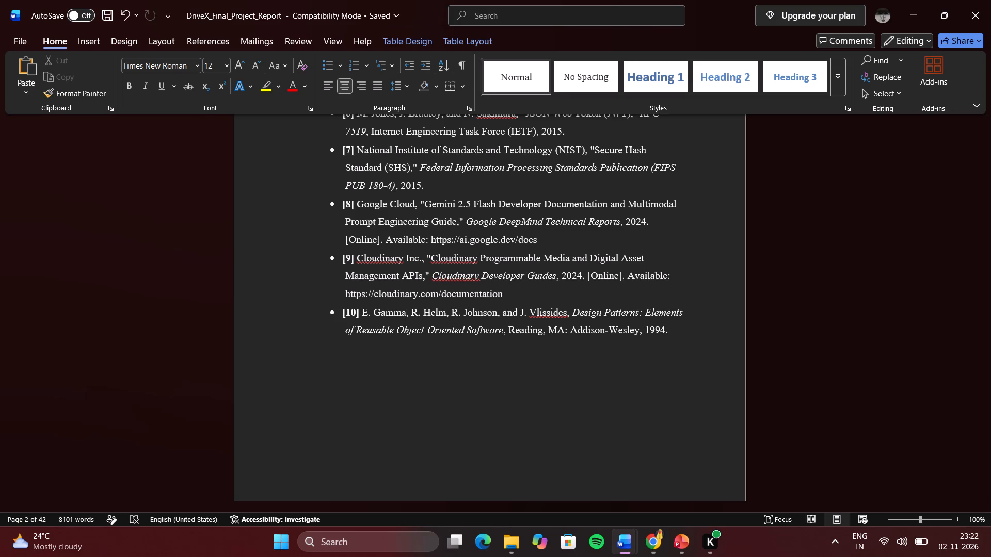
pyautogui.hotkey('ctrl', 's')
pyautogui.click(102, 12)
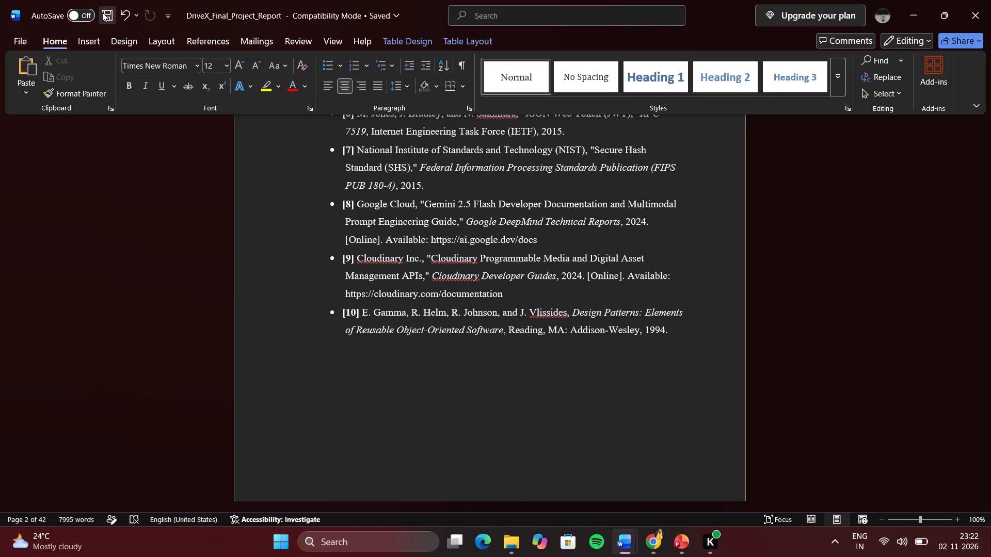
pyautogui.doubleClick(102, 12)
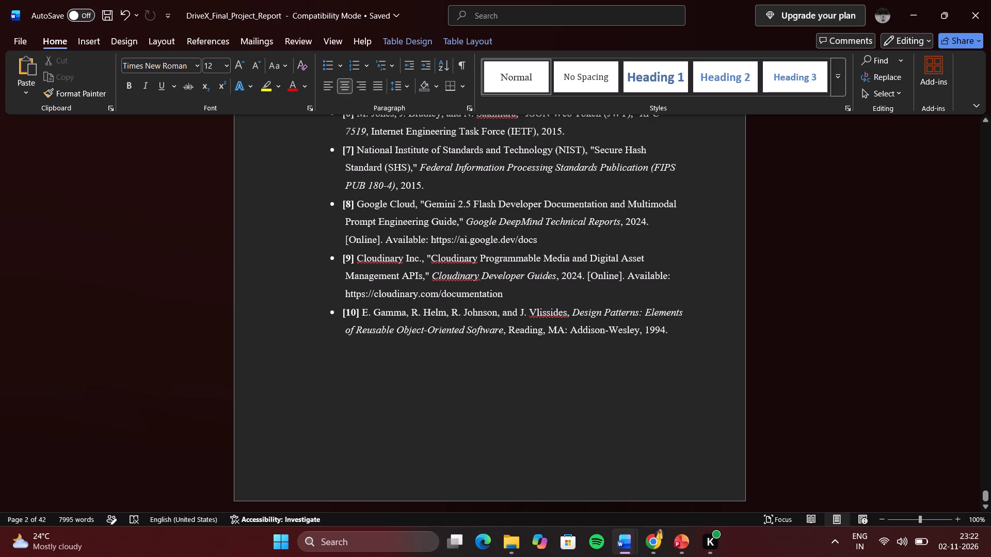
pyautogui.scroll(3, 280, 204)
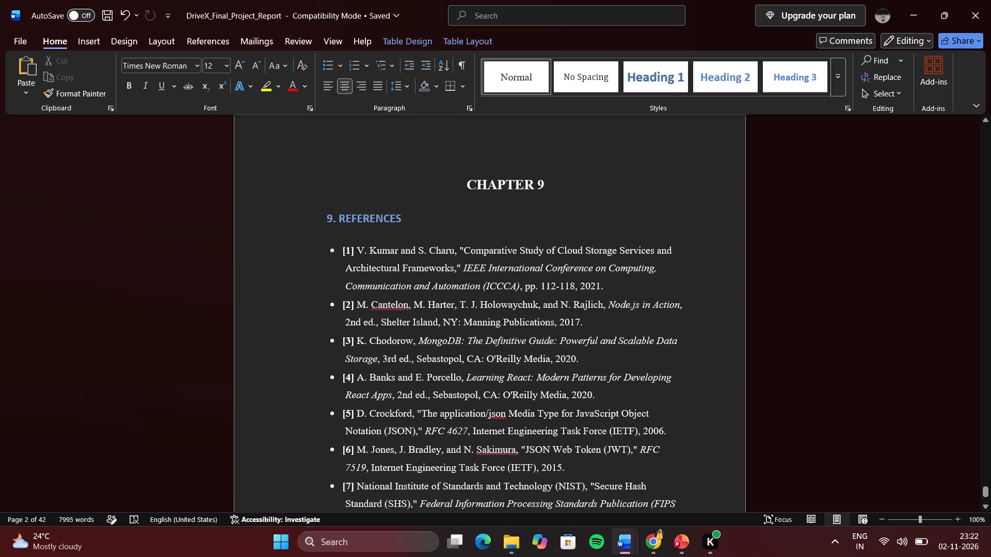
pyautogui.tripleClick(108, 14)
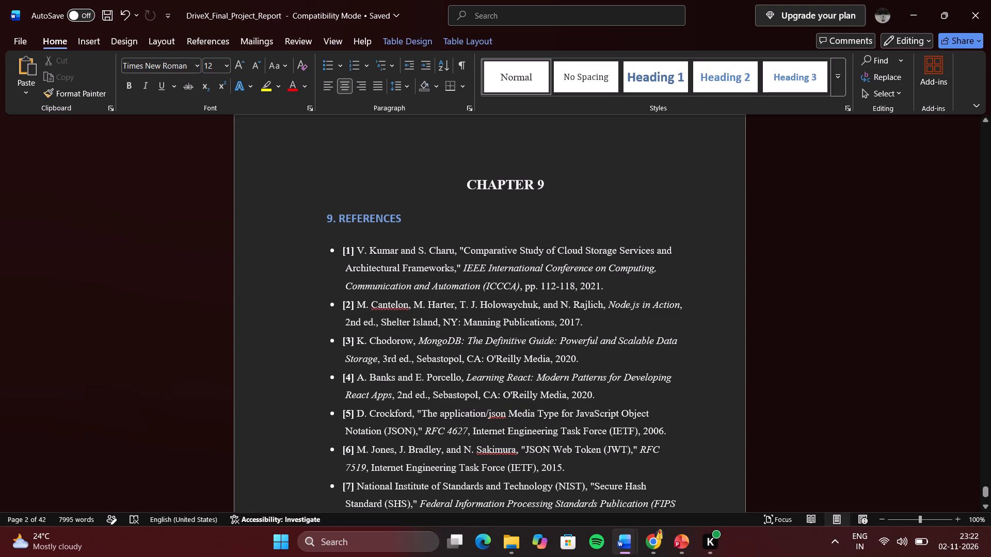
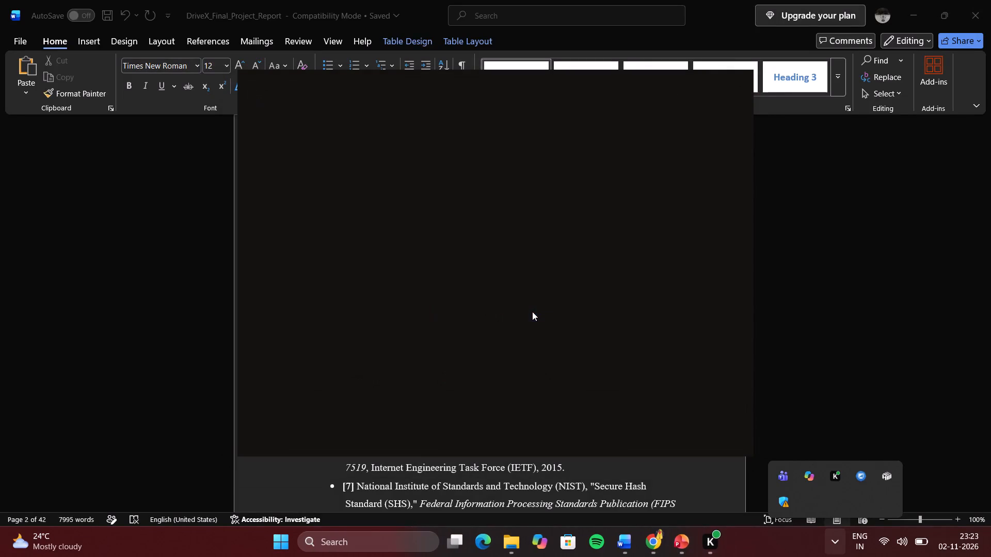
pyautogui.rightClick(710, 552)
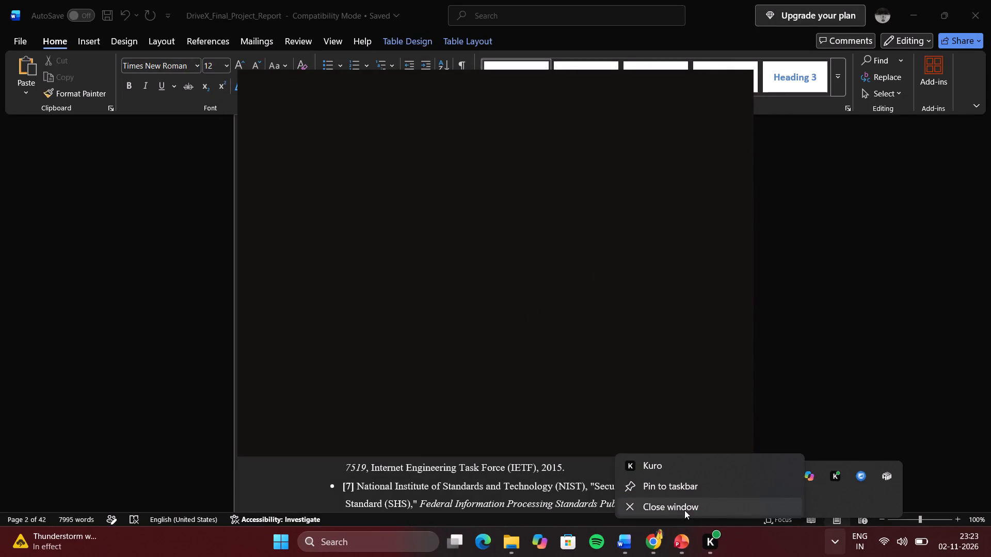
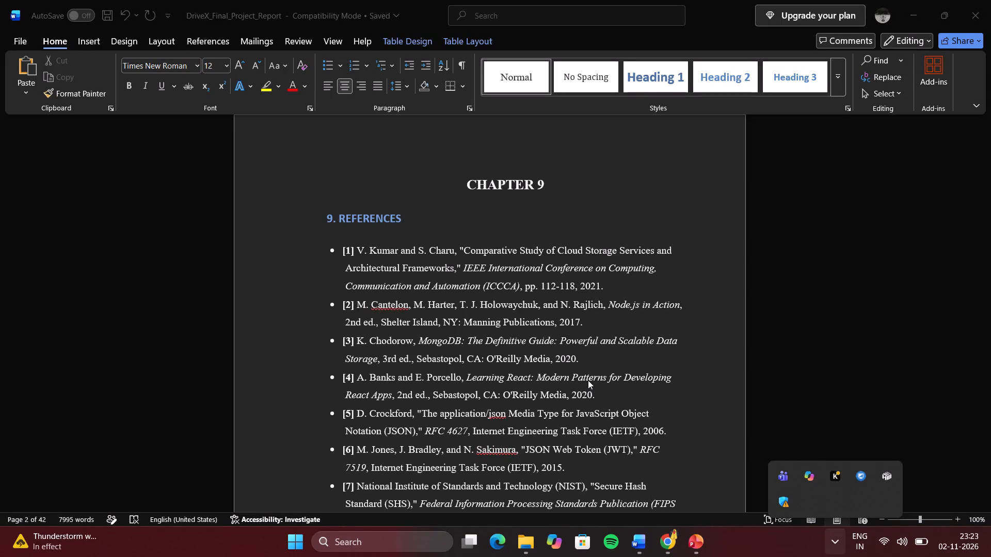
# Review the report backwards from the Chapter 9 references through the conclusion and future enhancements to the Table 7.1 test cases.
pyautogui.scroll(-11, 588, 380)
pyautogui.scroll(5, 588, 380)
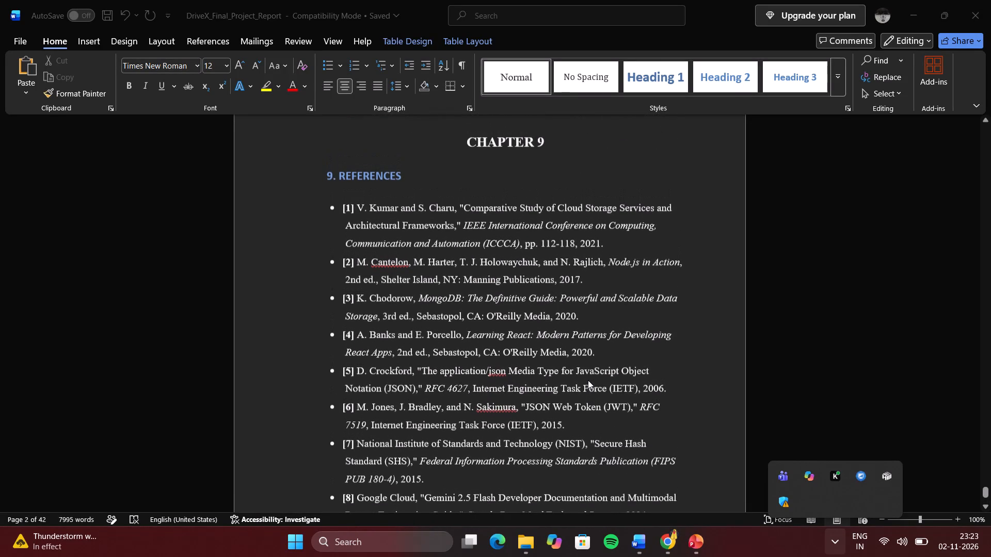
pyautogui.scroll(5, 588, 380)
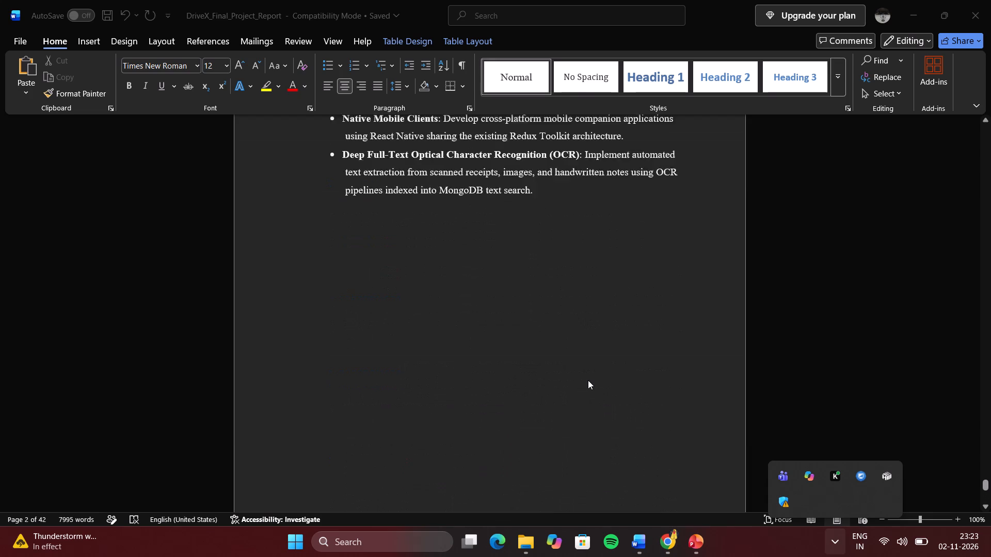
pyautogui.scroll(3, 588, 380)
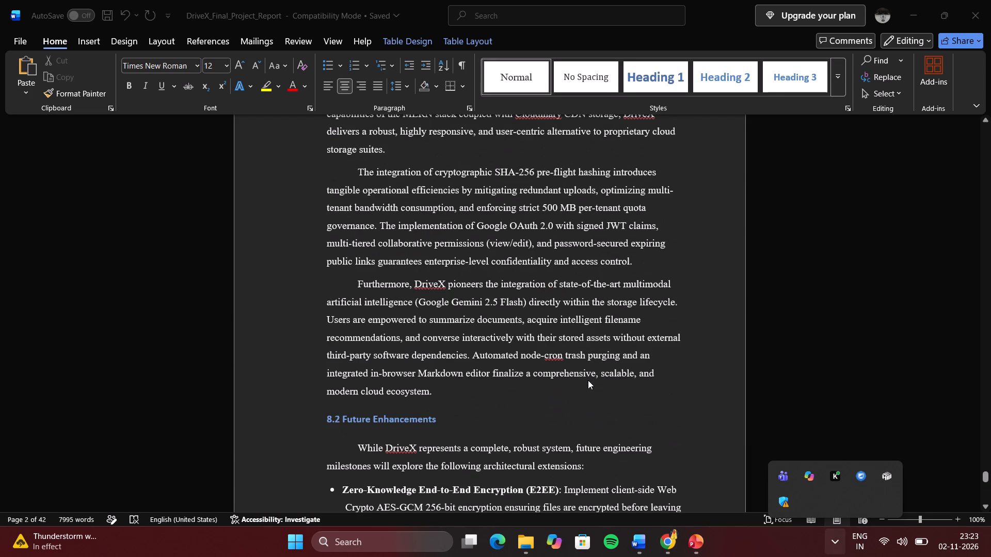
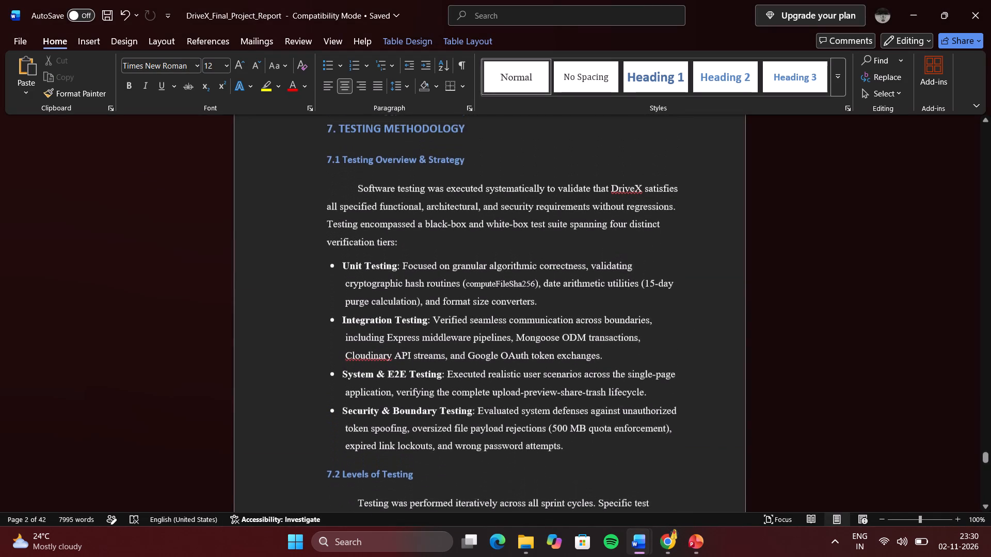
pyautogui.scroll(1, 550, 340)
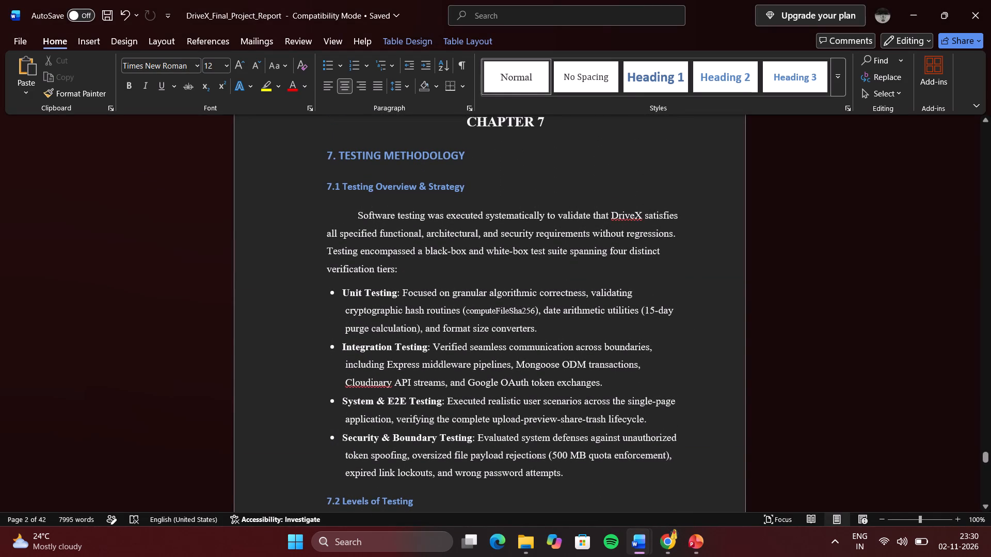
pyautogui.click(359, 216)
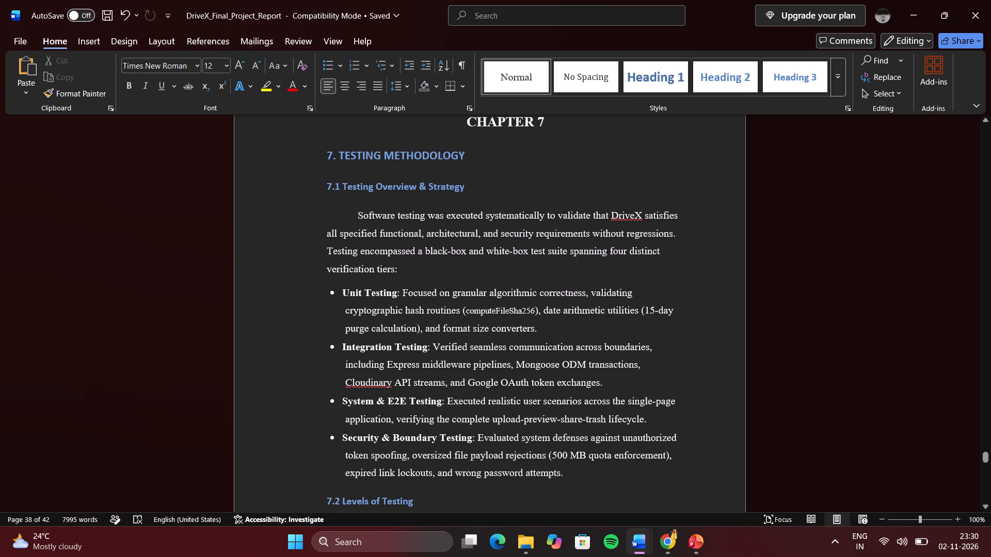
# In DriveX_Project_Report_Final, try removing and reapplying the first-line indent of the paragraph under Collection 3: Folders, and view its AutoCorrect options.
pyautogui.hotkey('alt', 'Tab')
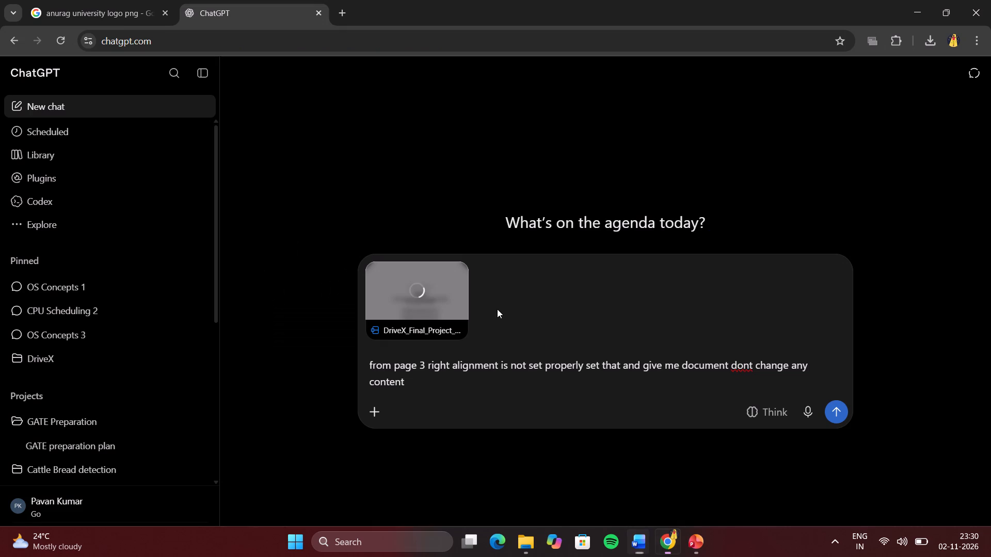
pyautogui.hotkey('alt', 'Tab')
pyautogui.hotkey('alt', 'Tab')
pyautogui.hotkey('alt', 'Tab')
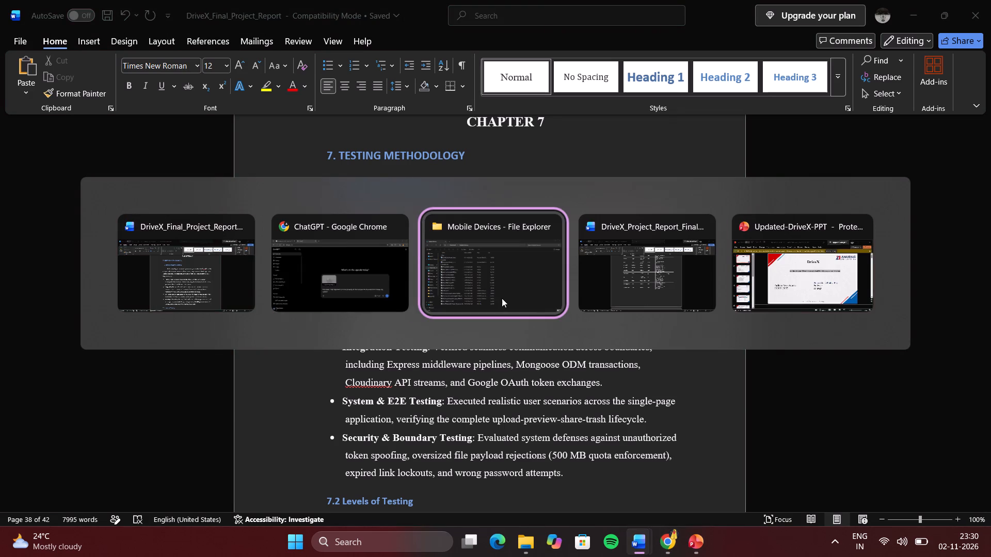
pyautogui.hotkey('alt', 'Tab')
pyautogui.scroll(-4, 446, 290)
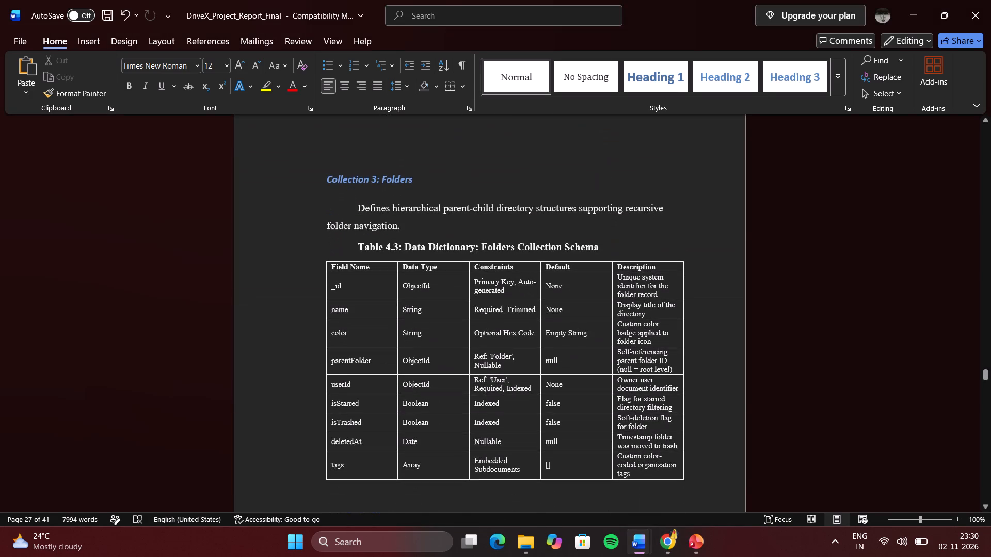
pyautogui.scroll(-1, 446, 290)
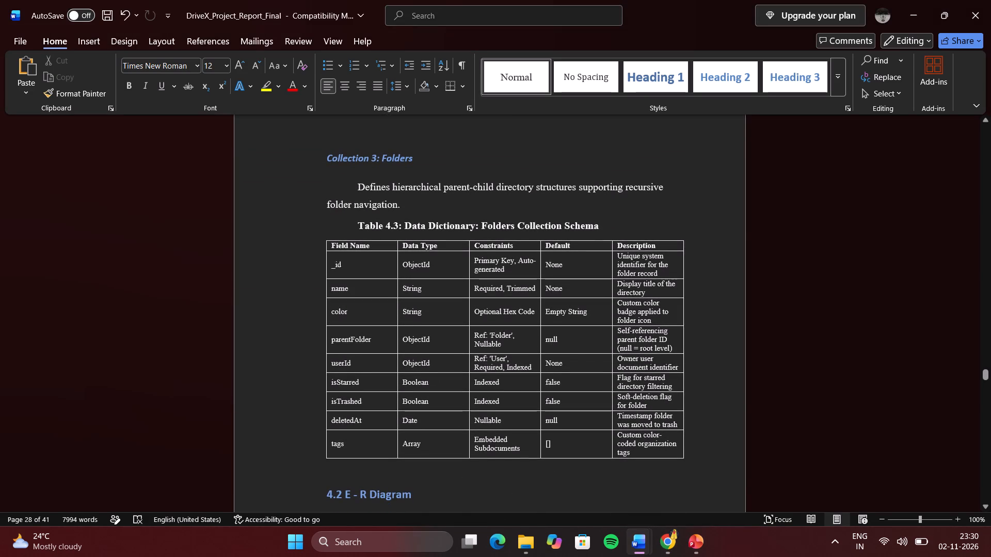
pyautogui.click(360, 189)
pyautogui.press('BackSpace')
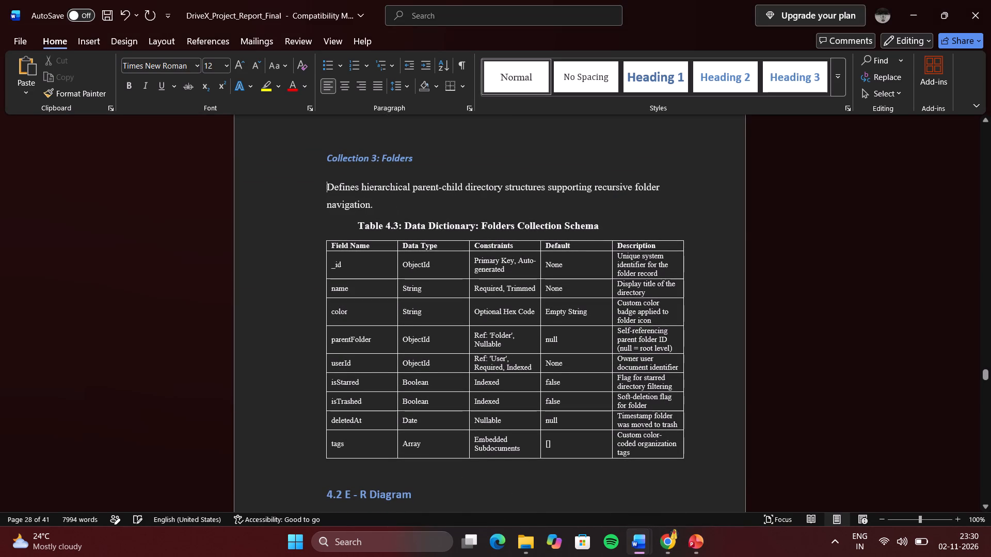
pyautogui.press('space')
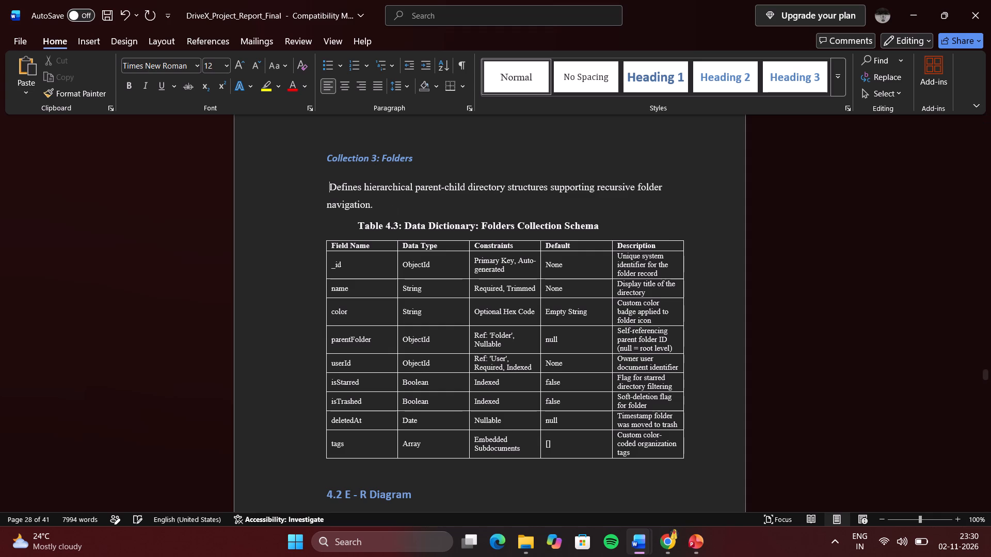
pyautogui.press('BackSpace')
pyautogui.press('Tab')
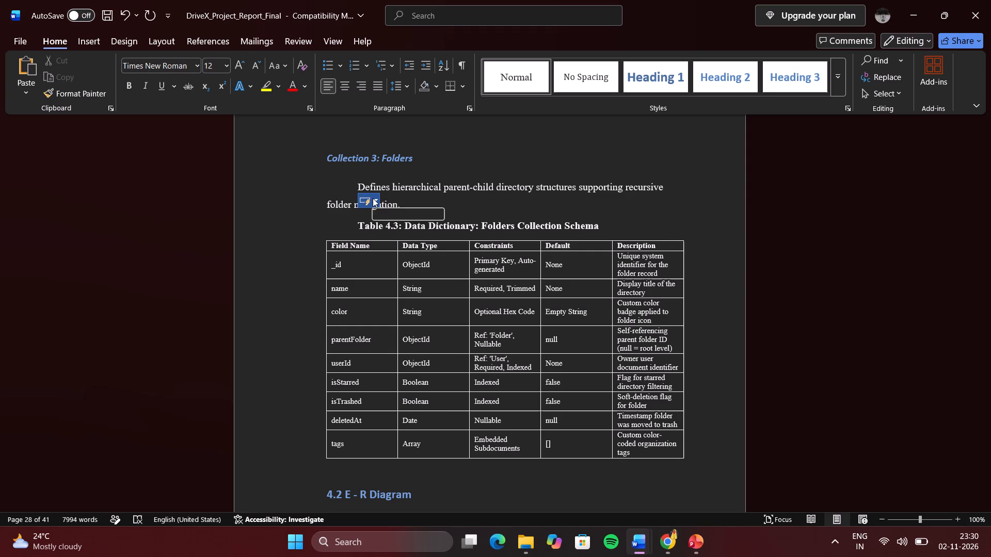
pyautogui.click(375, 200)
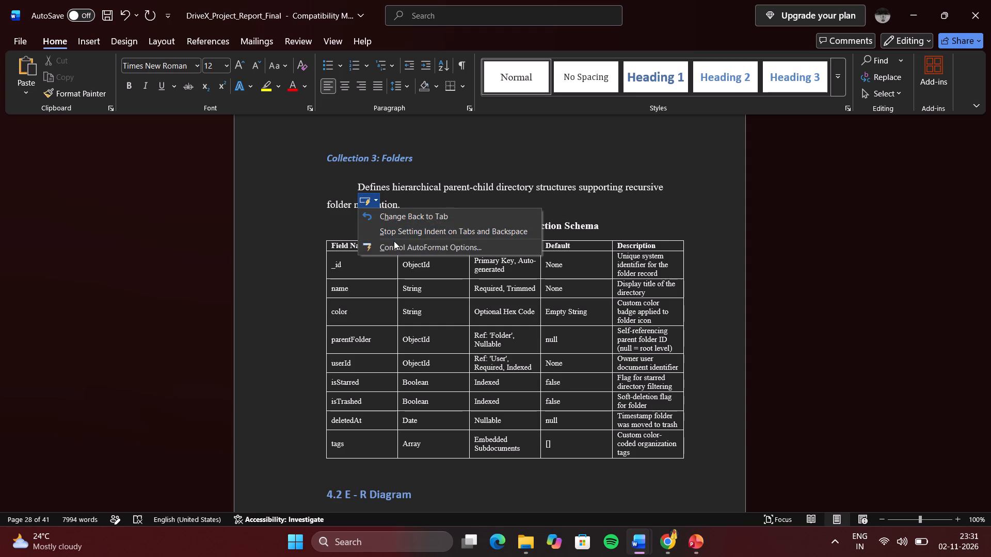
# In DriveX_Final_Project_Report, stop automatic indent setting on tabs and backspace, and remove the first-line indent from section 7.1's opening paragraph.
pyautogui.hotkey('alt', 'Tab')
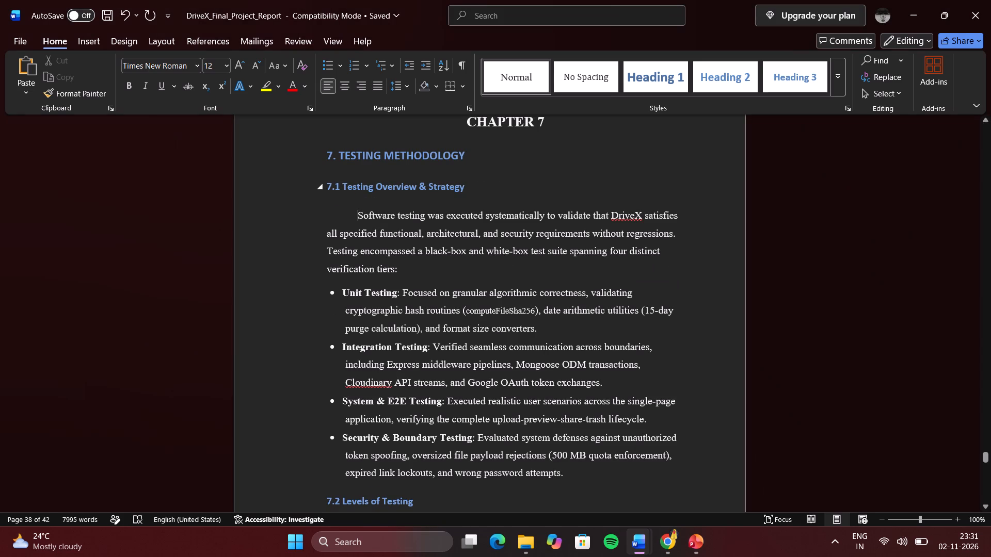
pyautogui.press('BackSpace')
pyautogui.press('Tab')
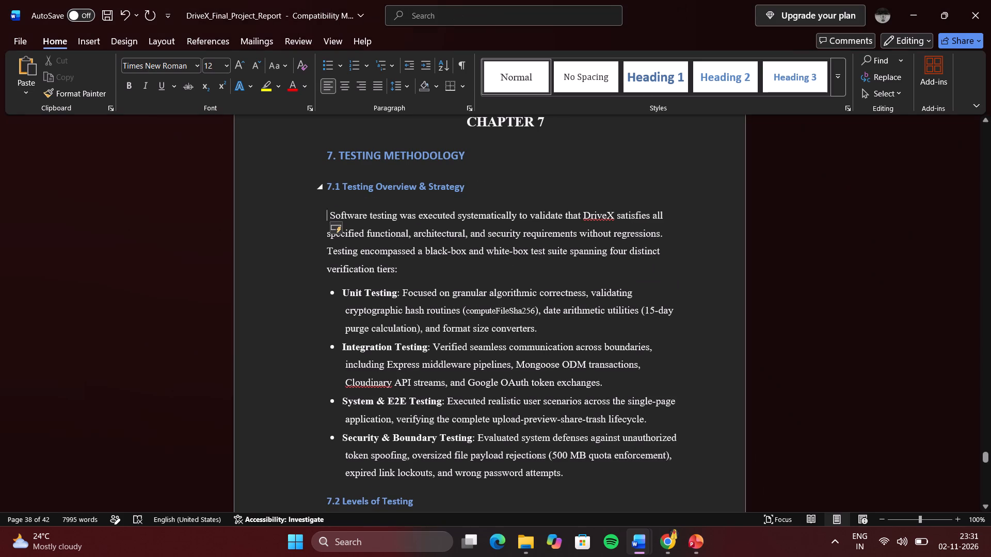
pyautogui.click(348, 227)
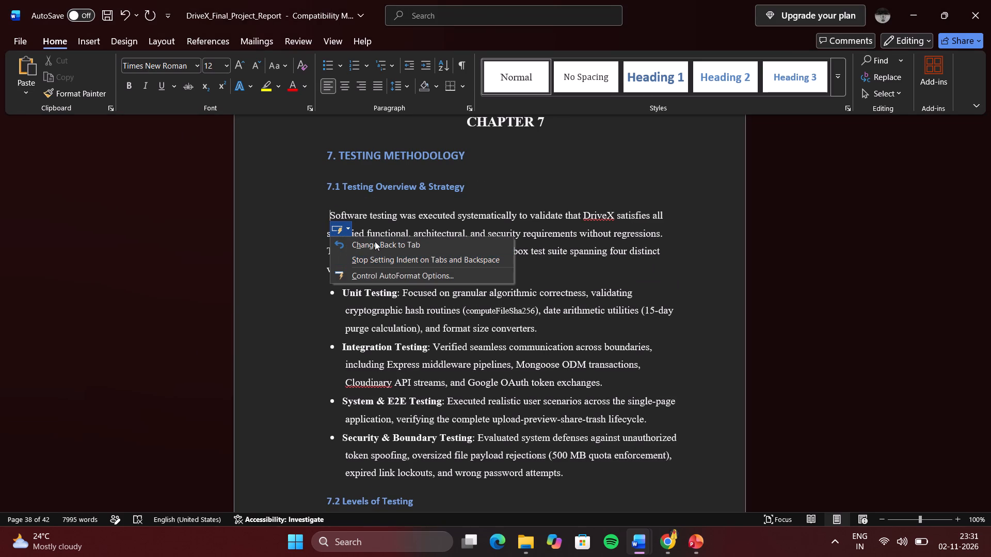
pyautogui.click(375, 241)
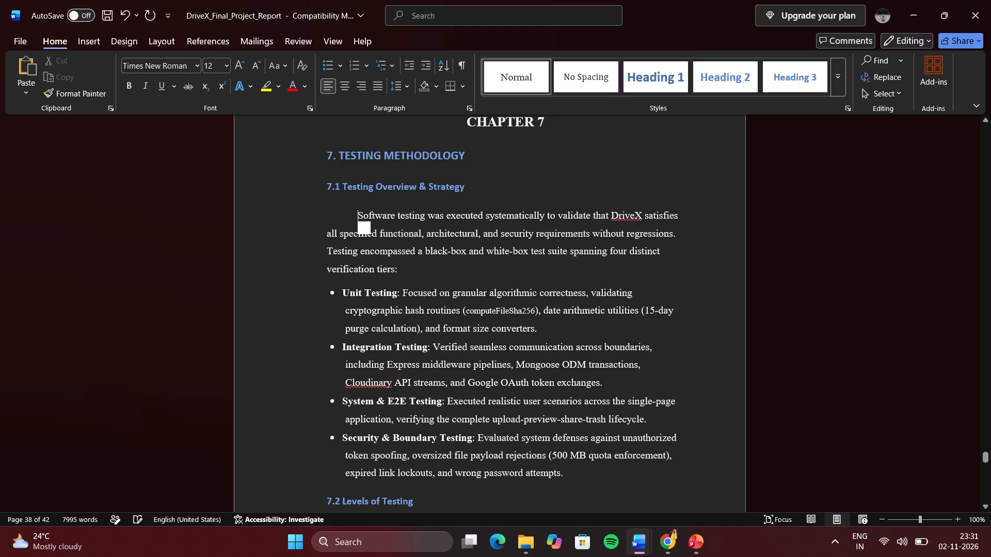
pyautogui.click(375, 226)
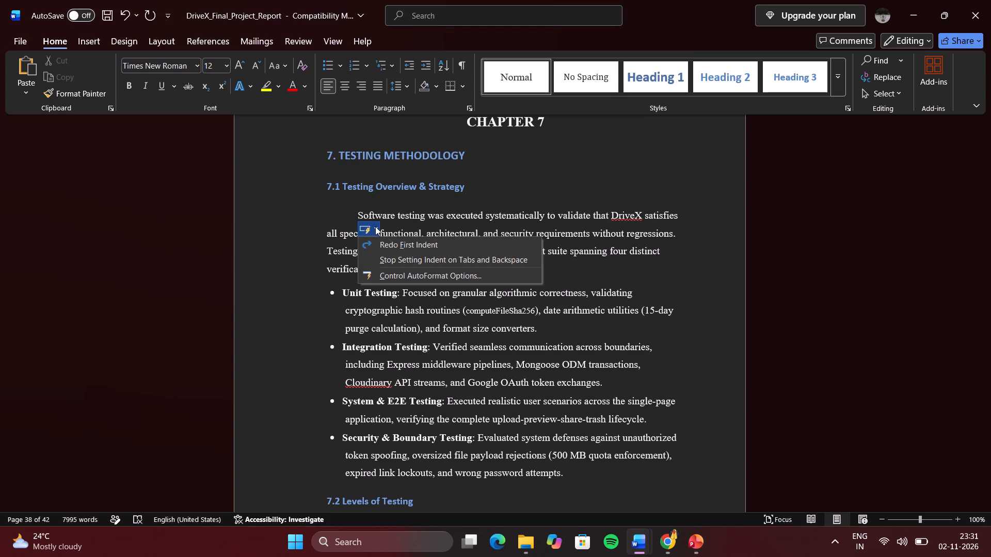
pyautogui.click(387, 253)
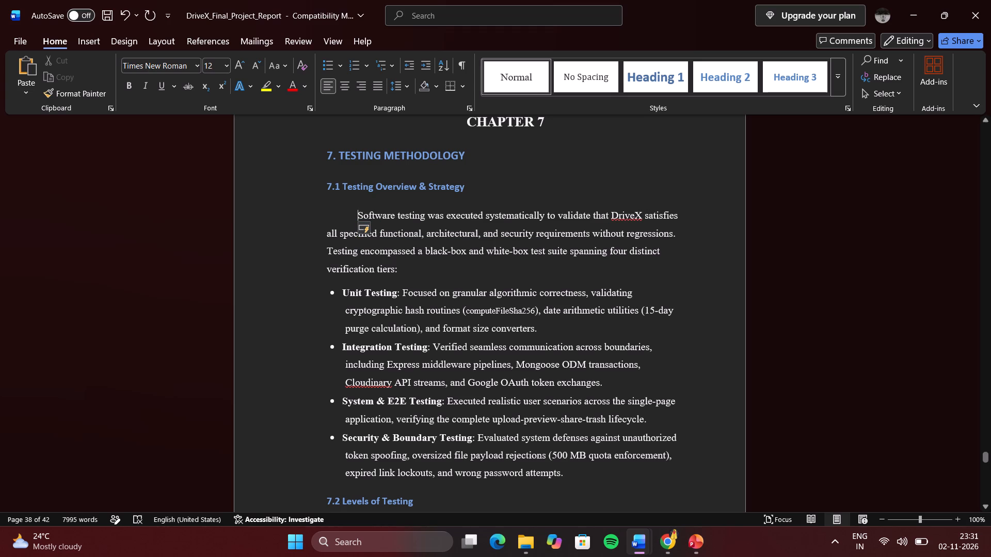
pyautogui.press('BackSpace')
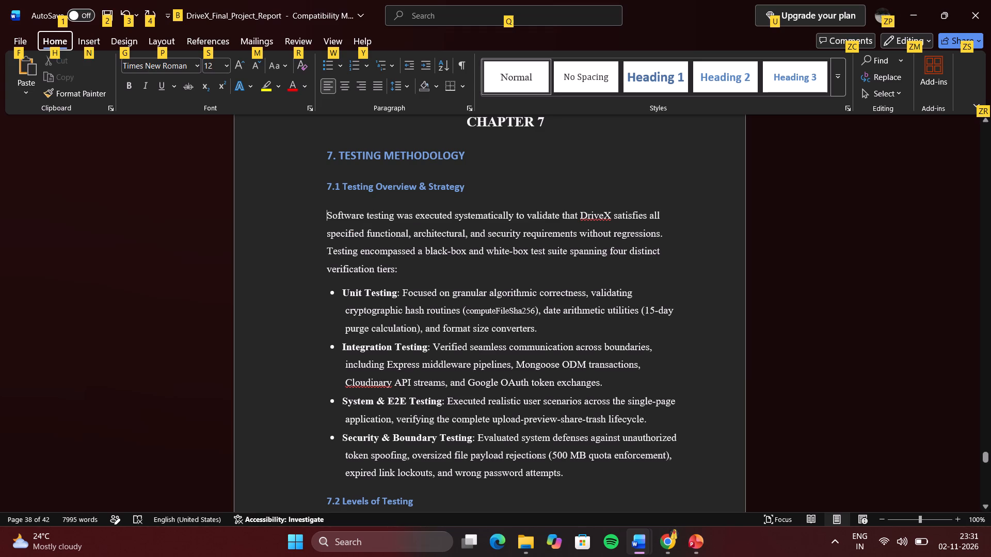
# Justify the opening paragraph of section 7.1, comparing it with left alignment before settling on justified.
pyautogui.click(347, 220)
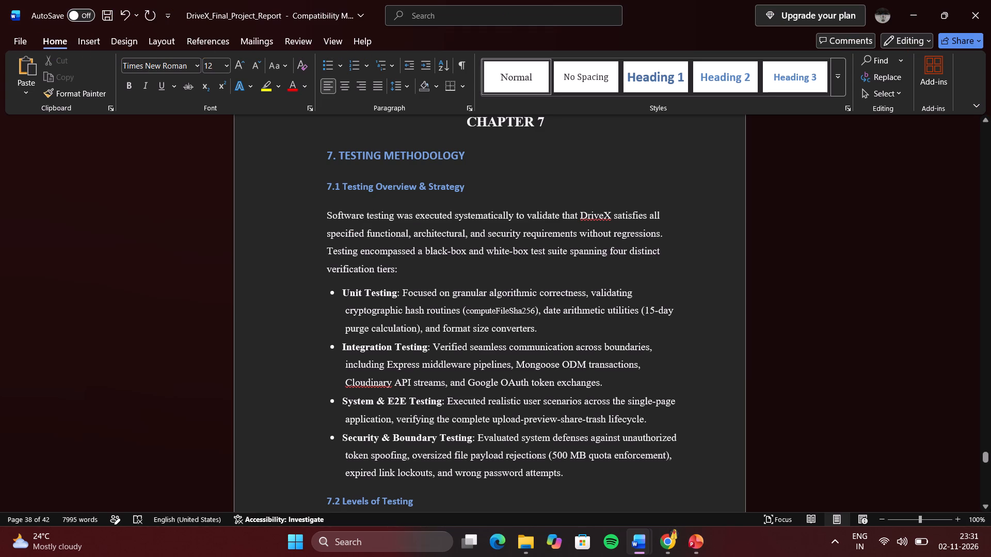
pyautogui.moveTo(326, 213); pyautogui.dragTo(394, 268)
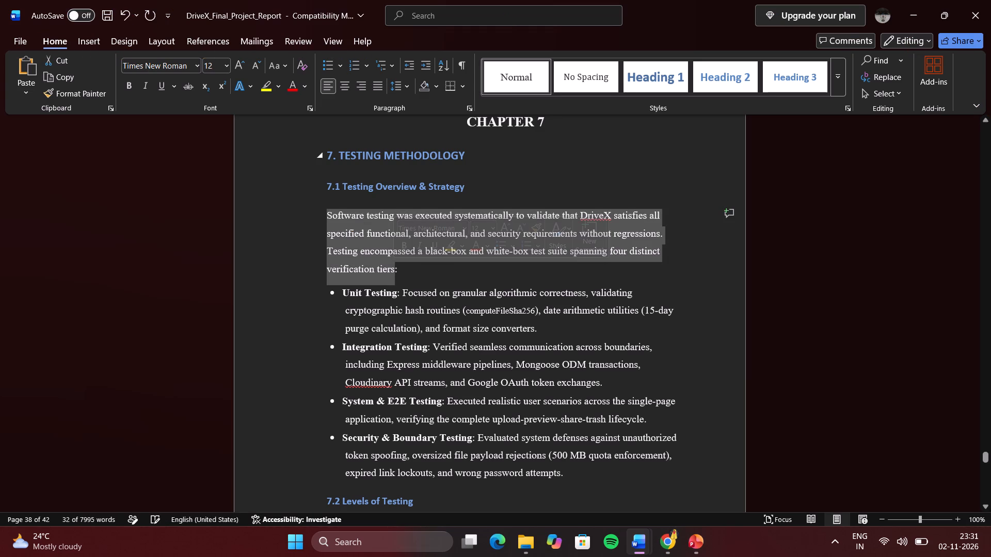
pyautogui.click(370, 85)
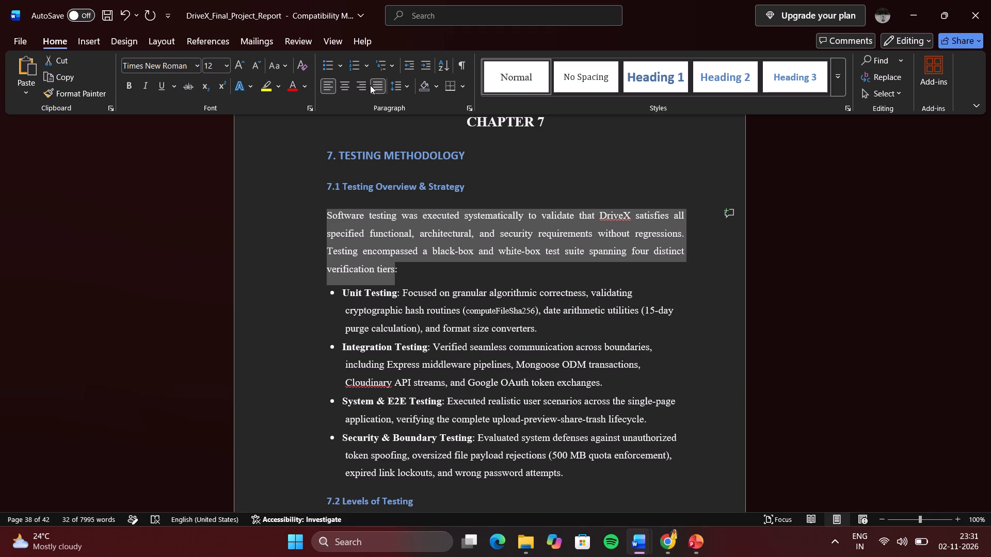
pyautogui.click(327, 80)
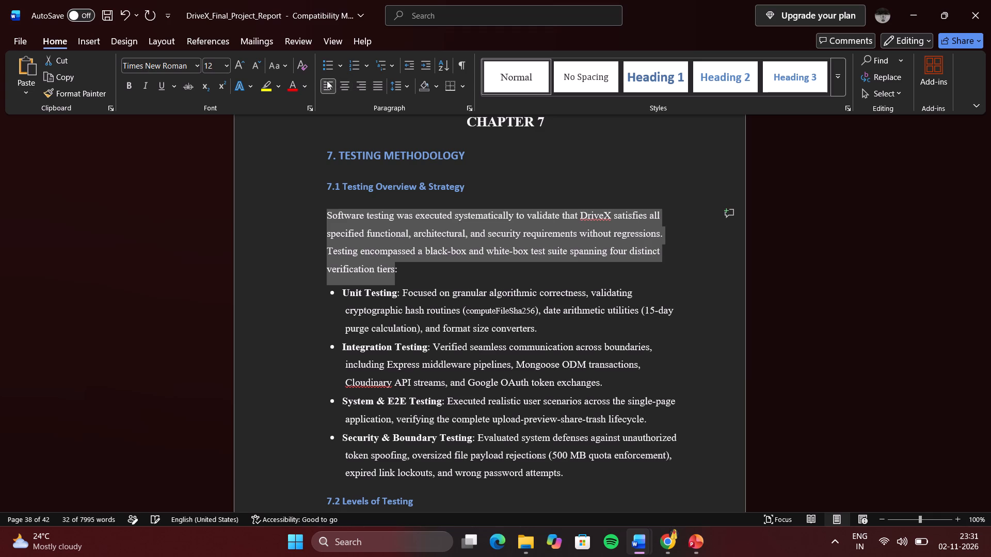
pyautogui.click(386, 83)
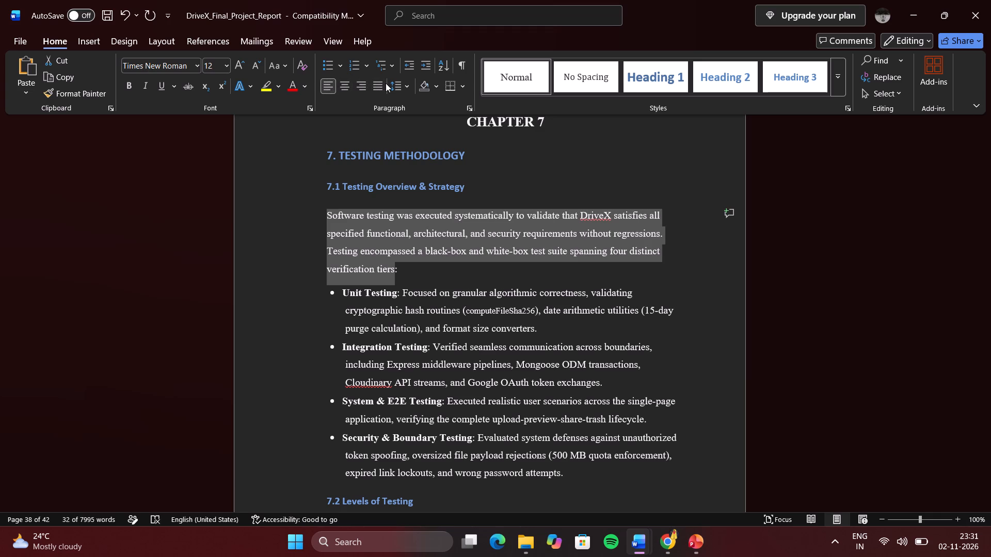
pyautogui.click(377, 86)
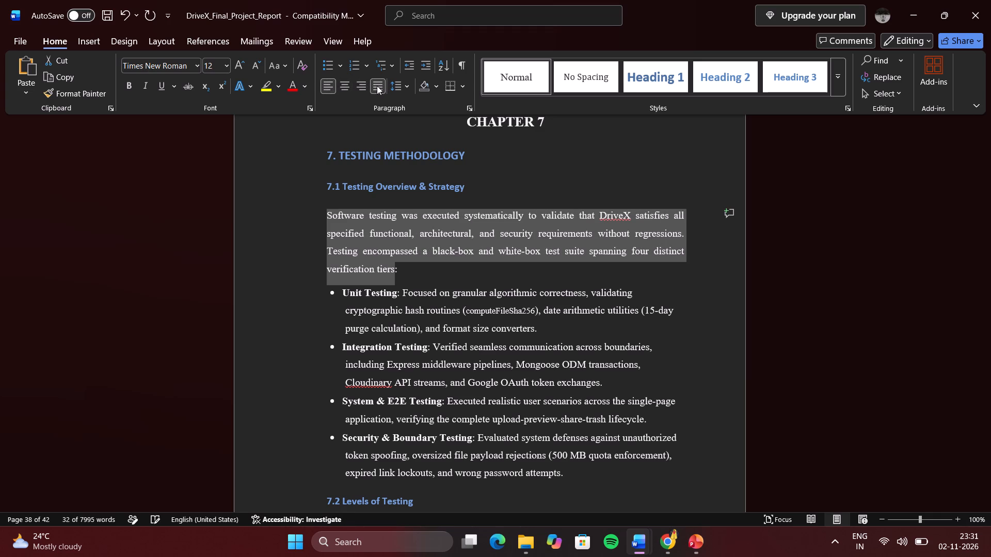
# Set the opening paragraph of section 7.1 back to left alignment.
pyautogui.click(331, 84)
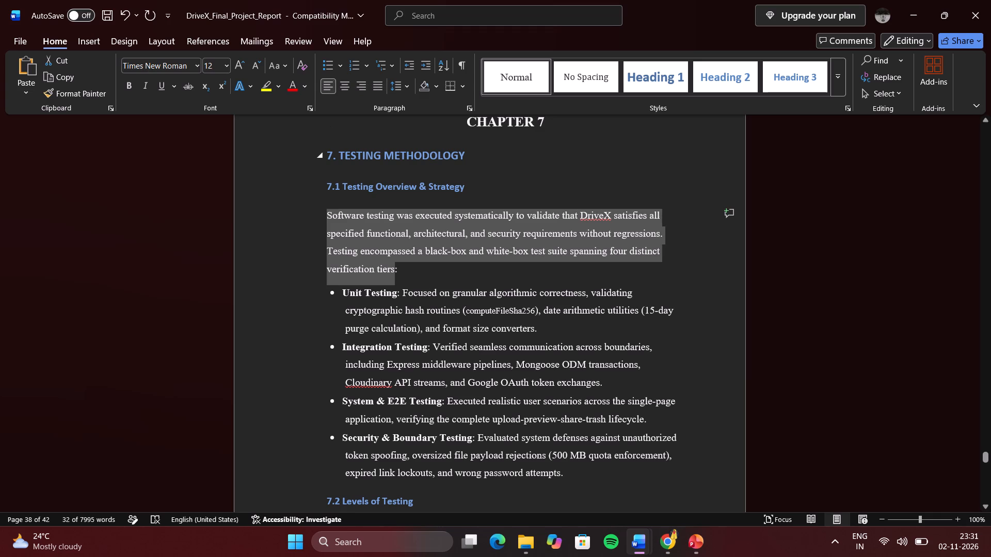
pyautogui.click(308, 183)
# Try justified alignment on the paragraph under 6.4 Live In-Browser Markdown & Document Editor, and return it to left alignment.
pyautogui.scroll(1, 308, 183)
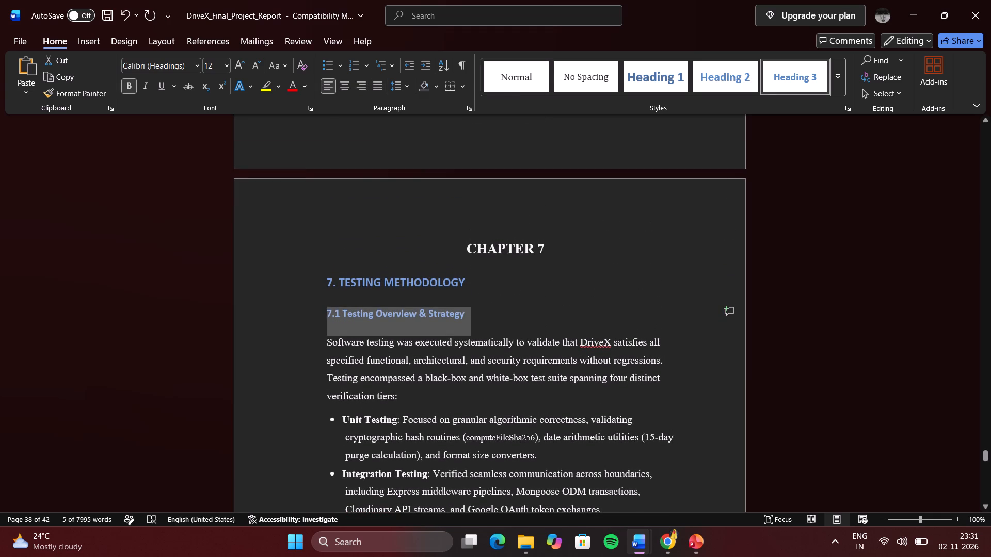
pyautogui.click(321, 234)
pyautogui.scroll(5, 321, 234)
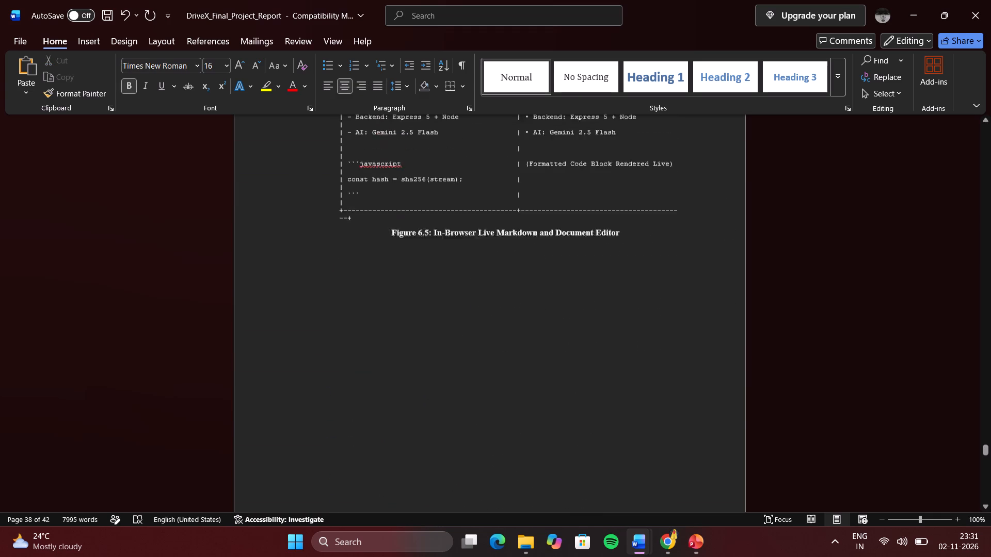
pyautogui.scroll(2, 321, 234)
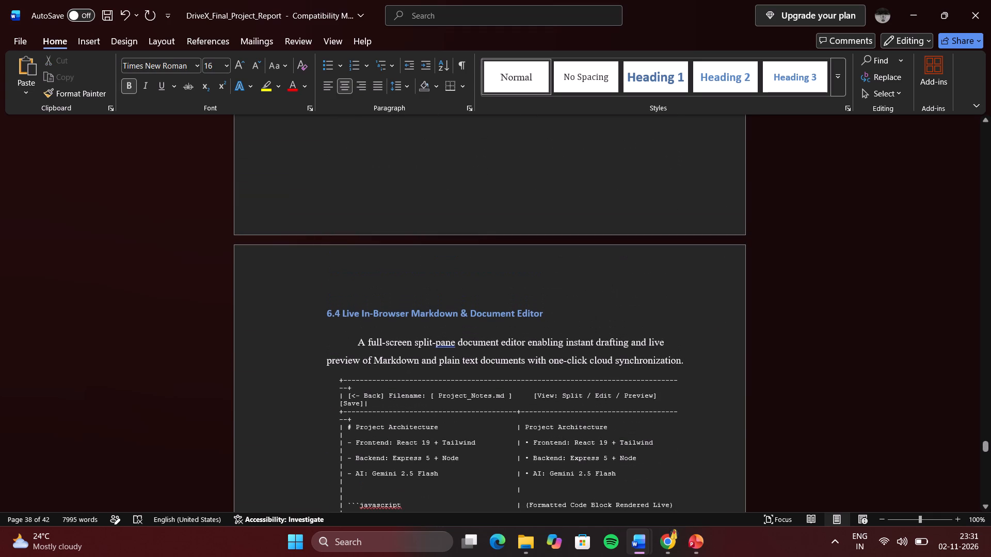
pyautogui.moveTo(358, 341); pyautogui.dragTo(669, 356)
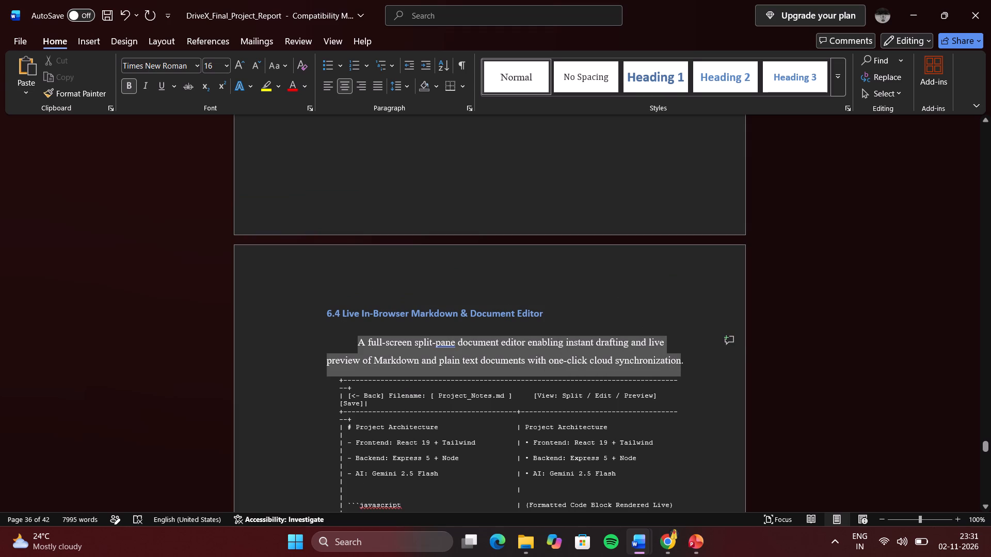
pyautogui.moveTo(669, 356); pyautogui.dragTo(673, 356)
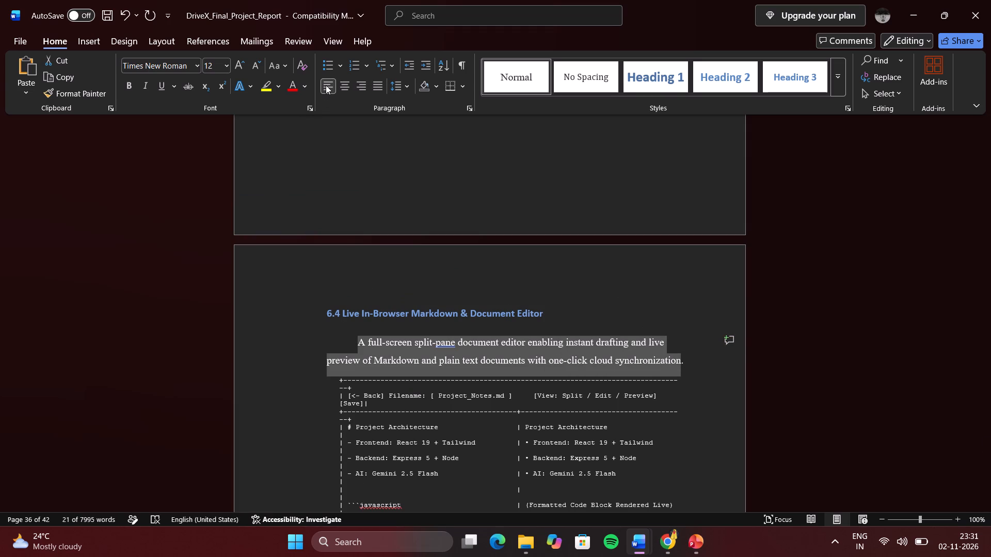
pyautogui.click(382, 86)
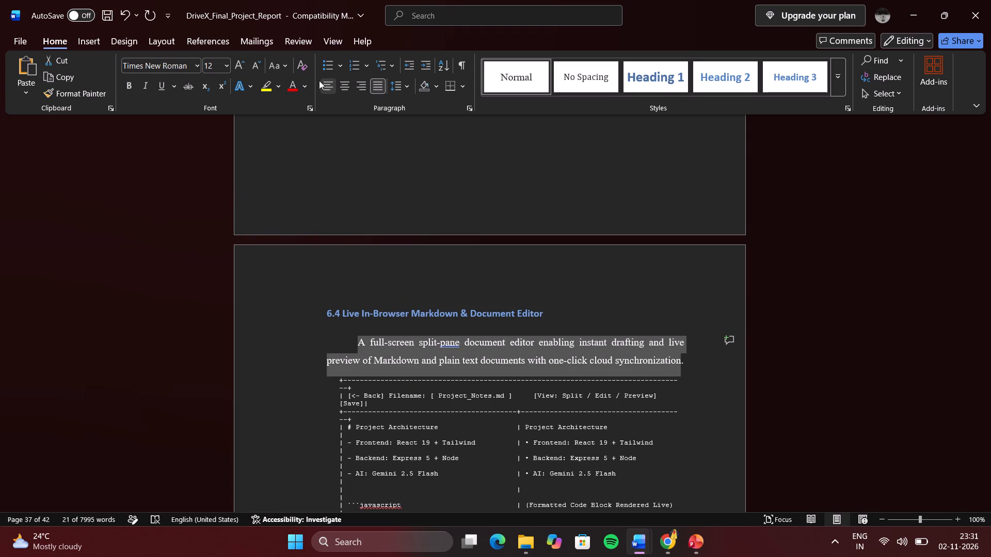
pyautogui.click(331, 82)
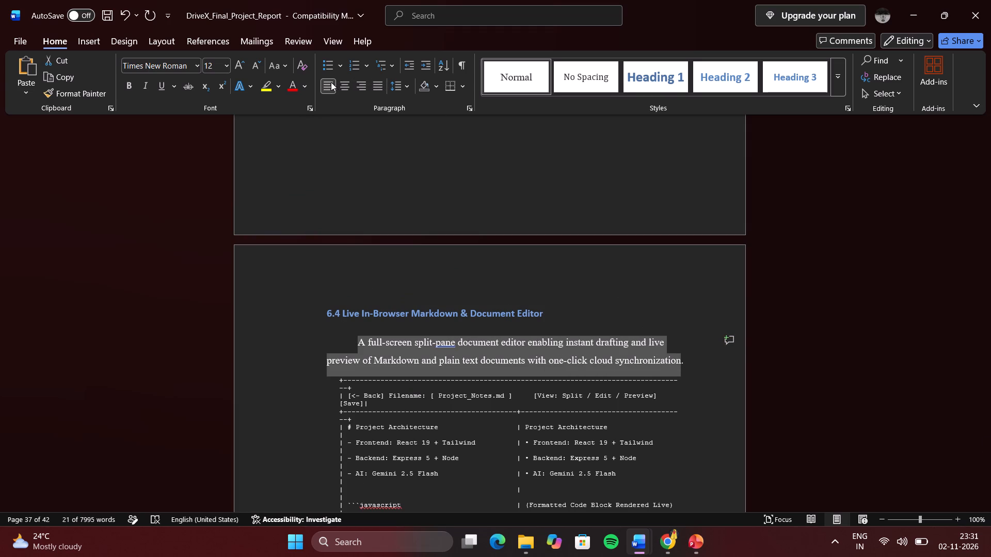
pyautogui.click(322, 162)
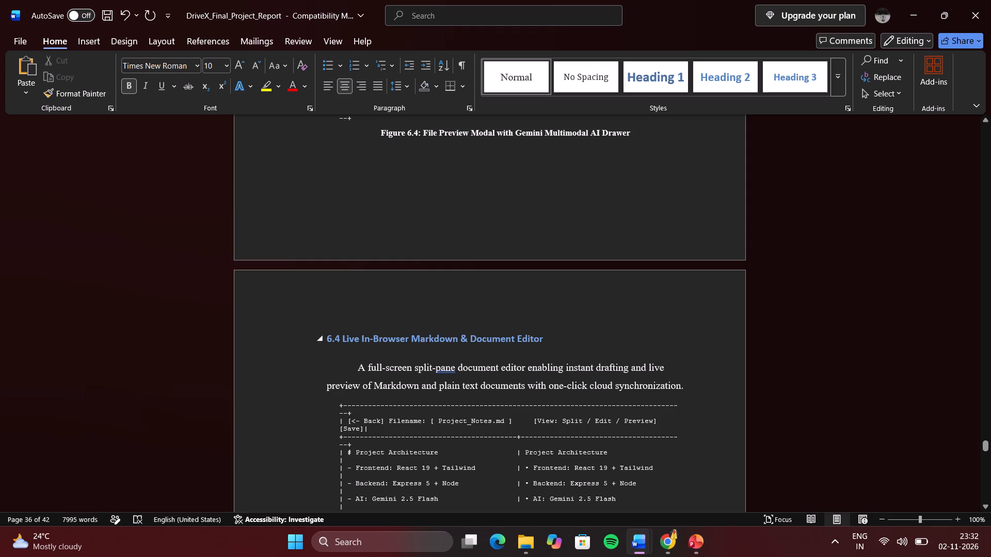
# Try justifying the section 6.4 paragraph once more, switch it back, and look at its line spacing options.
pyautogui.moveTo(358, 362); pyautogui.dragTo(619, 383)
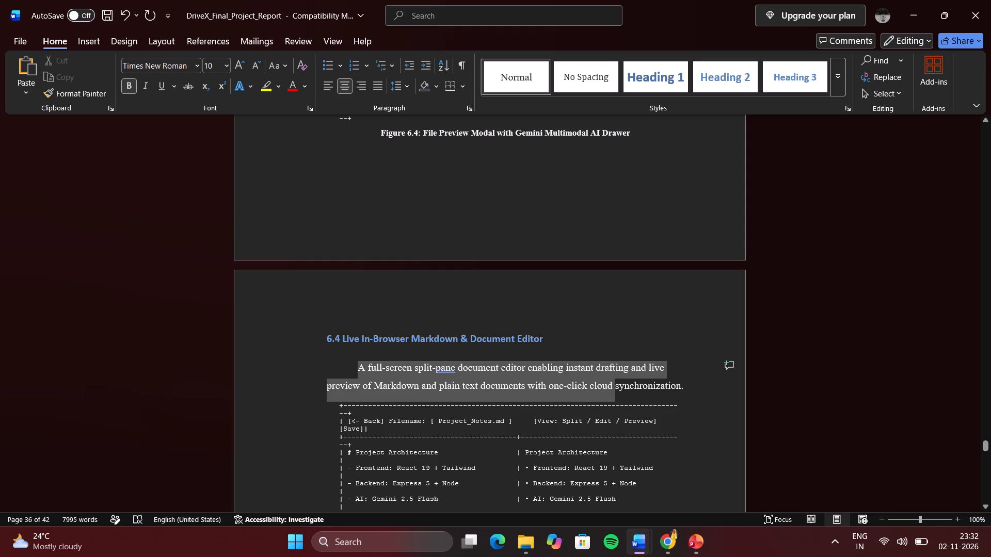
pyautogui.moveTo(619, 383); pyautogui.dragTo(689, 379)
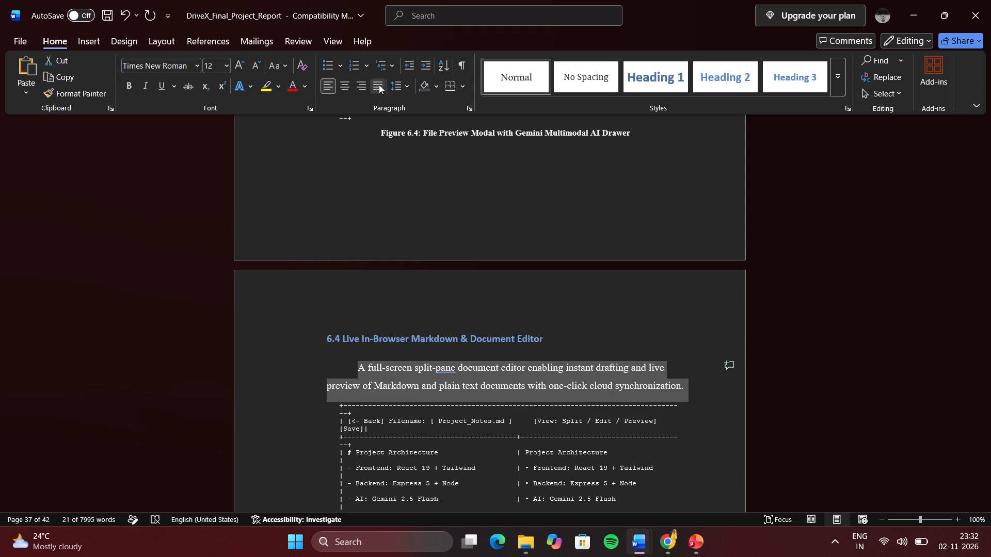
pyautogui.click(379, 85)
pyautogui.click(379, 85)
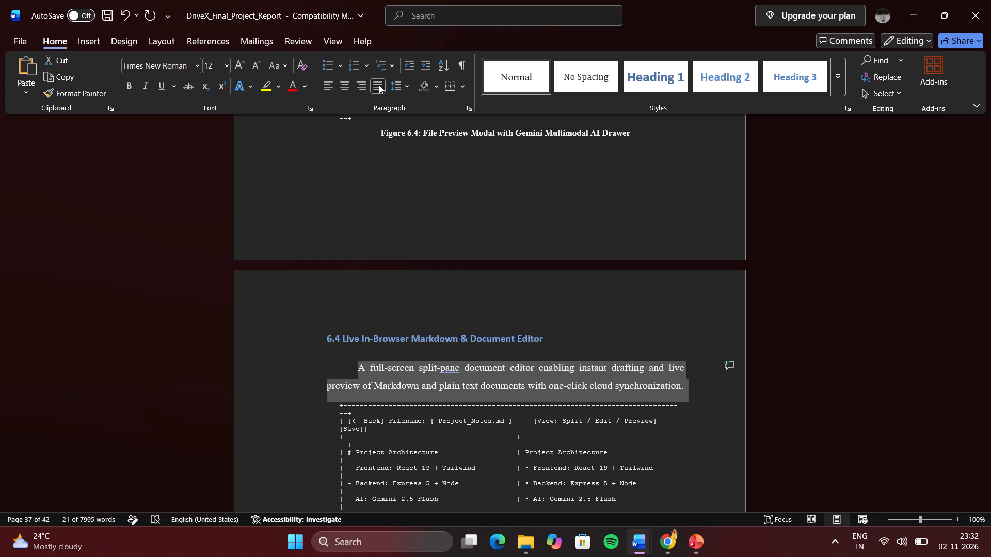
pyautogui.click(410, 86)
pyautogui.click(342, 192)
# Switch to DriveX_Project_Report_Final and examine paragraph alignment and indents from Collection 3: Folders back through the use case descriptions.
pyautogui.hotkey('alt', 'Tab')
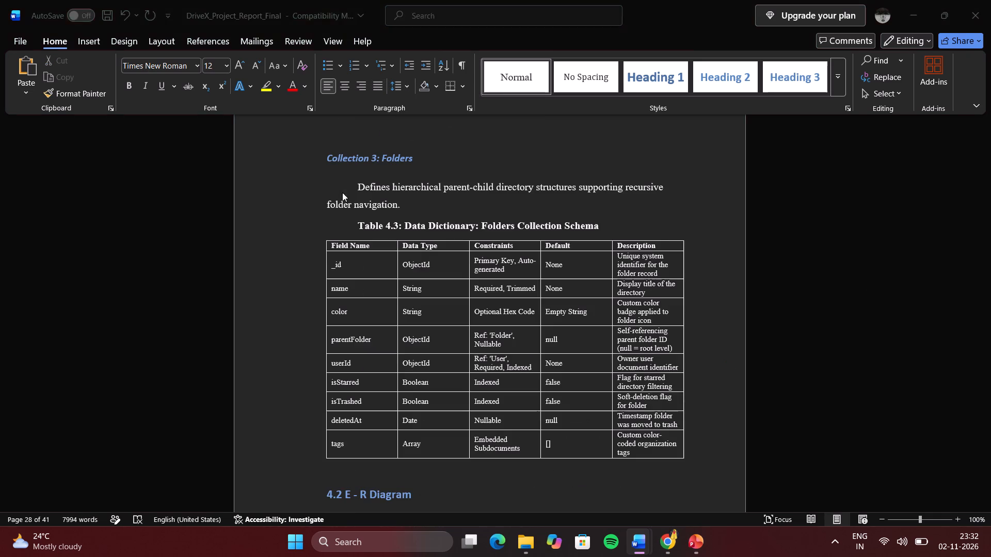
pyautogui.scroll(3, 348, 209)
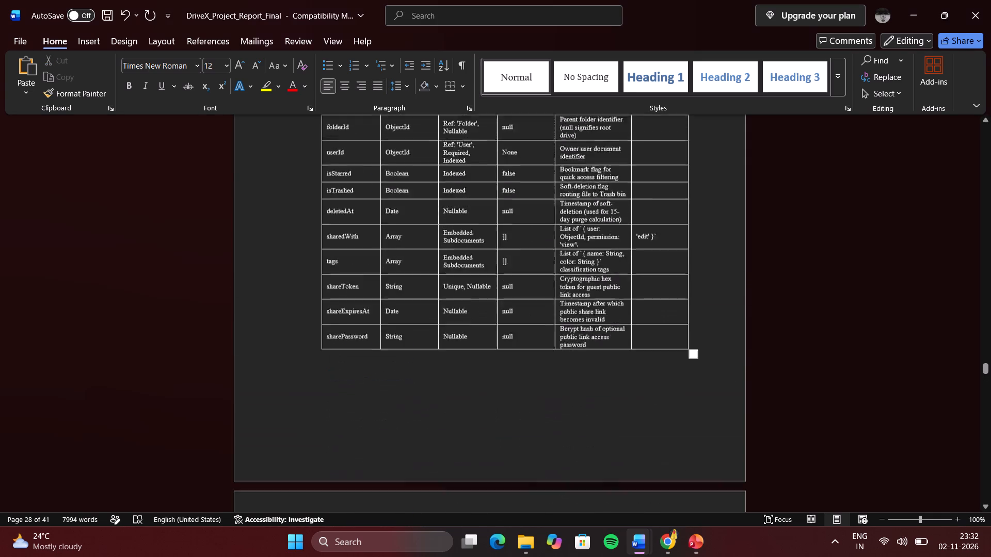
pyautogui.scroll(7, 348, 209)
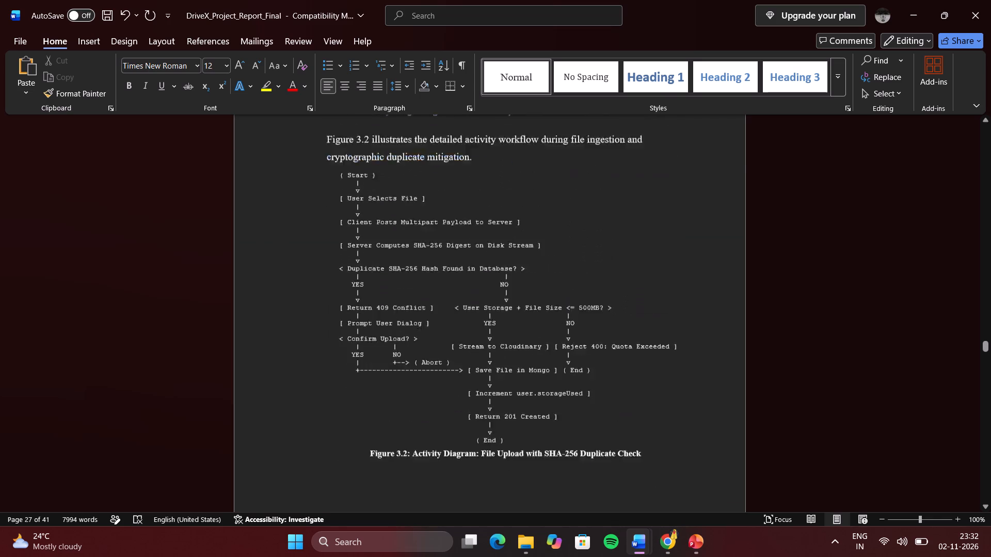
pyautogui.scroll(3, 348, 209)
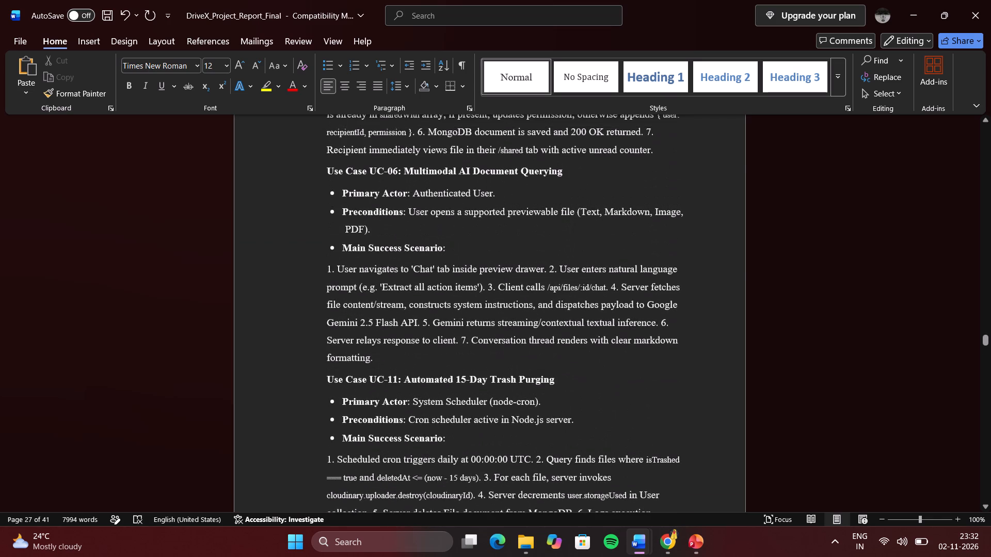
pyautogui.scroll(2, 348, 209)
# In DriveX_Final_Project_Report, join the page 4 paragraph beginning "I express my profound gratitude" onto the end of the preceding paragraph.
pyautogui.hotkey('alt', 'Tab')
pyautogui.scroll(9, 348, 209)
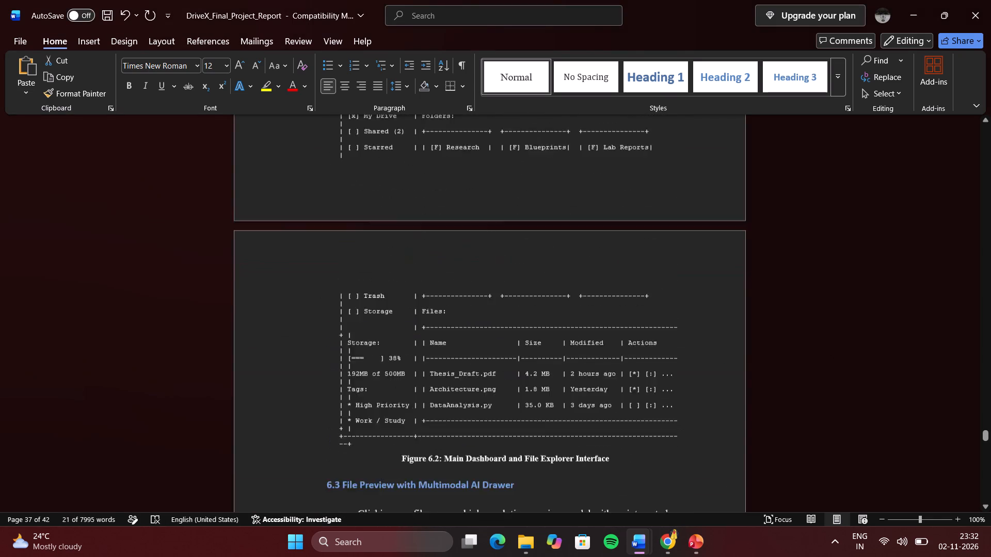
pyautogui.scroll(20, 348, 209)
pyautogui.scroll(19, 348, 209)
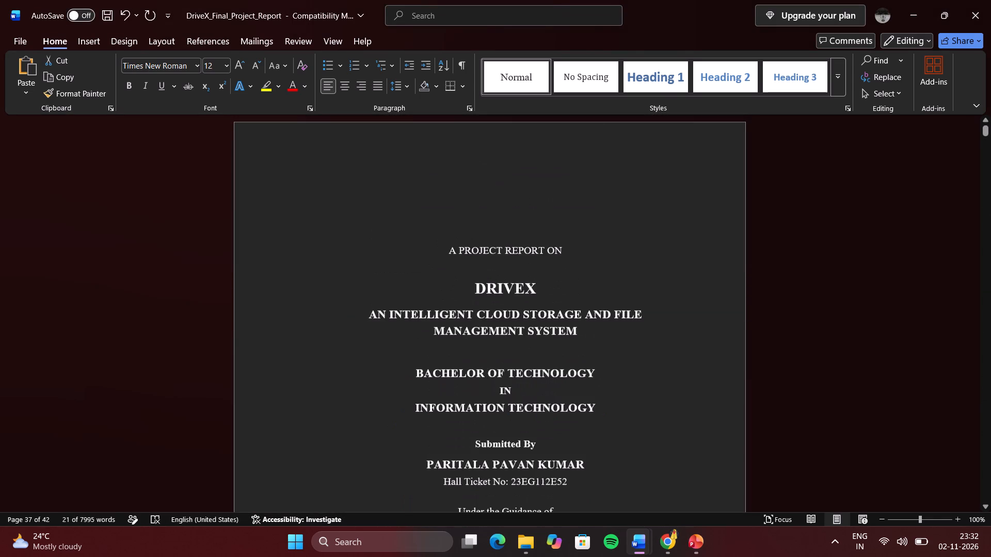
pyautogui.scroll(-11, 348, 209)
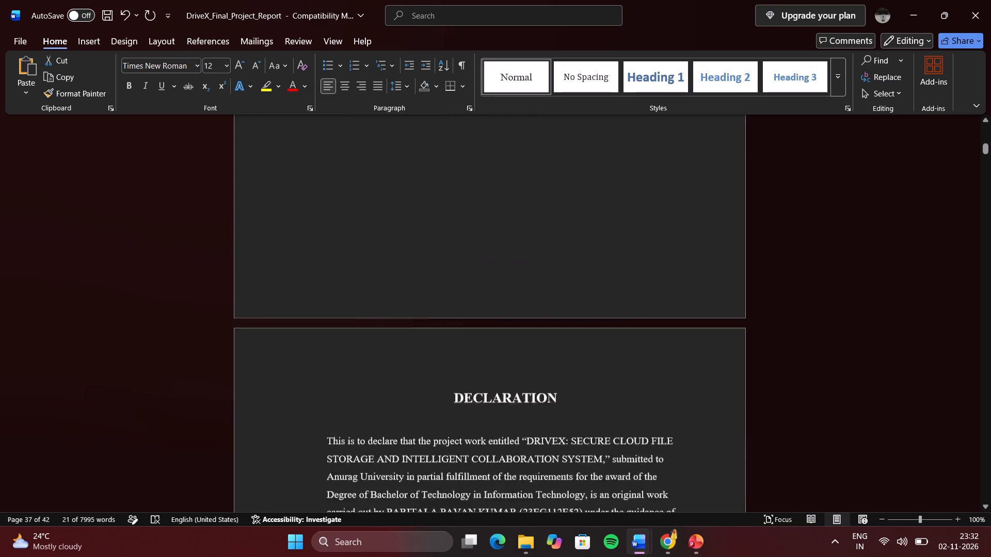
pyautogui.scroll(-4, 348, 209)
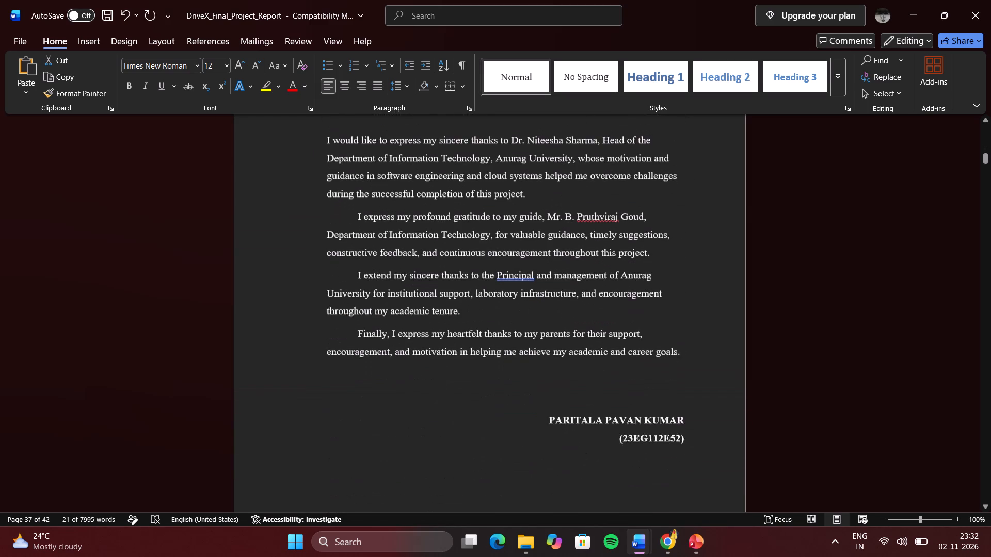
pyautogui.click(357, 206)
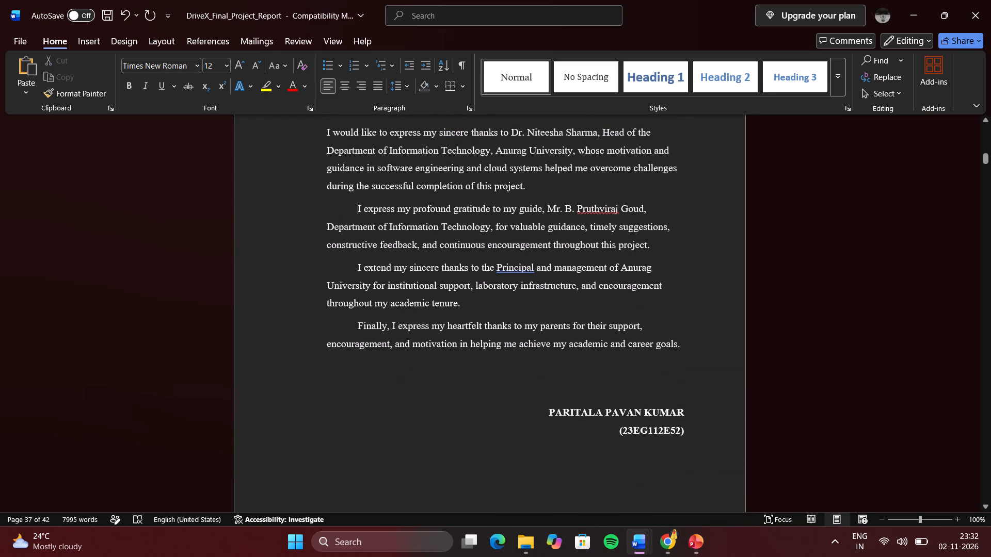
pyautogui.press('BackSpace')
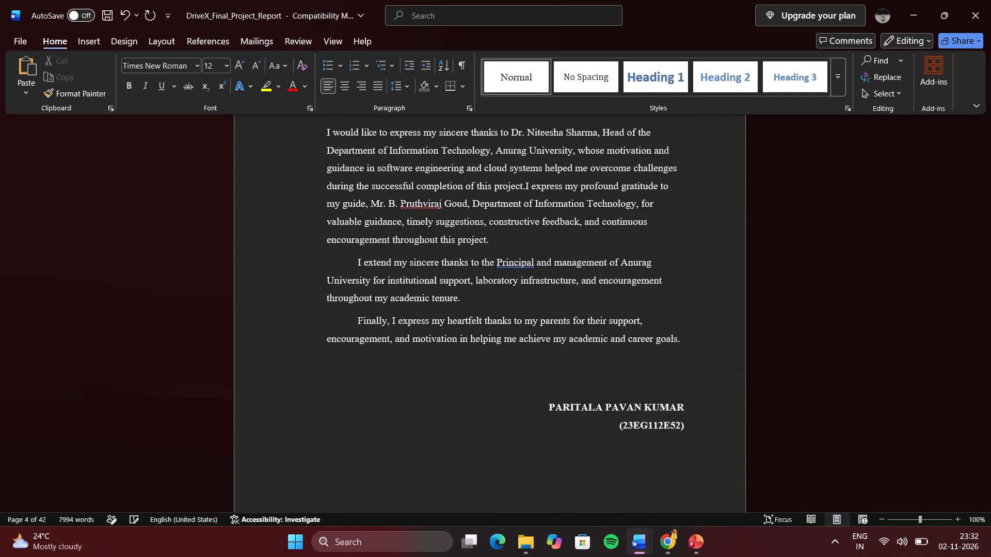
# Remove the first-line indents from the page 4 paragraphs beginning "I extend my sincere thanks" and "Finally", keeping them as separate paragraphs.
pyautogui.click(358, 257)
pyautogui.press('BackSpace')
pyautogui.press('Return')
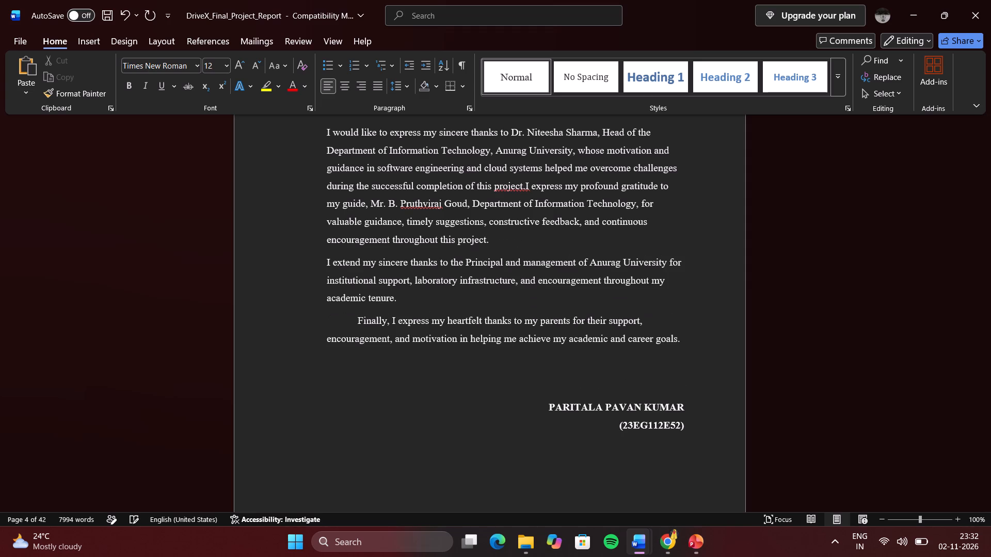
pyautogui.click(356, 315)
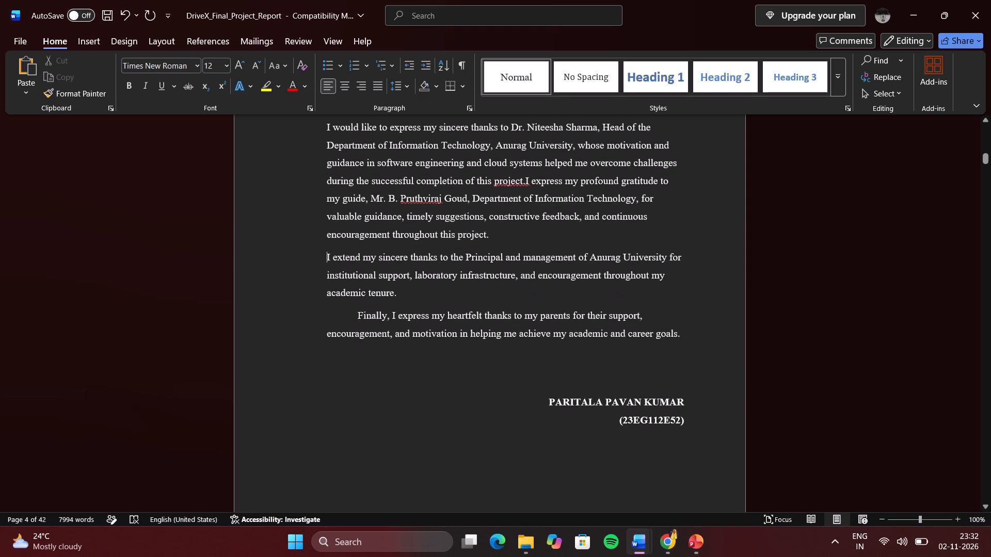
pyautogui.press('BackSpace')
pyautogui.press('Return')
# Remove the first-line indent of the Abstract's opening paragraph by joining it to the heading and splitting it off again.
pyautogui.scroll(-1, 356, 315)
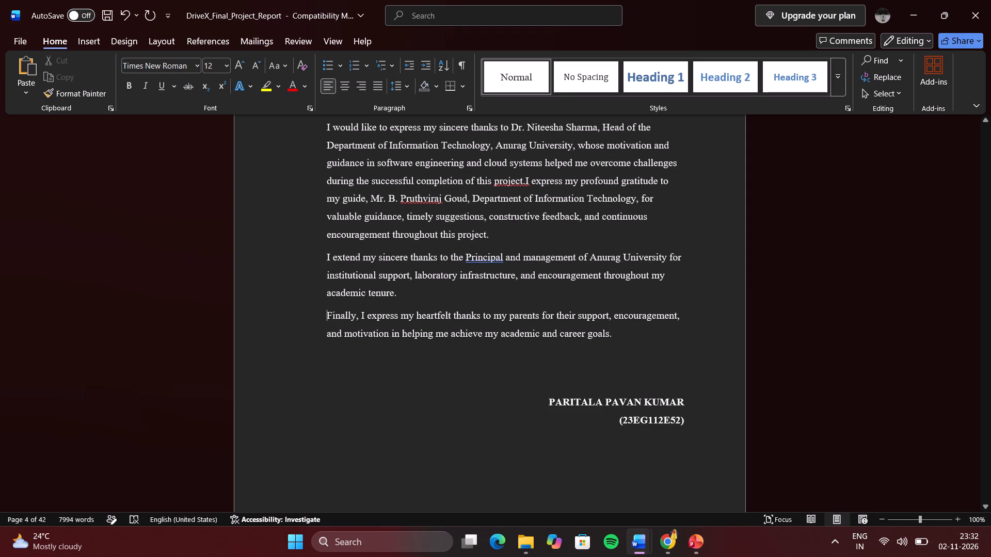
pyautogui.scroll(-4, 356, 315)
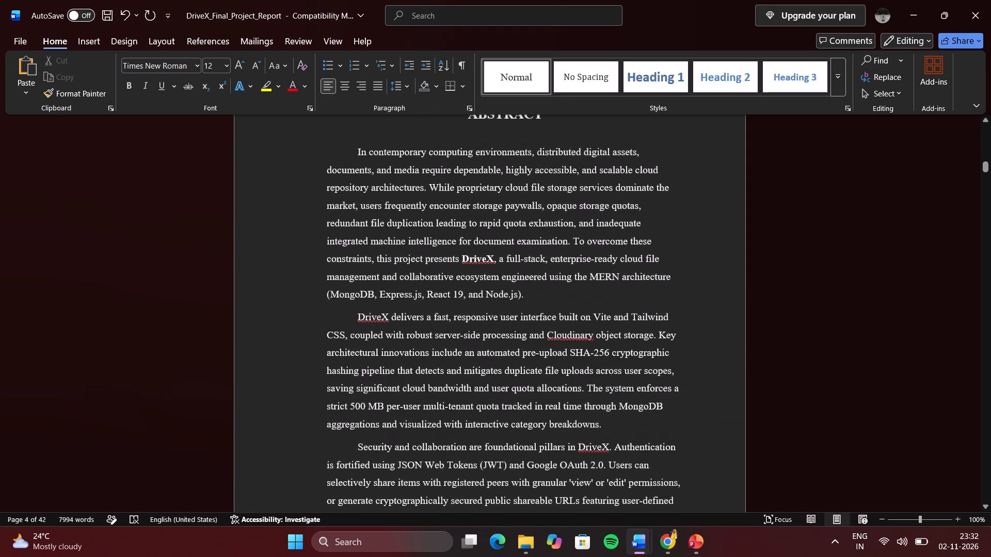
pyautogui.click(359, 153)
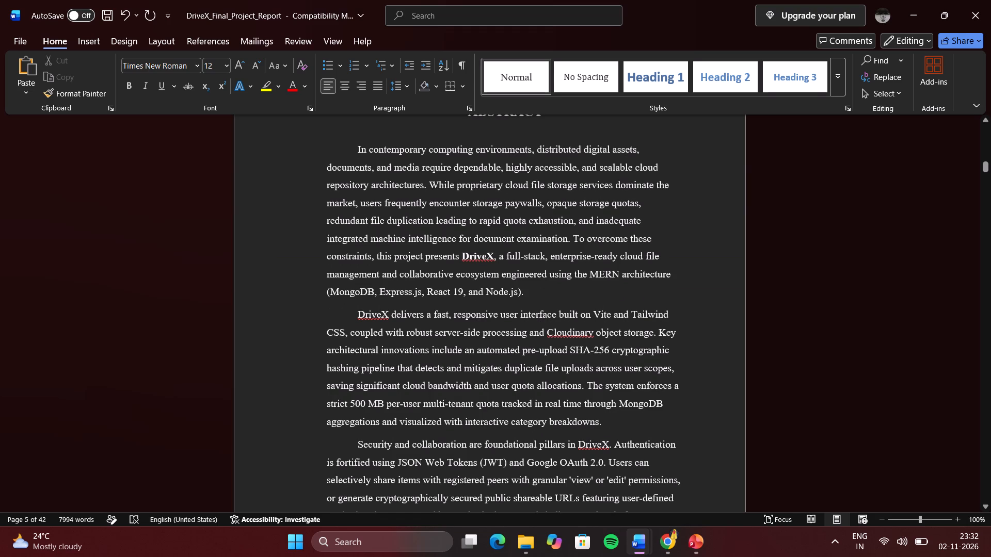
pyautogui.press('BackSpace')
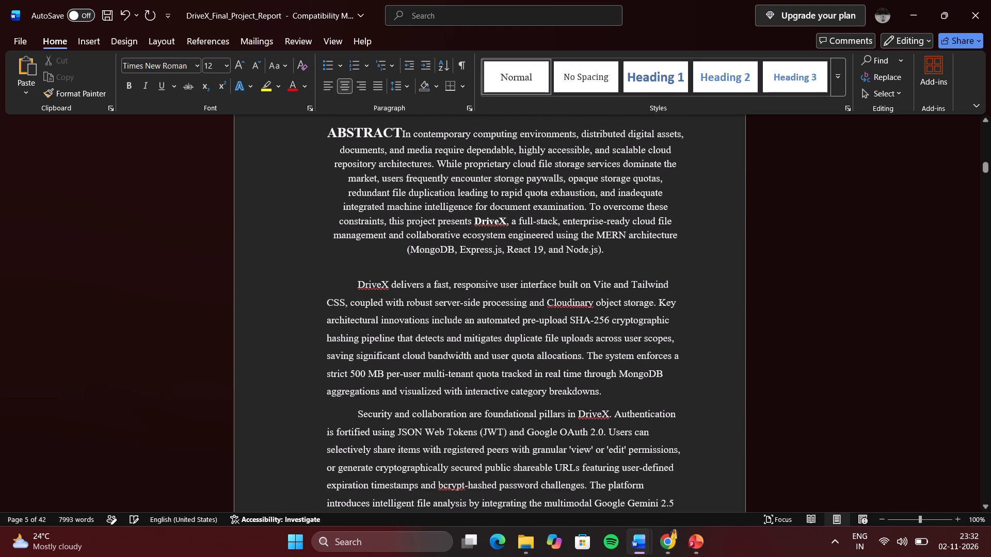
pyautogui.press('Return')
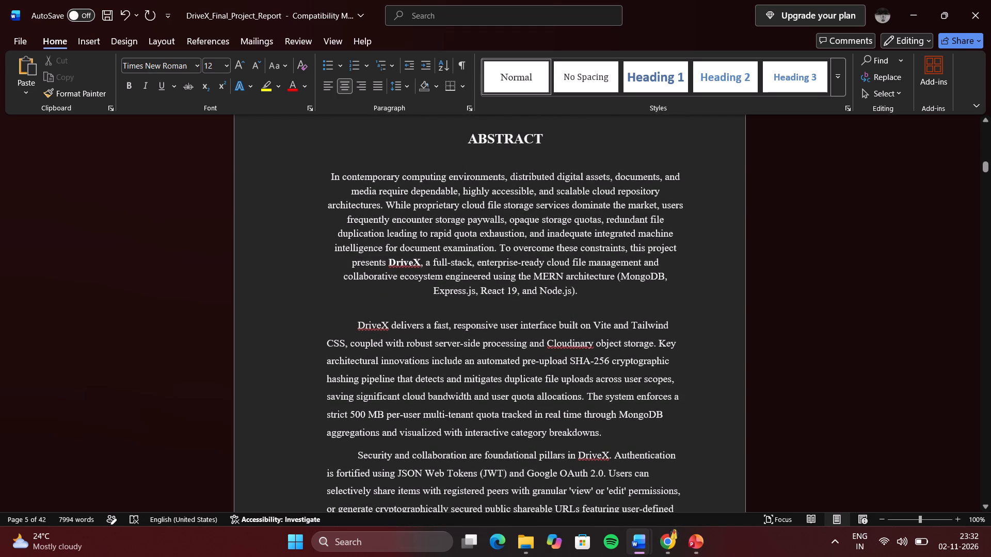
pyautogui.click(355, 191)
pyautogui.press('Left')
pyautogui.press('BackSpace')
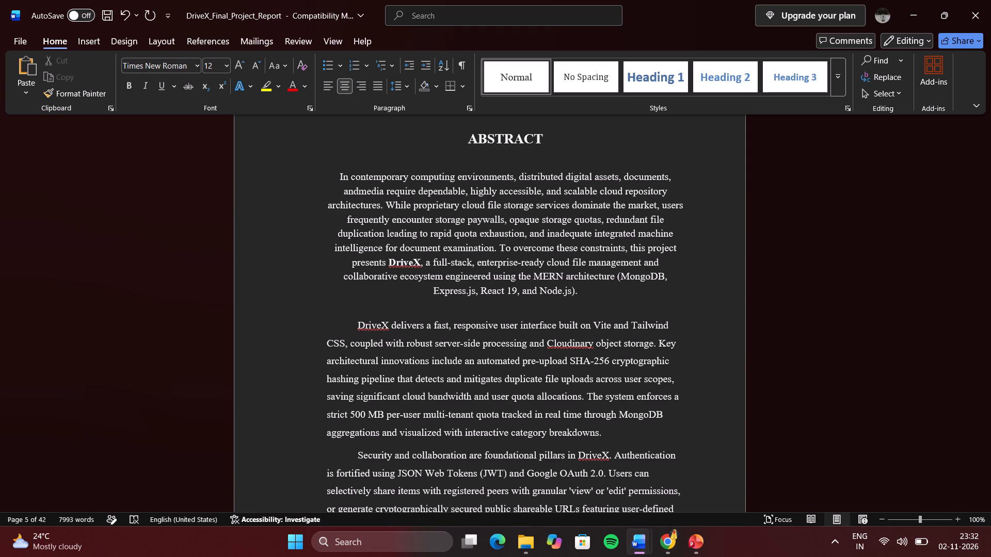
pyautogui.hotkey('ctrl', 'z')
# Left-align the Abstract's opening paragraph.
pyautogui.click(328, 80)
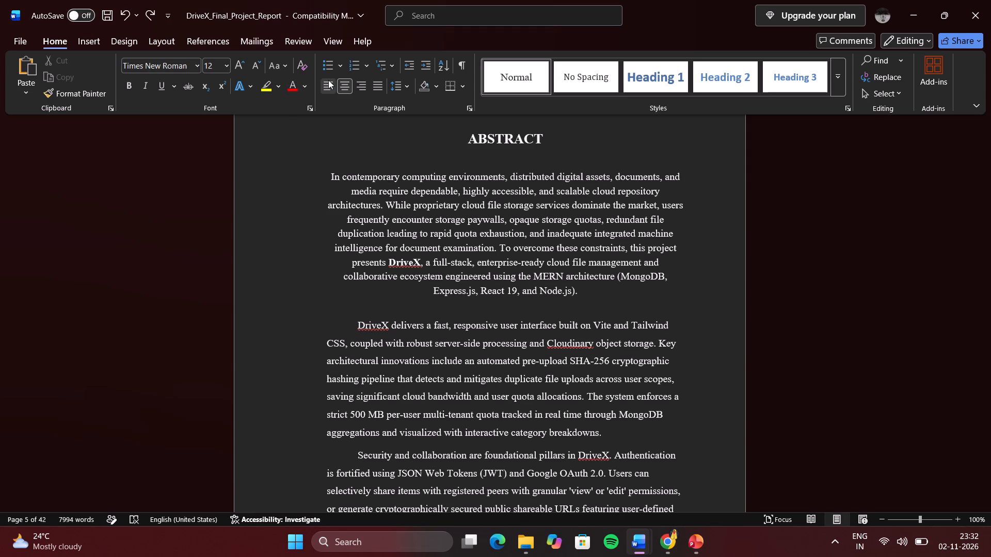
# Remove the first-line indent from the Abstract's second paragraph, beginning "DriveX delivers", keeping it as a separate paragraph.
pyautogui.click(360, 322)
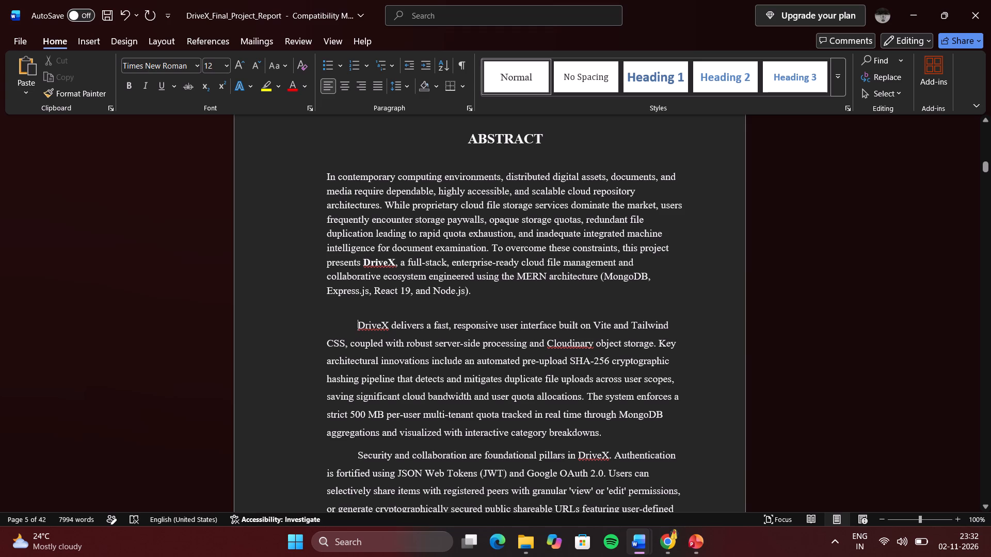
pyautogui.press('BackSpace')
pyautogui.press('Return')
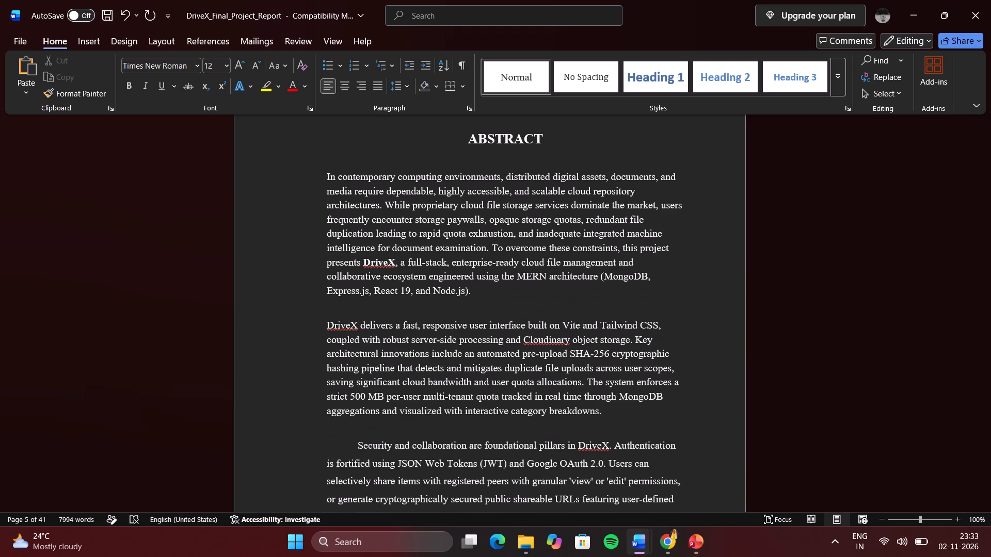
# Remove the first-line indent from the Abstract's third paragraph, beginning "Security and collaboration", keeping it as a separate paragraph.
pyautogui.scroll(-1, 360, 322)
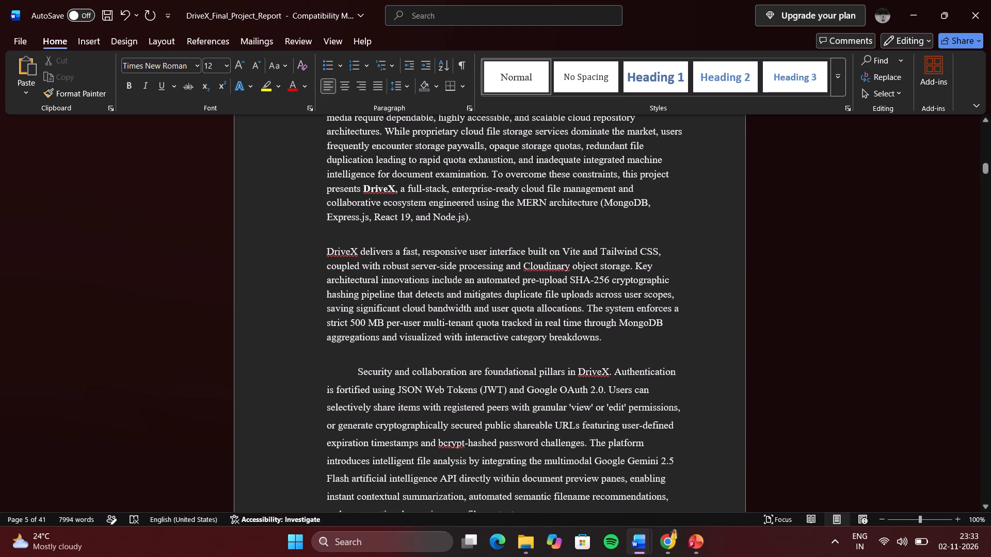
pyautogui.click(359, 374)
pyautogui.press('\\')
pyautogui.press('BackSpace')
pyautogui.press('BackSpace')
pyautogui.press('Return')
# Remove the first-line indent from the Abstract's last paragraph, beginning "Lifecycle management", keeping it as a separate paragraph.
pyautogui.scroll(-1, 359, 374)
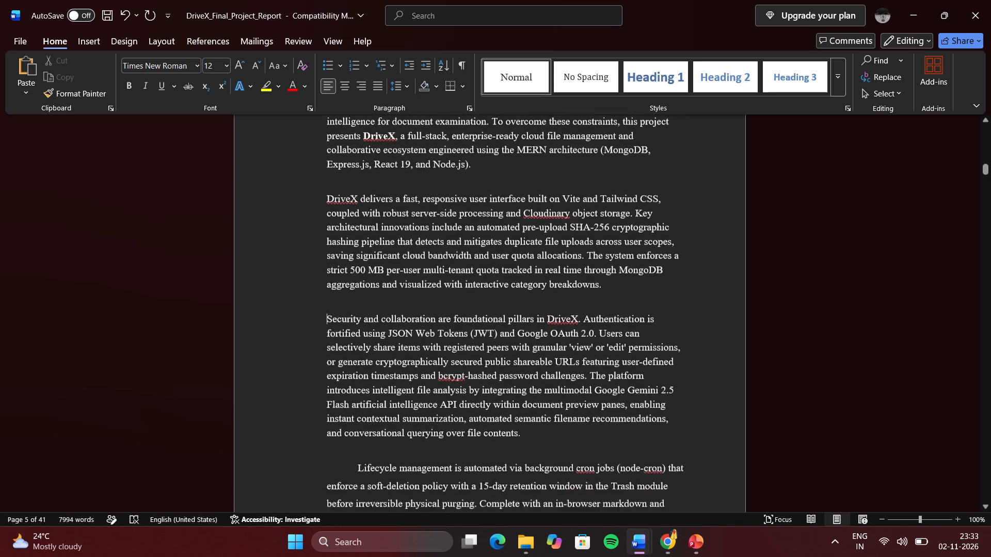
pyautogui.scroll(-1, 359, 374)
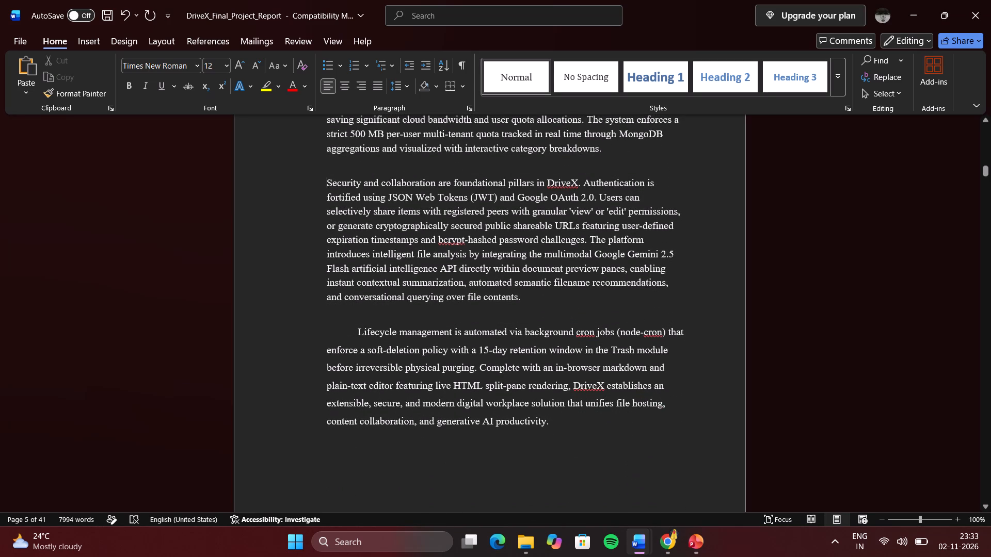
pyautogui.click(358, 330)
pyautogui.press('BackSpace')
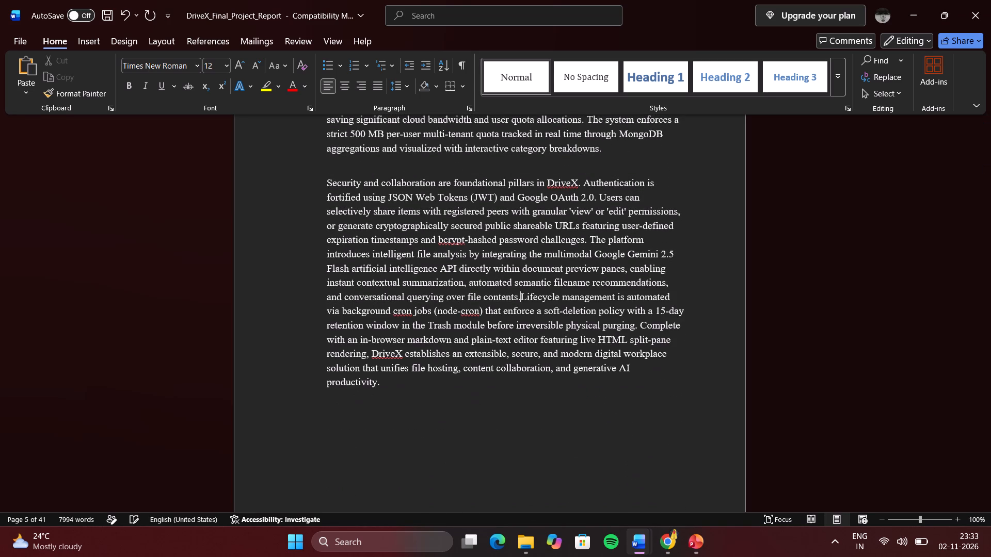
pyautogui.press('Return')
# Look through the pages from the table of contents to Chapter 1 for paragraphs with first-line indents.
pyautogui.scroll(-5, 358, 330)
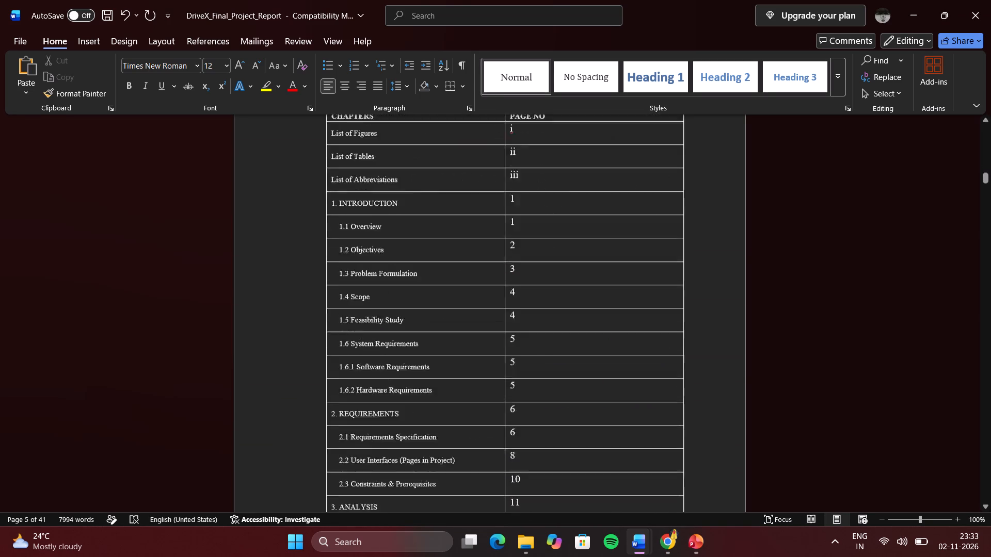
pyautogui.scroll(-6, 358, 330)
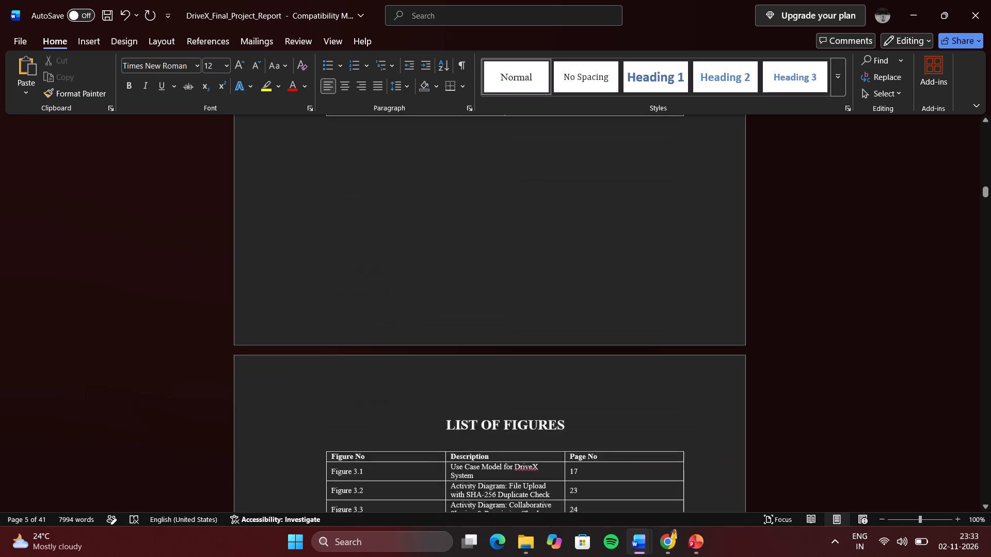
pyautogui.scroll(-5, 358, 330)
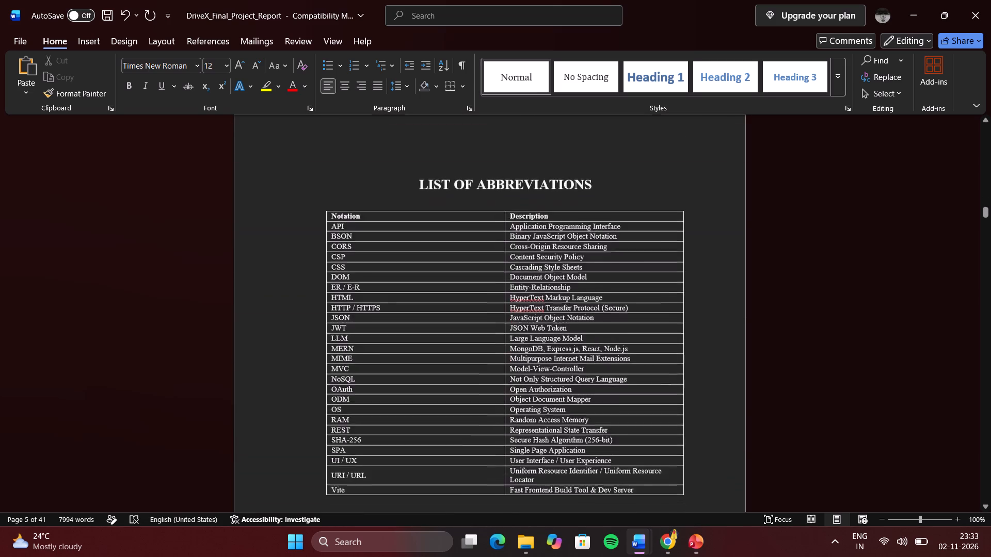
pyautogui.scroll(-6, 358, 330)
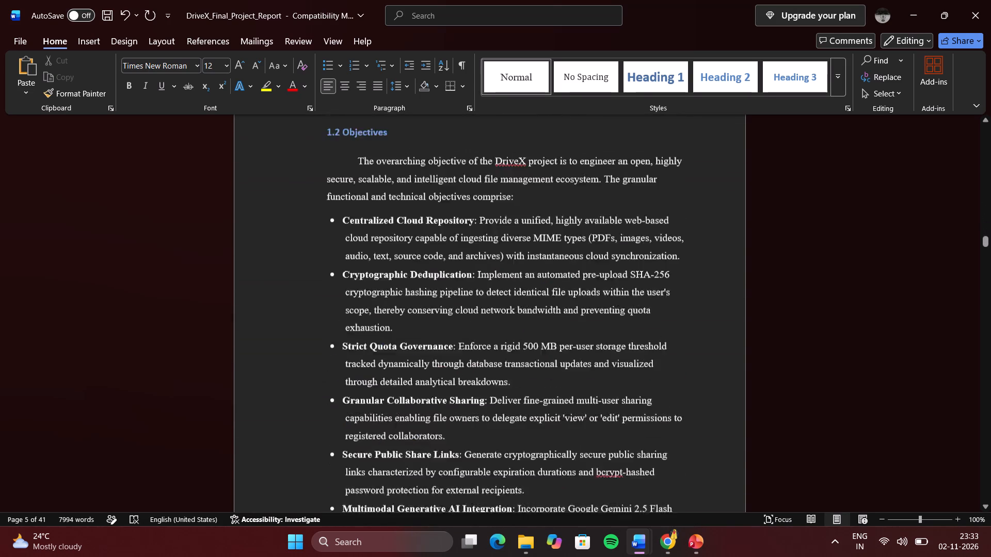
pyautogui.scroll(4, 358, 330)
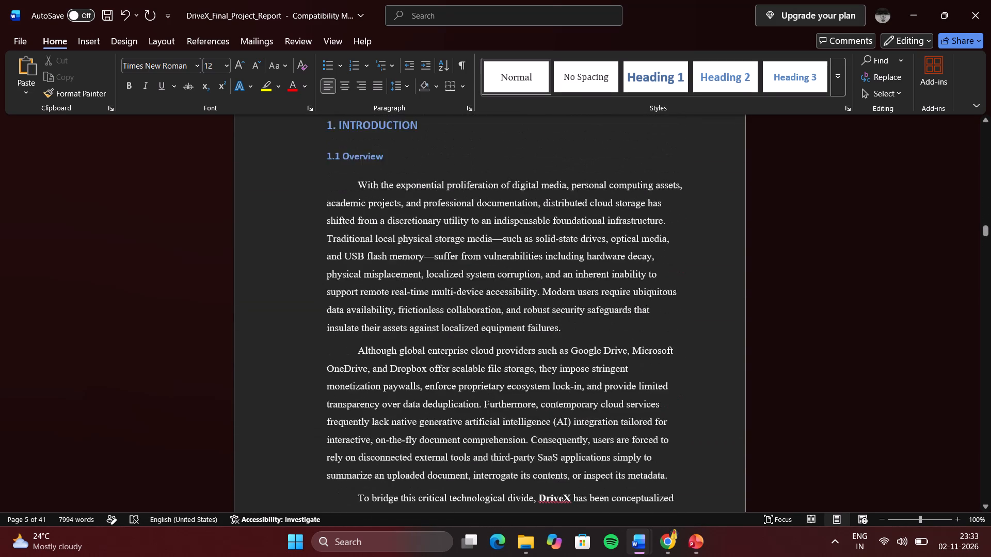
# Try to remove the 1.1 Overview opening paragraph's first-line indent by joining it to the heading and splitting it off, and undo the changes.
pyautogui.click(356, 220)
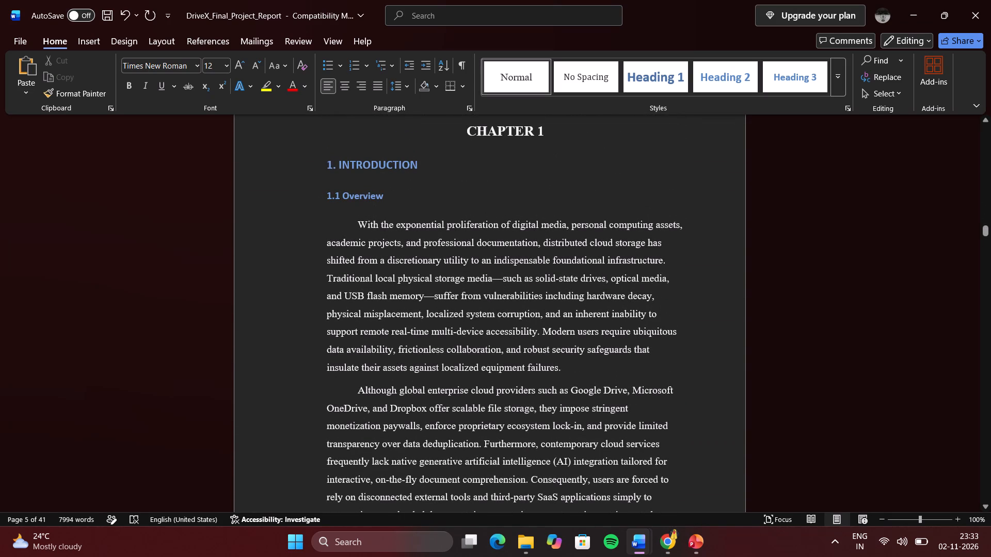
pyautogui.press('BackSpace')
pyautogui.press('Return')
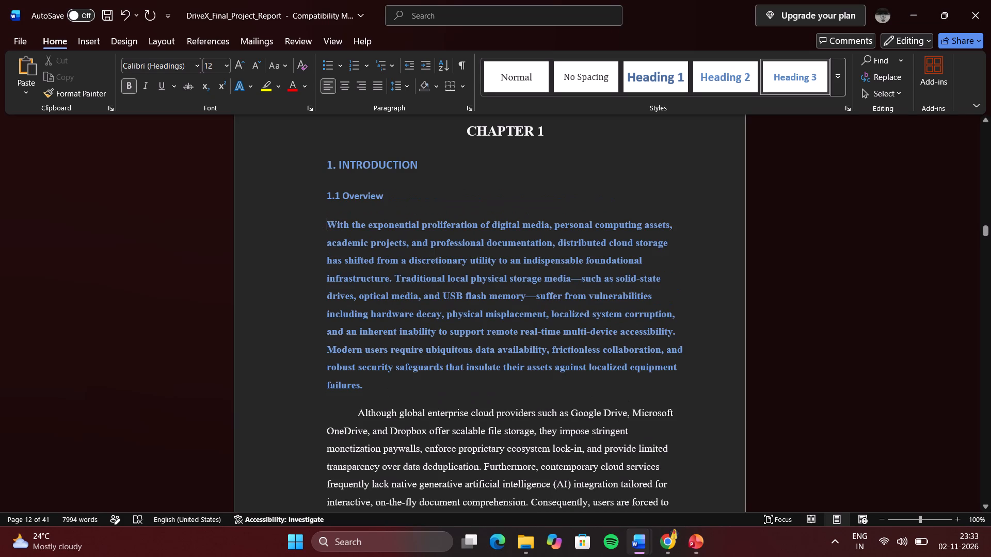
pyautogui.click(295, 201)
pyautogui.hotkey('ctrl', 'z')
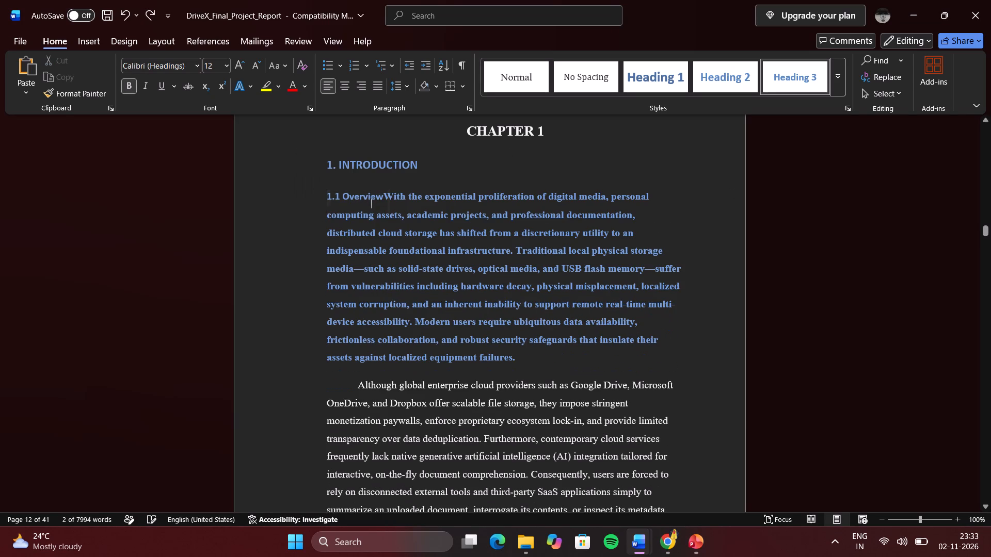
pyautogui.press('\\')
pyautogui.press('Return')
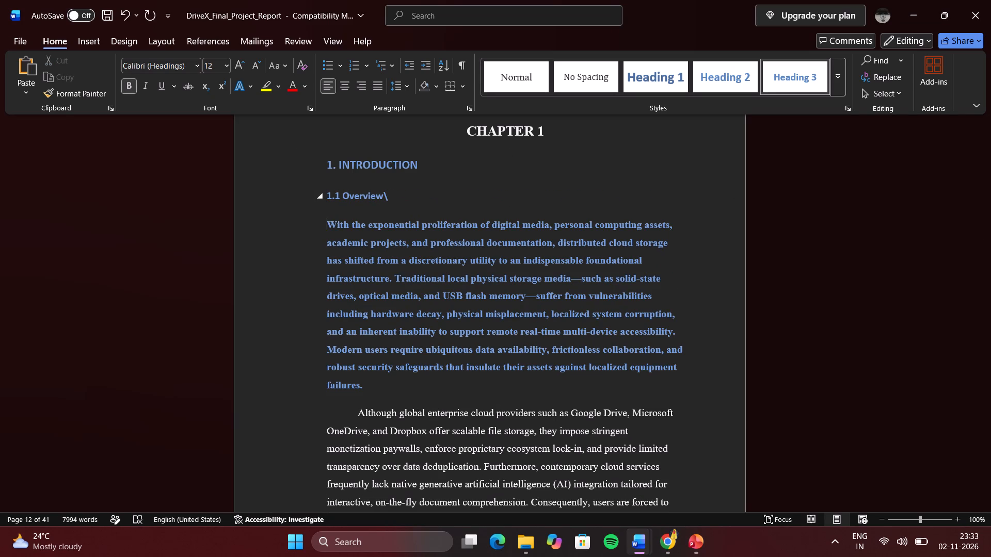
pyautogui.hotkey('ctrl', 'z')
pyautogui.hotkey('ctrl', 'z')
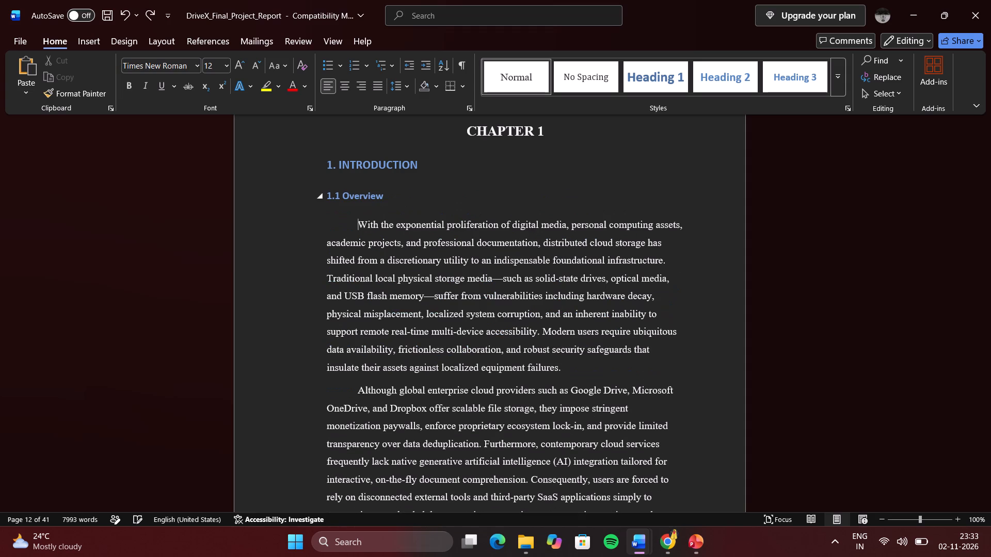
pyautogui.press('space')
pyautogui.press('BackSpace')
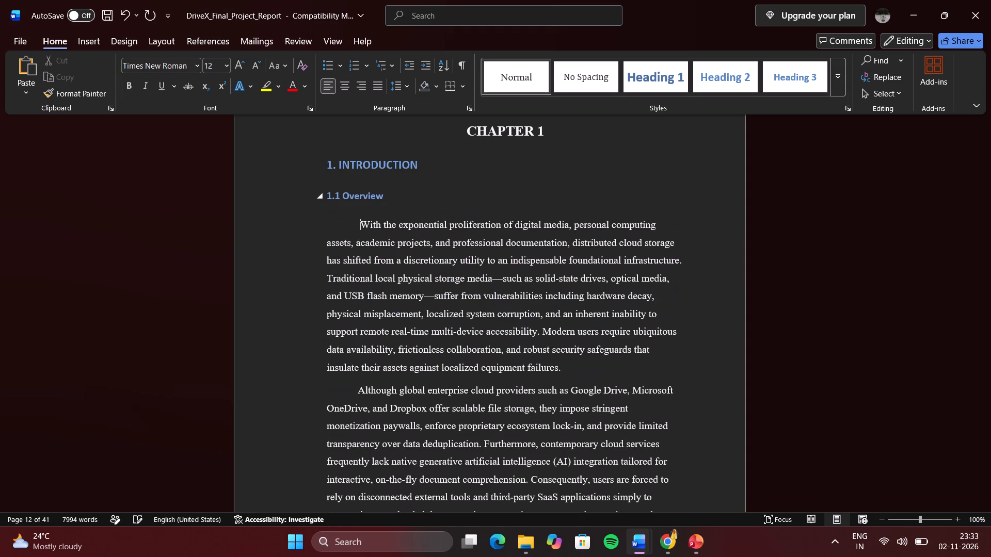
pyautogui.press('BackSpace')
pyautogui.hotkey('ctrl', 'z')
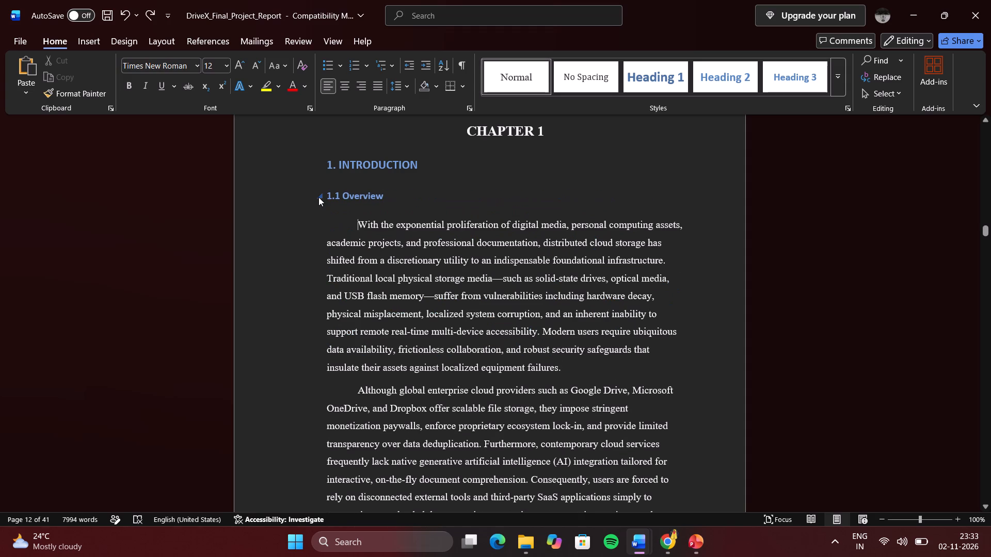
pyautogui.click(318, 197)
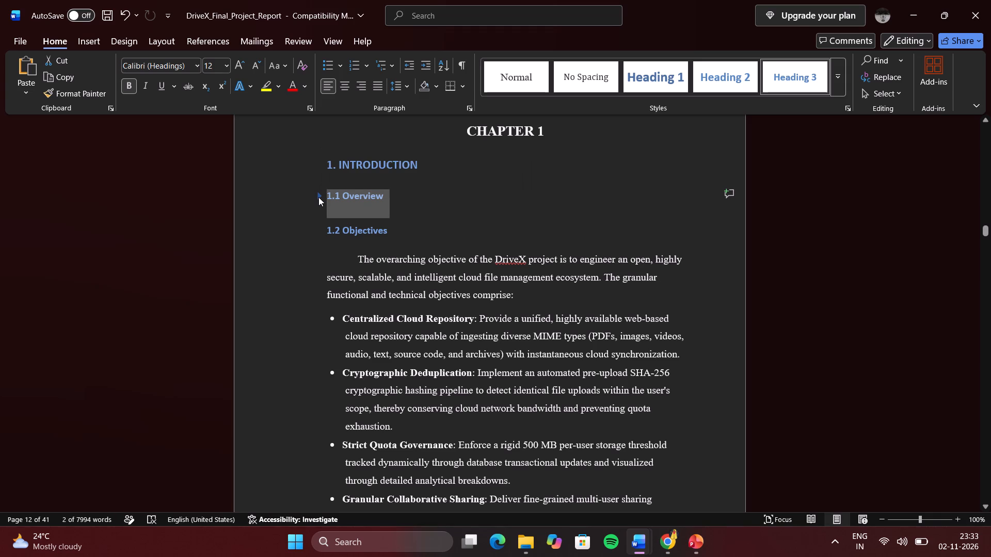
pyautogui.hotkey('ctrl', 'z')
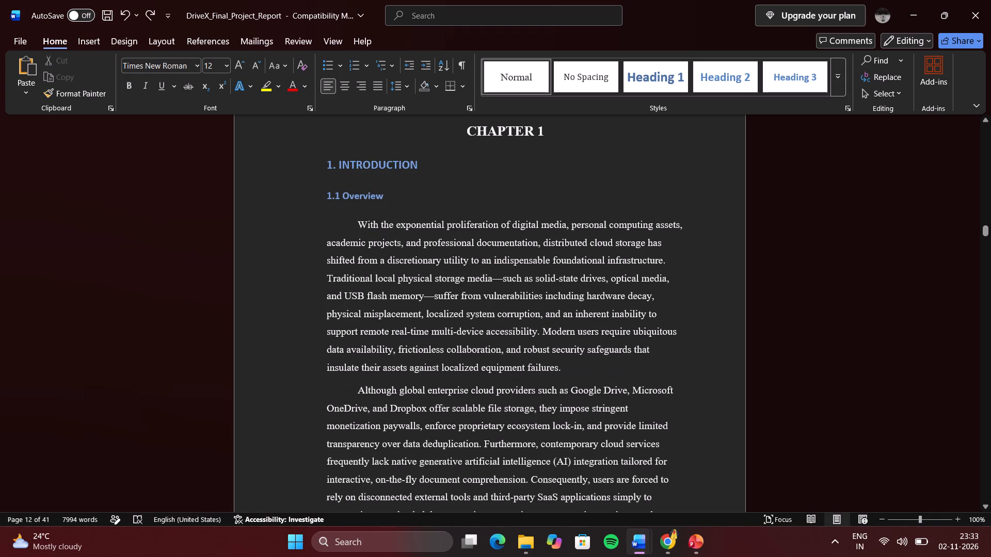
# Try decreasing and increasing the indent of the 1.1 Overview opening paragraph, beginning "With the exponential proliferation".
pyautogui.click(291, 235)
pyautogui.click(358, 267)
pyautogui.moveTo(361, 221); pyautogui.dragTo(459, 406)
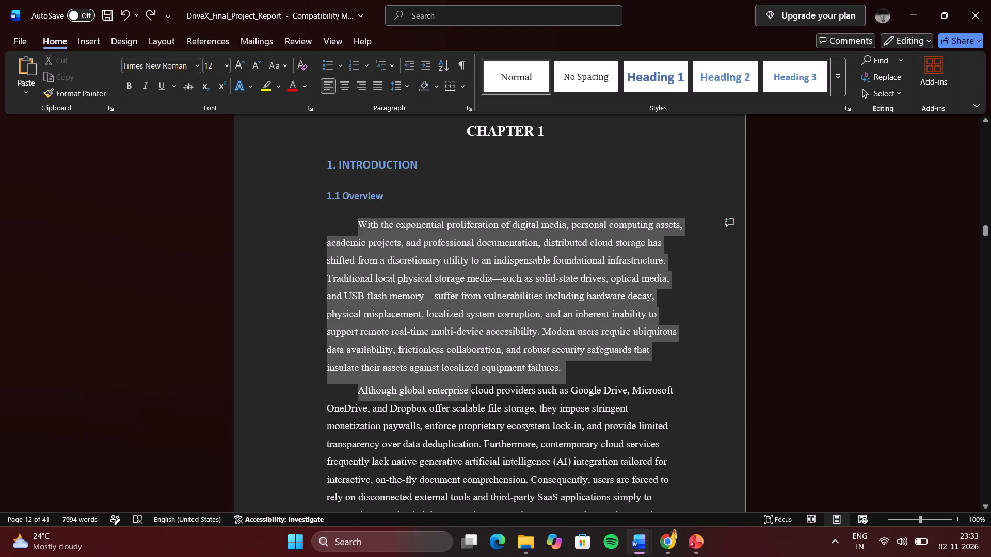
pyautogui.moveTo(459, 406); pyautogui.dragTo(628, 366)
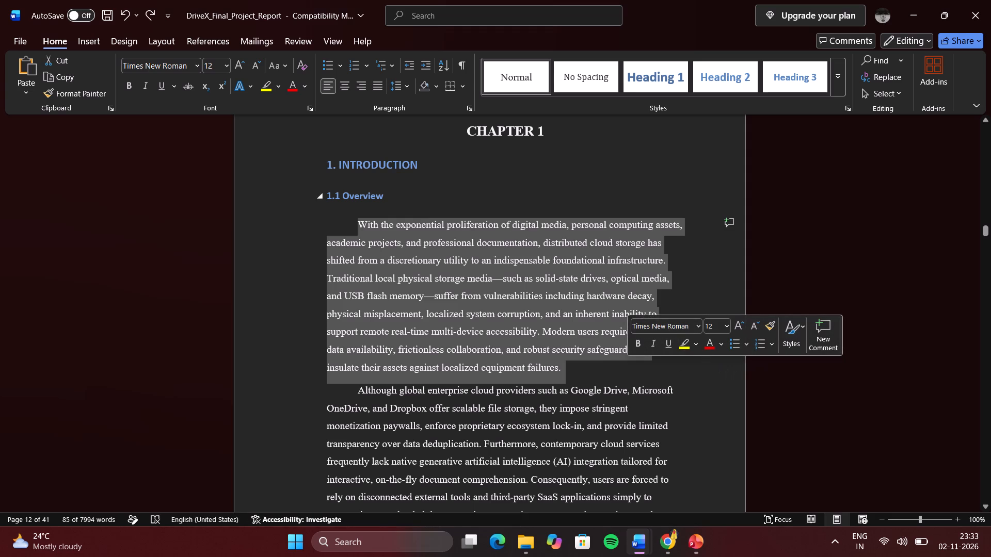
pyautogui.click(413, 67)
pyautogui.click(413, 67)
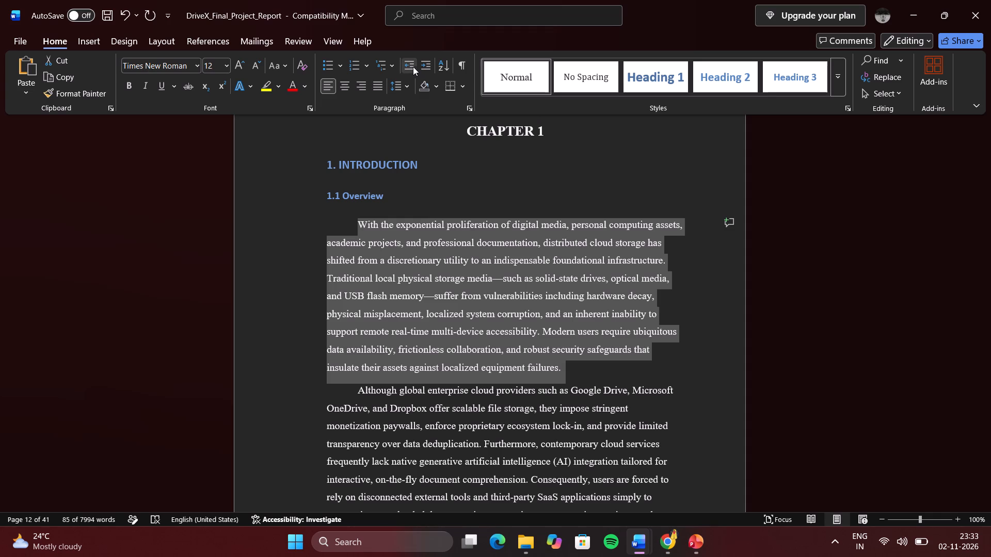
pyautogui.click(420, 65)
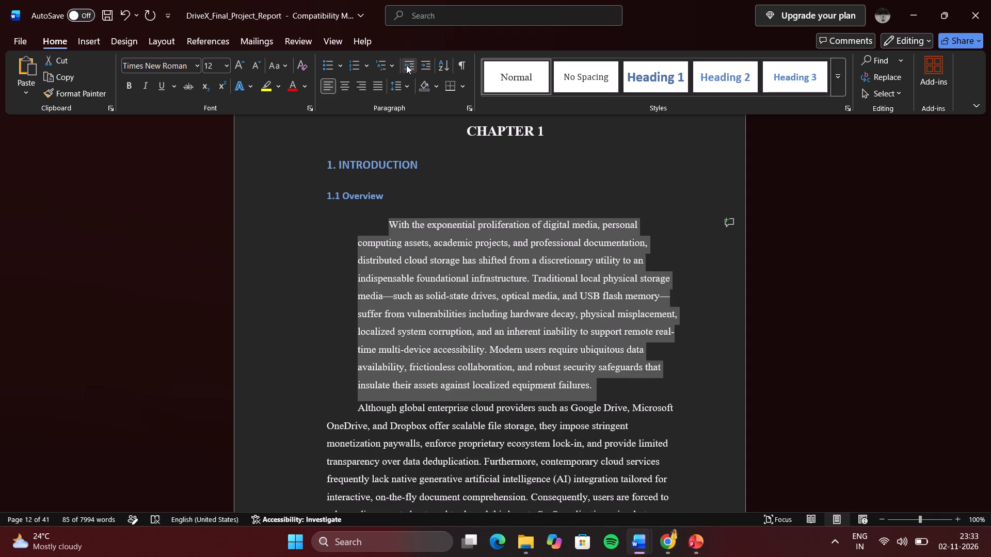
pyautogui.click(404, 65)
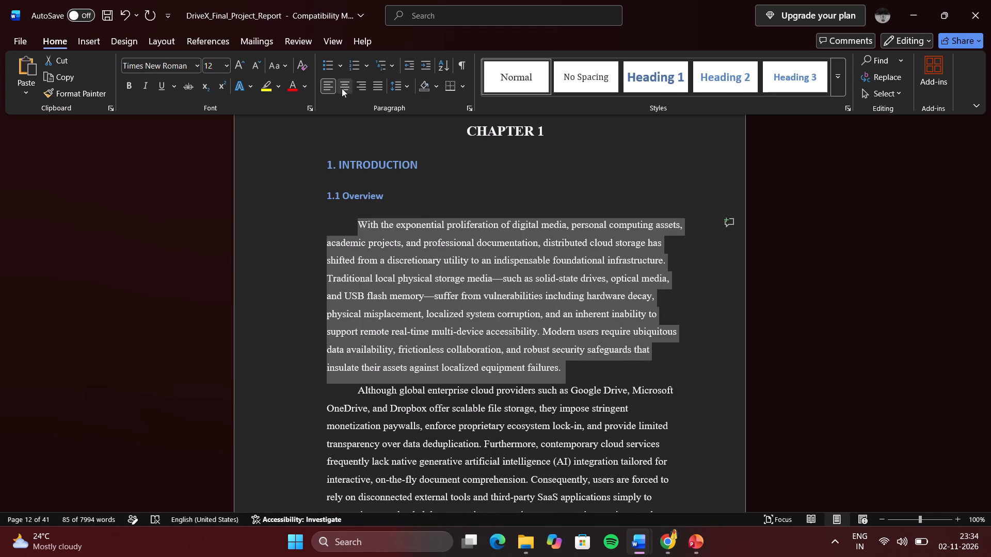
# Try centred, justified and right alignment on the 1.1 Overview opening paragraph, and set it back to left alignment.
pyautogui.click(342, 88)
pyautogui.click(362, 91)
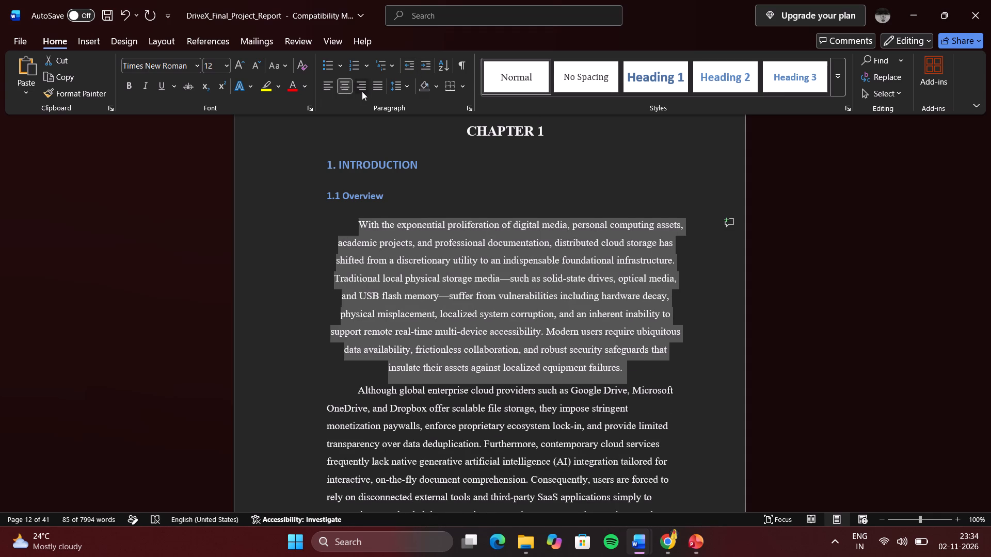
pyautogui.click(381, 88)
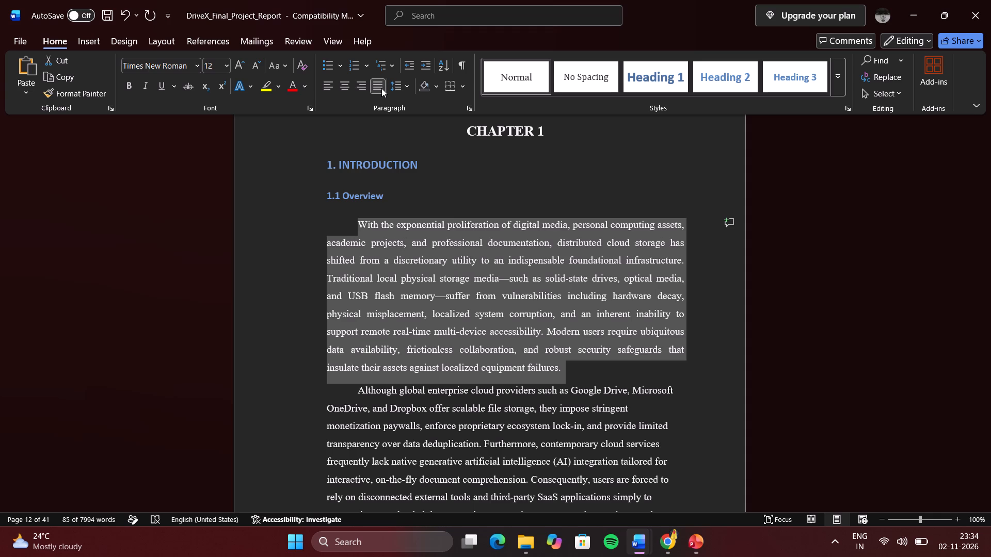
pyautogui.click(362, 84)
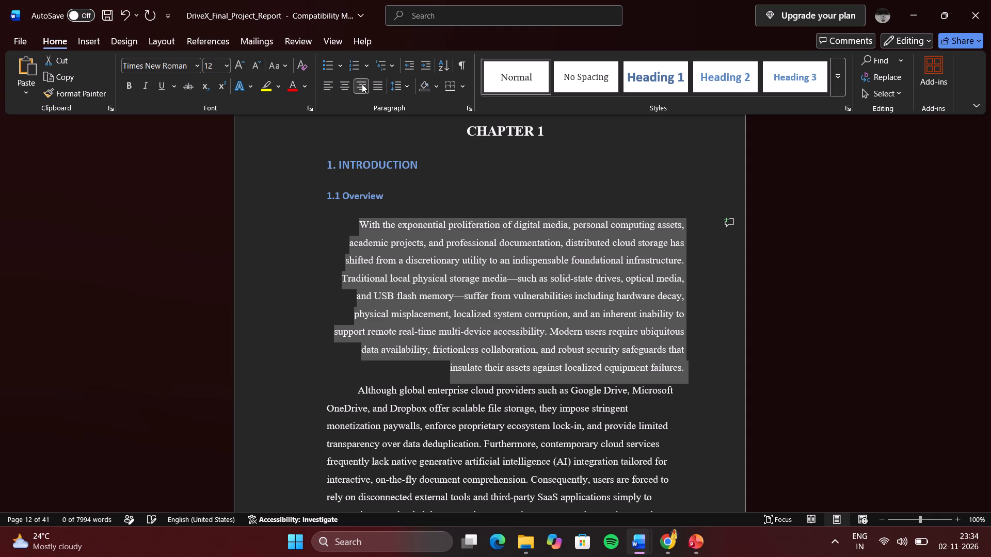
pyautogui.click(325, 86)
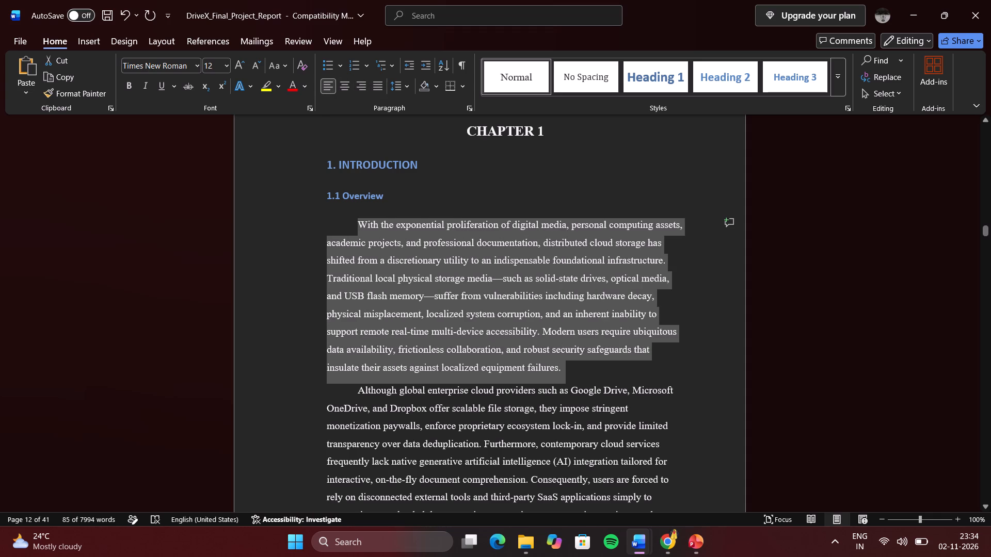
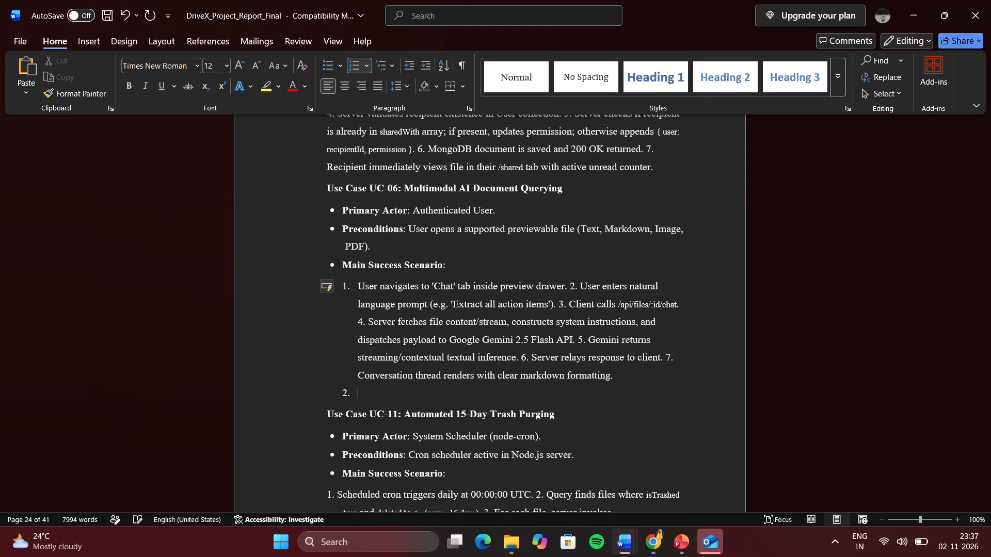
pyautogui.hotkey('ctrl', 'z')
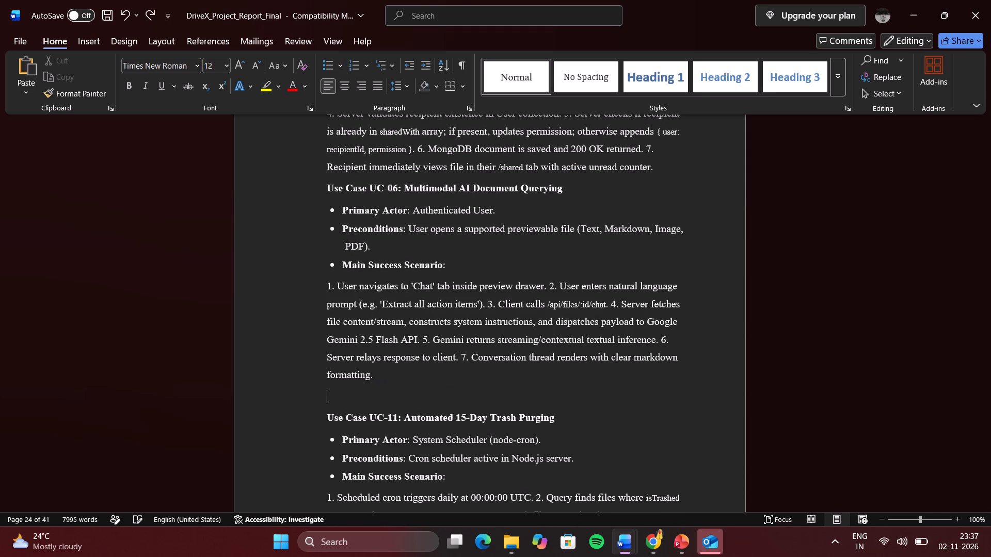
# Break the UC-11 main success scenario paragraph before "collection. 5.", keeping automatic list numbering off.
pyautogui.scroll(-2, 383, 380)
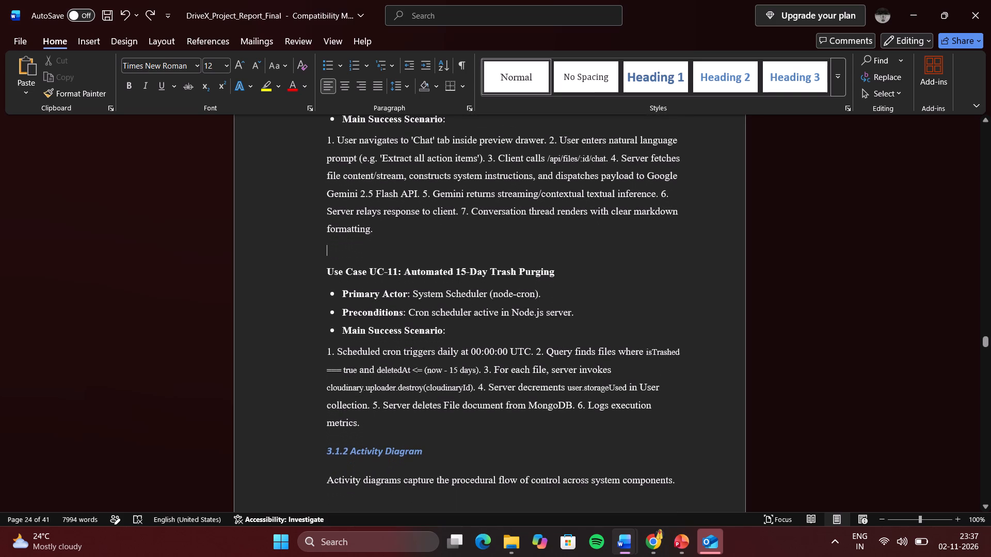
pyautogui.click(676, 385)
pyautogui.press('Return')
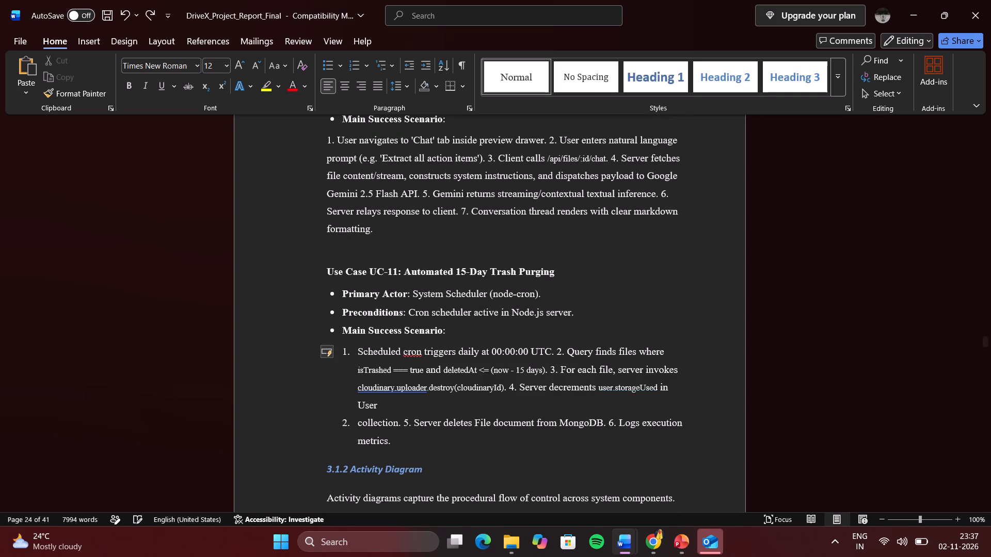
pyautogui.hotkey('ctrl', 'z')
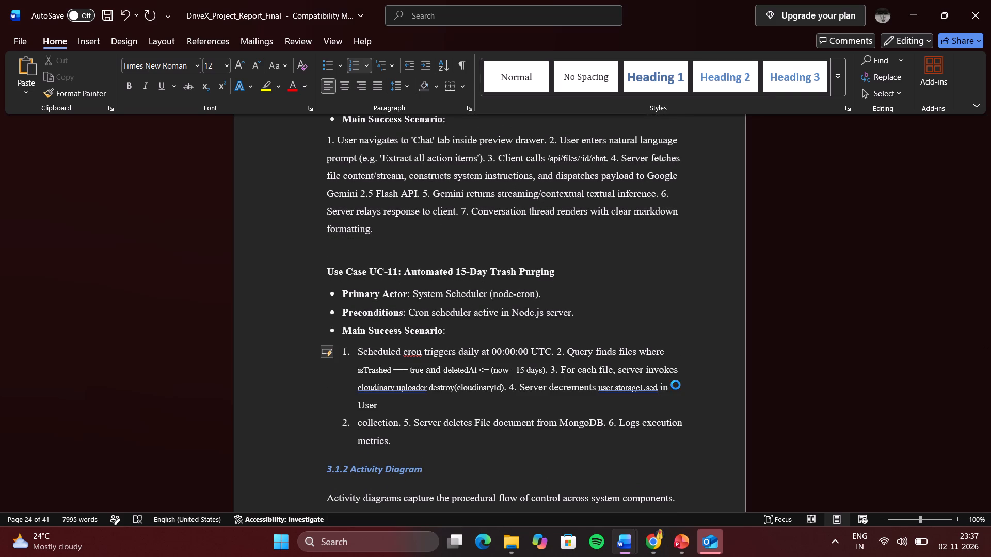
# Review the layout from section 3.1.2 Activity Diagram through Chapter 4 to section 5.1 System Architecture.
pyautogui.scroll(-4, 676, 385)
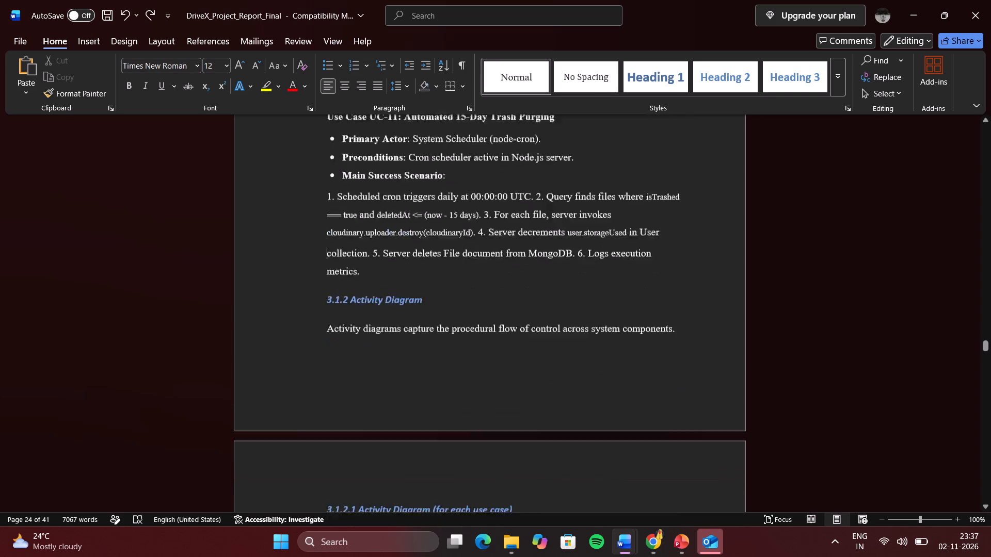
pyautogui.scroll(-15, 676, 385)
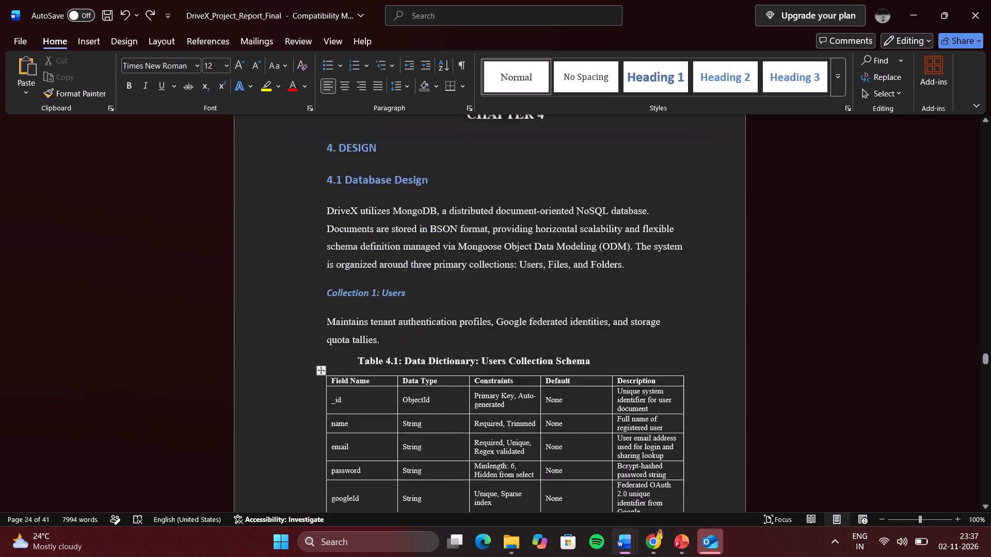
pyautogui.scroll(-9, 676, 385)
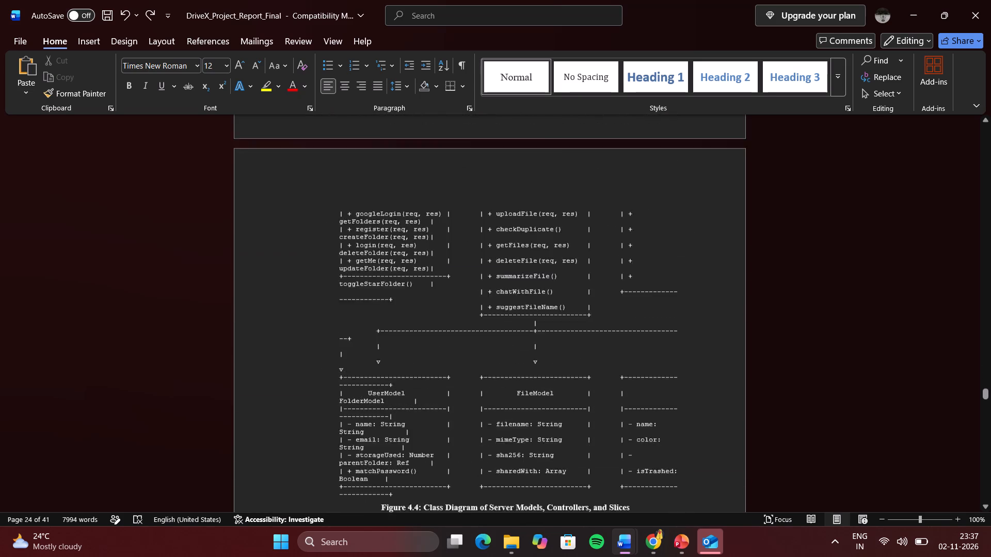
pyautogui.scroll(-4, 676, 385)
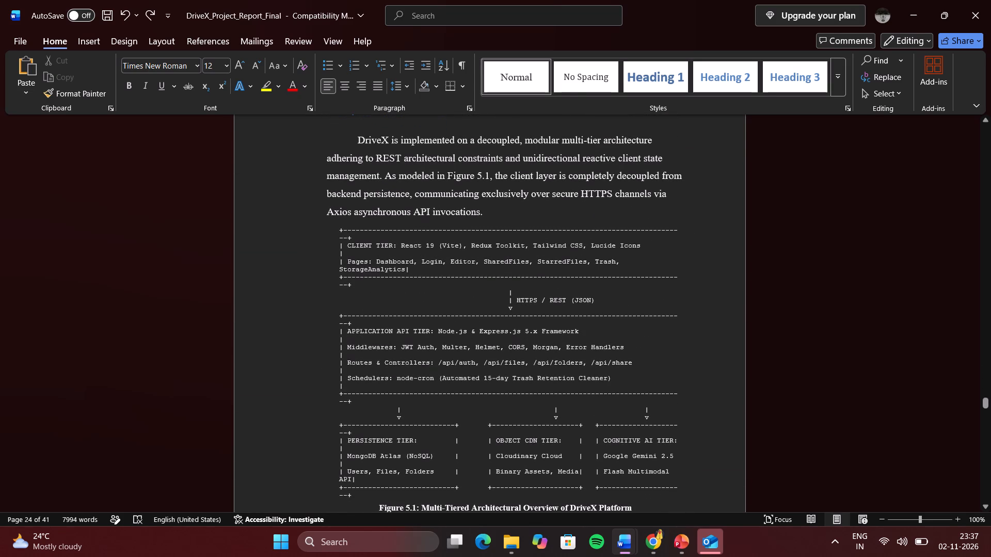
# Remove the first-line indent from the opening paragraph of section 5.1 System Architecture and give it the Normal style.
pyautogui.click(358, 141)
pyautogui.press('BackSpace')
pyautogui.press('Return')
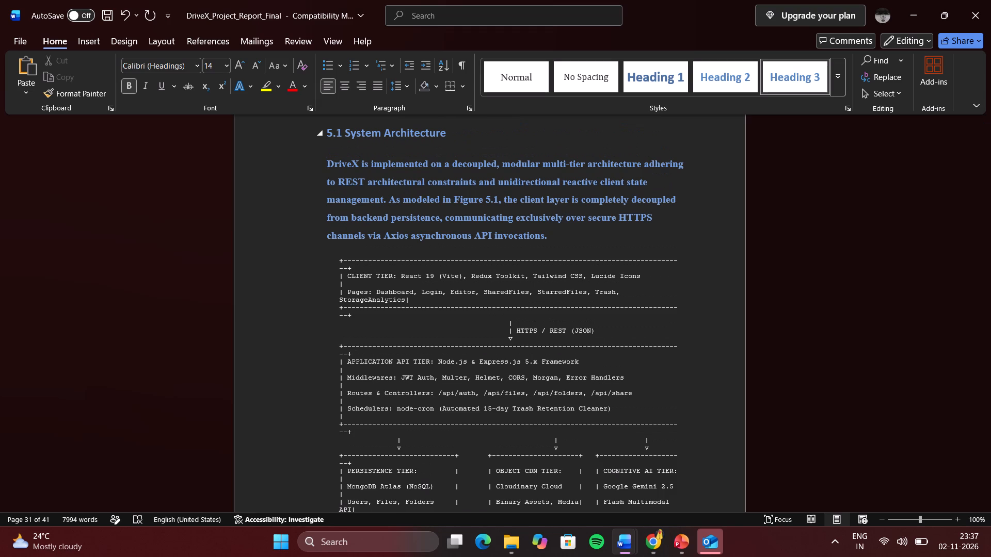
pyautogui.click(518, 66)
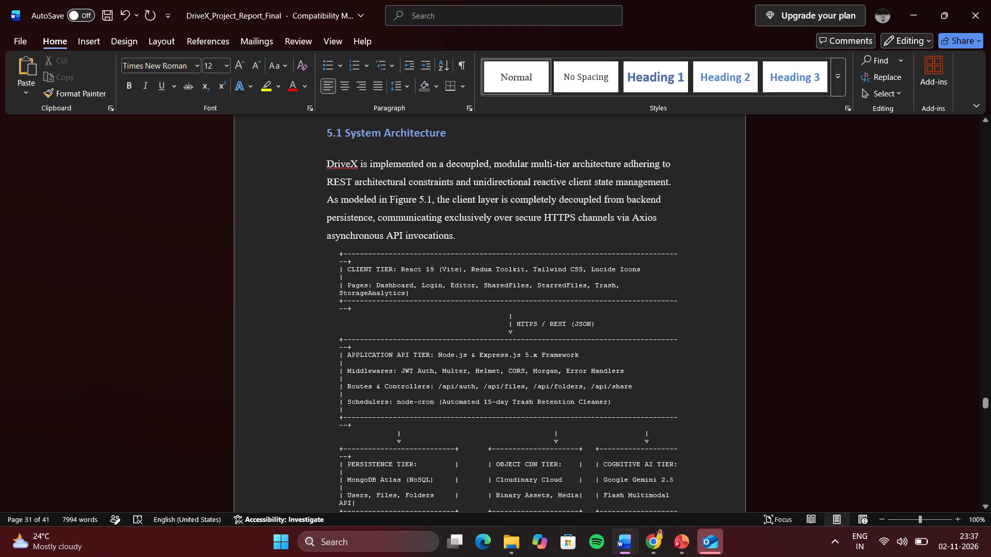
# Start a separate paragraph at "As modeled in Figure 5.1" in section 5.1, with no blank line before it.
pyautogui.click(679, 179)
pyautogui.press('Return')
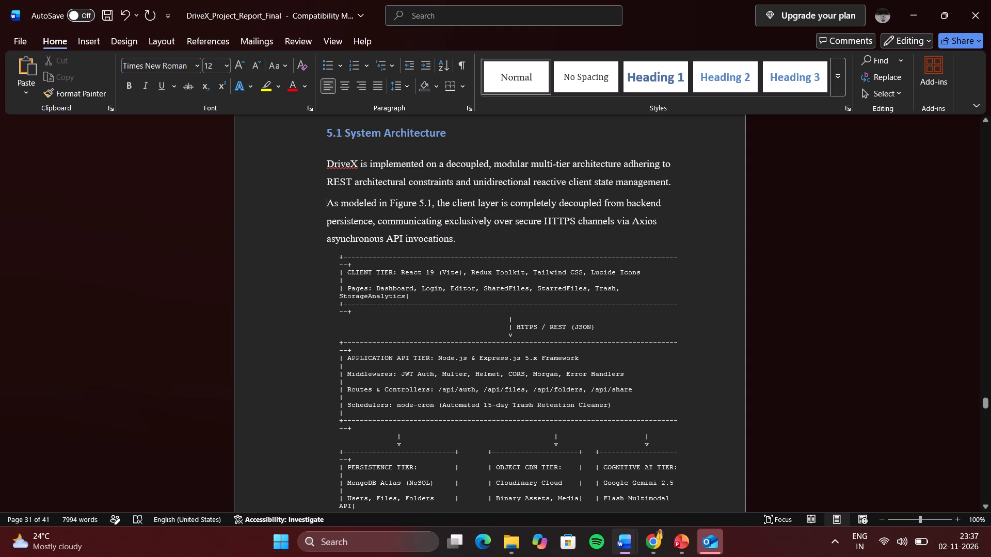
pyautogui.click(680, 180)
pyautogui.press('Return')
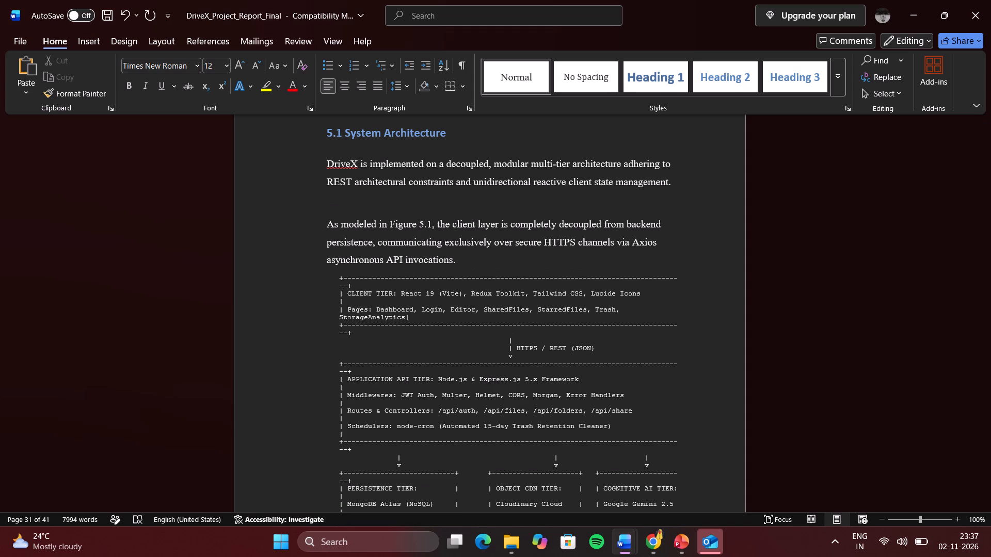
pyautogui.press('BackSpace')
pyautogui.press('BackSpace')
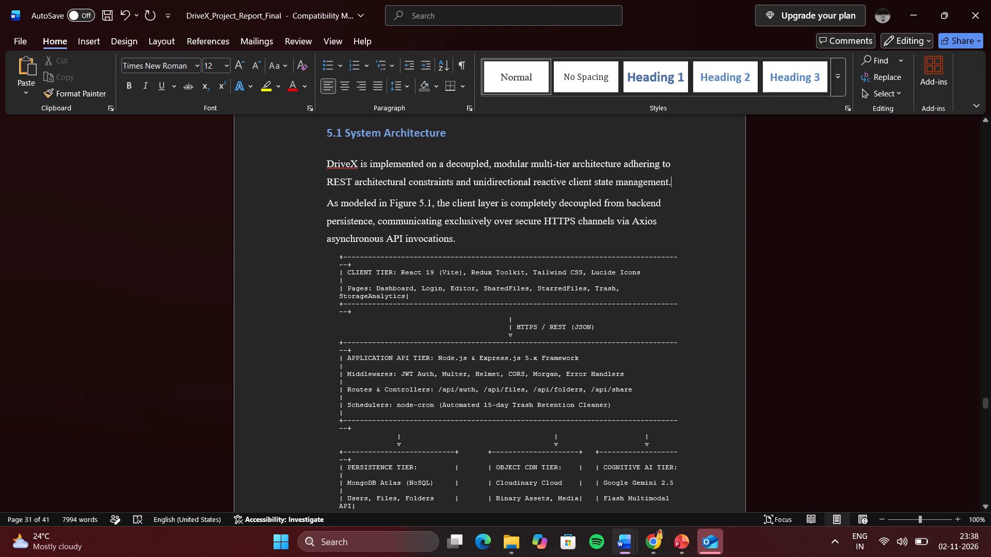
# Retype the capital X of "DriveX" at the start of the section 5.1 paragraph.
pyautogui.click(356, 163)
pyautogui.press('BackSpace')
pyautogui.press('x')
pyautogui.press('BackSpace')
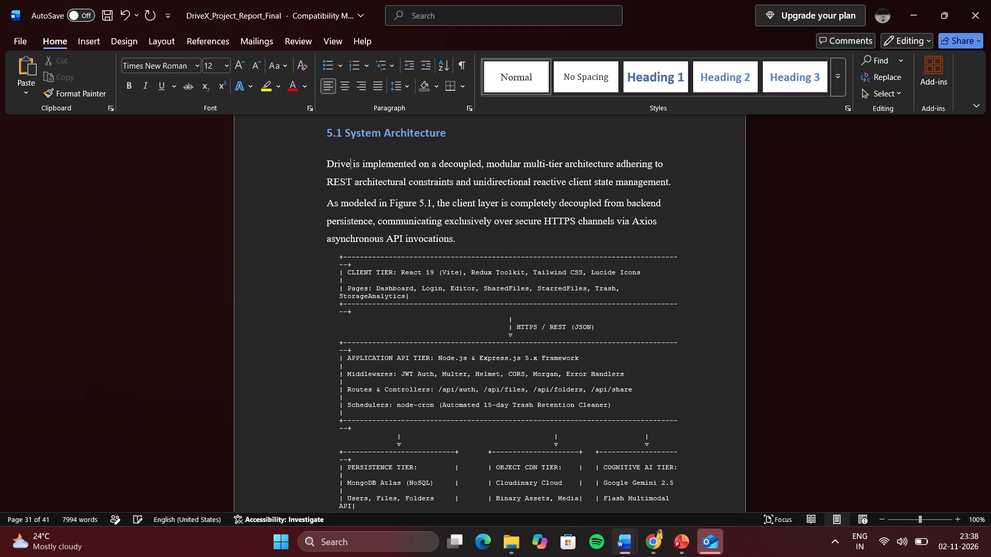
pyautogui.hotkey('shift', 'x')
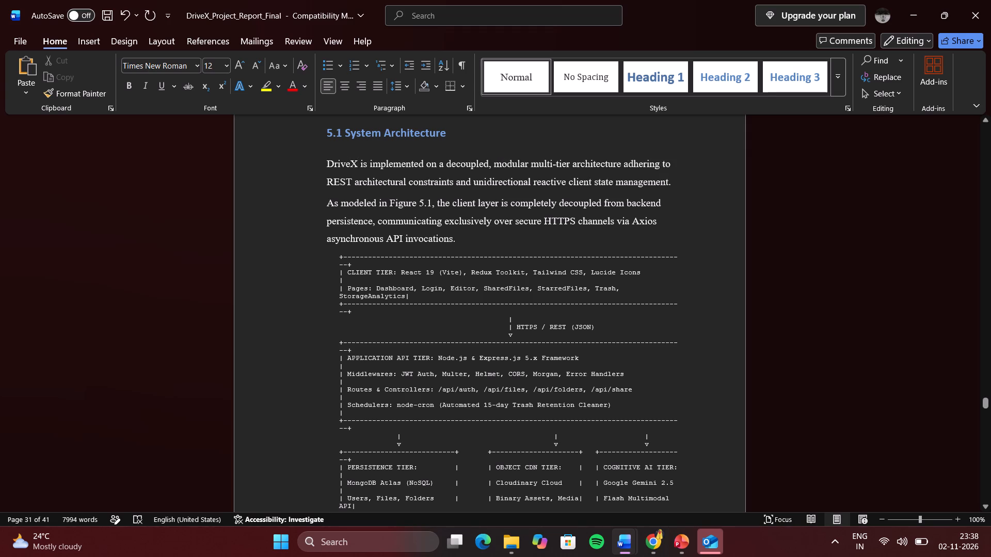
# Remove the first-line indent from the opening paragraph of section 5.2 Backend API Services and give it the Normal style.
pyautogui.scroll(-5, 356, 187)
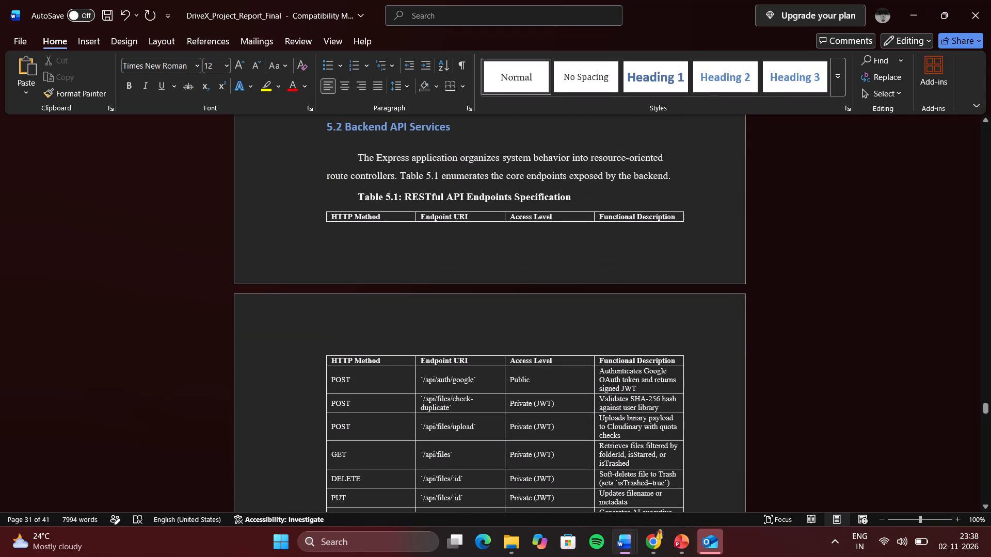
pyautogui.click(358, 155)
pyautogui.press('BackSpace')
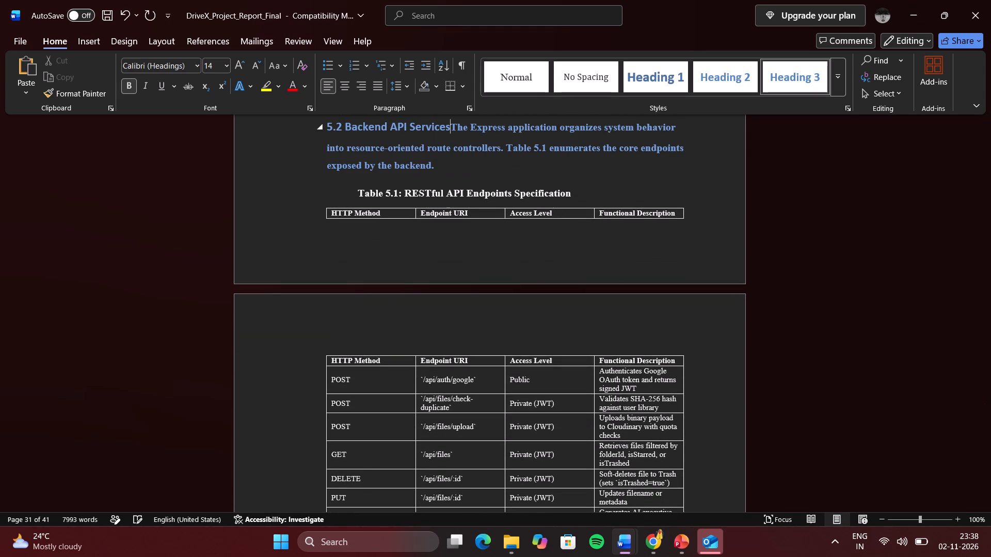
pyautogui.press('Return')
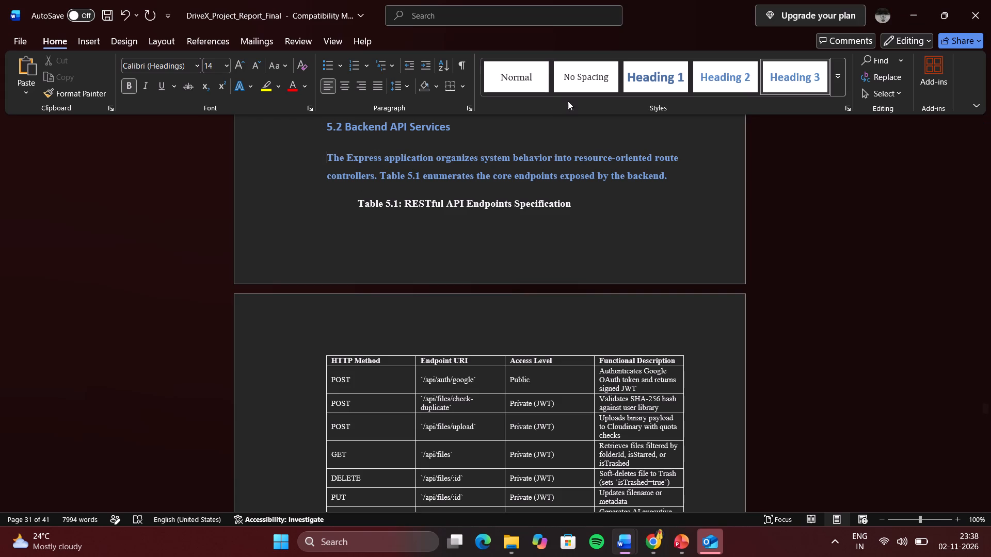
pyautogui.click(504, 72)
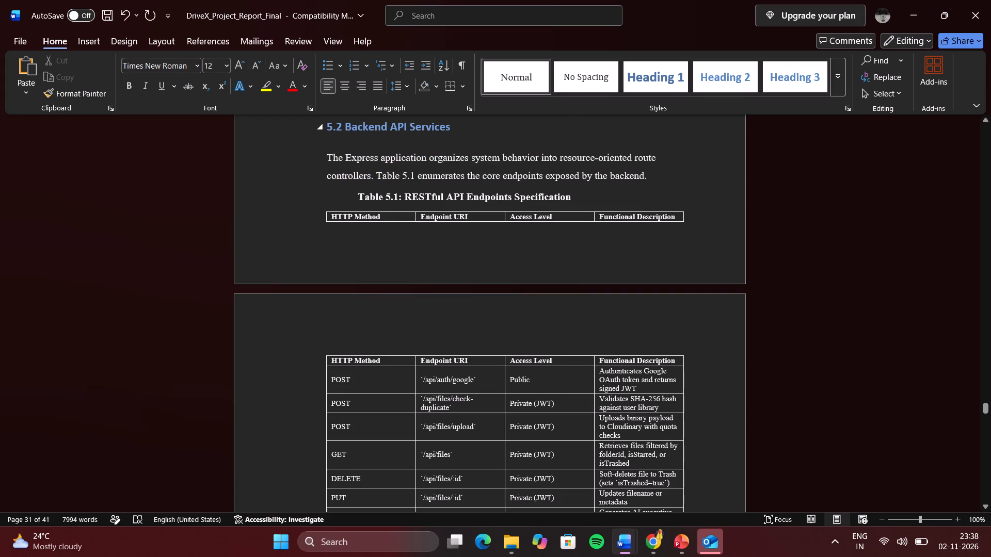
# Remove the first-line indent from the opening paragraph of section 5.3 Frontend Redux Architecture and give it the Normal style.
pyautogui.scroll(-2, 473, 141)
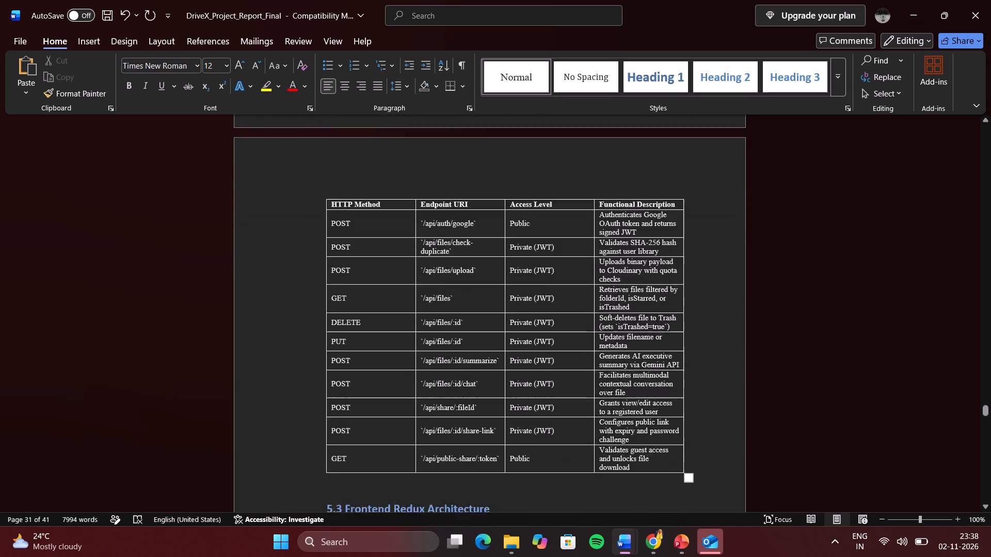
pyautogui.scroll(-2, 473, 141)
pyautogui.scroll(1, 473, 141)
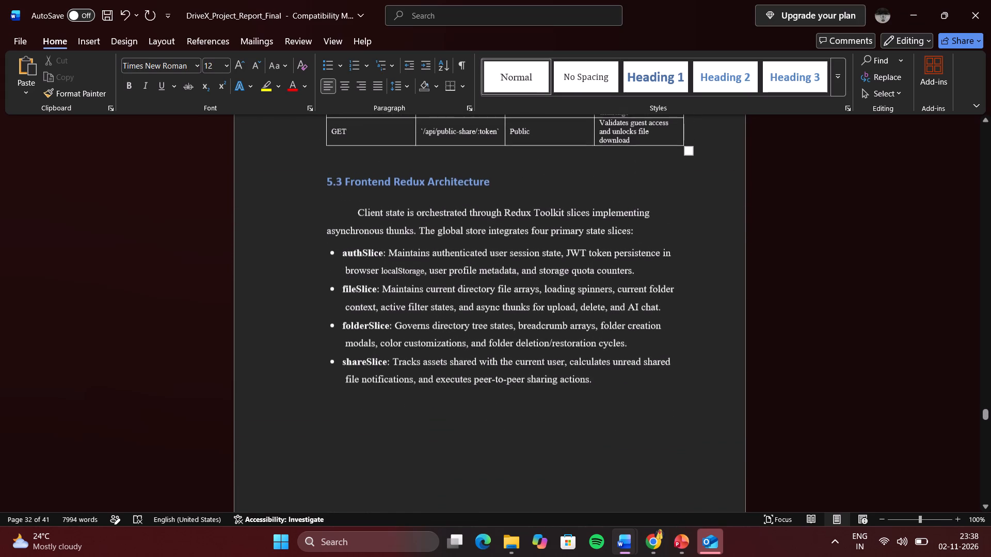
pyautogui.click(358, 219)
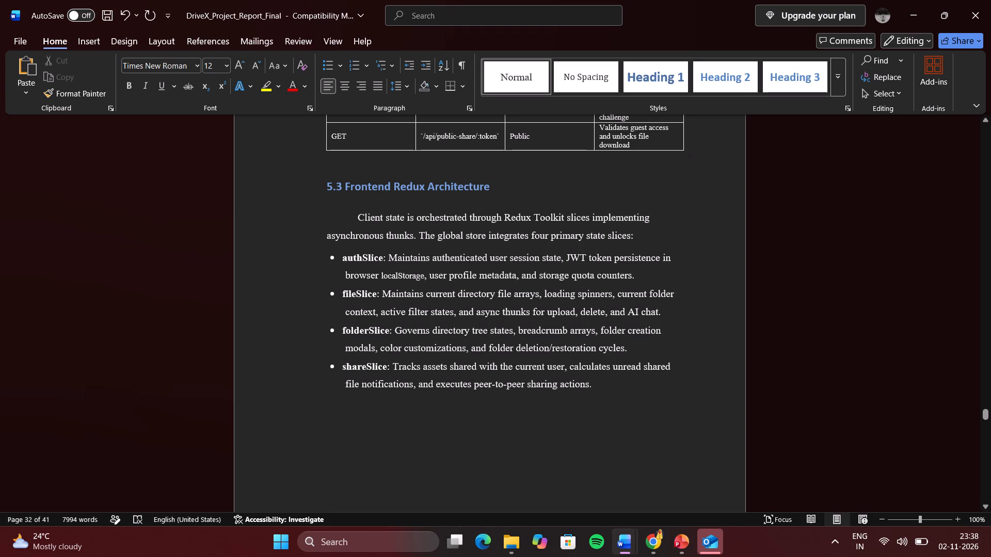
pyautogui.press('BackSpace')
pyautogui.press('Return')
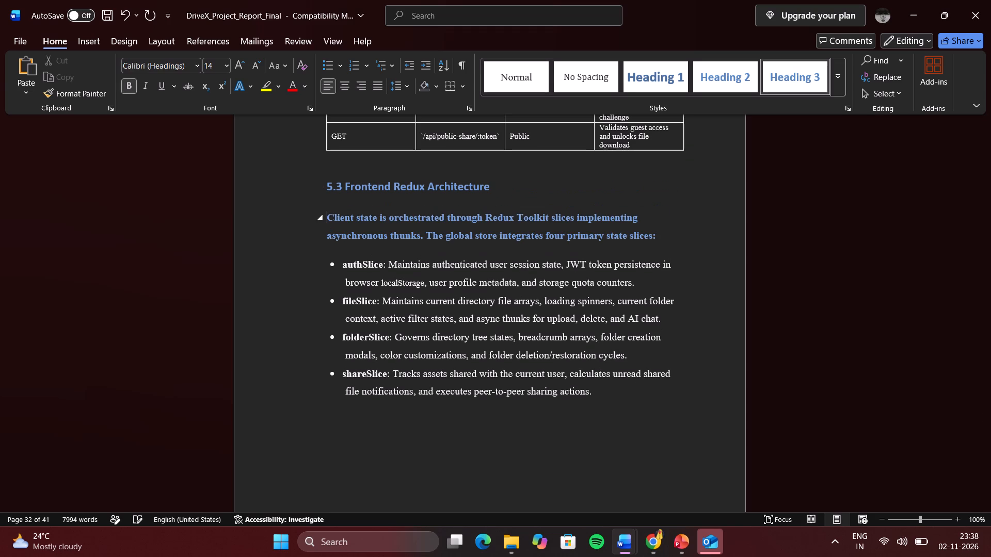
pyautogui.click(512, 78)
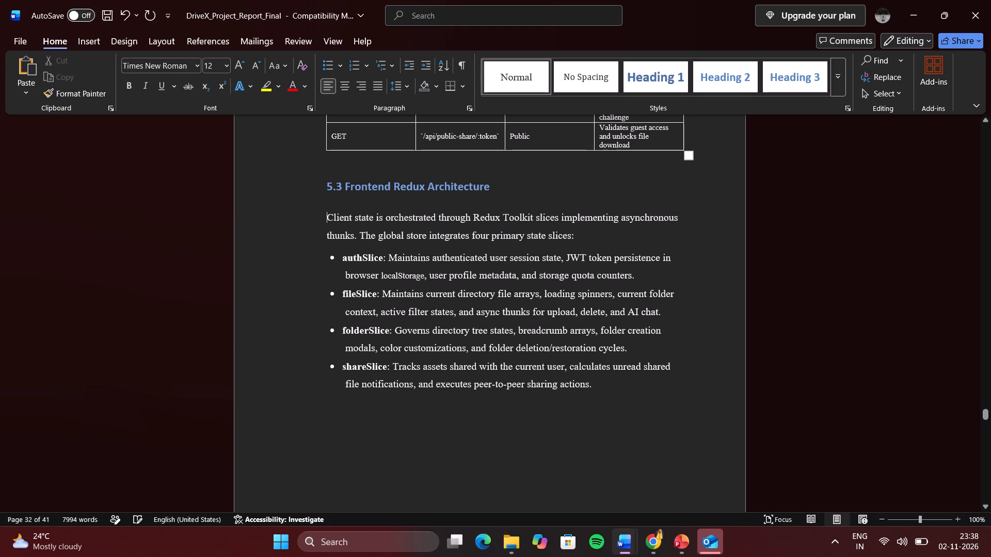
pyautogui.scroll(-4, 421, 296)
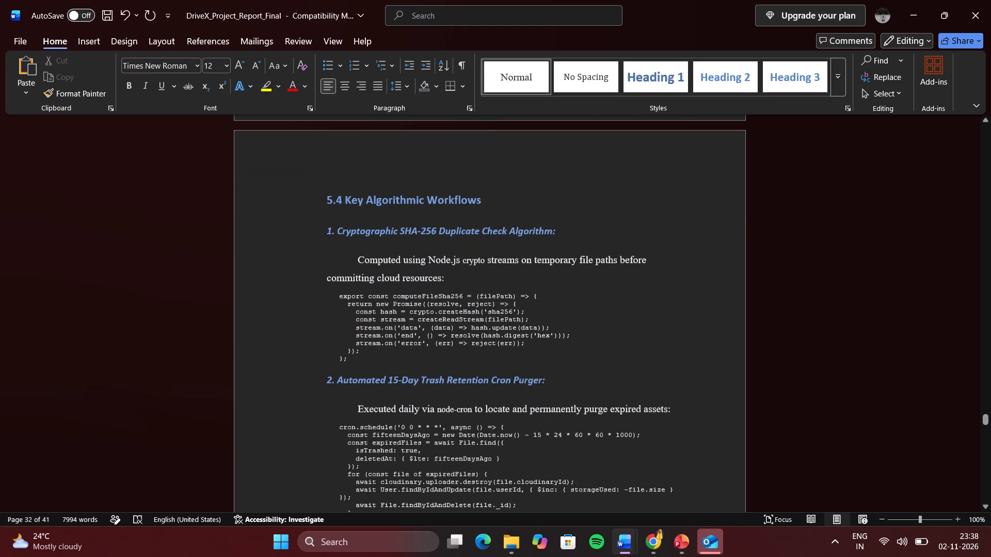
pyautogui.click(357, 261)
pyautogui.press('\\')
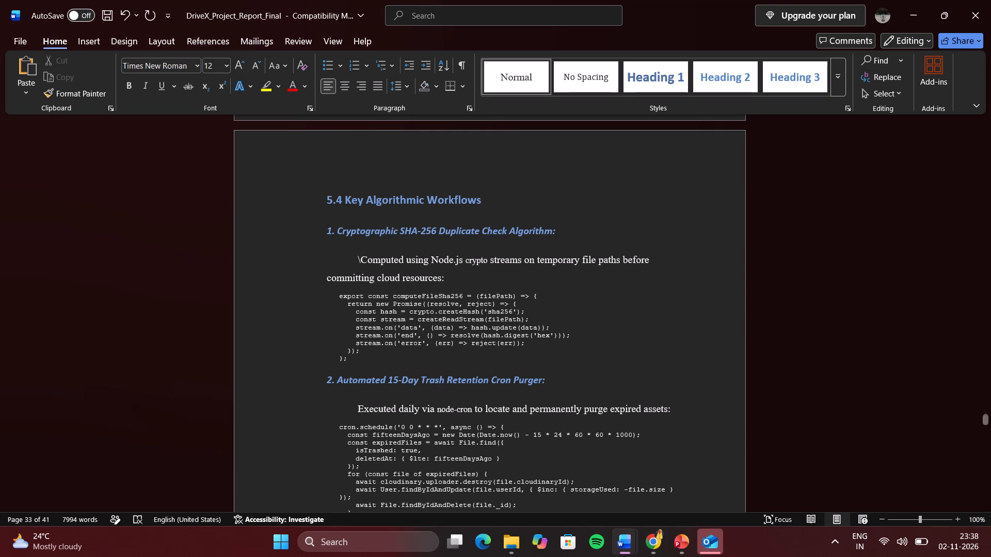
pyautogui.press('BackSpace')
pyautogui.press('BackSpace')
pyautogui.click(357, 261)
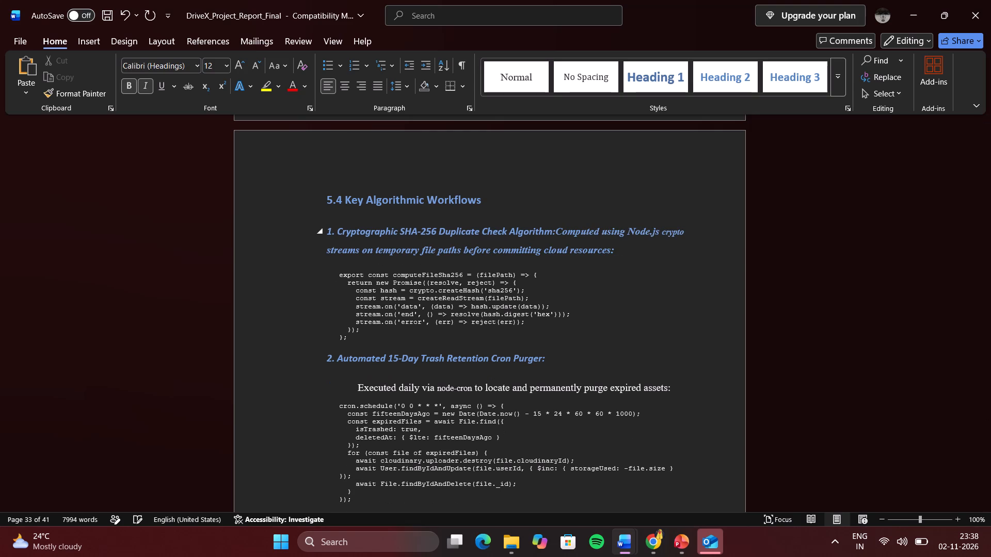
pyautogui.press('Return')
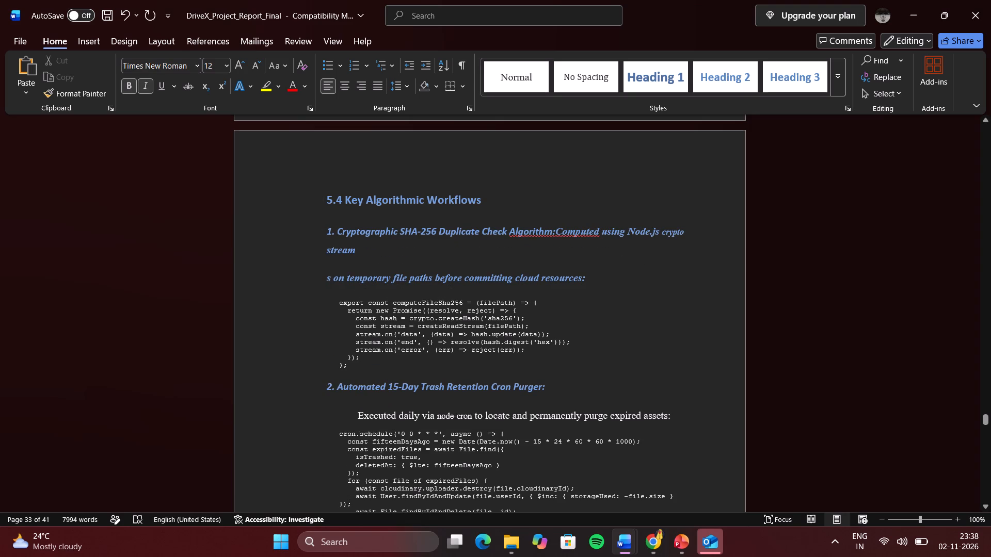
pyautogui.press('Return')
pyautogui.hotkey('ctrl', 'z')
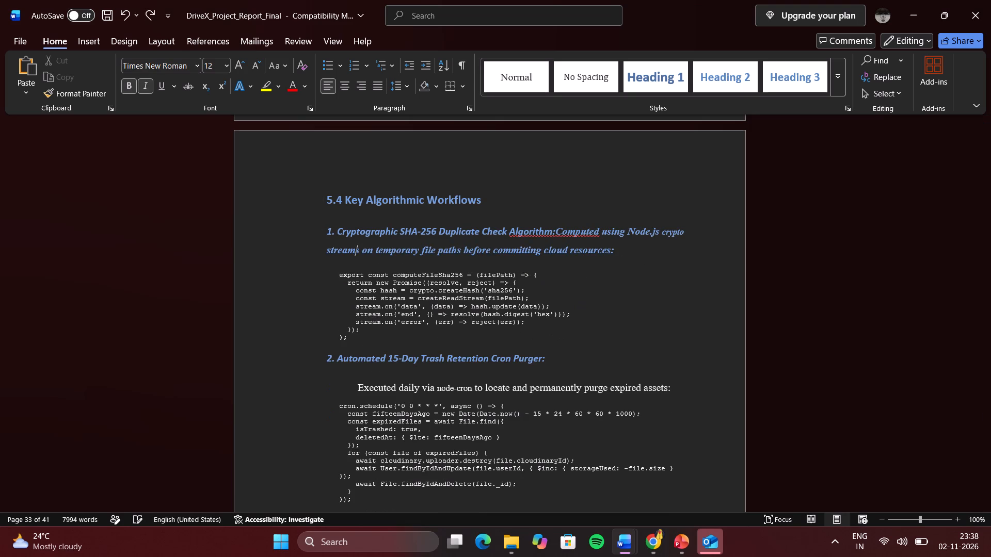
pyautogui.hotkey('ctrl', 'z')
# Remove the first-line indent from the "Computed using Node.js" paragraph in section 5.4 and give it the Normal style.
pyautogui.press('BackSpace')
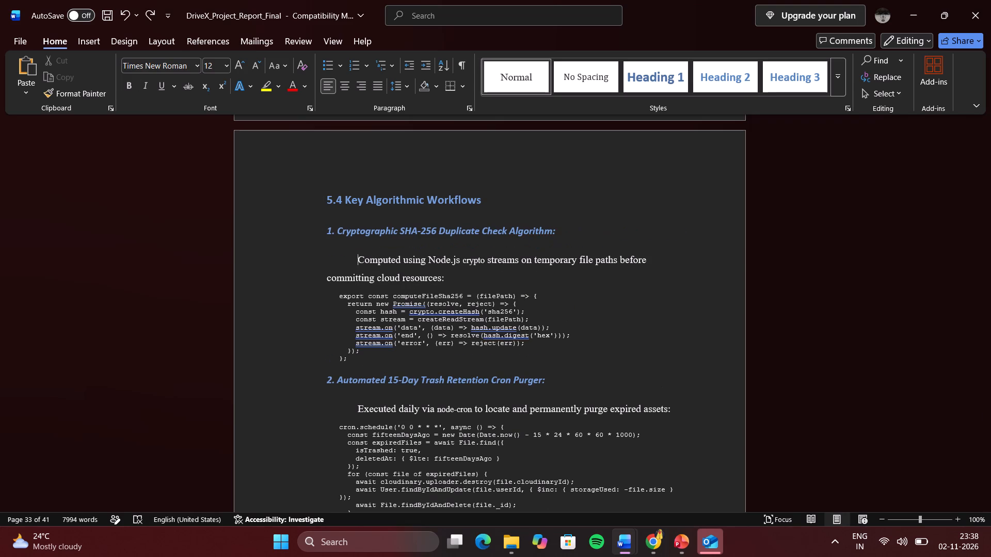
pyautogui.press('Return')
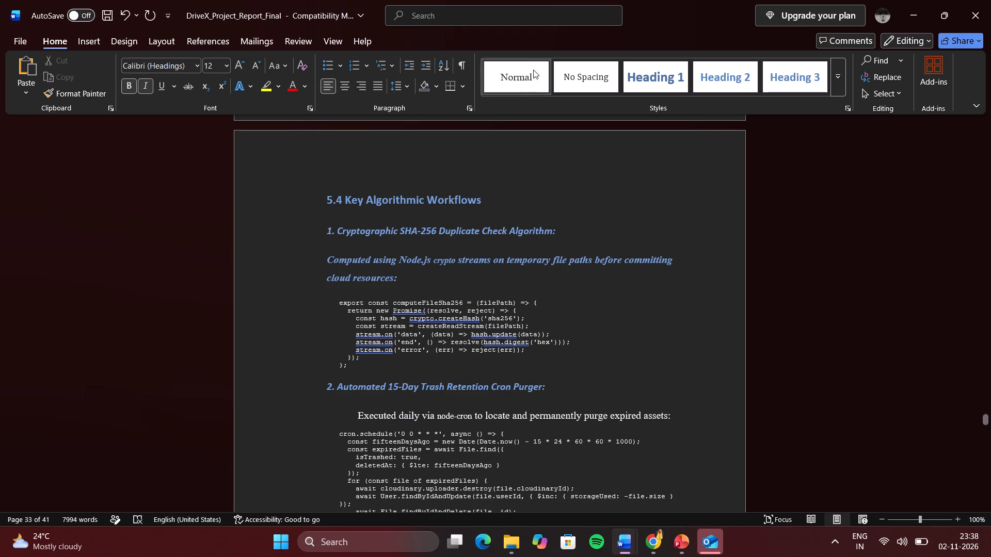
pyautogui.click(524, 68)
# Remove the first-line indent from the paragraph under 6.1 Authentication Screen (Login) and give it the Normal style.
pyautogui.scroll(-2, 452, 217)
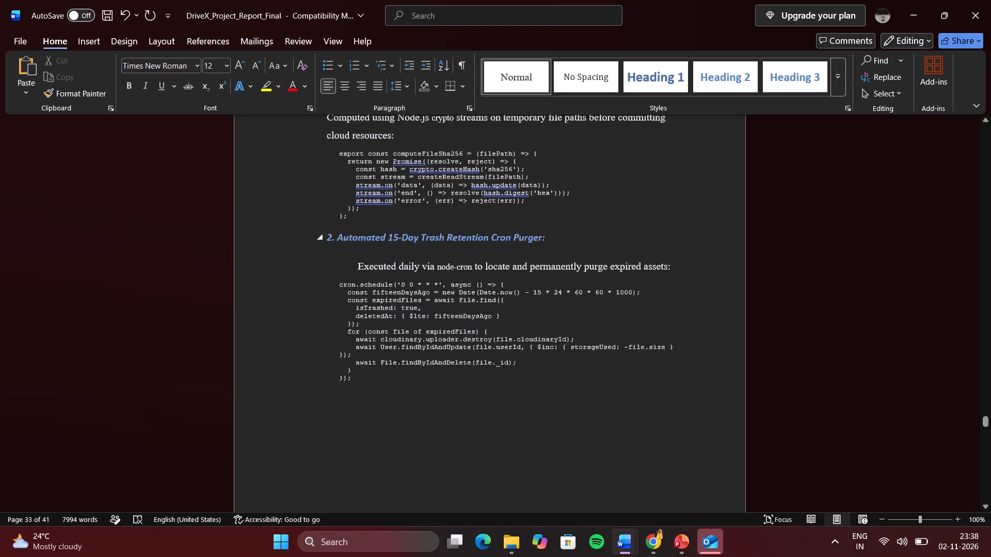
pyautogui.scroll(-1, 452, 217)
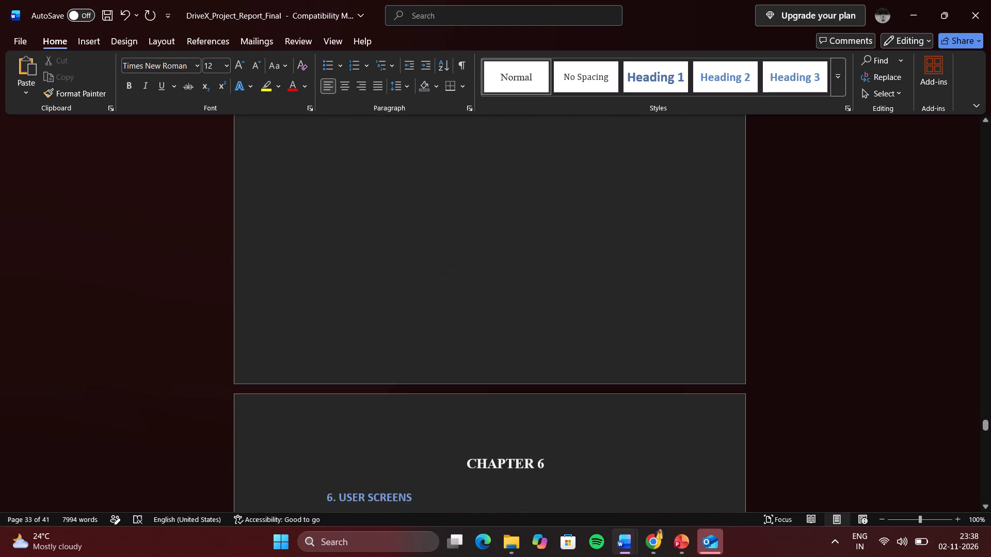
pyautogui.scroll(-5, 452, 217)
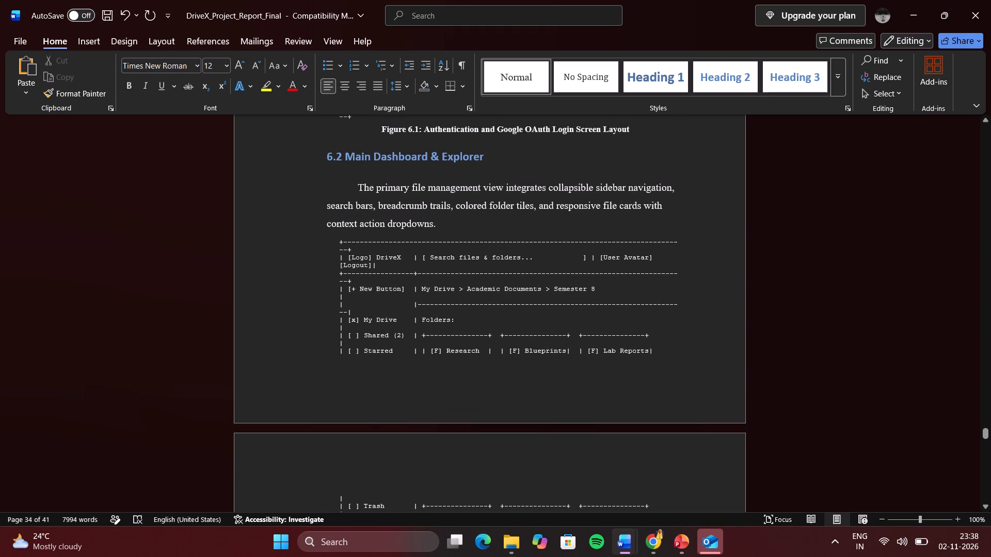
pyautogui.scroll(2, 362, 189)
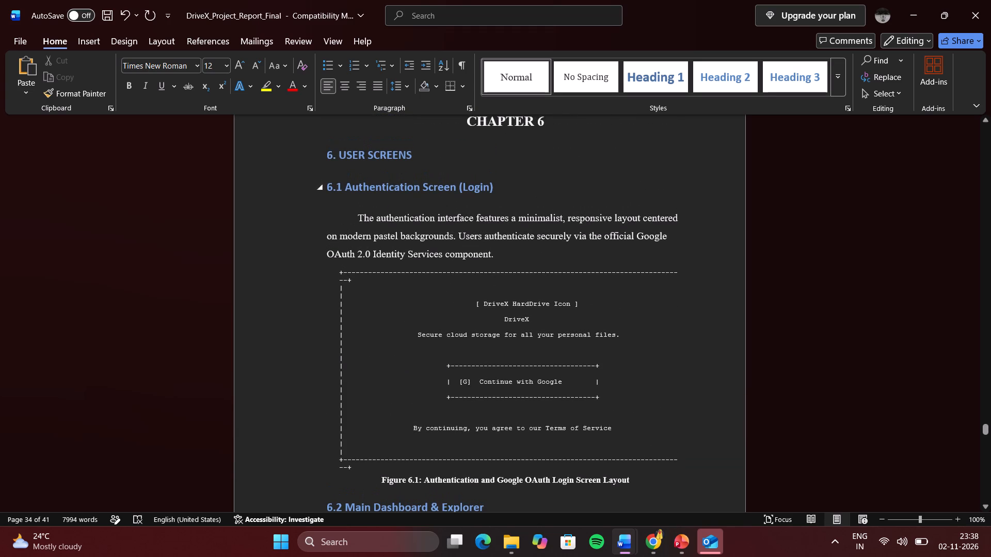
pyautogui.click(358, 214)
pyautogui.press('BackSpace')
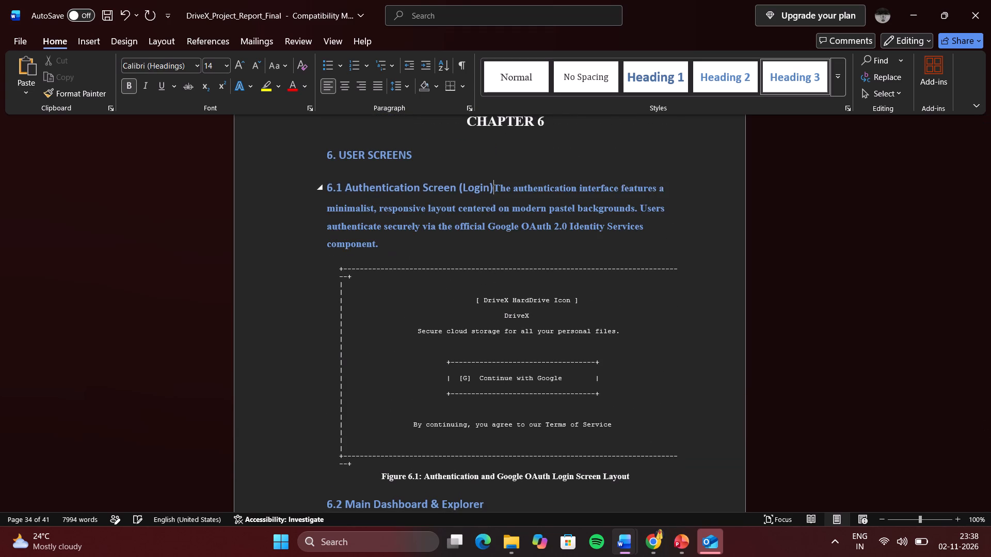
pyautogui.press('Return')
pyautogui.click(503, 80)
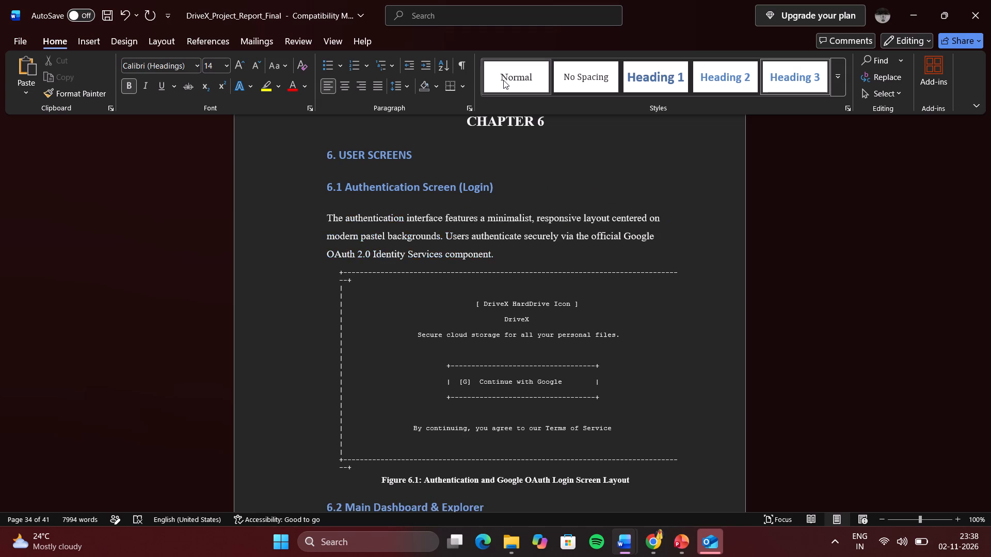
# Remove the first-line indent from the paragraph under 6.2 Main Dashboard & Explorer, keeping the heading text intact, and give it the Normal style.
pyautogui.scroll(-1, 442, 241)
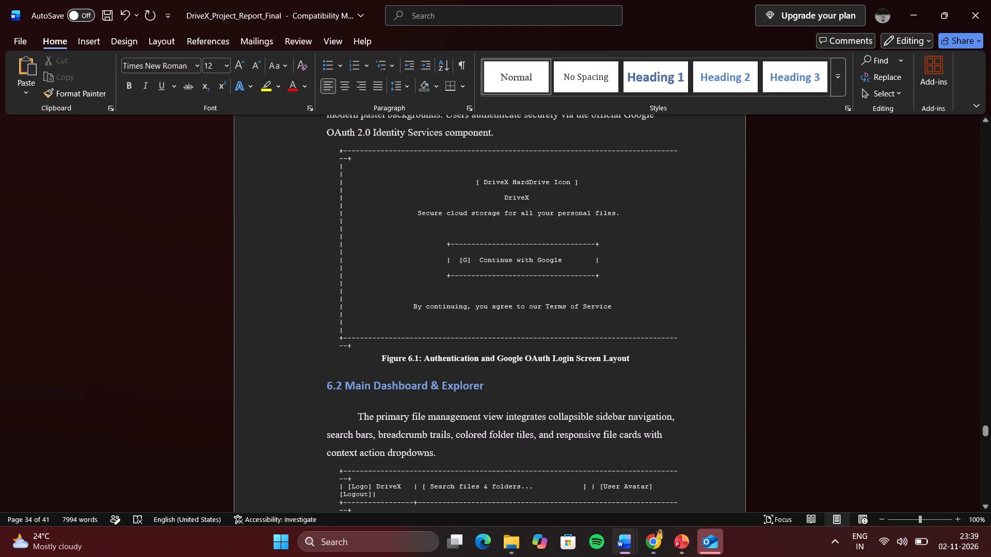
pyautogui.scroll(-1, 396, 373)
pyautogui.click(359, 346)
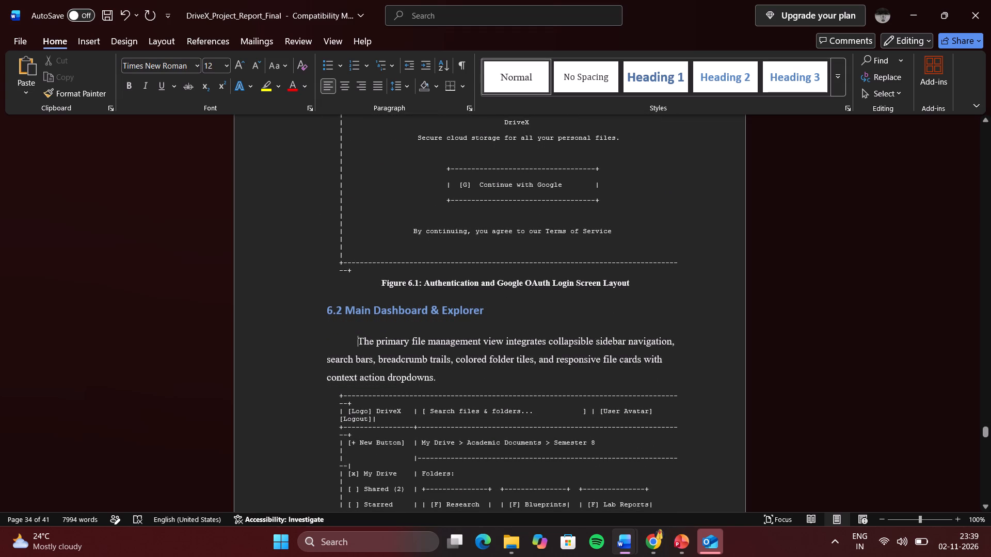
pyautogui.press('BackSpace')
pyautogui.press('BackSpace')
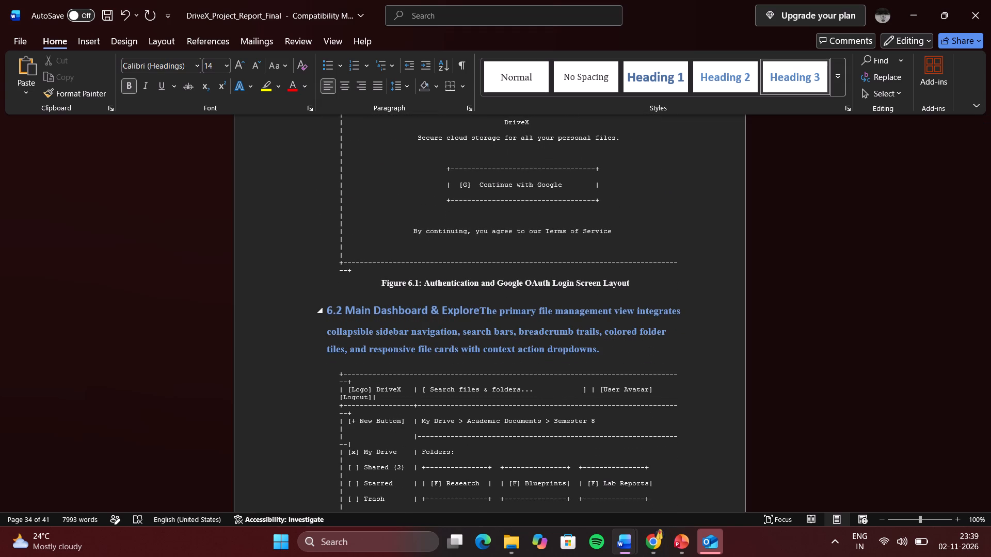
pyautogui.hotkey('ctrl', 'z')
pyautogui.press('Return')
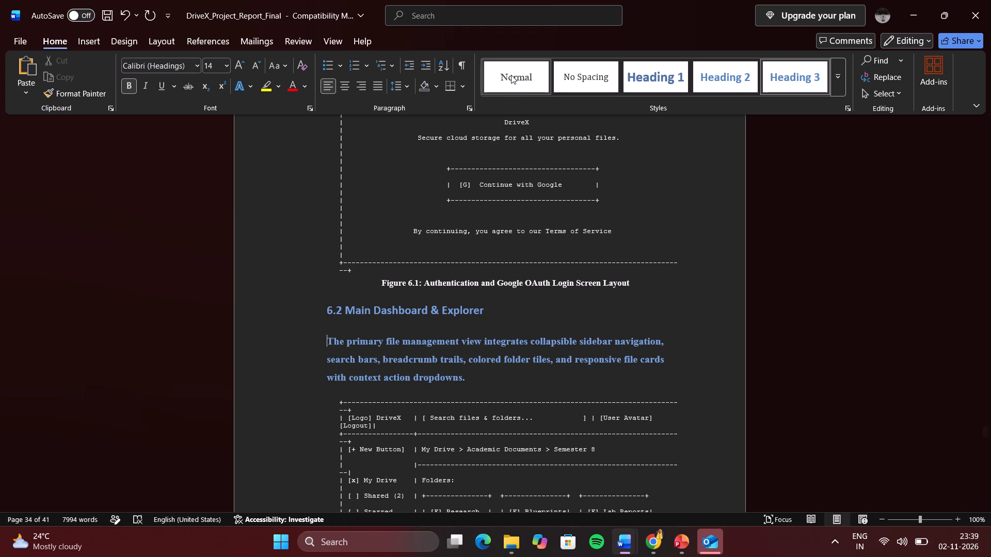
pyautogui.click(511, 75)
# Try to remove the first-line indent from the first paragraph of the Acknowledgement.
pyautogui.scroll(1, 457, 241)
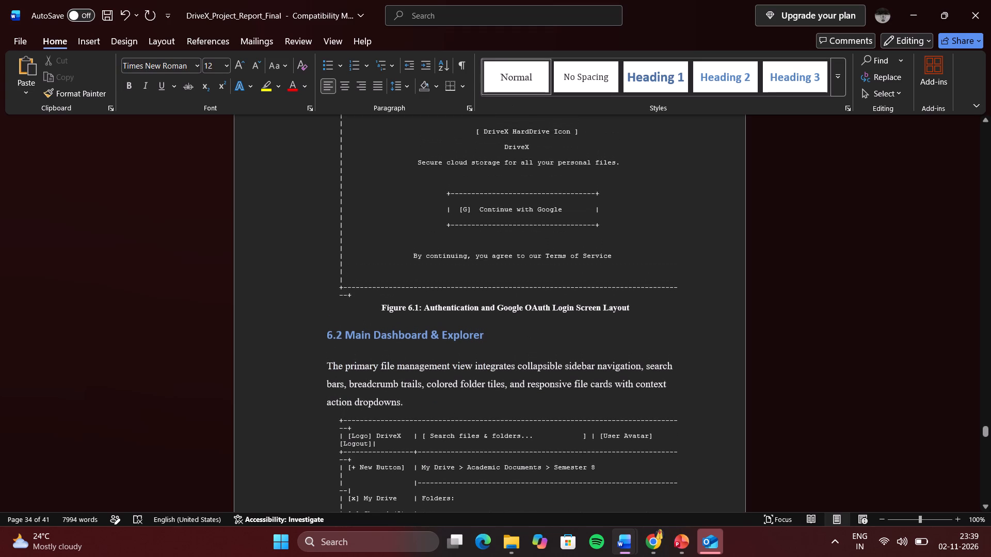
pyautogui.scroll(20, 457, 241)
pyautogui.scroll(8, 457, 241)
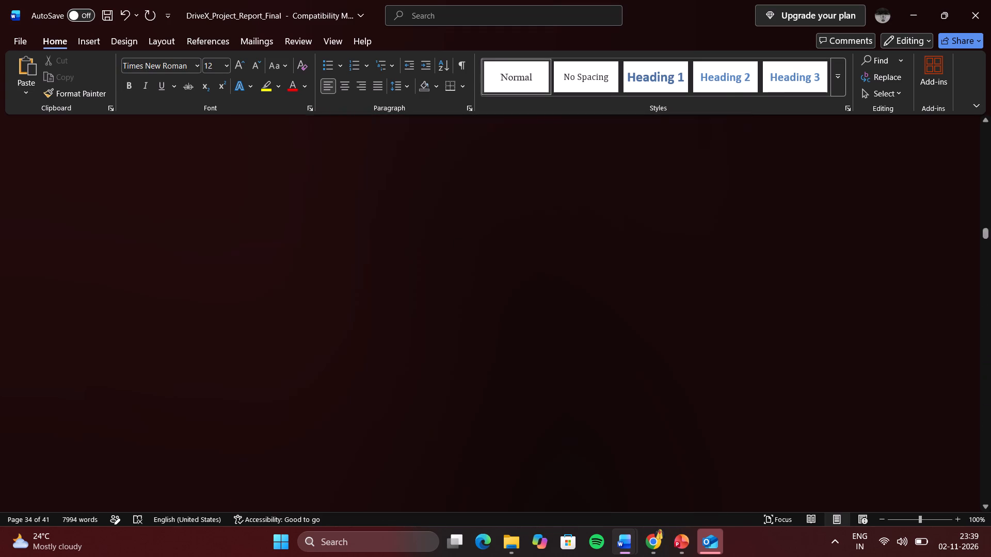
pyautogui.scroll(11, 457, 241)
pyautogui.scroll(-9, 457, 241)
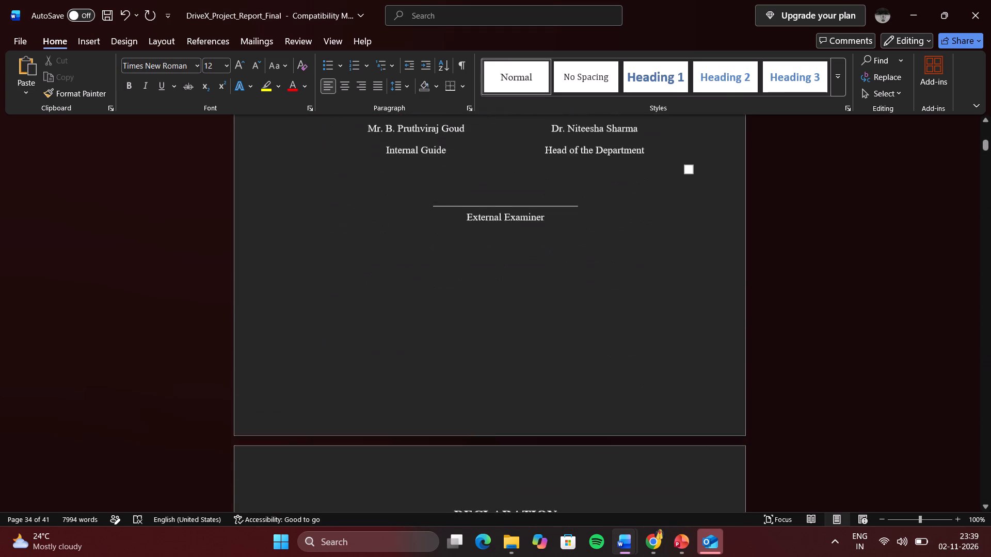
pyautogui.scroll(-9, 457, 241)
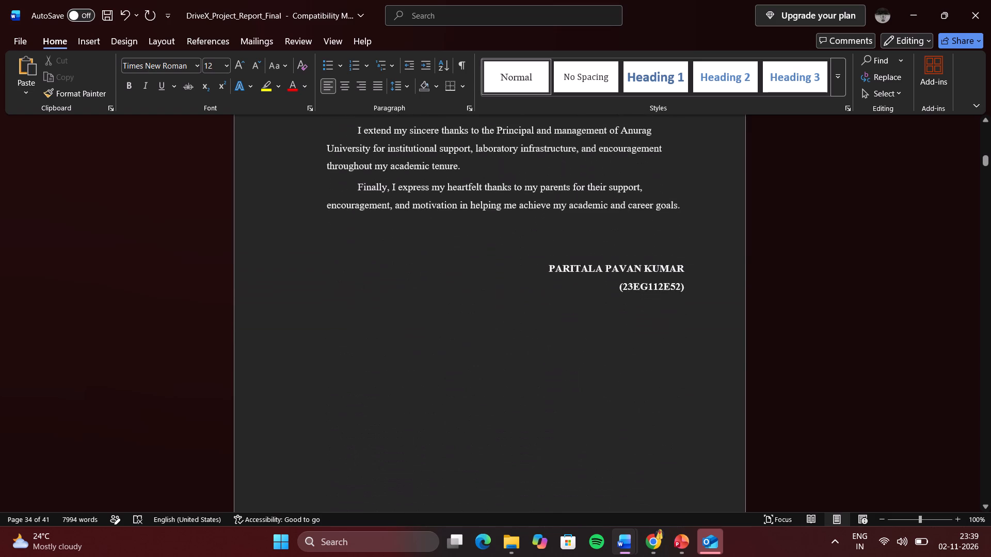
pyautogui.scroll(2, 457, 241)
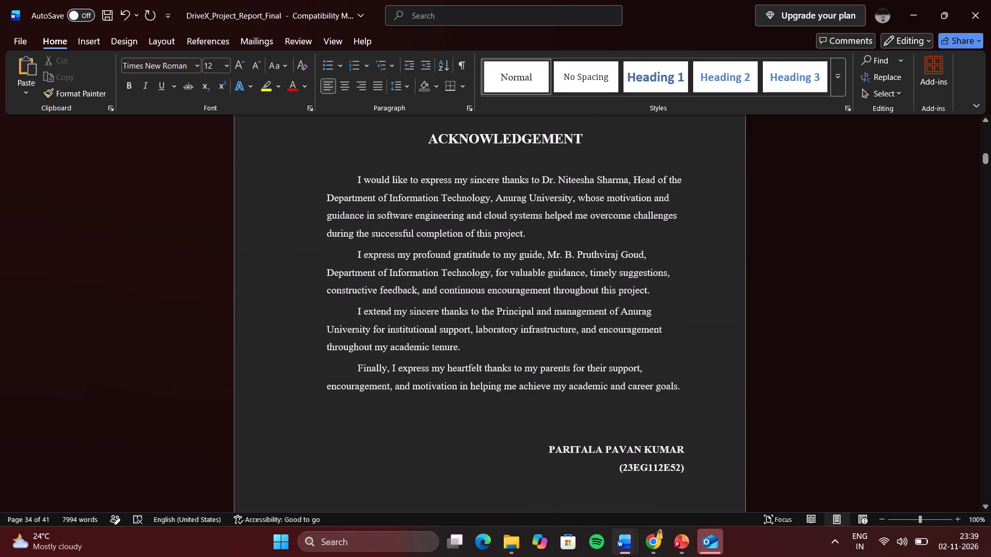
pyautogui.click(356, 179)
pyautogui.press('BackSpace')
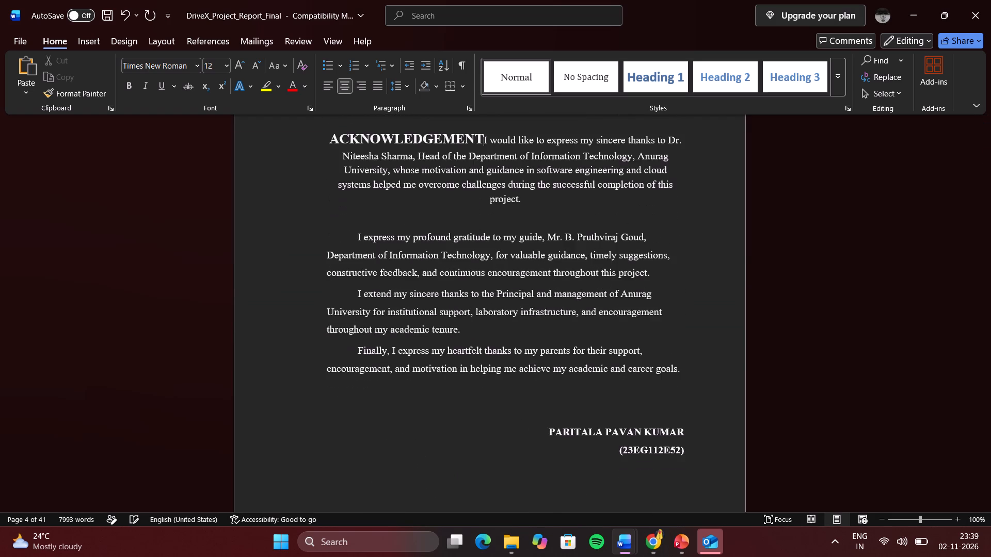
# Split the first Acknowledgement paragraph from the ACKNOWLEDGEMENT heading onto its own line and left-align it.
pyautogui.press('Return')
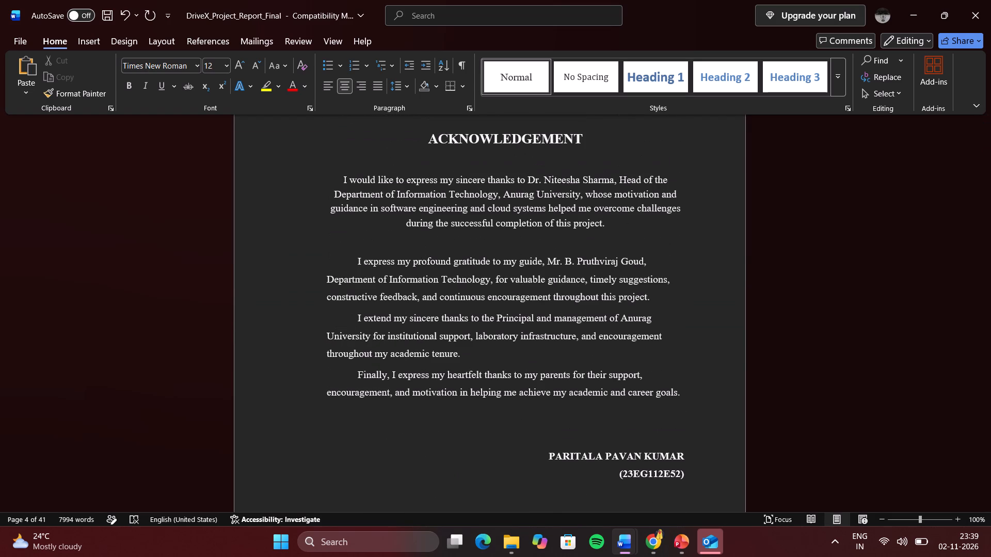
pyautogui.click(327, 80)
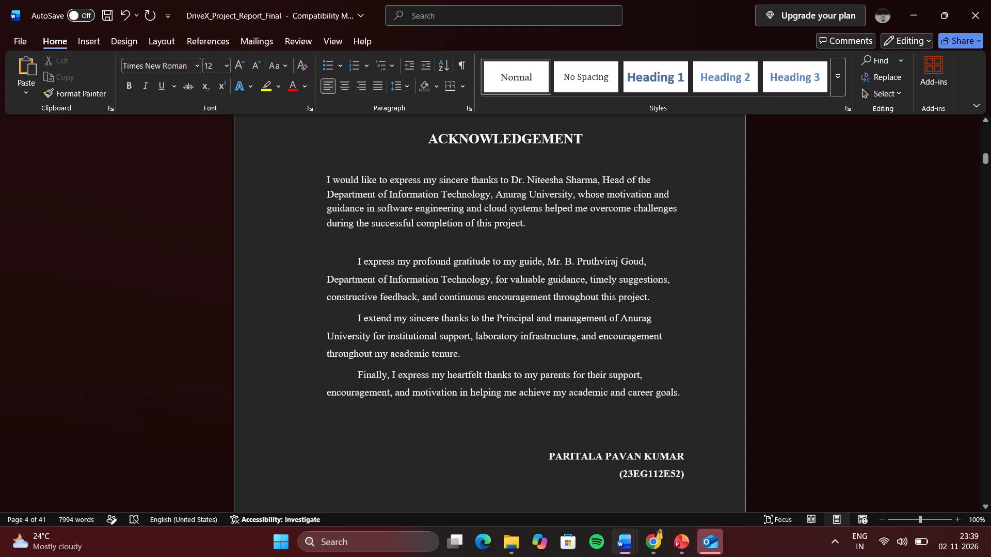
# Remove the first-line indent from the second Acknowledgement paragraph, starting "I express my profound gratitude", keeping it a separate paragraph in Normal style.
pyautogui.click(357, 255)
pyautogui.press('BackSpace')
pyautogui.press('Return')
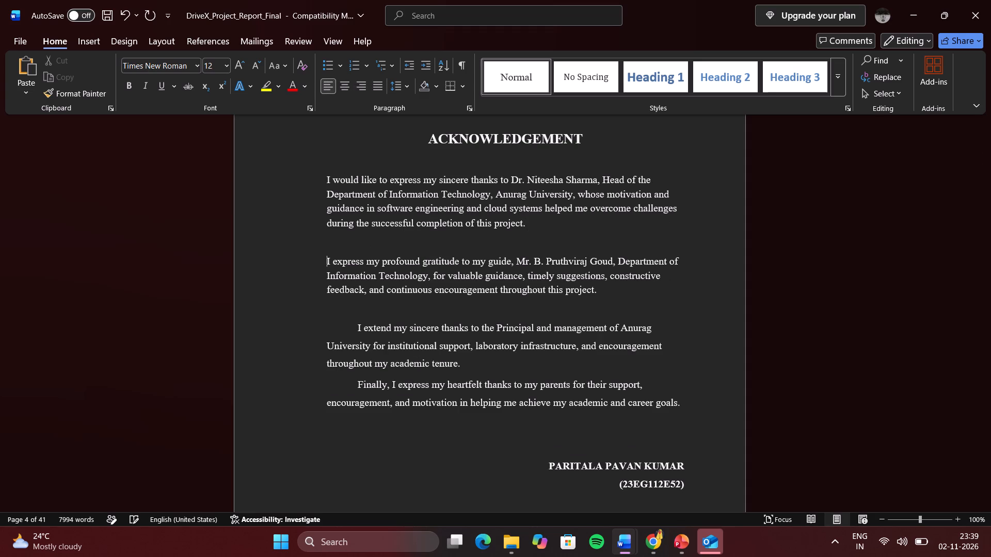
# Switch to the DriveX_Final_Project_Report document.
pyautogui.click(359, 325)
pyautogui.hotkey('alt', 'Tab')
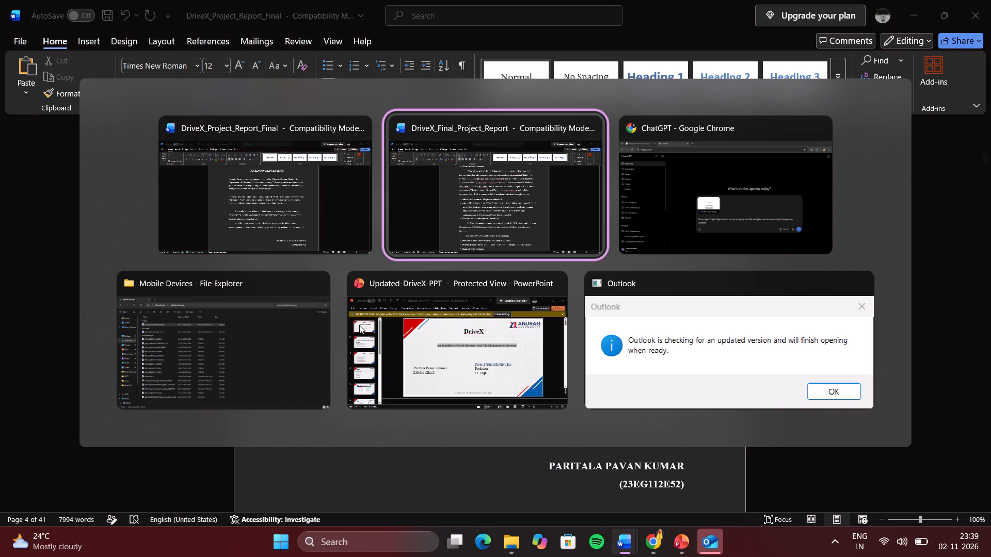
pyautogui.hotkey('alt', 'Tab')
pyautogui.hotkey('alt', 'Tab')
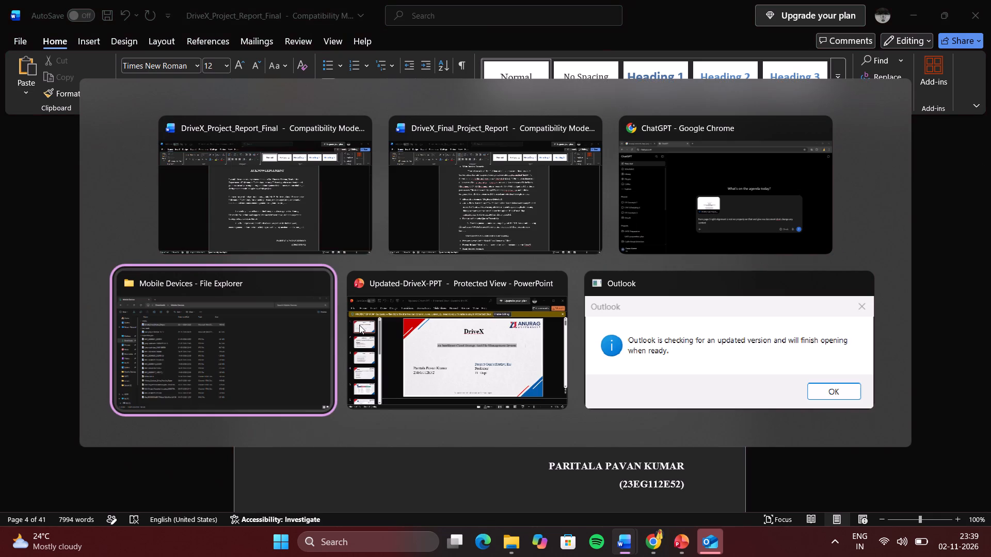
pyautogui.hotkey('alt', 'Tab')
pyautogui.hotkey('alt', 'Tab')
pyautogui.hotkey('alt', 'Tab')
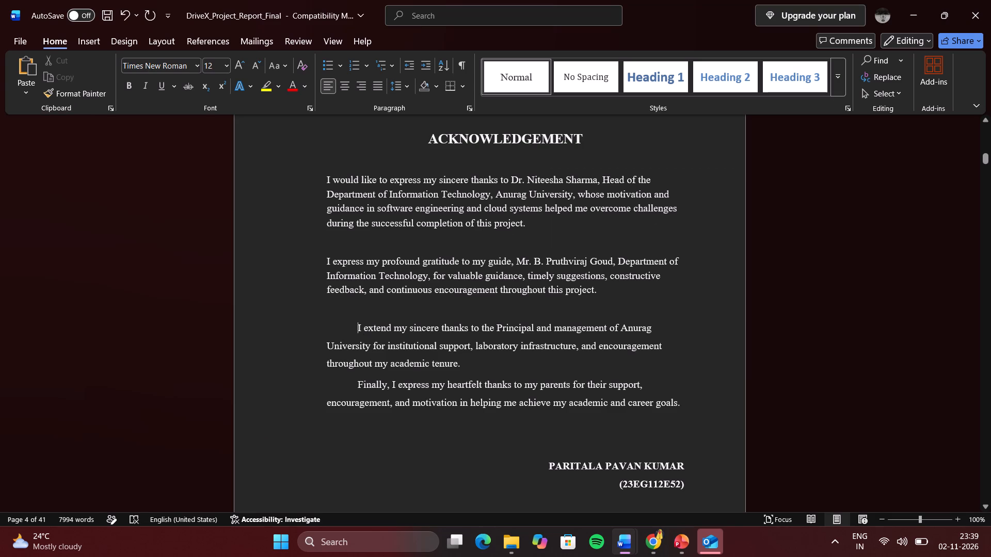
pyautogui.hotkey('alt', 'Tab')
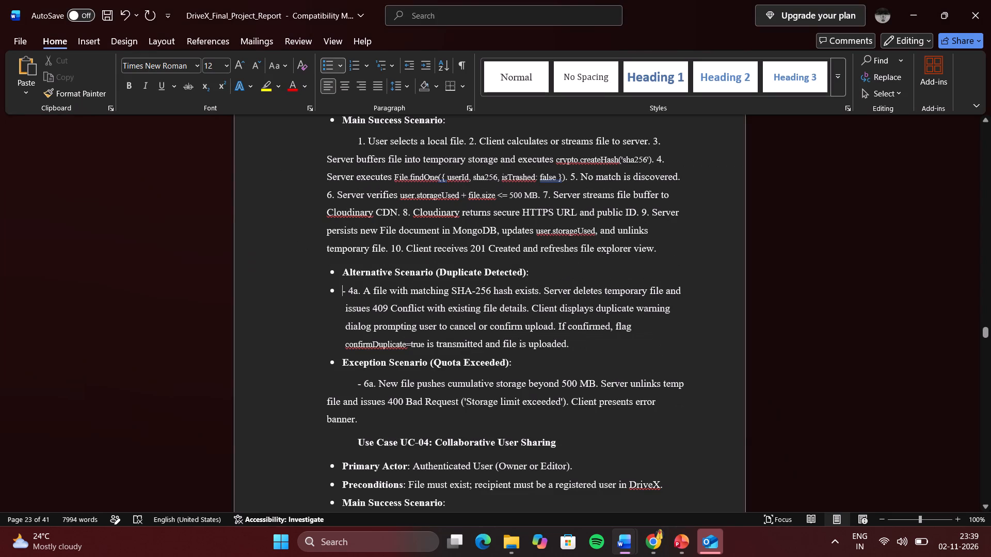
# Close the DriveX_Project_Report_Final document, saving its changes in the Downloads folder.
pyautogui.scroll(20, 409, 365)
pyautogui.scroll(8, 409, 365)
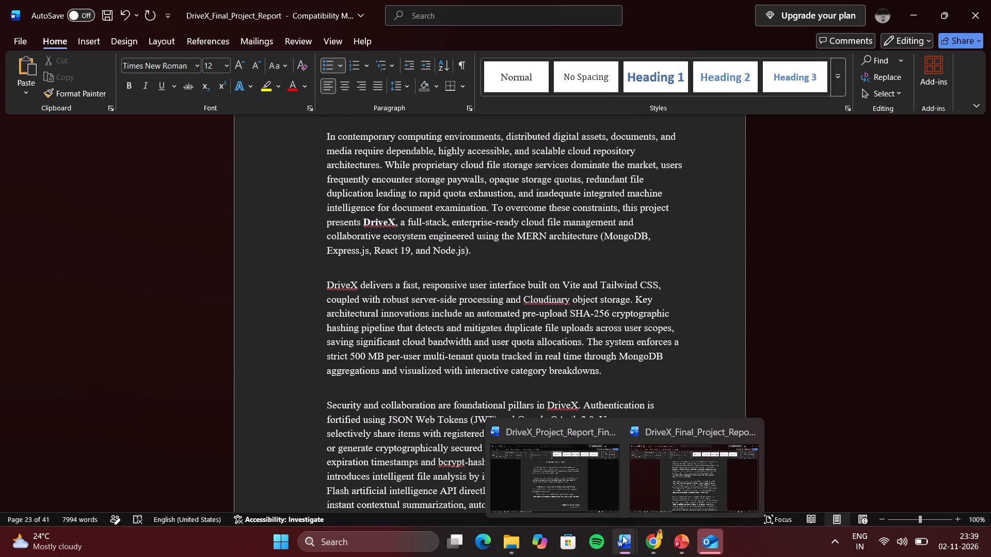
pyautogui.click(615, 431)
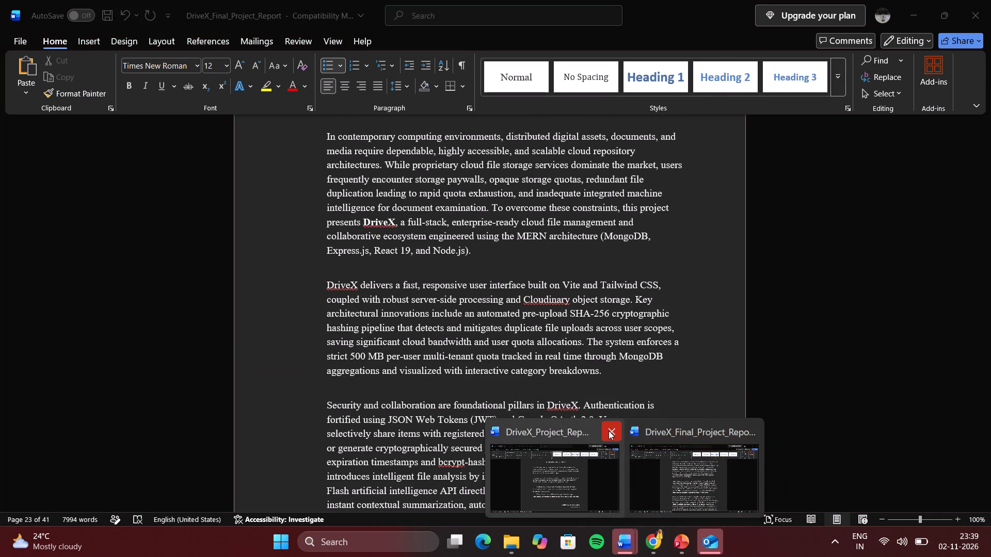
pyautogui.click(609, 431)
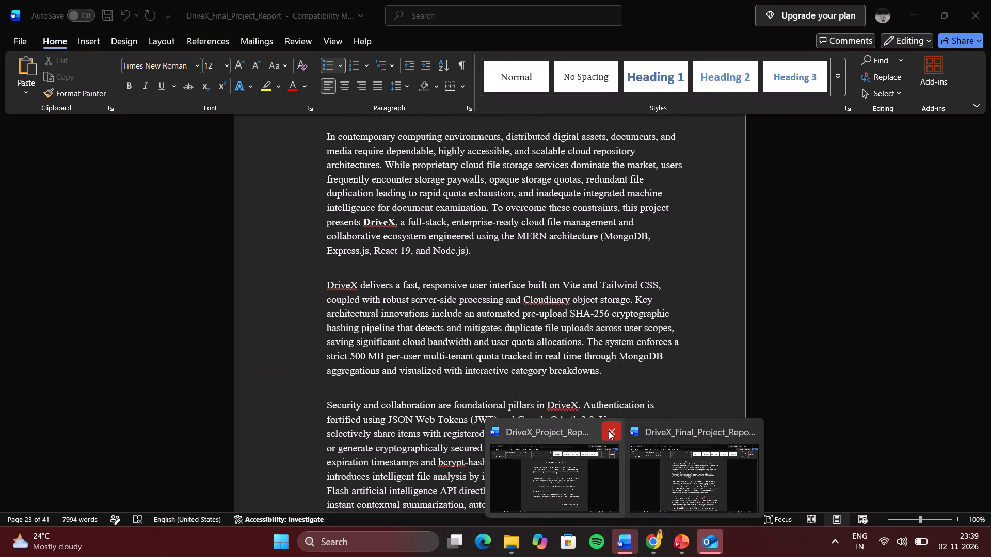
pyautogui.click(675, 322)
pyautogui.scroll(1, 675, 322)
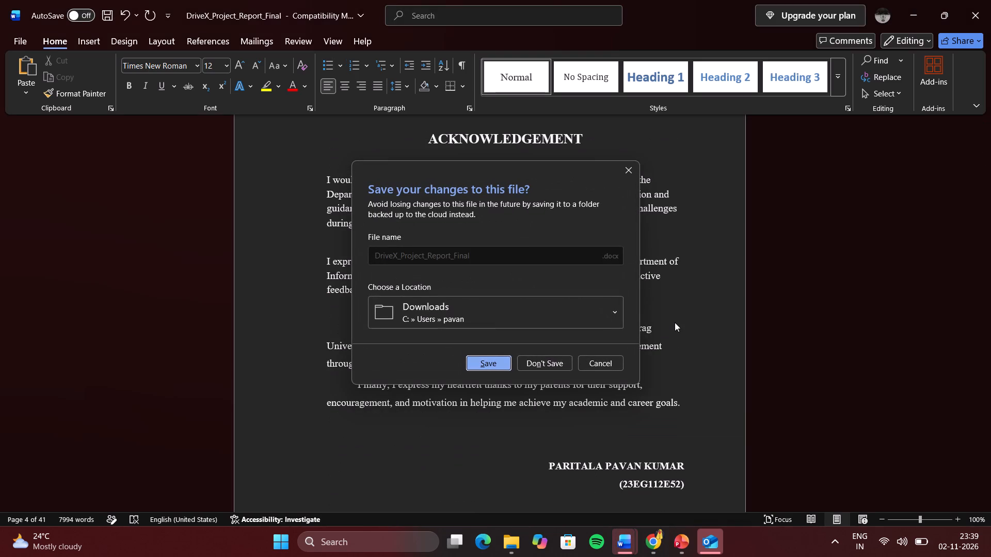
pyautogui.click(500, 361)
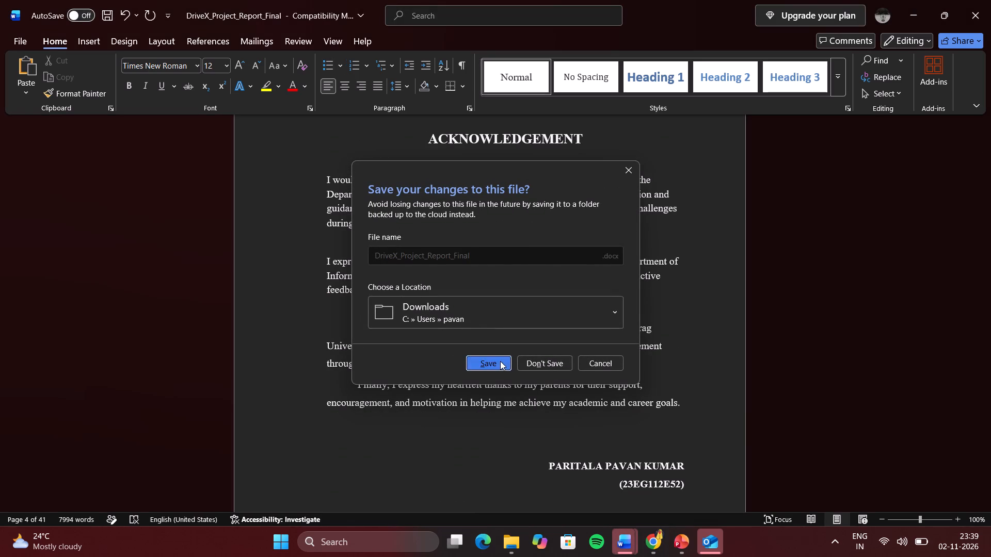
pyautogui.scroll(1, 500, 361)
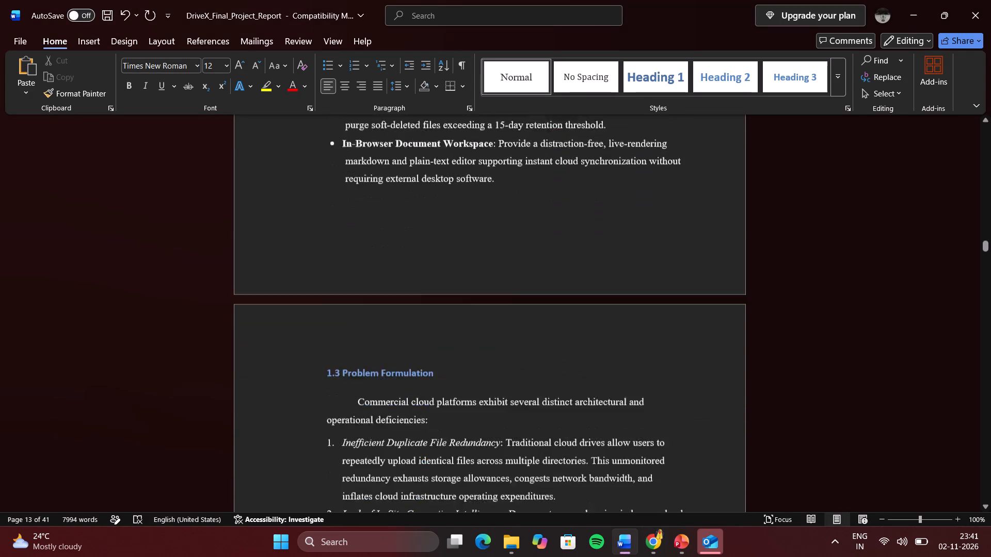
# Remove the first-line indent from the introductory "Commercial cloud platforms" paragraph under 1.3 Problem Formulation, keeping it separate from the heading.
pyautogui.scroll(-1, 587, 368)
pyautogui.click(359, 307)
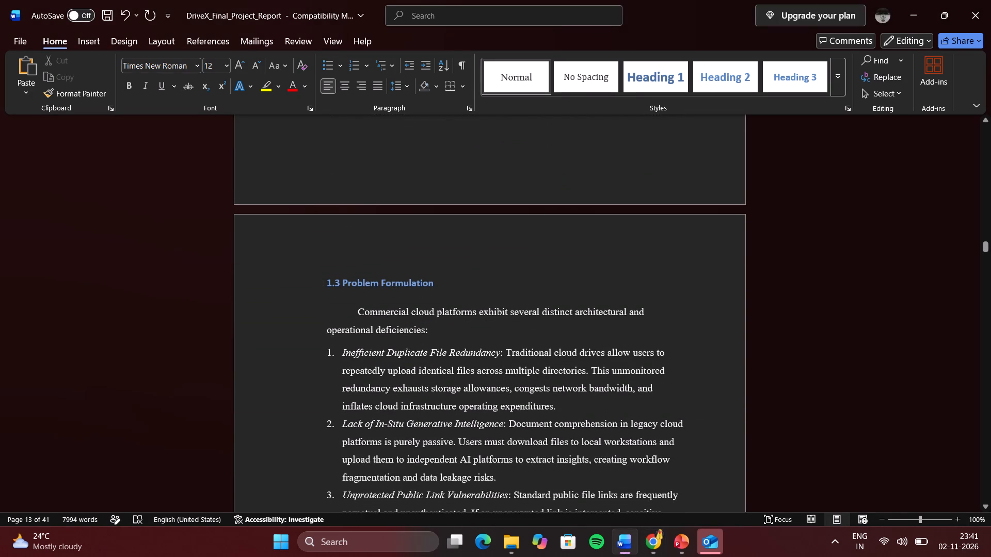
pyautogui.press('BackSpace')
pyautogui.press('Return')
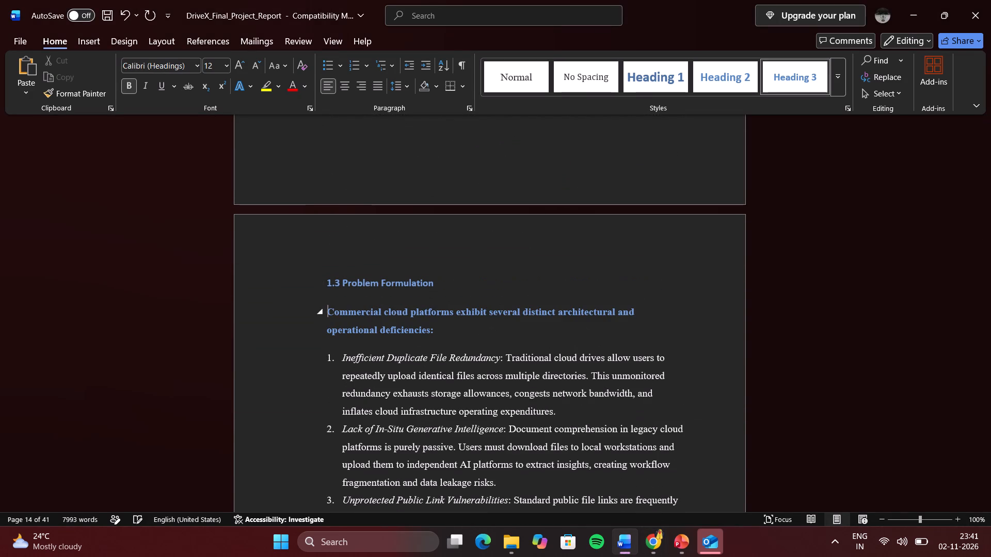
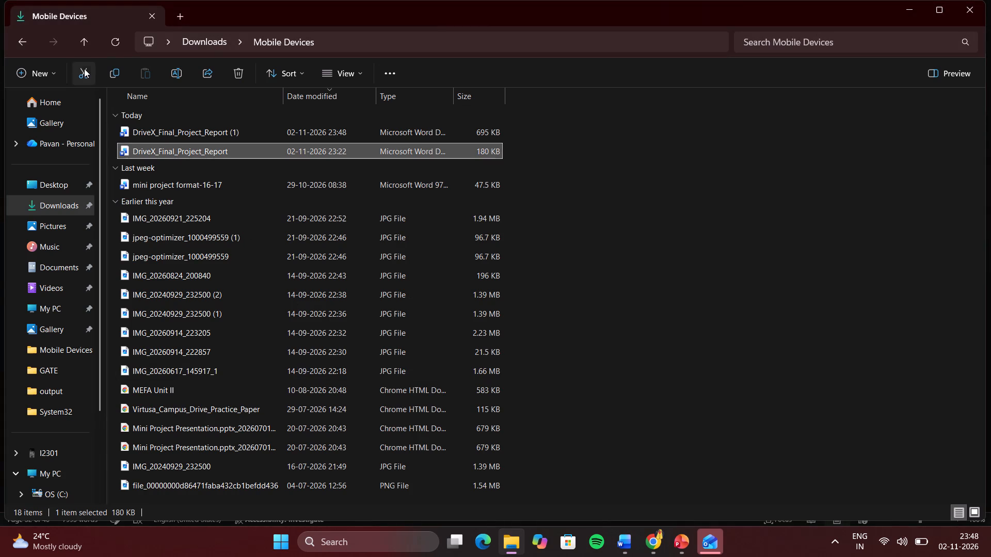
# Open the DriveX_Final_Project_Report (1) document from the Mobile Devices folder in Word and go to its certificate page.
pyautogui.click(109, 42)
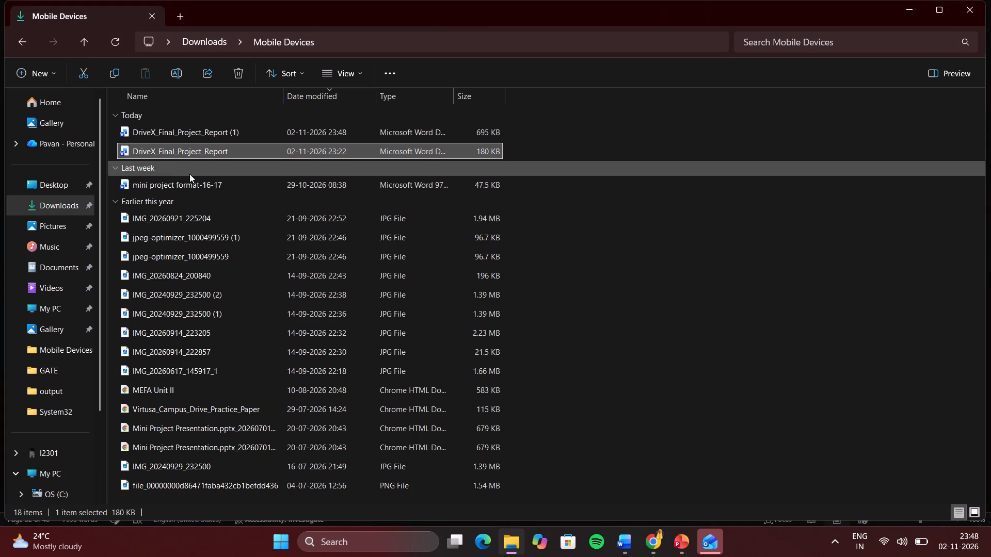
pyautogui.doubleClick(192, 134)
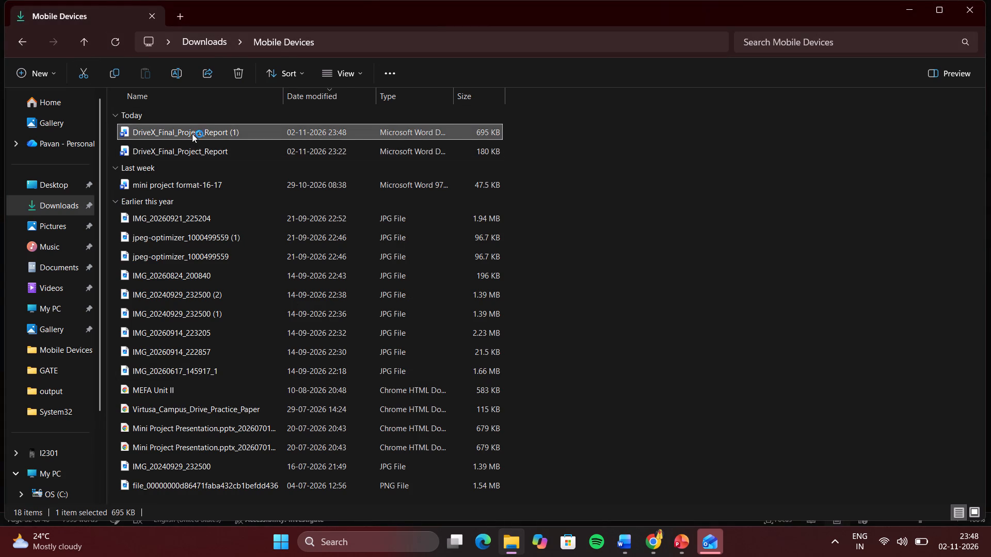
pyautogui.scroll(-5, 351, 231)
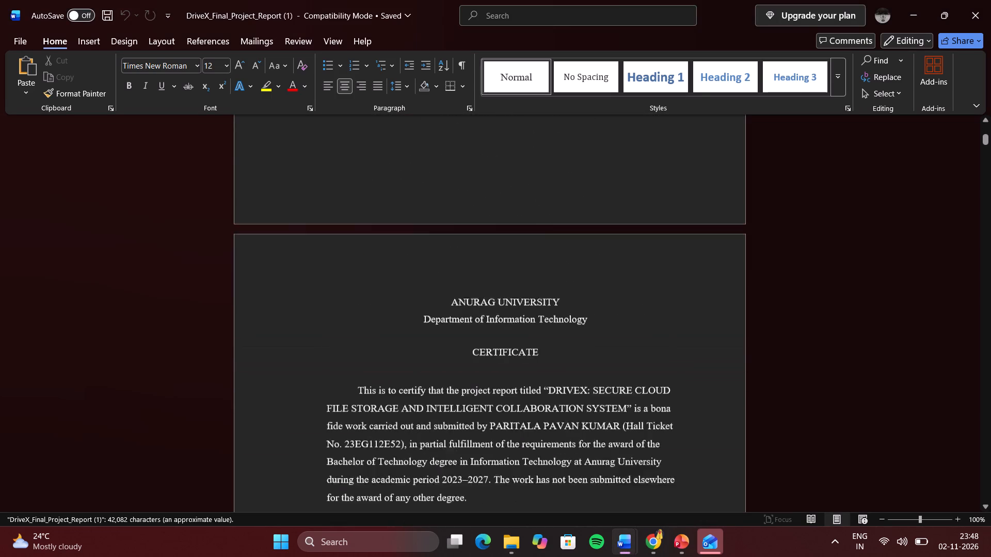
# Look through the DriveX_Final_Project_Report (1) document from the certificate page to chapter 6, examining its layout and paragraph alignment.
pyautogui.scroll(-9, 351, 231)
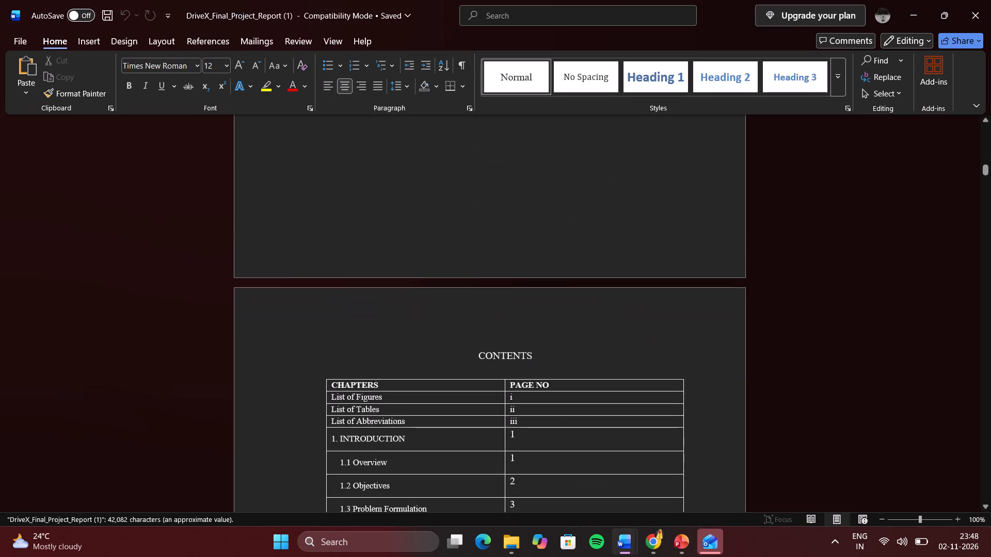
pyautogui.scroll(2, 351, 231)
pyautogui.scroll(-1, 351, 231)
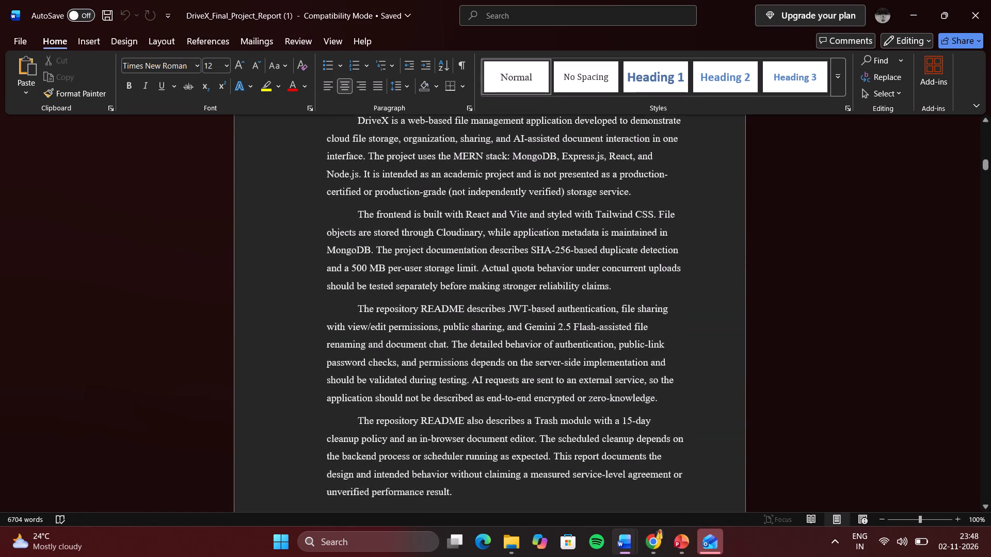
pyautogui.scroll(-12, 351, 231)
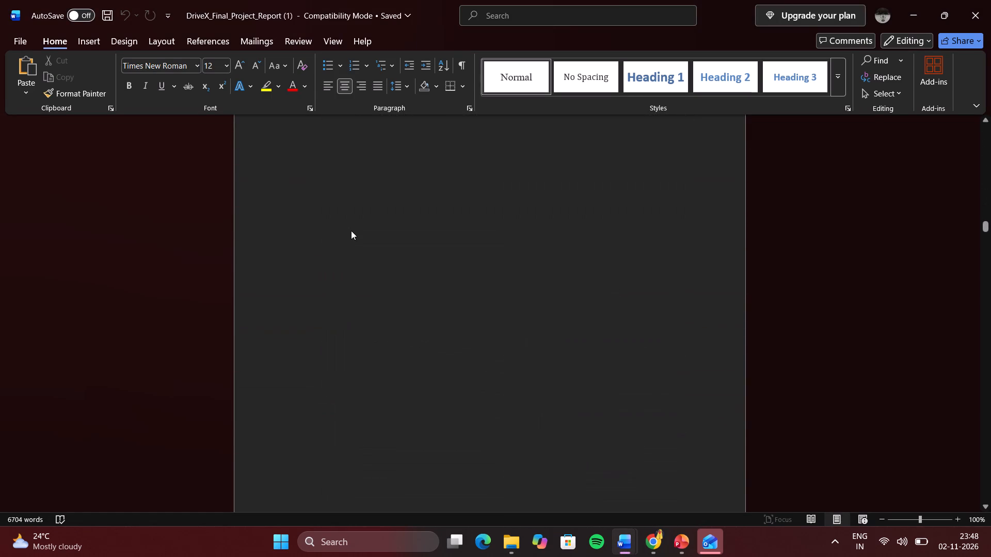
pyautogui.scroll(-15, 351, 231)
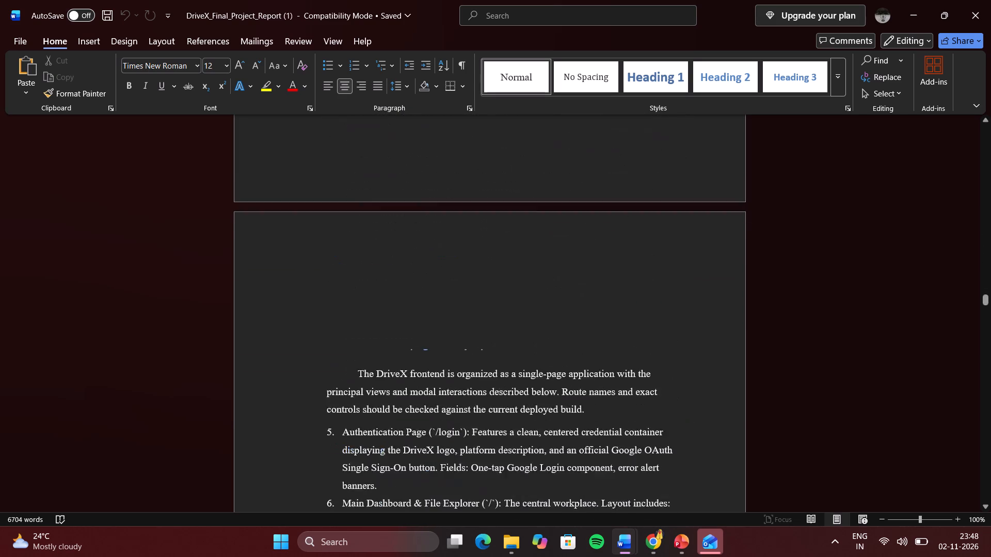
pyautogui.scroll(-13, 351, 231)
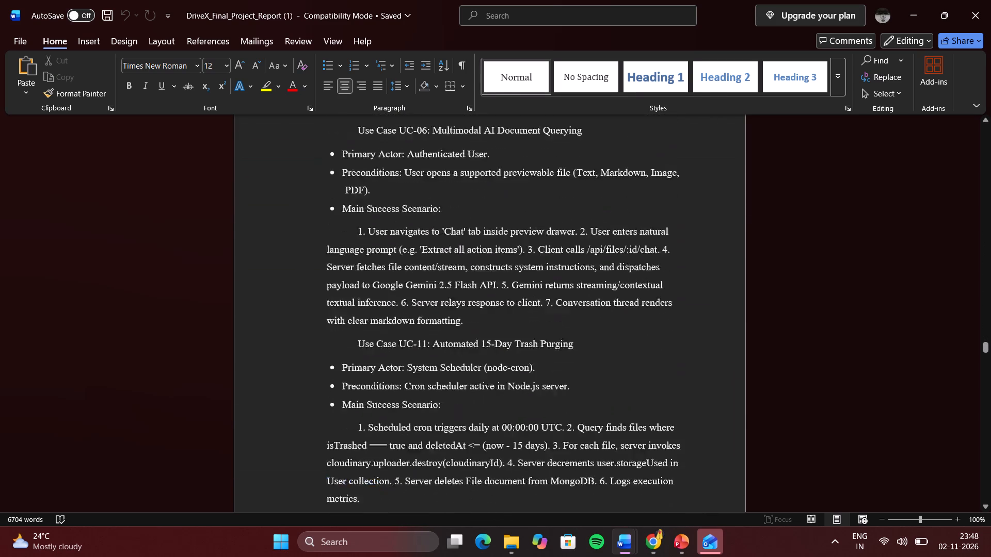
pyautogui.scroll(-8, 351, 231)
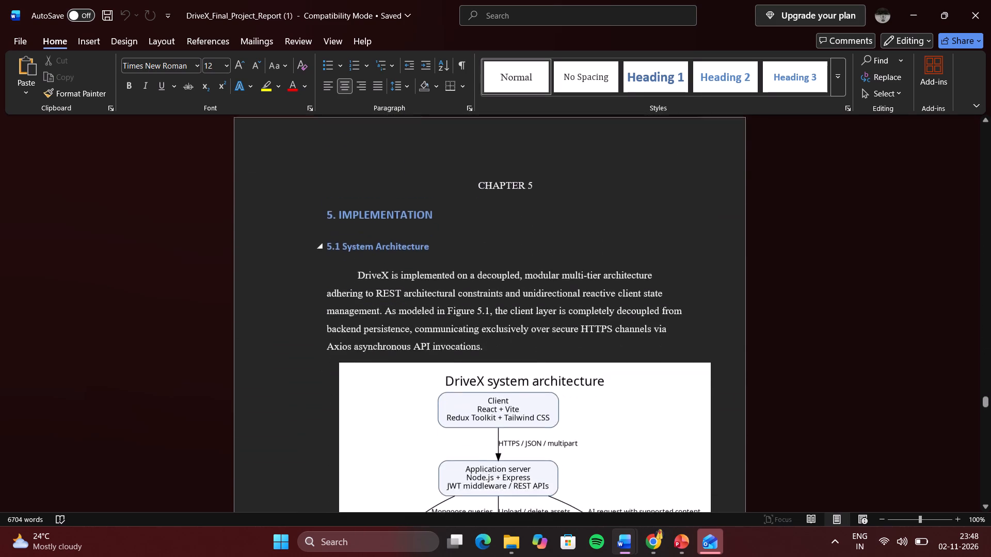
pyautogui.scroll(-7, 351, 231)
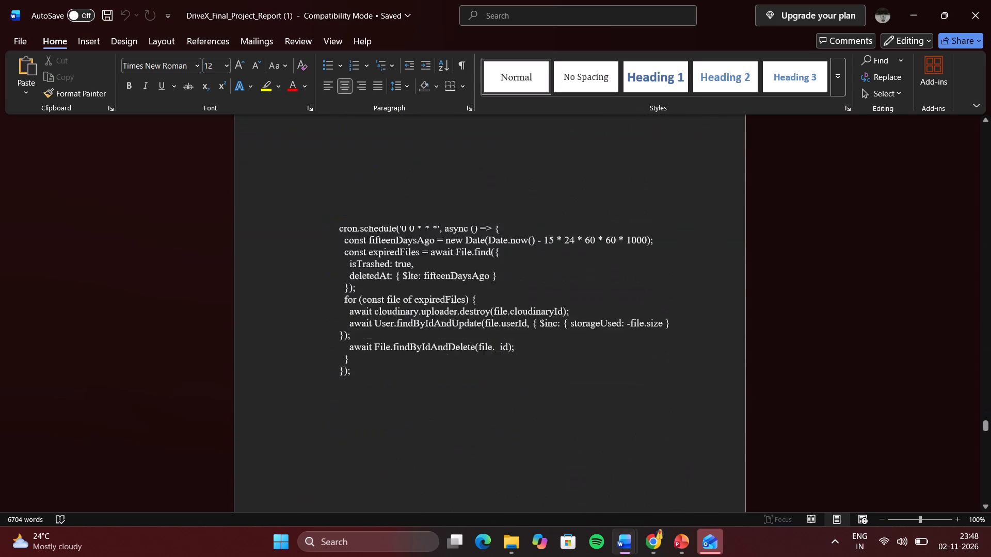
pyautogui.scroll(-1, 351, 231)
pyautogui.scroll(4, 351, 231)
pyautogui.scroll(-1, 351, 231)
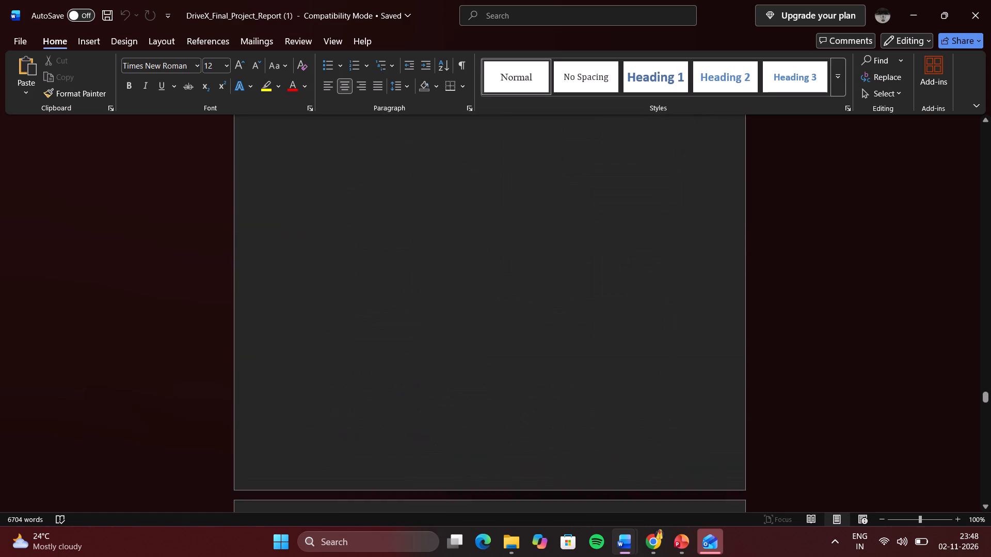
pyautogui.scroll(-7, 351, 231)
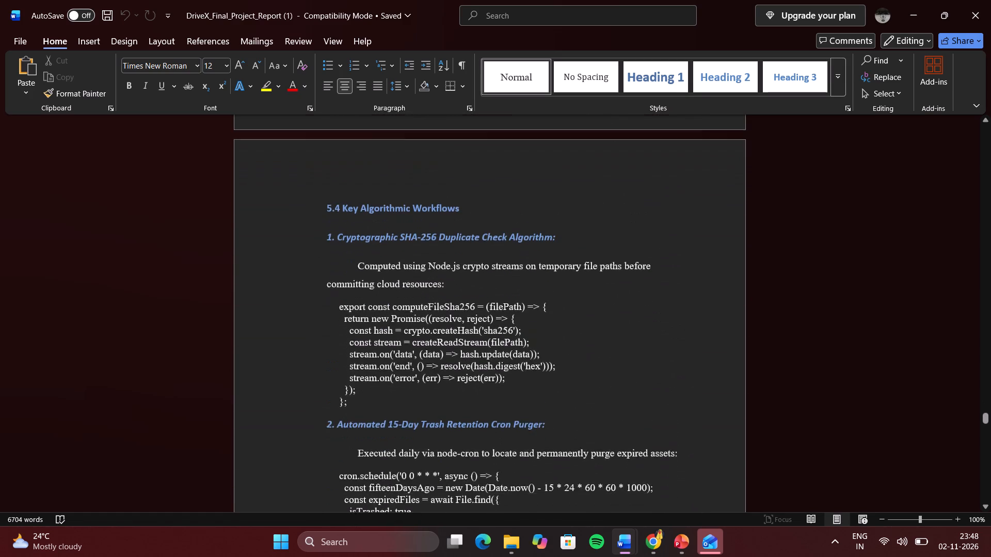
pyautogui.scroll(-4, 351, 231)
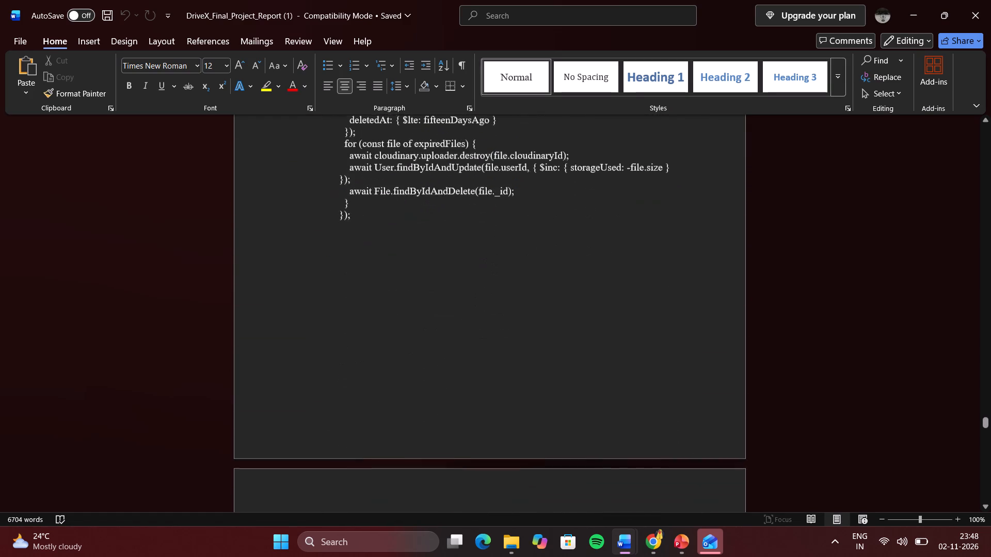
pyautogui.scroll(-2, 351, 231)
pyautogui.scroll(1, 351, 231)
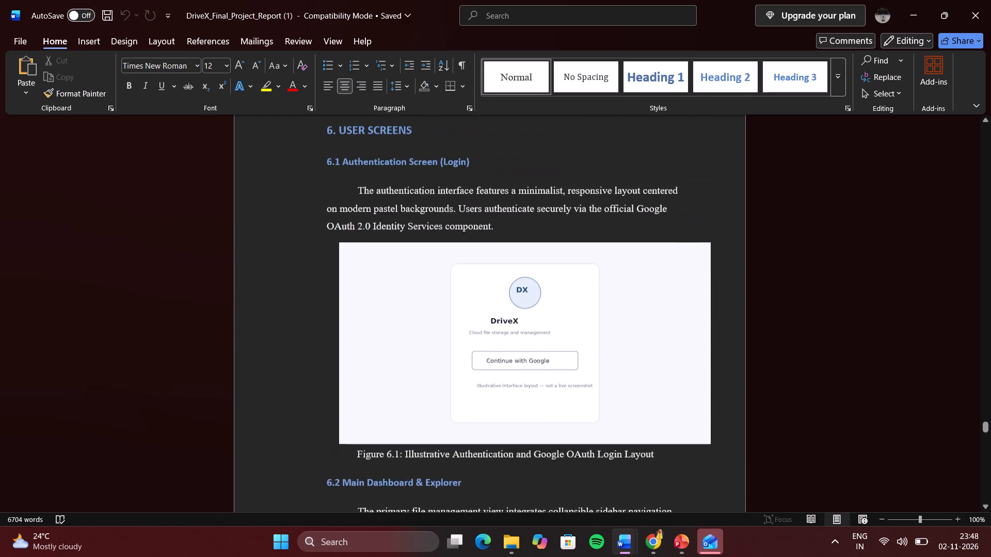
pyautogui.scroll(1, 351, 231)
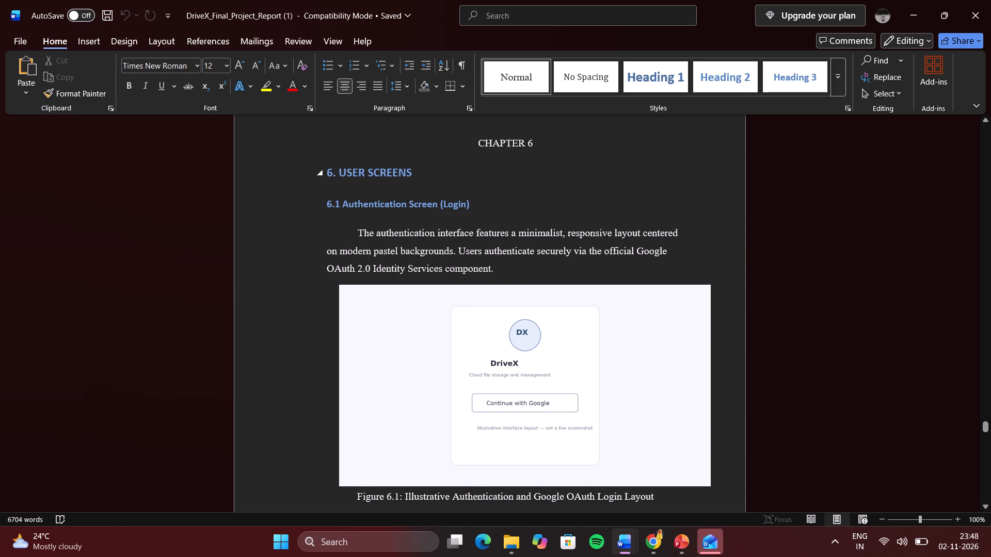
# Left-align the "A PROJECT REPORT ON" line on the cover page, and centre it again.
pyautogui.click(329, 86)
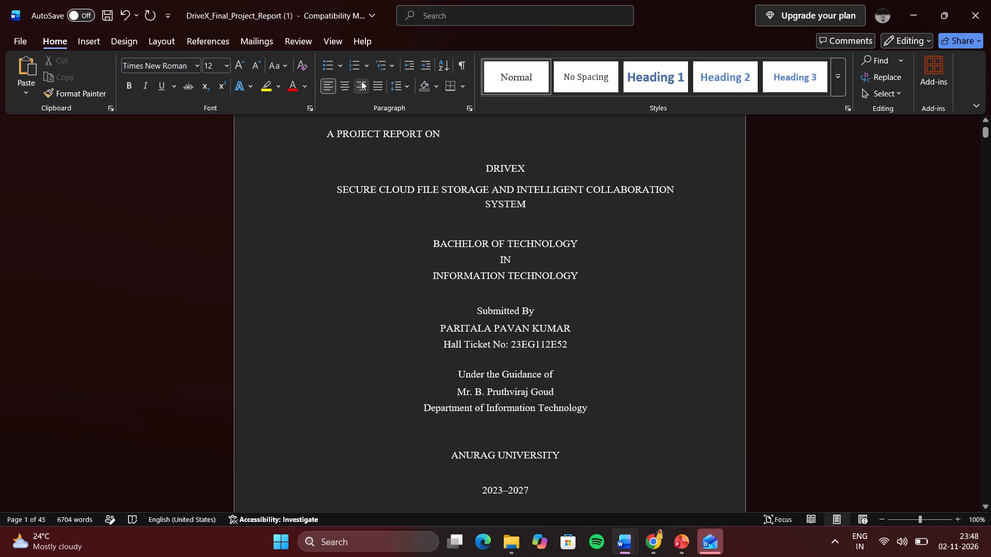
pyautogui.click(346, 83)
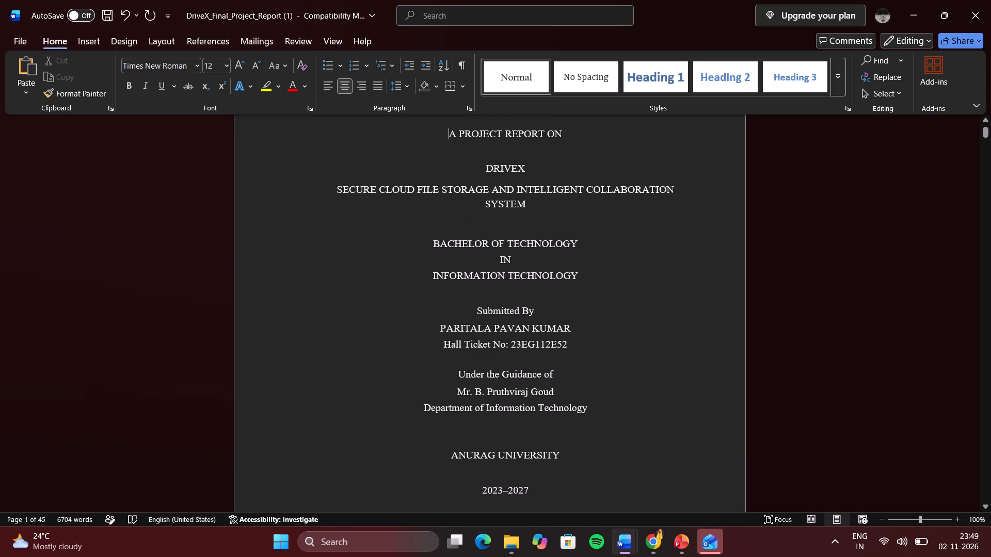
# Remove the first-line indent from the "This is to certify" paragraph, keeping it separate from the CERTIFICATE heading, and left-align it.
pyautogui.scroll(-6, 347, 150)
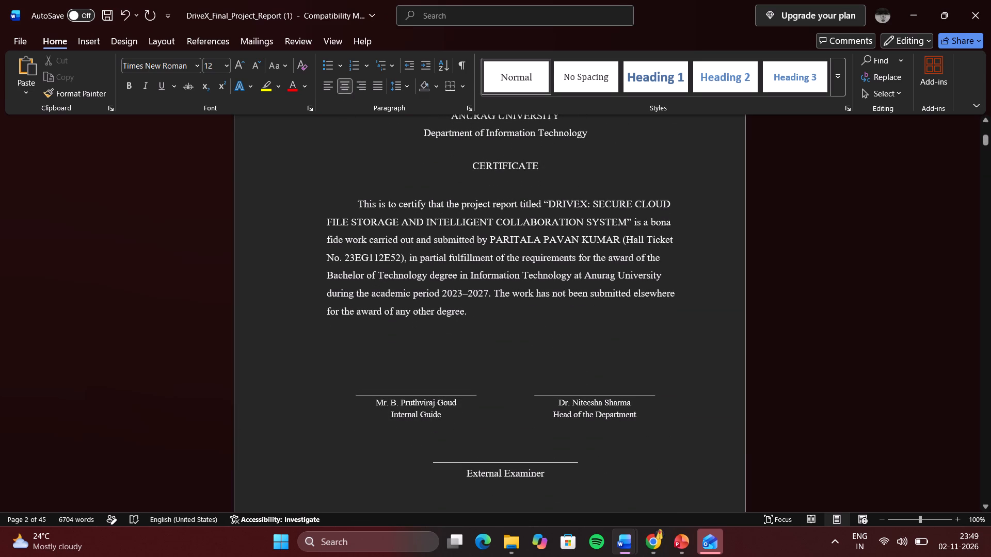
pyautogui.click(359, 199)
pyautogui.press('BackSpace')
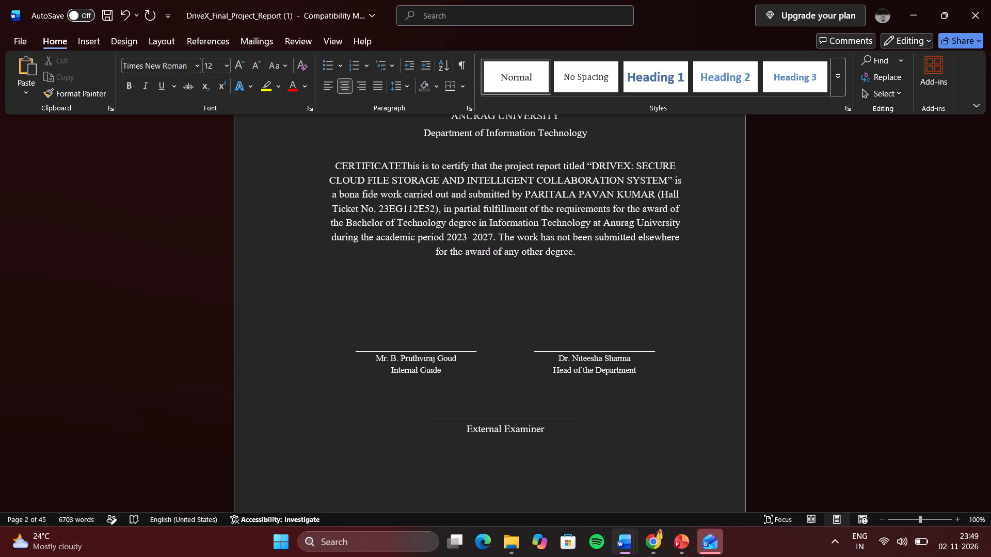
pyautogui.press('Return')
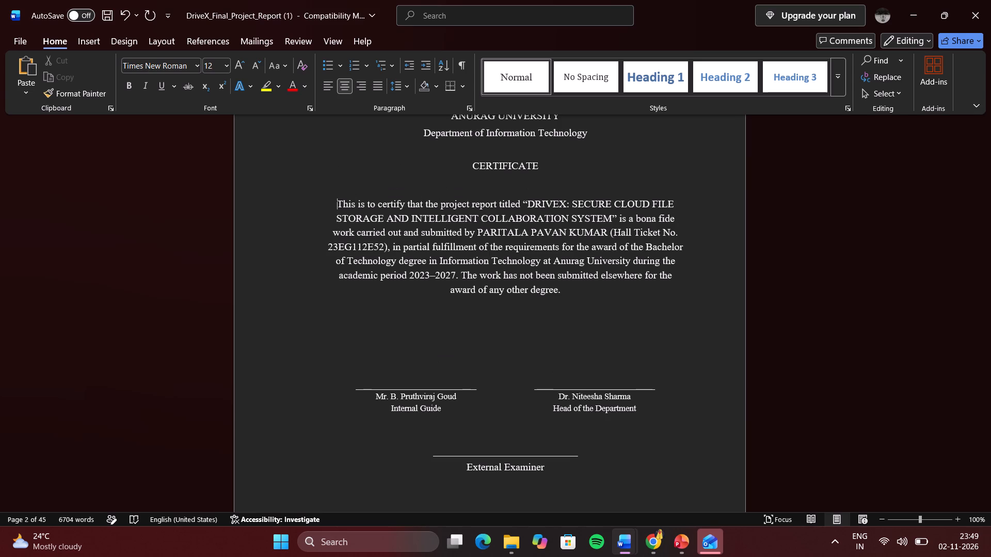
pyautogui.hotkey('ctrl', 'z')
pyautogui.hotkey('ctrl', 'z')
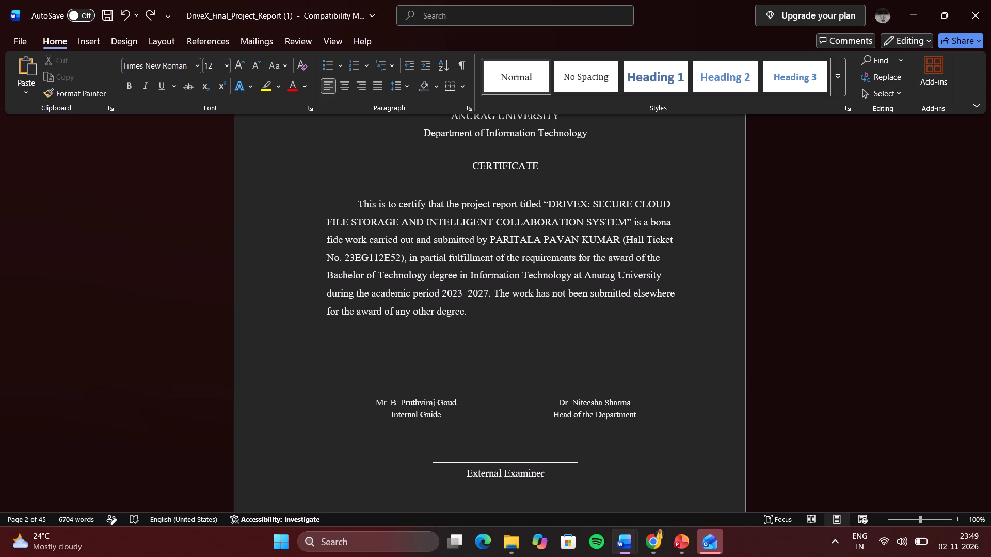
pyautogui.press('BackSpace')
pyautogui.press('Return')
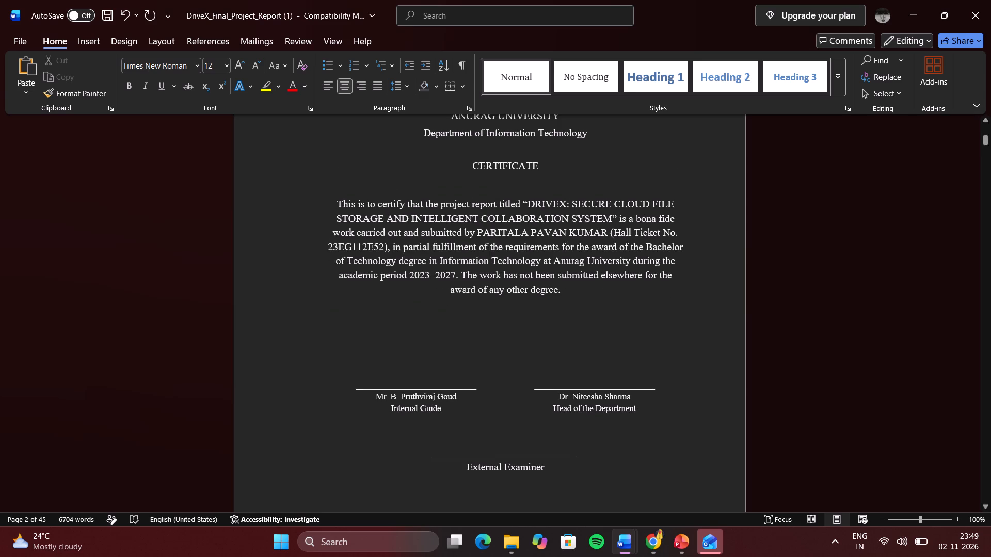
pyautogui.click(325, 89)
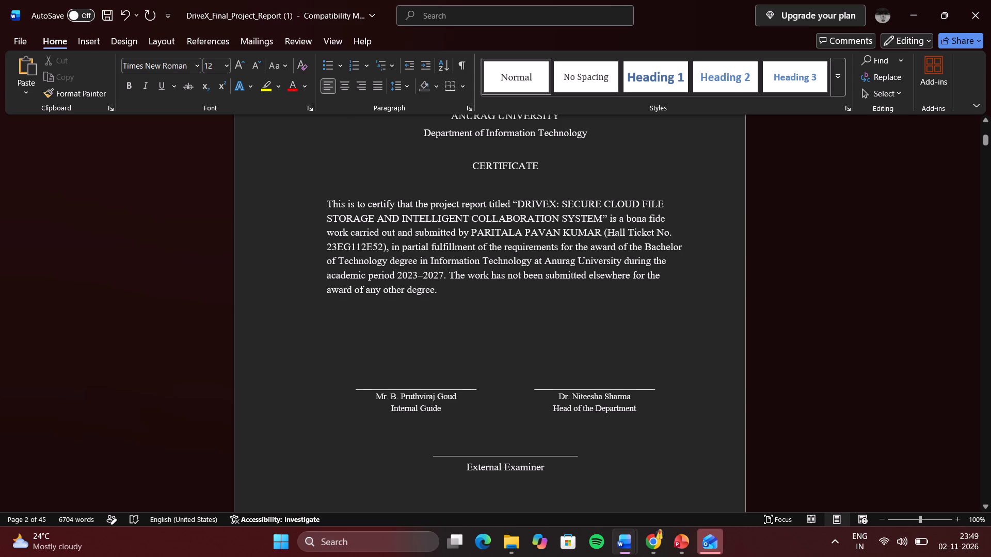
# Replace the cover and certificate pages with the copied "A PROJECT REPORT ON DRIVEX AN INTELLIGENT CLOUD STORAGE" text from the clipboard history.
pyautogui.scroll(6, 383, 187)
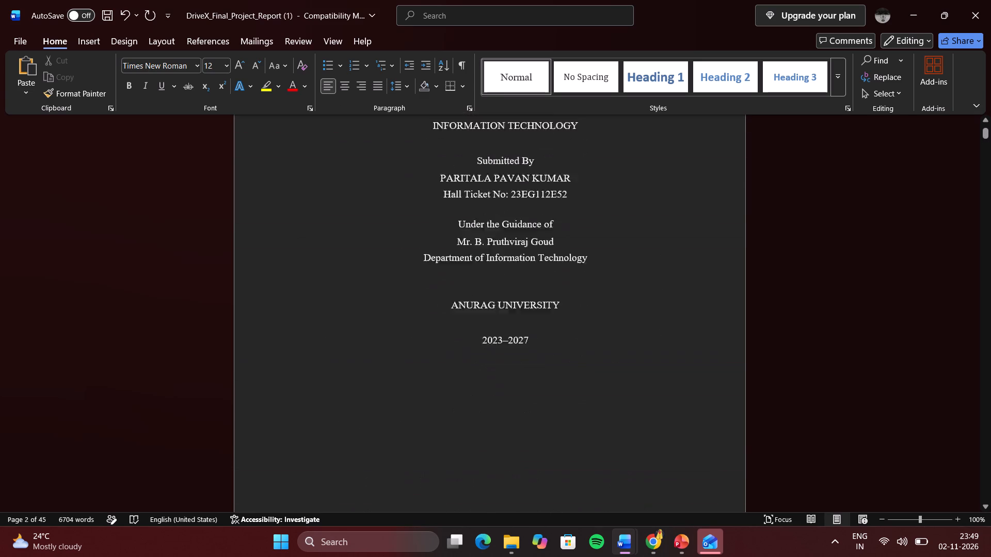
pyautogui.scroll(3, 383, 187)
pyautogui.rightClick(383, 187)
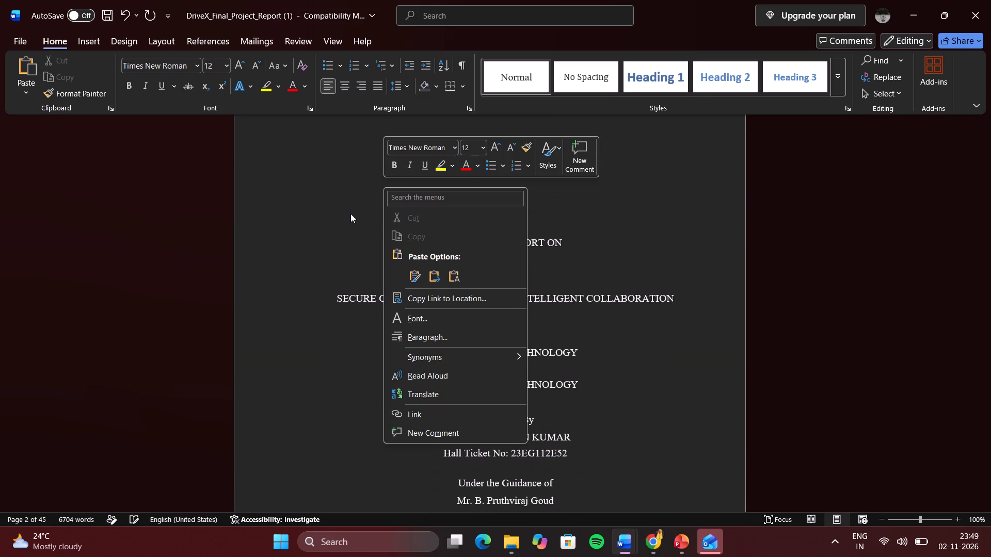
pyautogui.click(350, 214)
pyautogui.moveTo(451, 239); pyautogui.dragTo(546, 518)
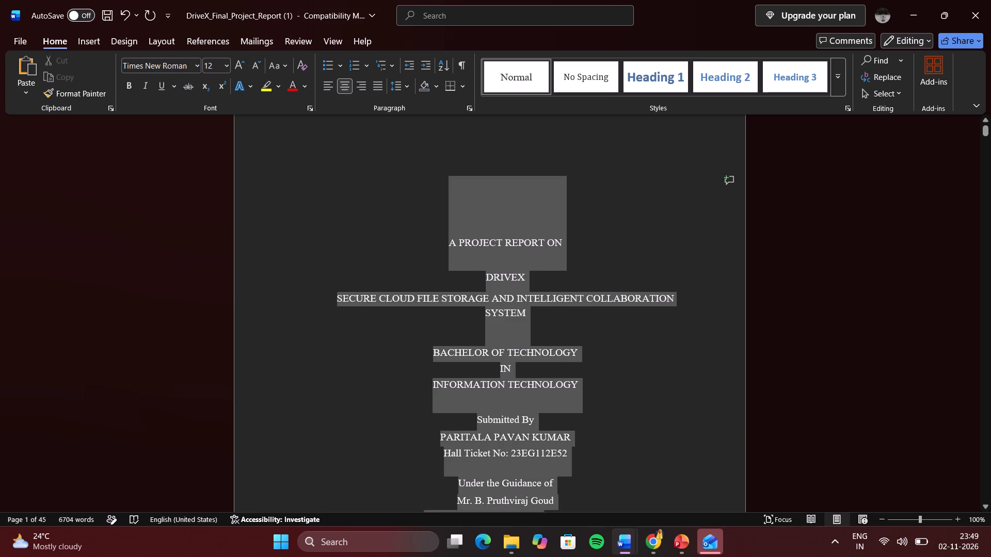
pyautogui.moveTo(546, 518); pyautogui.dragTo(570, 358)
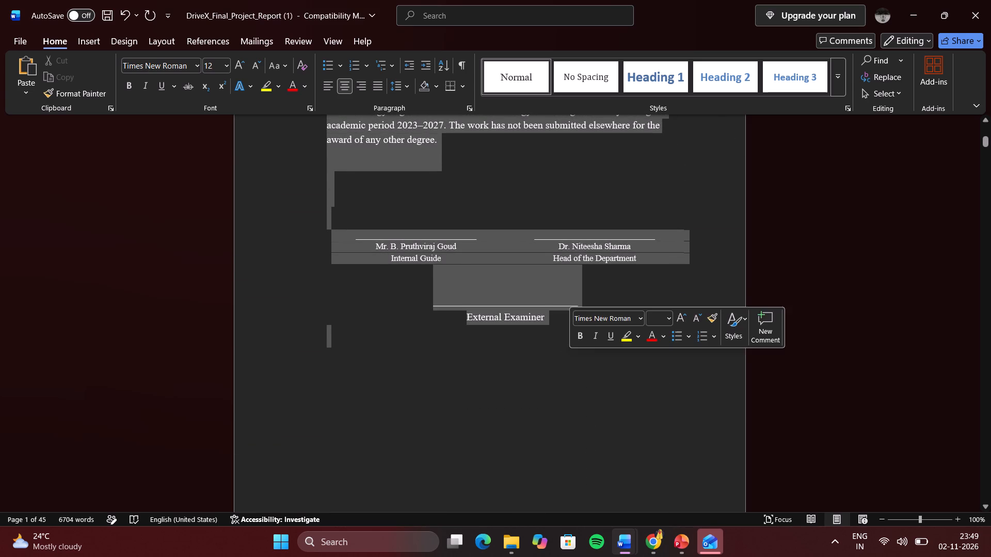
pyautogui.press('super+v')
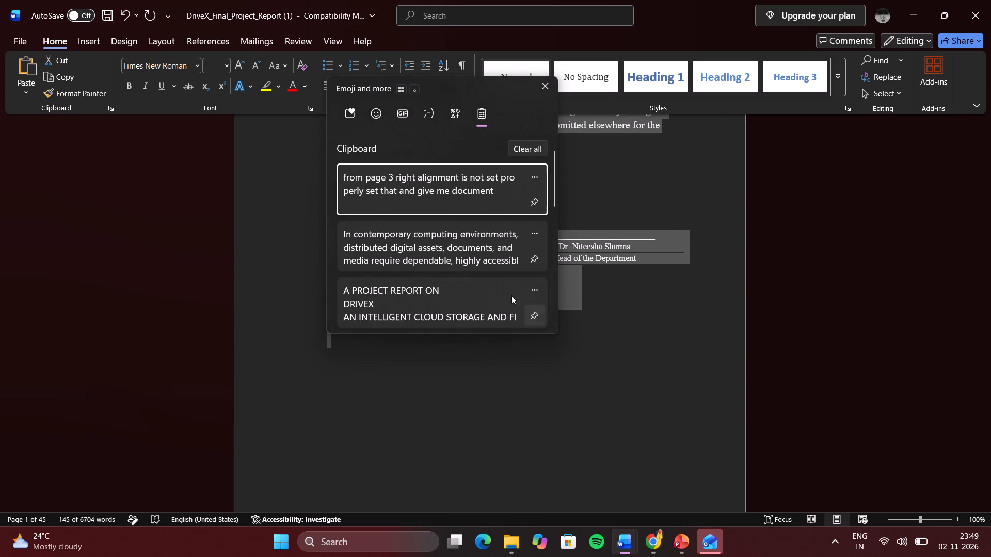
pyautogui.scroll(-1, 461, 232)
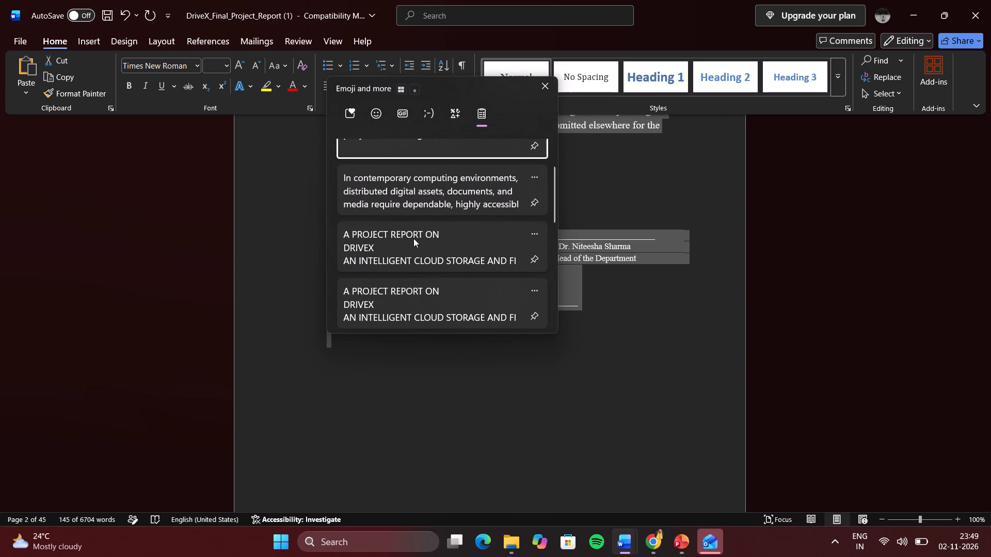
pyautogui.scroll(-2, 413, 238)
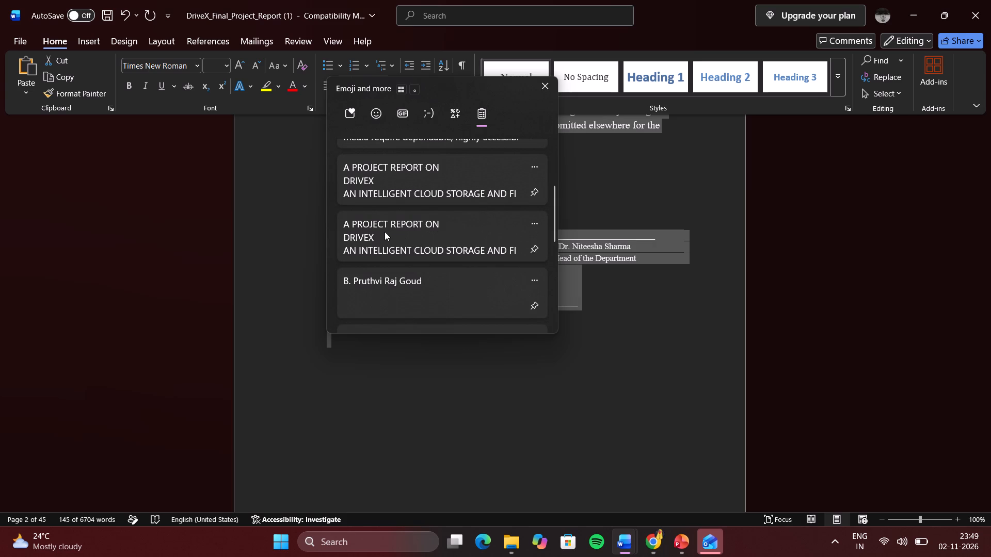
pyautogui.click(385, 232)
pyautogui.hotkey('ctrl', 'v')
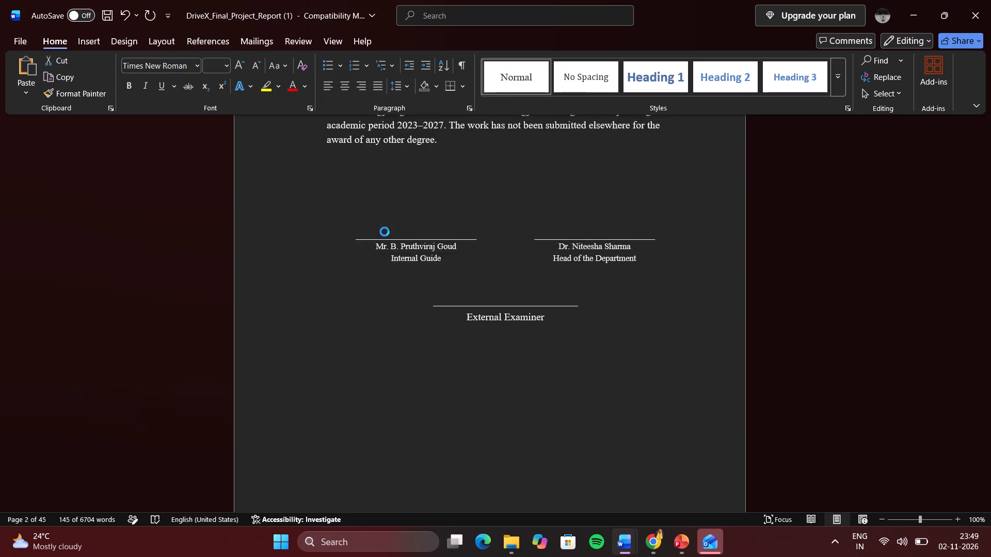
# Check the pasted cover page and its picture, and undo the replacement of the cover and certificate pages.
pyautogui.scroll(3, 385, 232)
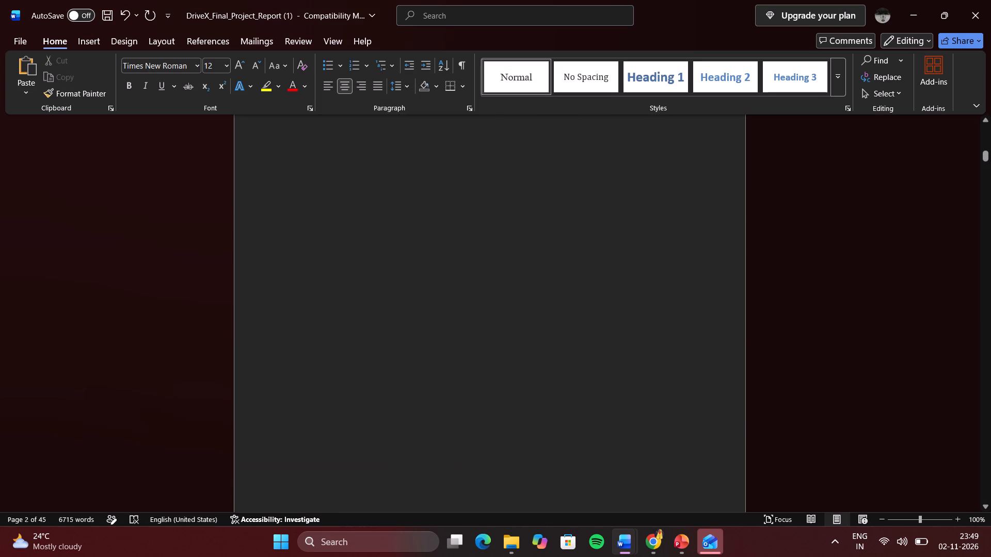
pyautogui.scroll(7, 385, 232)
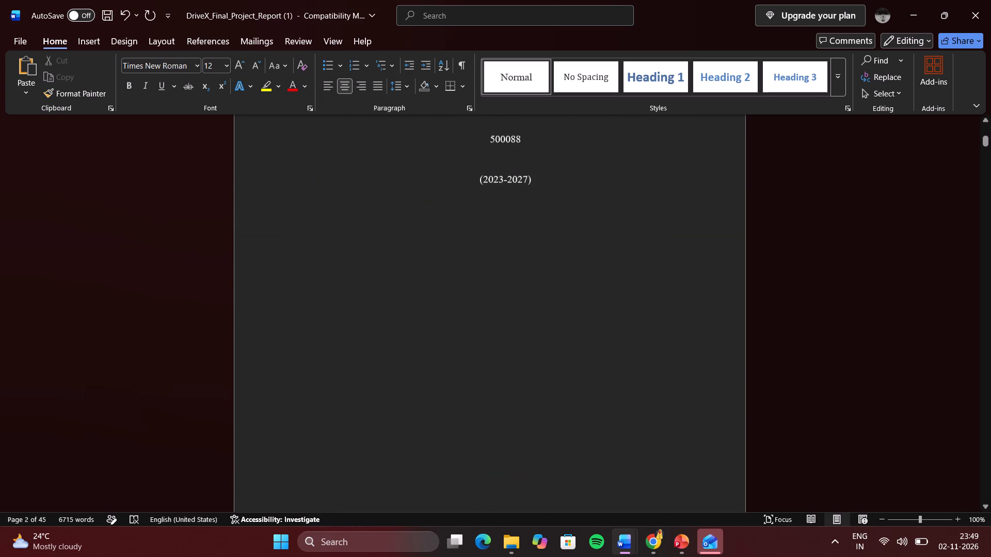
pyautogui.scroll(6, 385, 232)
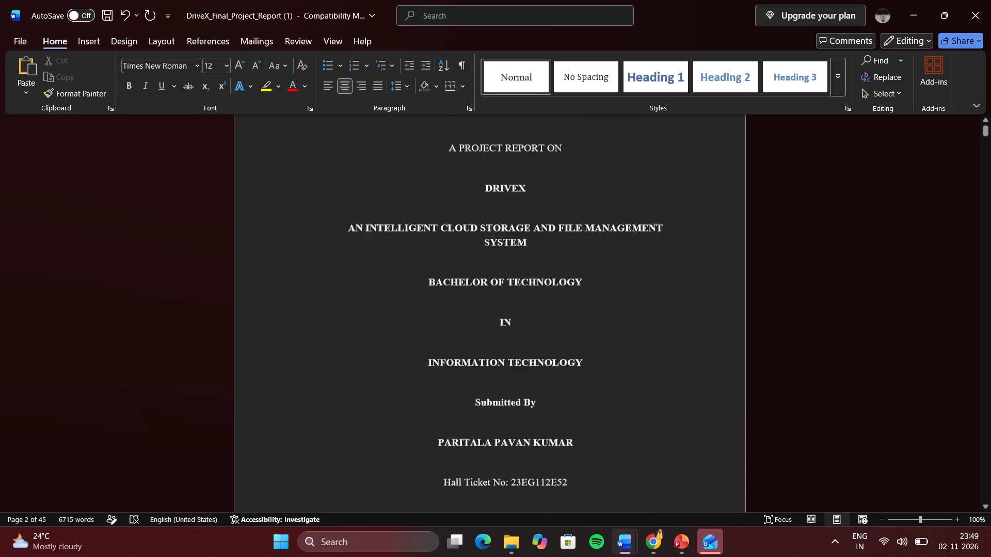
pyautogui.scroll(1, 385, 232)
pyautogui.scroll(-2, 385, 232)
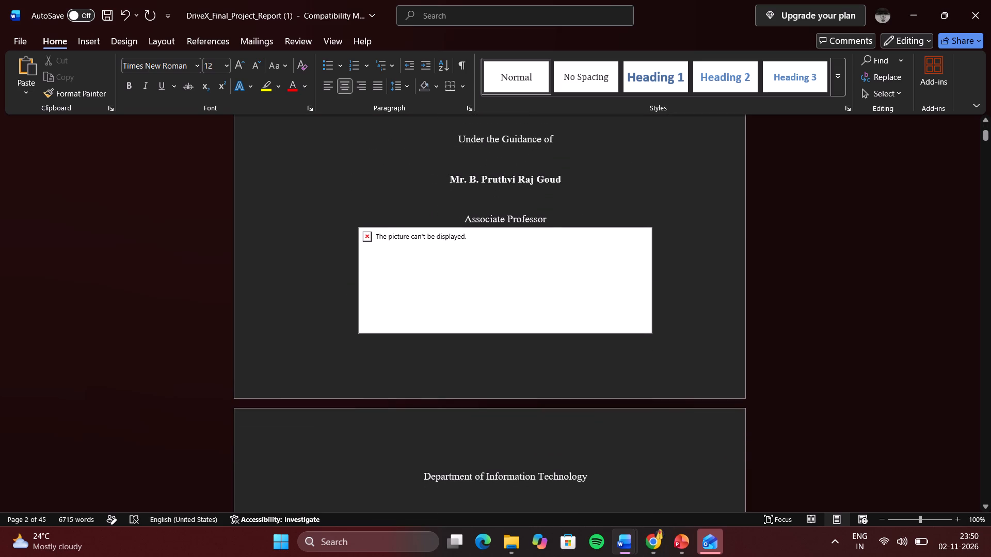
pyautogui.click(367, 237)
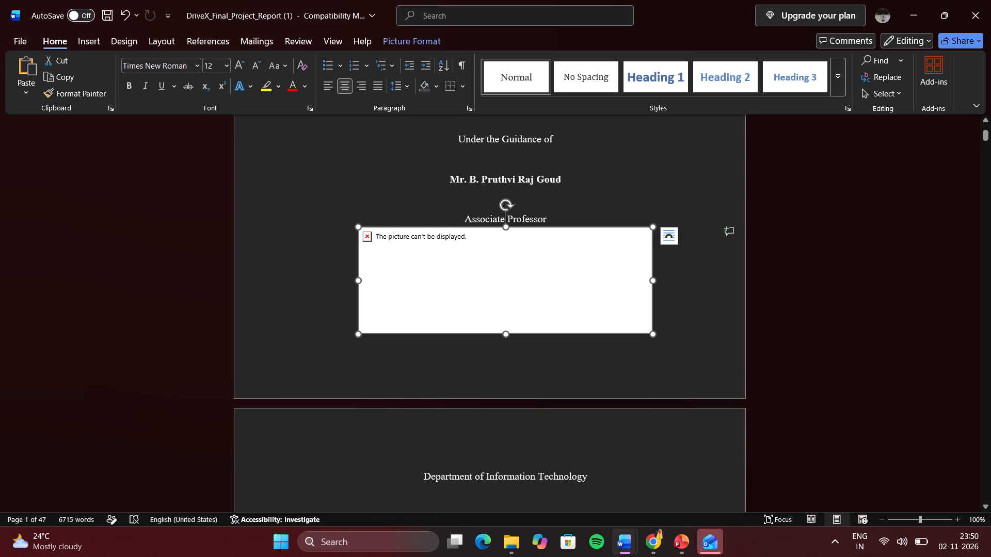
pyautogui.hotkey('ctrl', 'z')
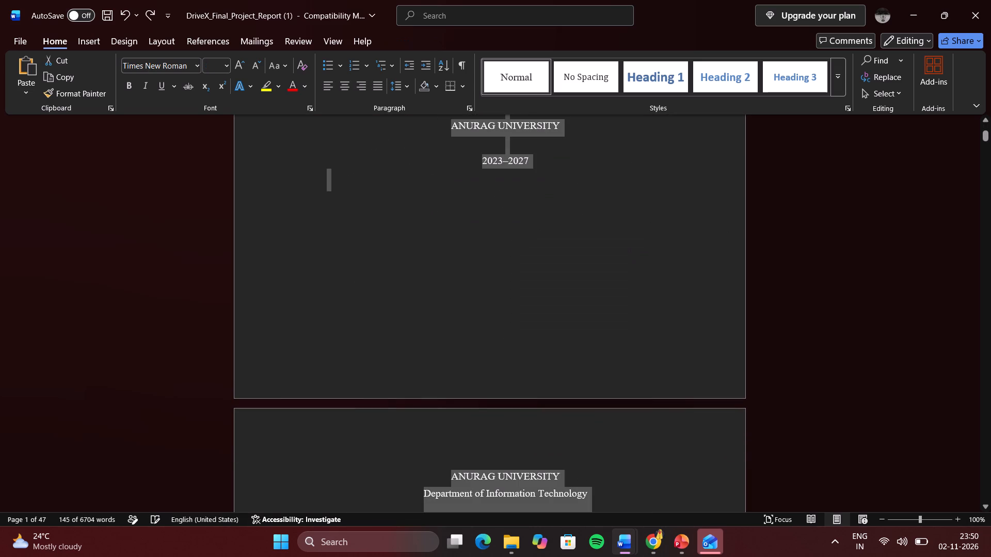
# Review the cover, certificate and acknowledgement pages of the DriveX_Final_Project_Report (1) document.
pyautogui.scroll(6, 412, 255)
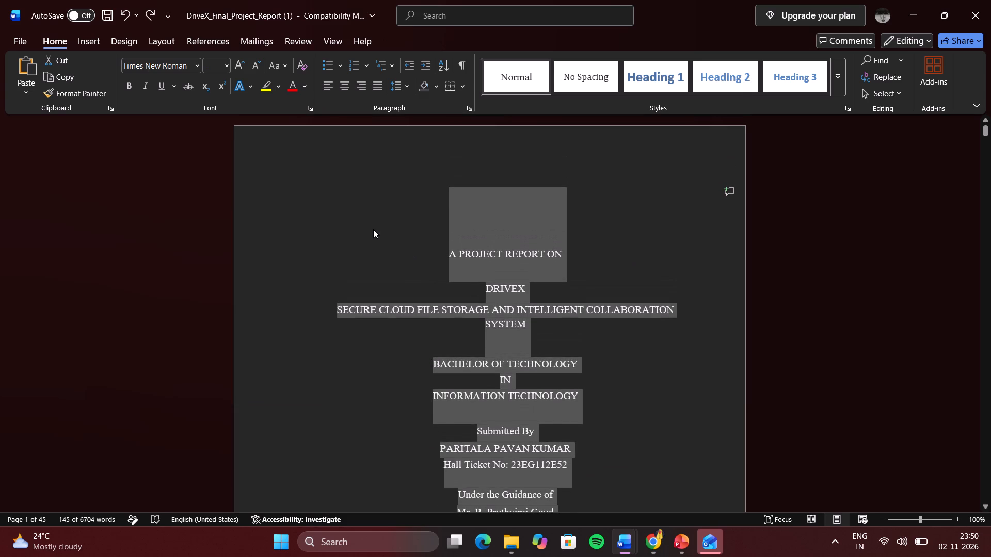
pyautogui.click(373, 229)
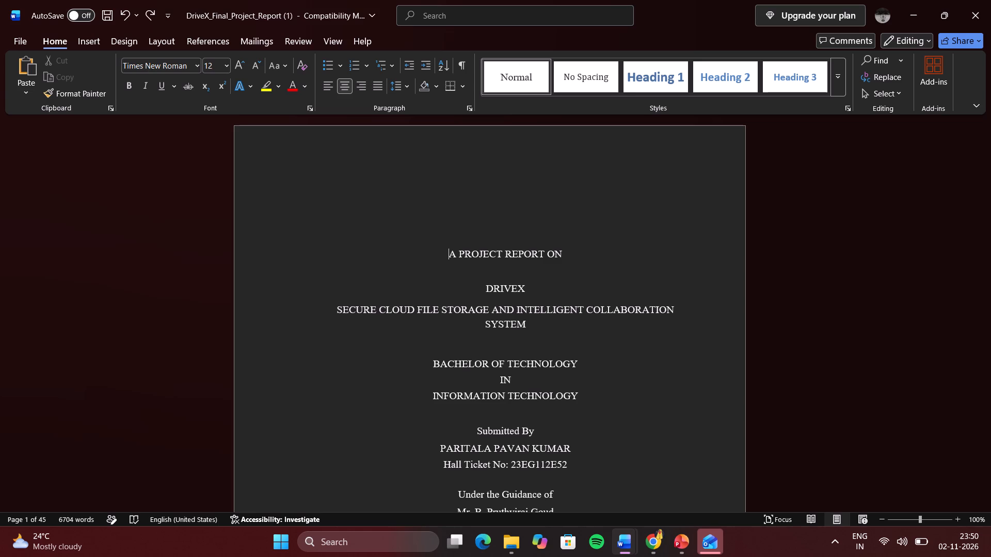
pyautogui.scroll(-3, 461, 230)
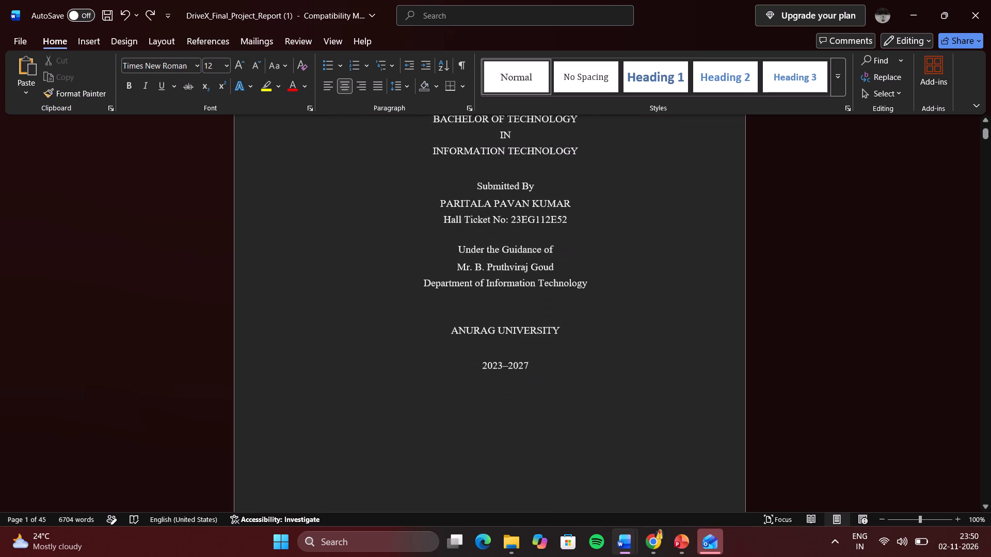
pyautogui.scroll(-6, 461, 230)
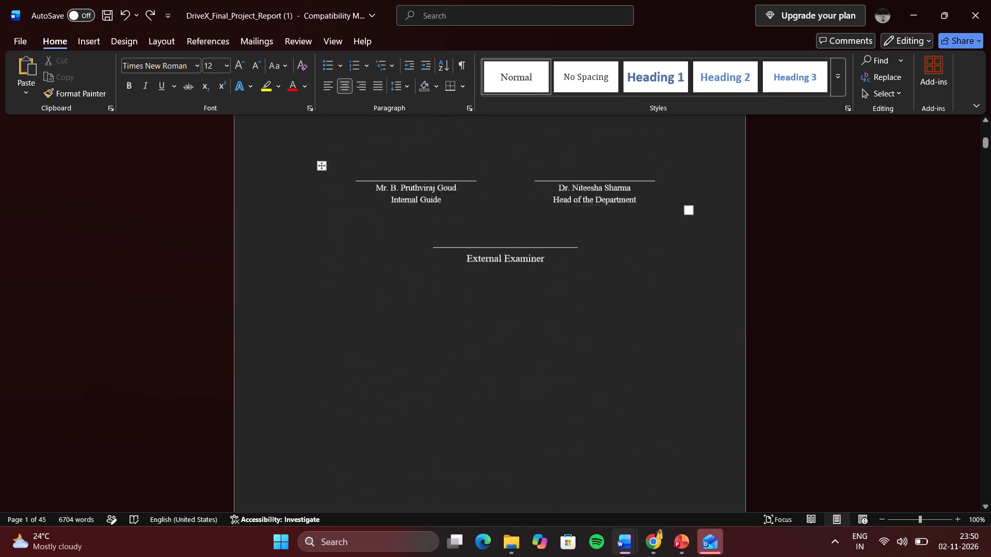
pyautogui.scroll(-5, 461, 230)
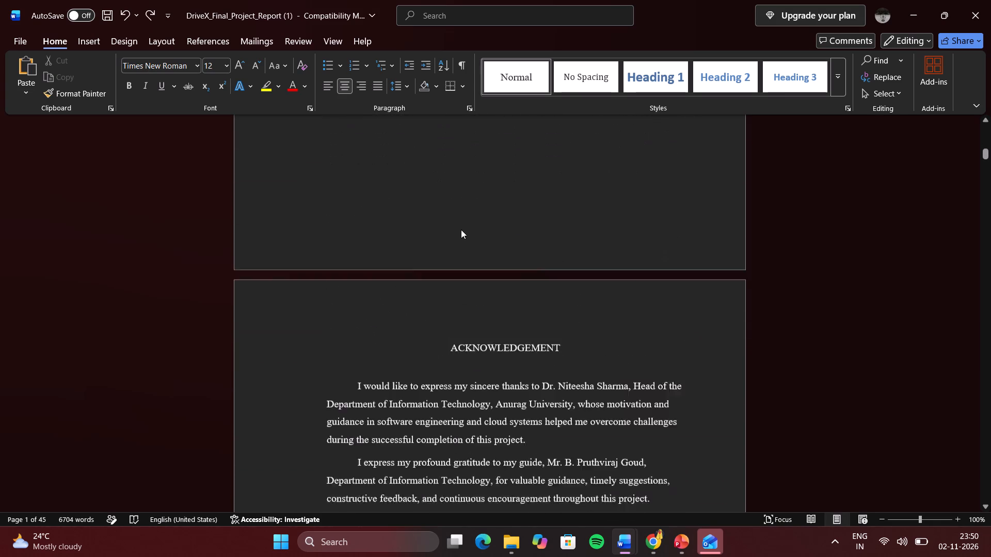
pyautogui.scroll(-1, 461, 230)
pyautogui.scroll(16, 461, 230)
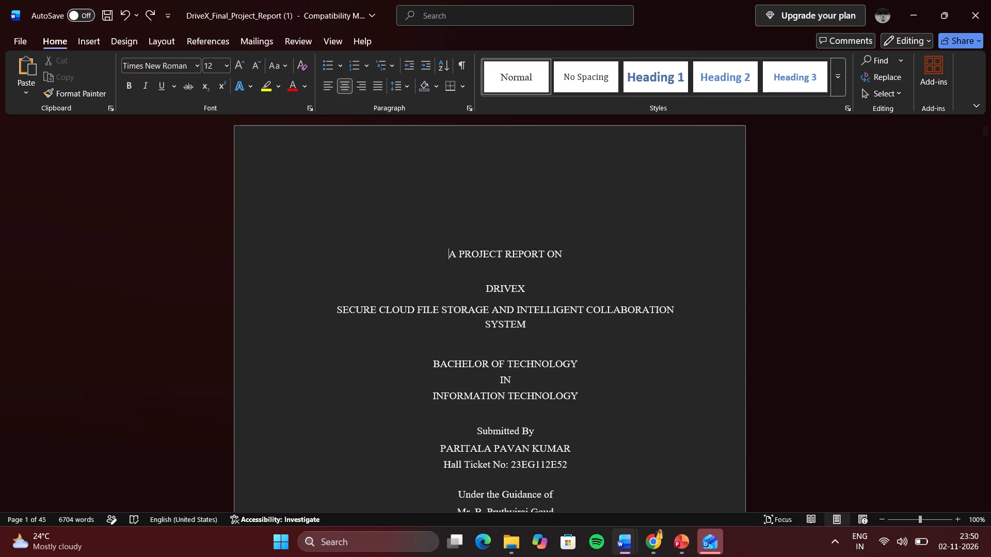
pyautogui.scroll(-3, 461, 230)
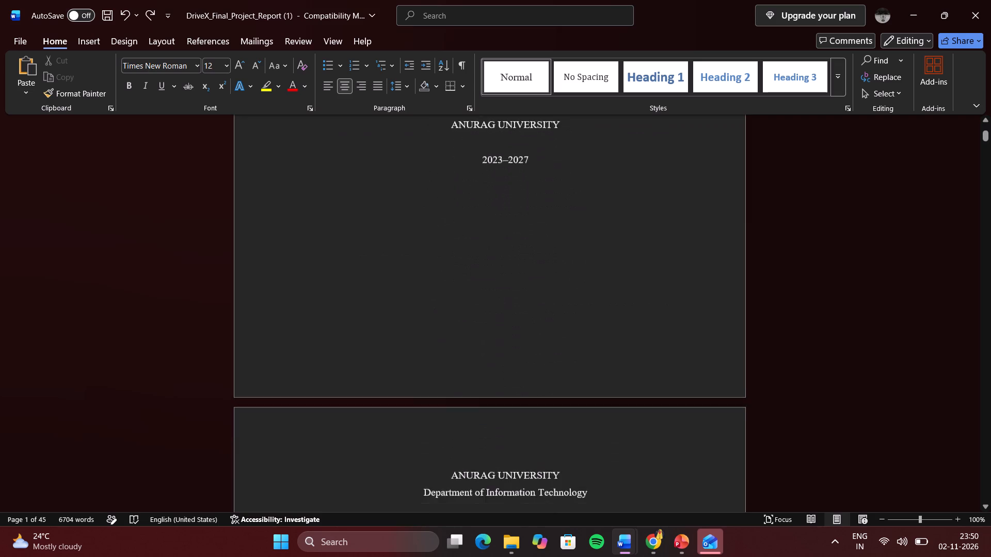
pyautogui.scroll(-3, 461, 230)
pyautogui.scroll(2, 461, 230)
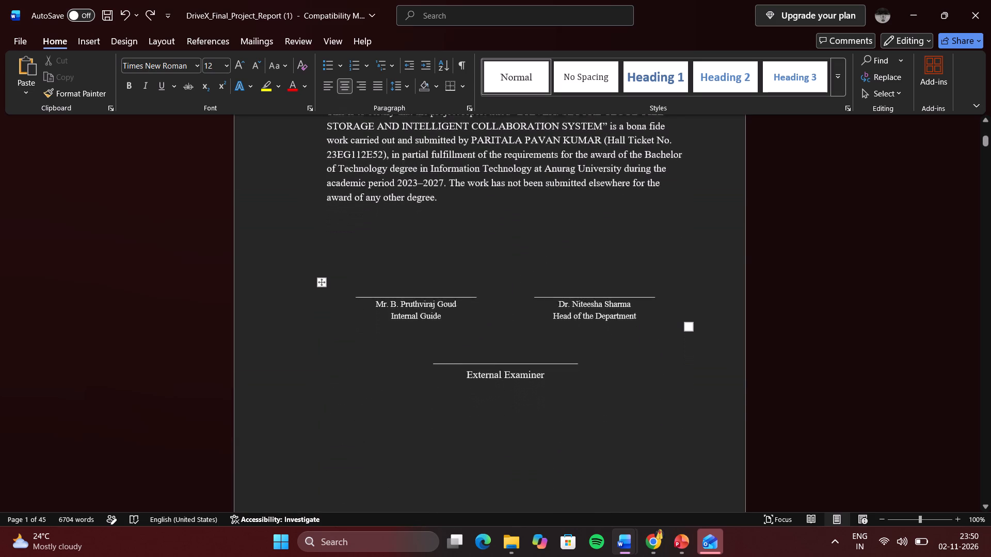
# Review the cover page text of the DriveX_Final_Project_Report (1) document.
pyautogui.scroll(3, 461, 230)
pyautogui.scroll(-1, 461, 230)
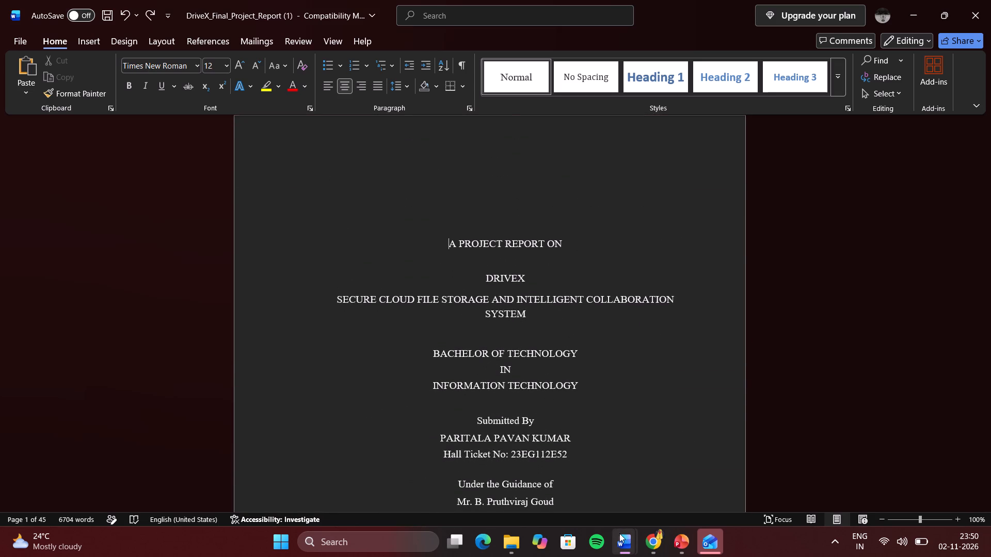
pyautogui.click(662, 488)
pyautogui.scroll(-2, 611, 381)
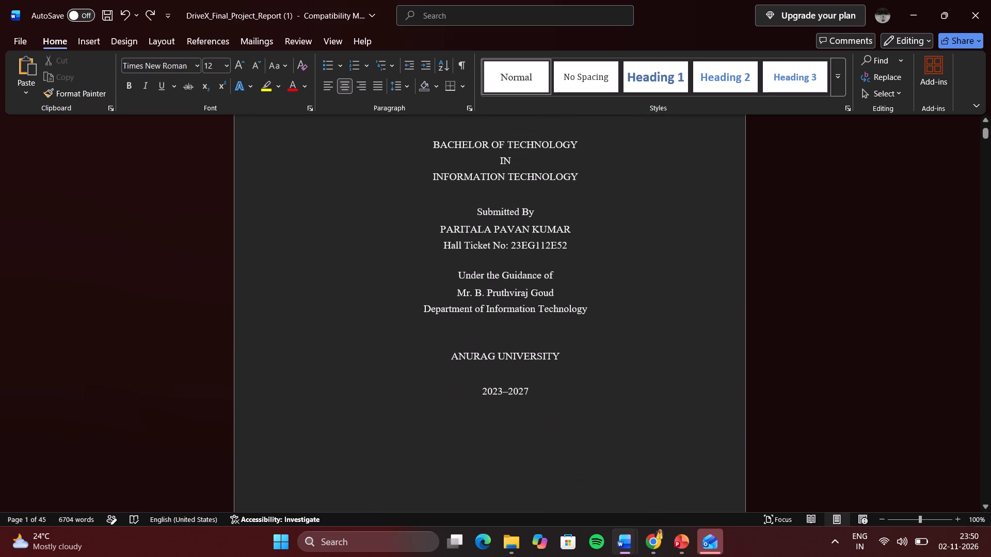
# Copy the full cover page, from "A PROJECT REPORT ON" through "(2023-2027)", from DriveX_Final_Project_Report and return to the (1) version.
pyautogui.hotkey('alt', 'Tab')
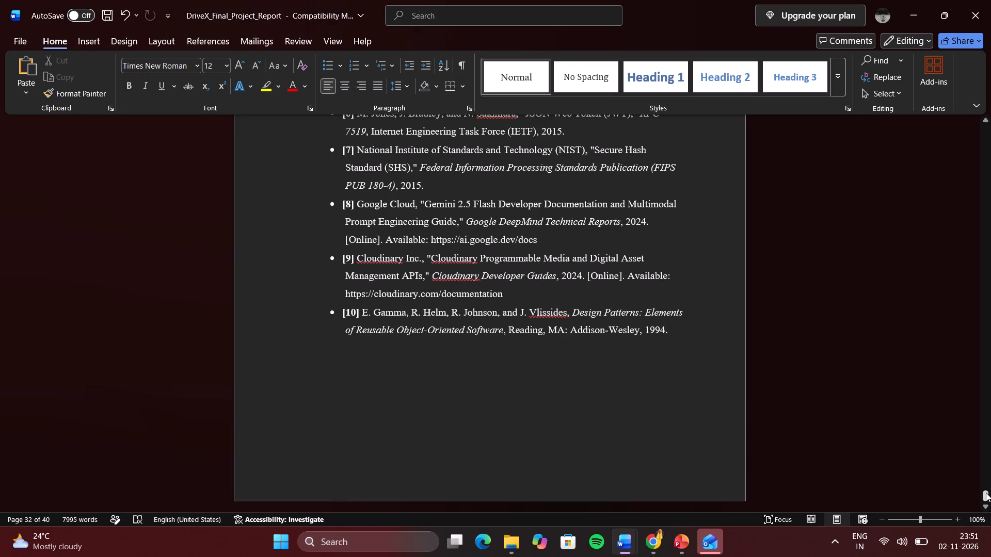
pyautogui.moveTo(986, 493); pyautogui.dragTo(976, 88)
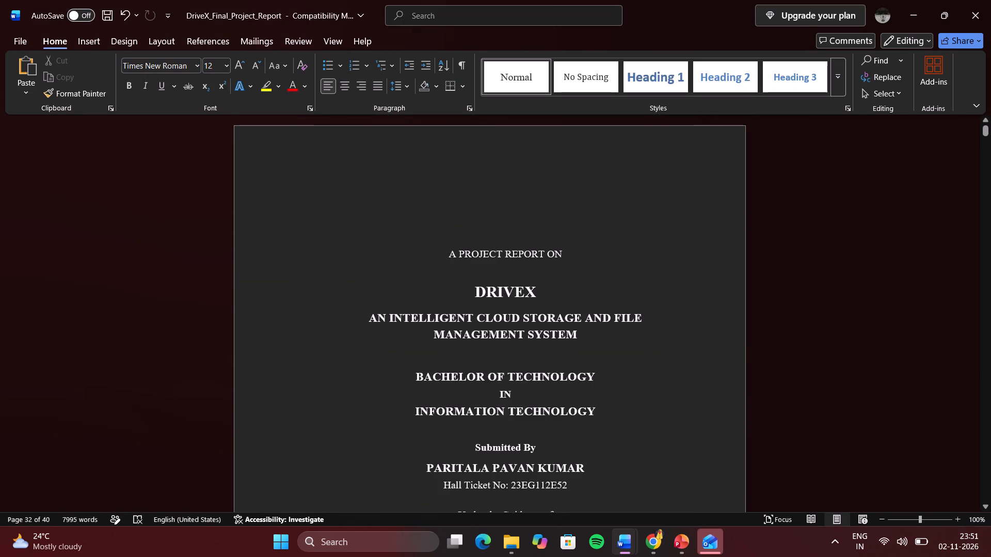
pyautogui.scroll(-2, 704, 222)
pyautogui.hscroll(-1, 681, 189)
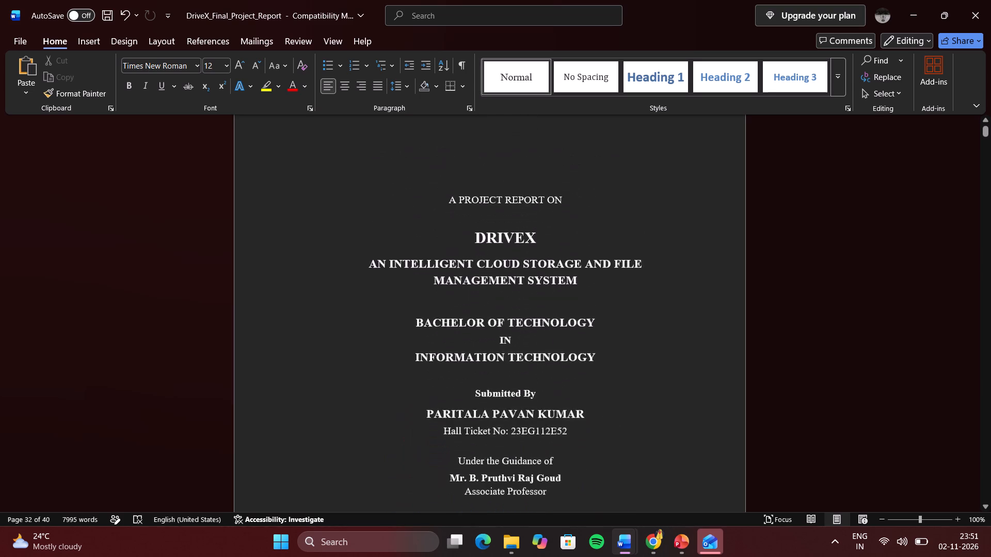
pyautogui.moveTo(443, 210); pyautogui.dragTo(535, 399)
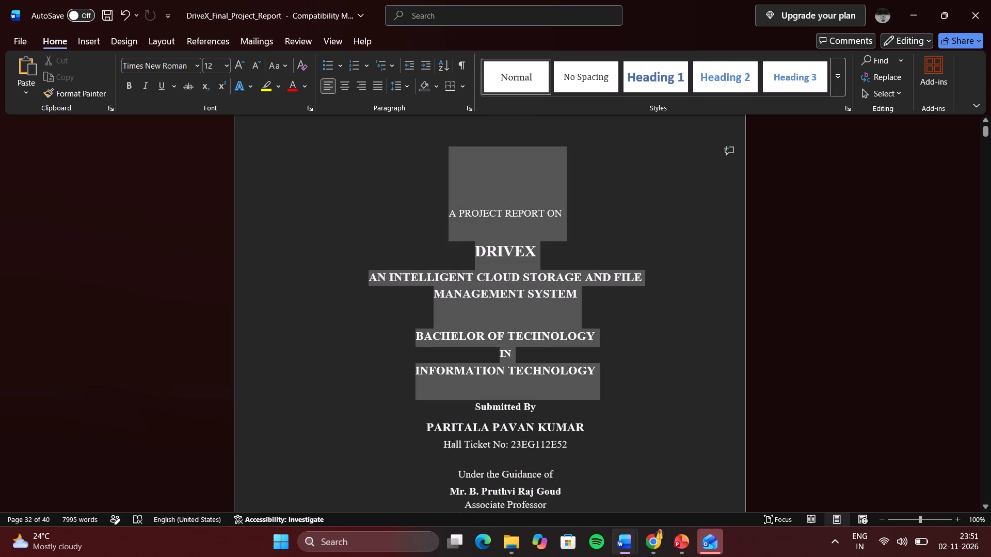
pyautogui.moveTo(535, 399); pyautogui.dragTo(542, 225)
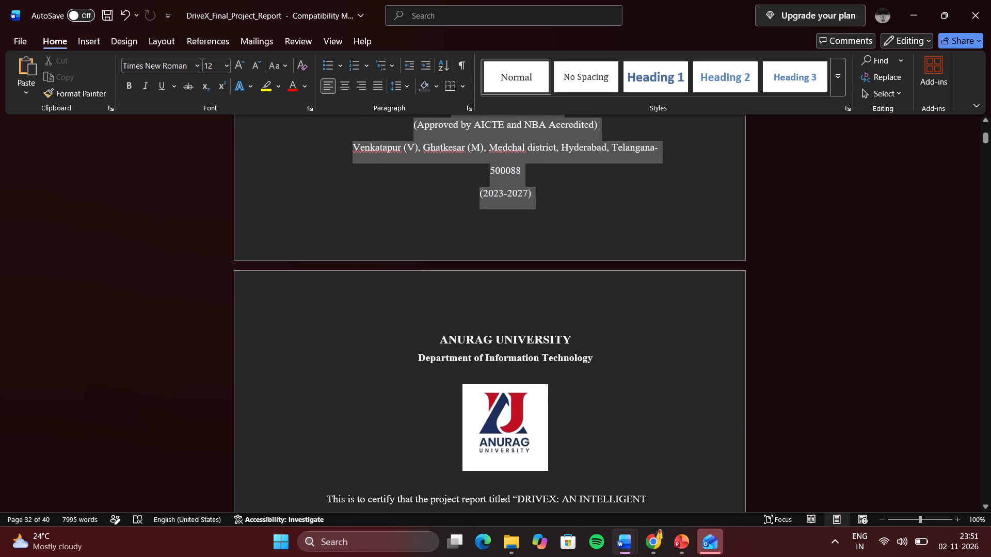
pyautogui.moveTo(542, 225); pyautogui.dragTo(545, 203)
pyautogui.hotkey('ctrl', 'c')
pyautogui.hotkey('alt', 'Tab')
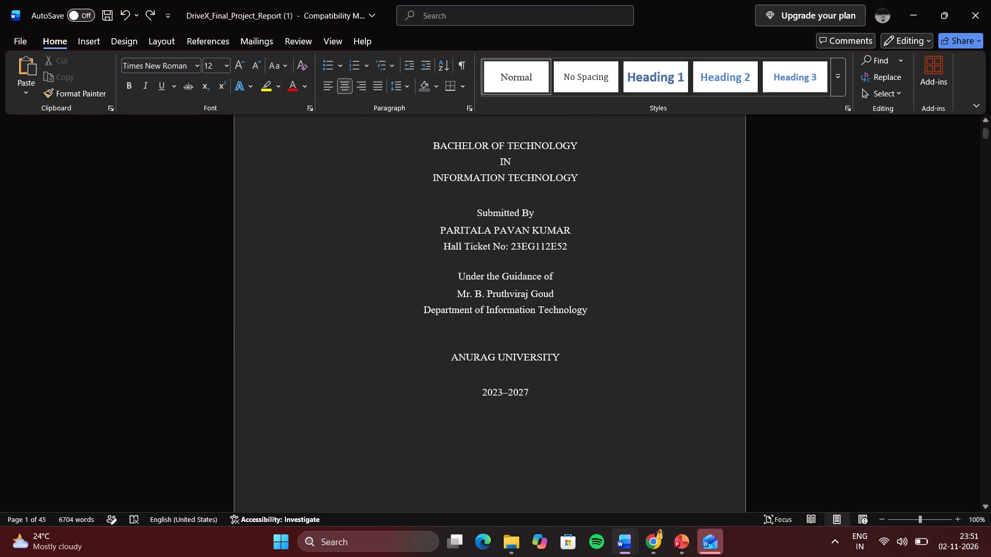
# Replace the whole cover page text, from the space above "A PROJECT REPORT ON" through 2023–2027, with the copied cover page.
pyautogui.moveTo(538, 399); pyautogui.dragTo(511, 319)
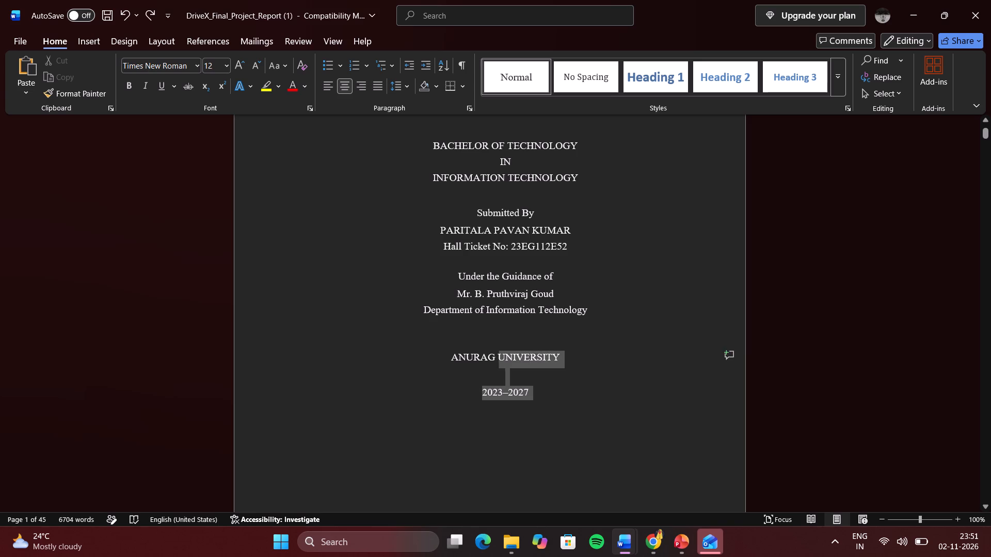
pyautogui.moveTo(511, 319); pyautogui.dragTo(452, 196)
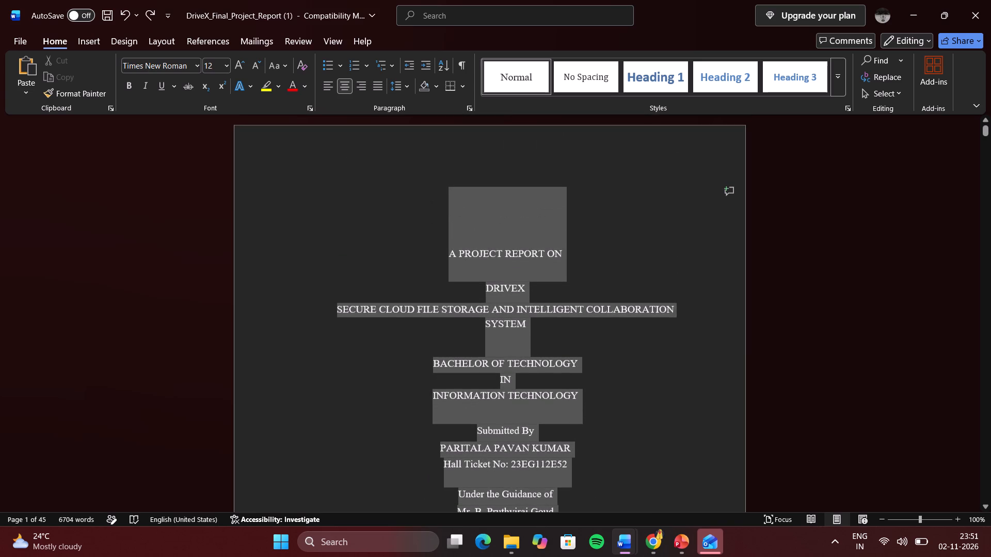
pyautogui.moveTo(452, 196); pyautogui.dragTo(453, 202)
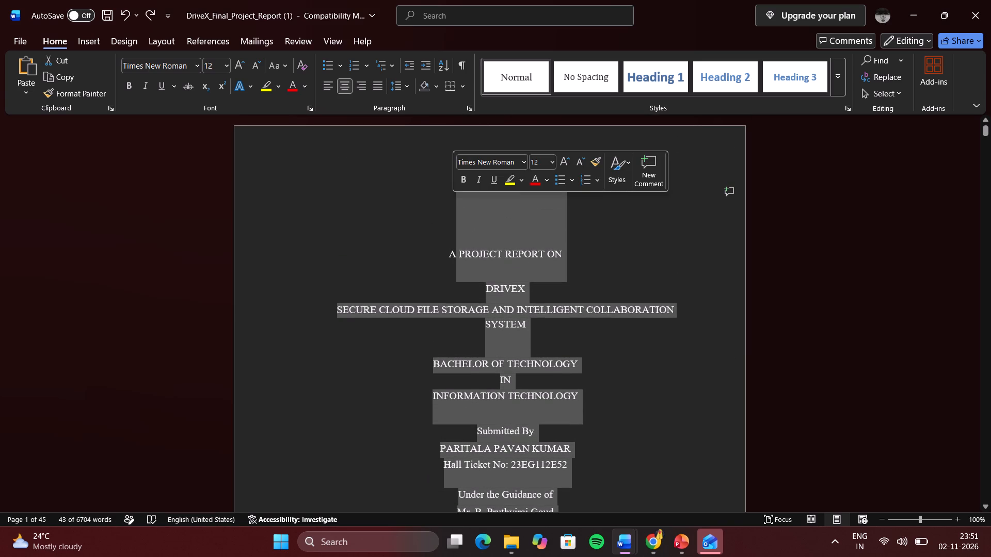
pyautogui.hotkey('ctrl', 'shift', 'Left')
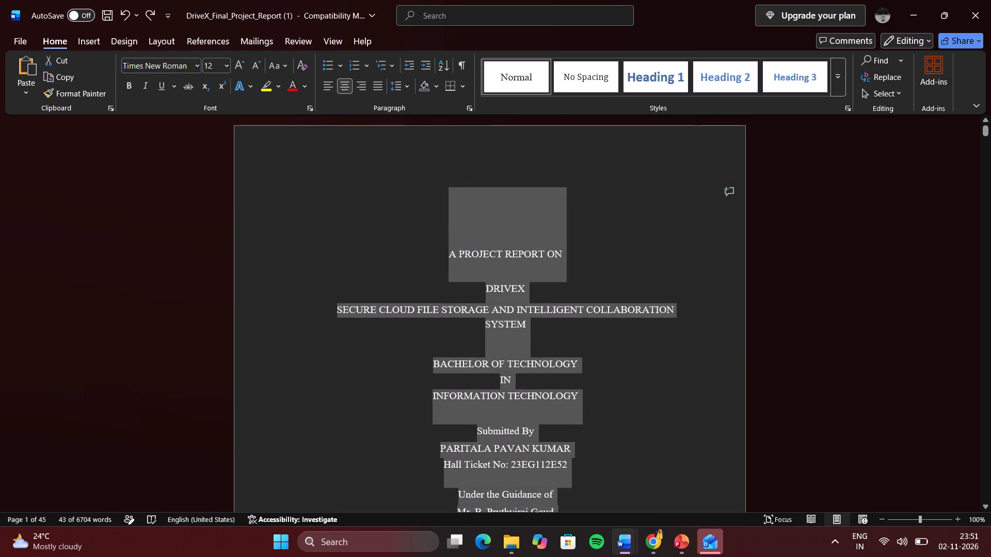
pyautogui.hotkey('ctrl', 'v')
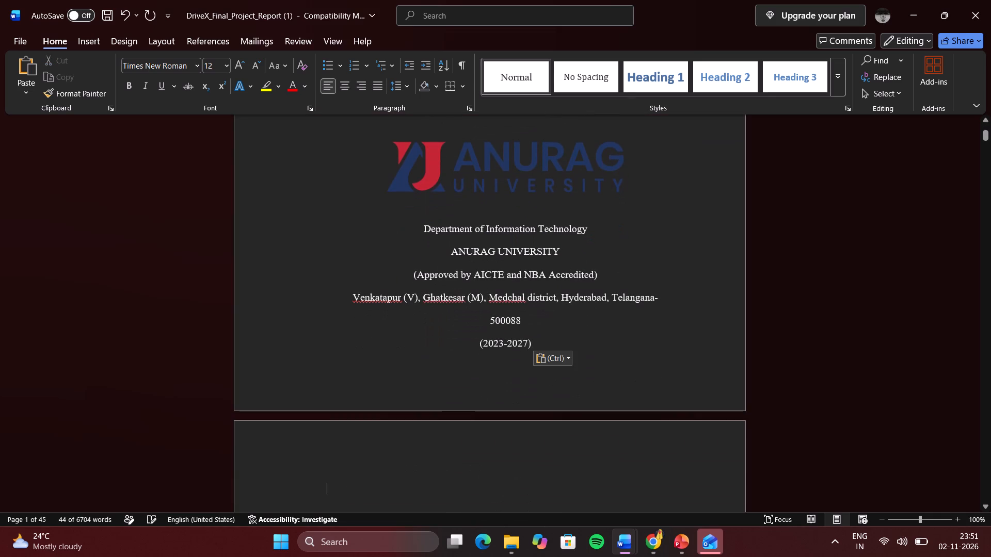
pyautogui.scroll(2, 471, 247)
pyautogui.scroll(-1, 471, 247)
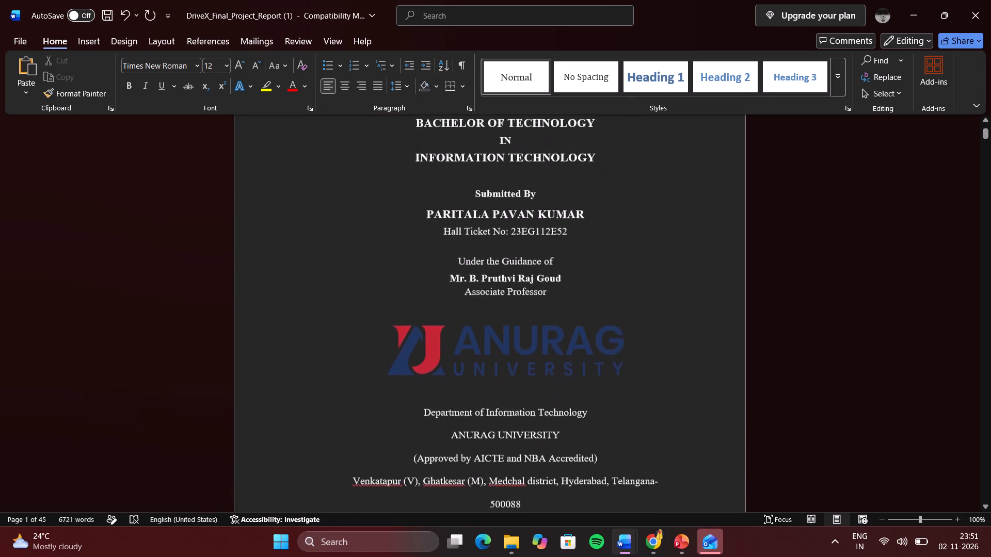
# Remove the blank page between the new cover page and the certificate page's ANURAG UNIVERSITY heading.
pyautogui.scroll(-1, 471, 247)
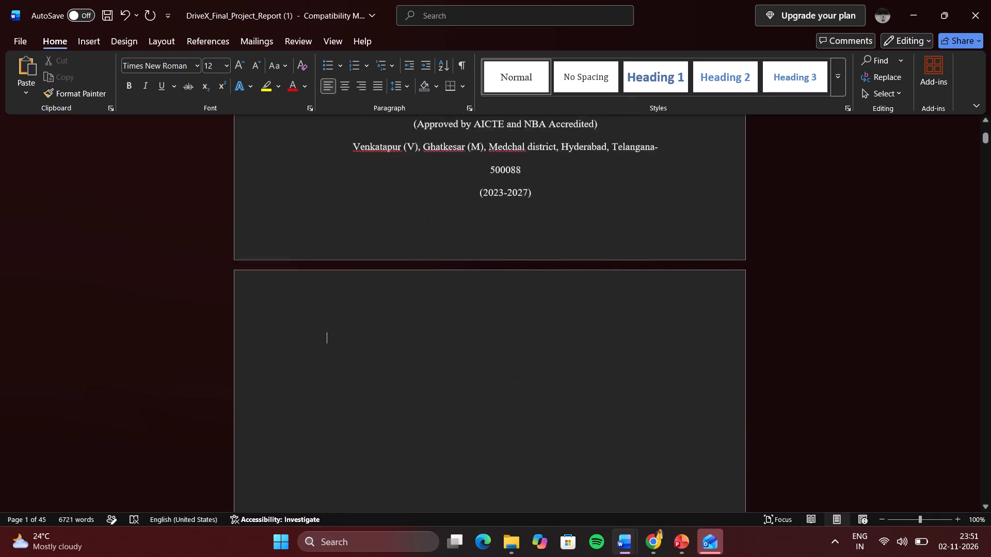
pyautogui.scroll(-4, 471, 247)
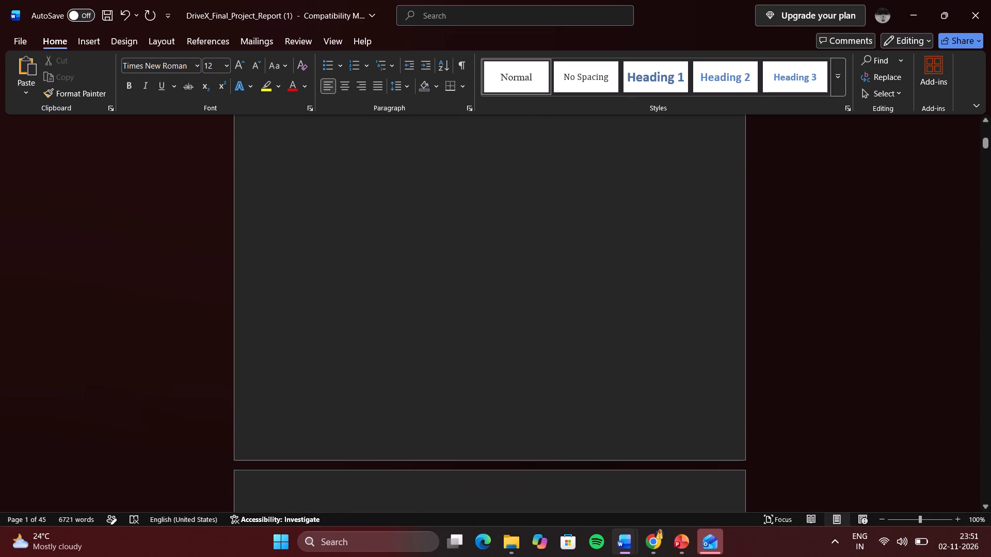
pyautogui.scroll(-3, 471, 247)
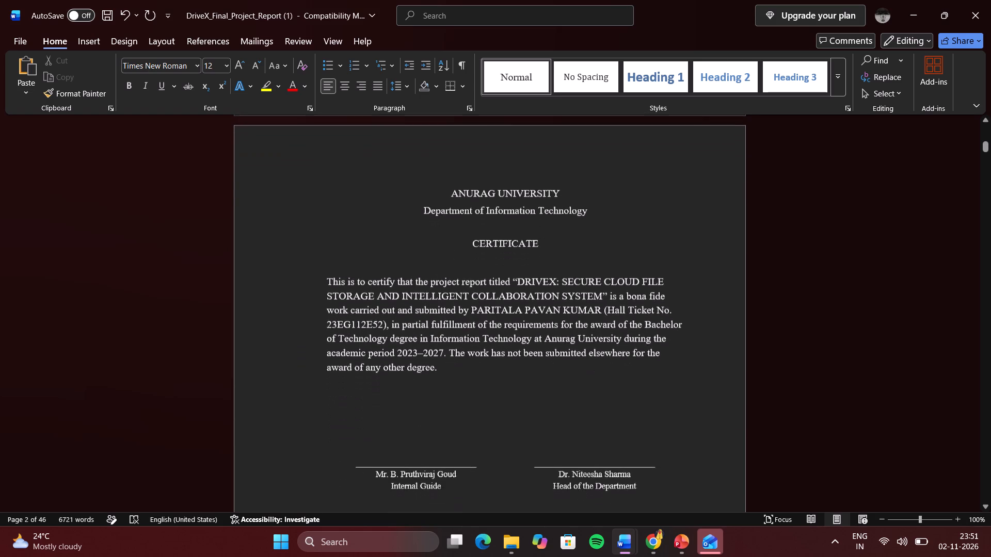
pyautogui.scroll(1, 471, 247)
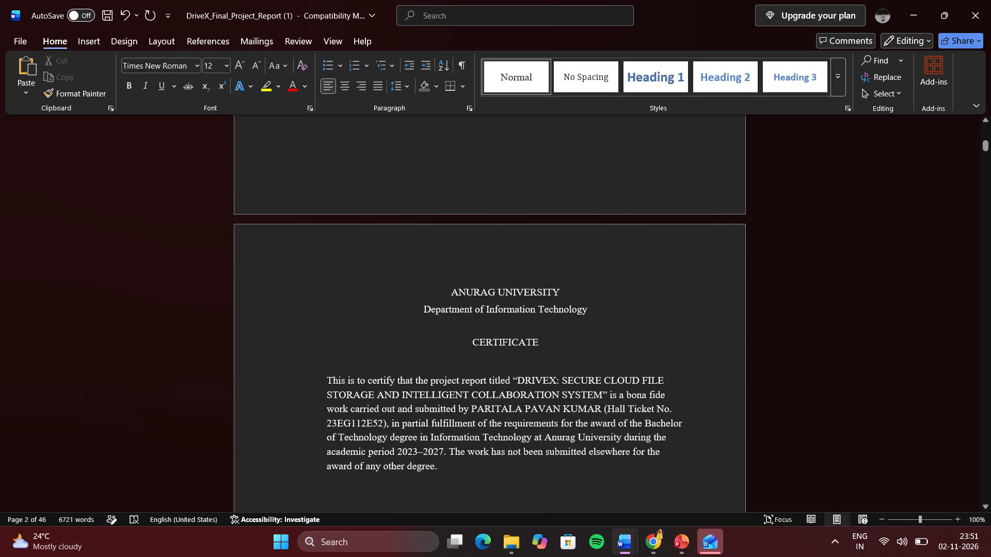
pyautogui.click(453, 285)
pyautogui.press('BackSpace')
pyautogui.press('BackSpace')
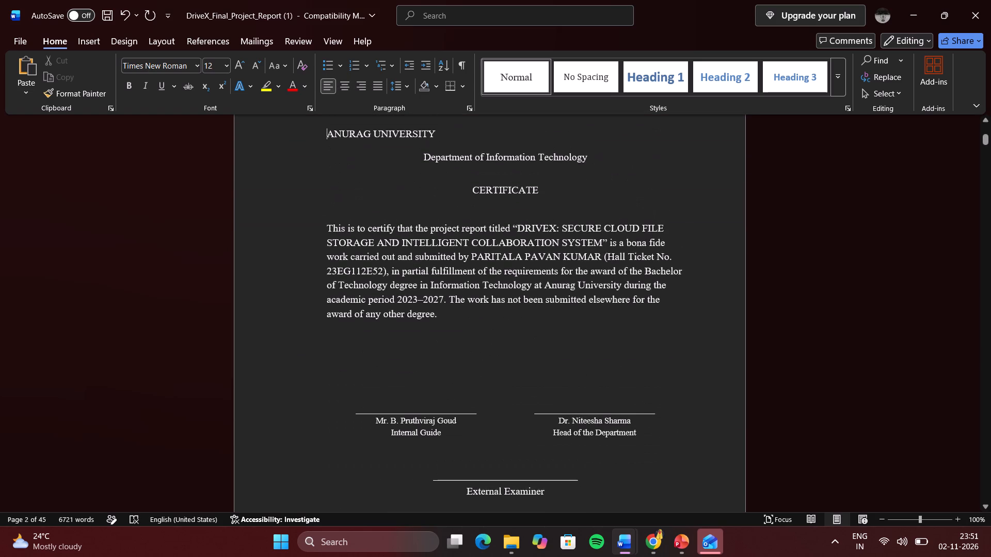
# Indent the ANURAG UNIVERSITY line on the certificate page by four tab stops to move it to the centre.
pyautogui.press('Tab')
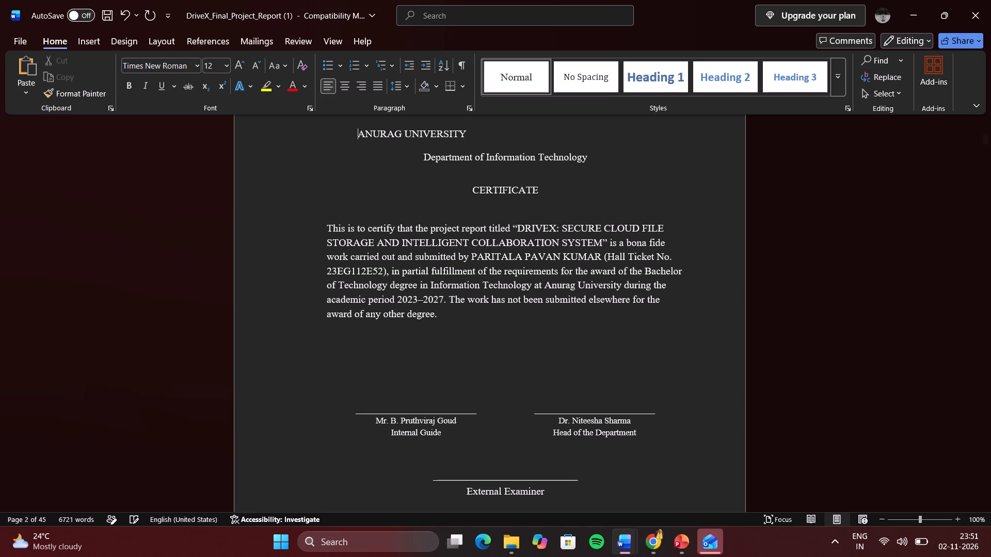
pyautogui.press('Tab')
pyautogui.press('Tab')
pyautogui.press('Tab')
# Switch to the DriveX_Final_Project_Report document and copy its certificate page, from the ANURAG UNIVERSITY heading through the External Examiner line.
pyautogui.hotkey('alt', 'Tab')
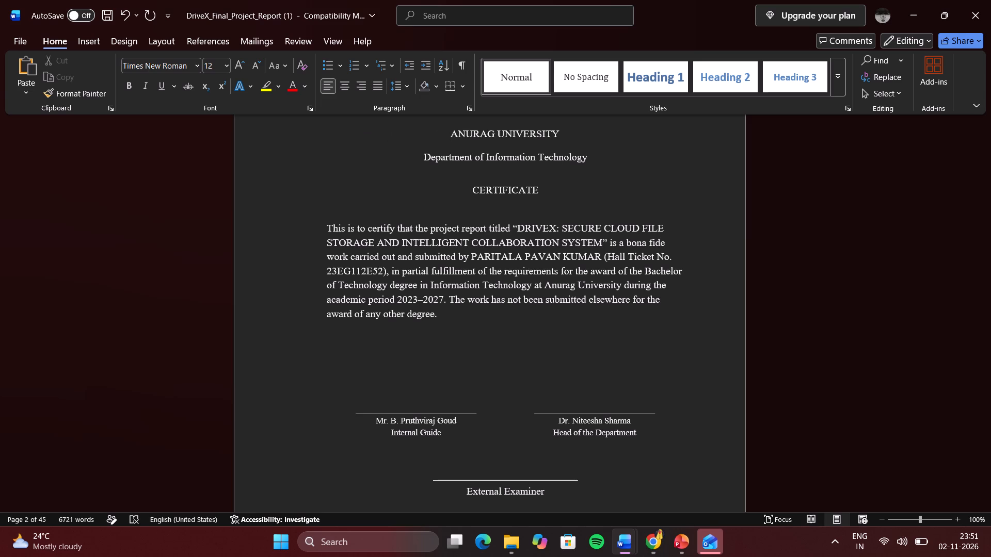
pyautogui.scroll(-1, 496, 313)
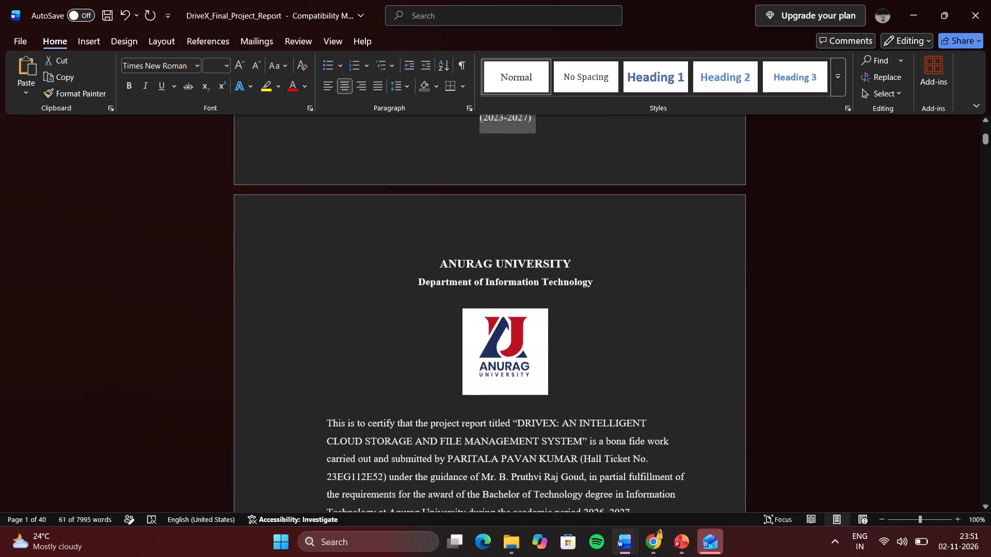
pyautogui.moveTo(441, 250); pyautogui.dragTo(482, 307)
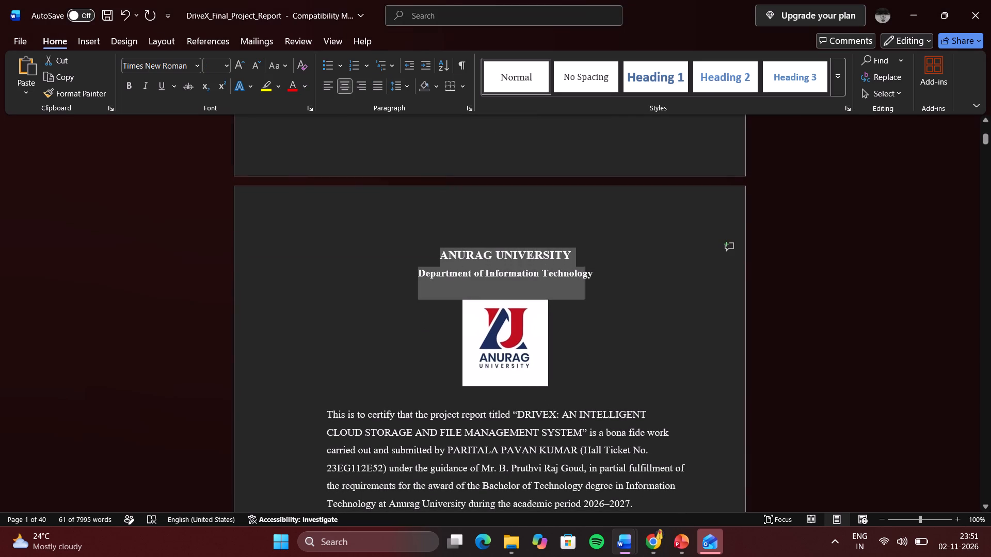
pyautogui.moveTo(482, 307); pyautogui.dragTo(570, 482)
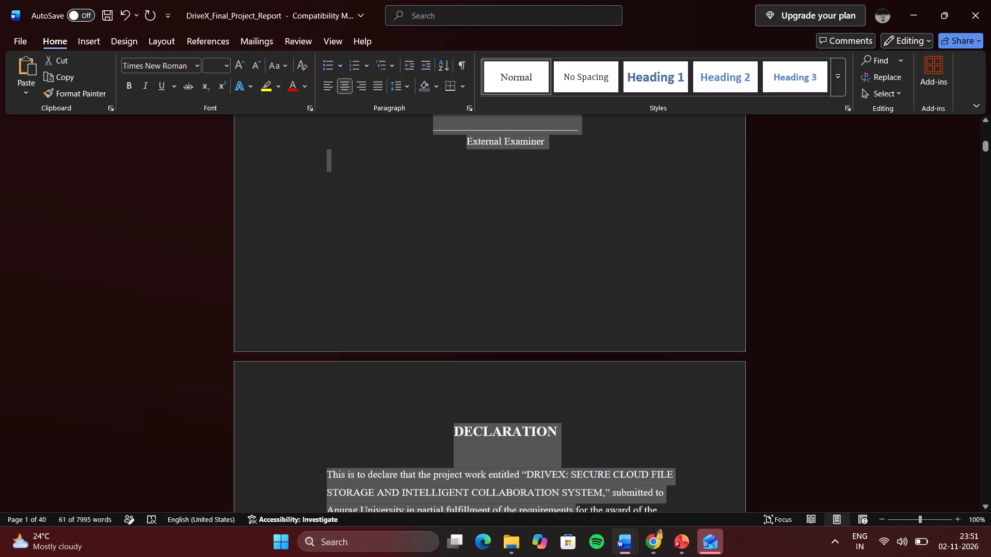
pyautogui.moveTo(570, 482); pyautogui.dragTo(559, 140)
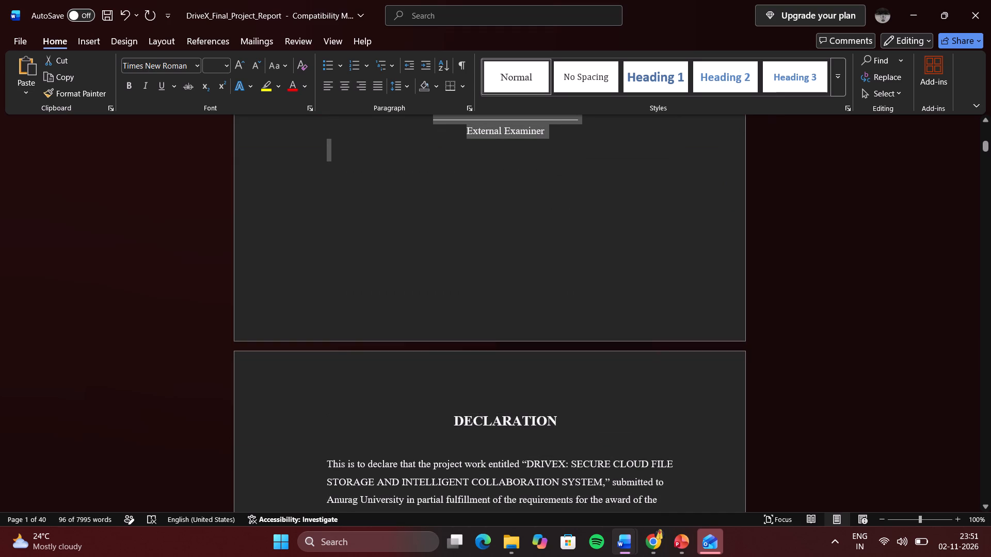
pyautogui.hotkey('ctrl', 'c')
# Return to DriveX_Final_Project_Report (1) and replace its certificate page content, through External Examiner, with the copied certificate page.
pyautogui.hotkey('alt', 'Tab')
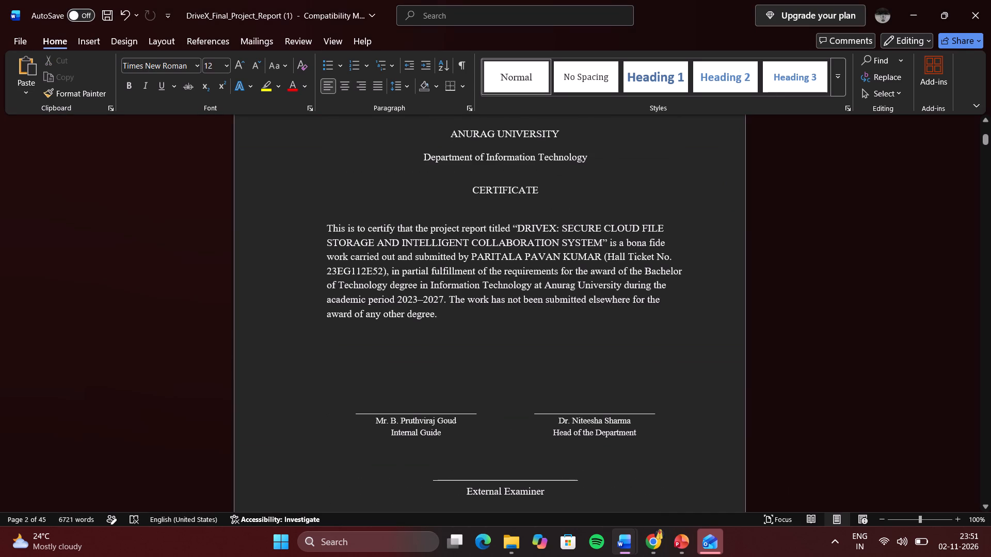
pyautogui.moveTo(451, 132); pyautogui.dragTo(560, 434)
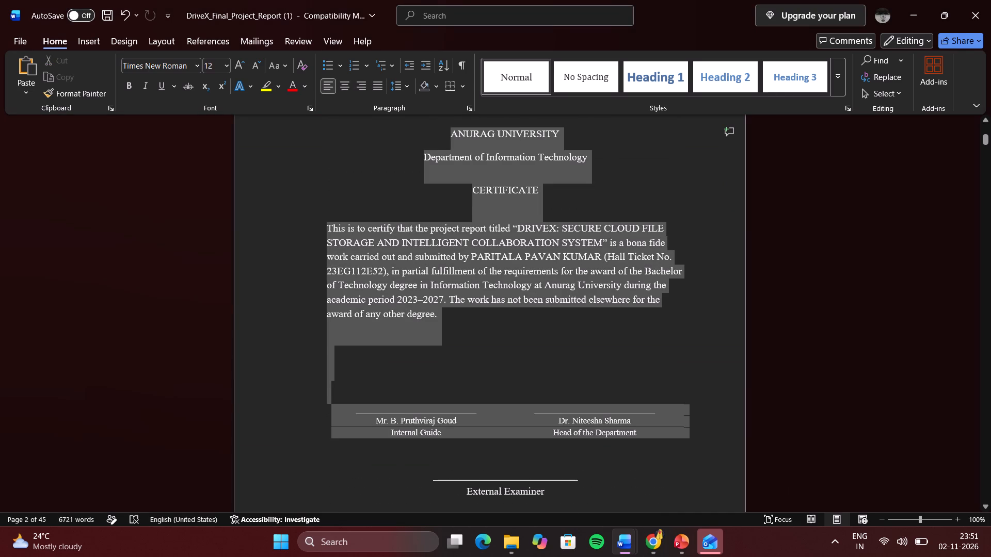
pyautogui.moveTo(560, 434); pyautogui.dragTo(558, 308)
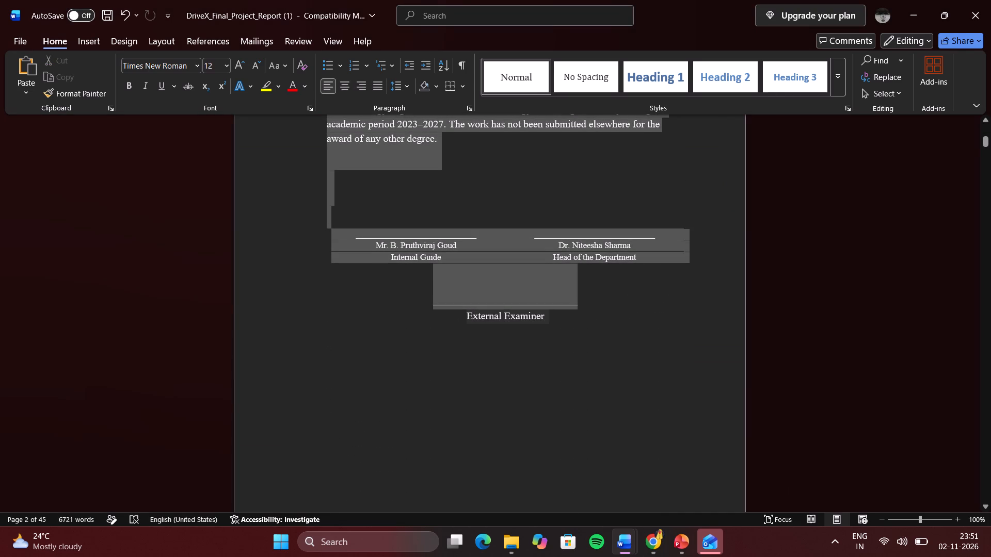
pyautogui.moveTo(558, 308); pyautogui.dragTo(560, 319)
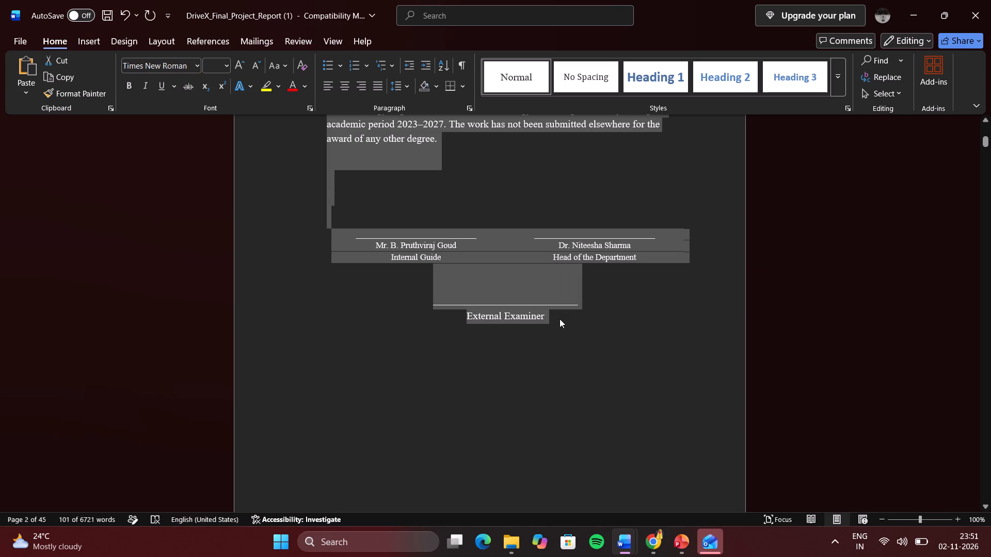
pyautogui.hotkey('ctrl', 'v')
pyautogui.scroll(2, 534, 287)
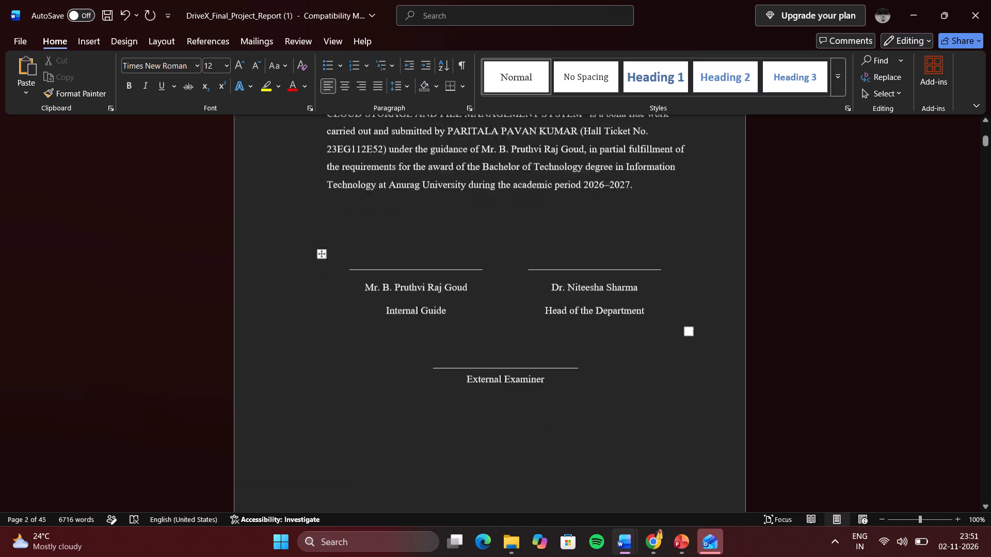
pyautogui.scroll(2, 534, 287)
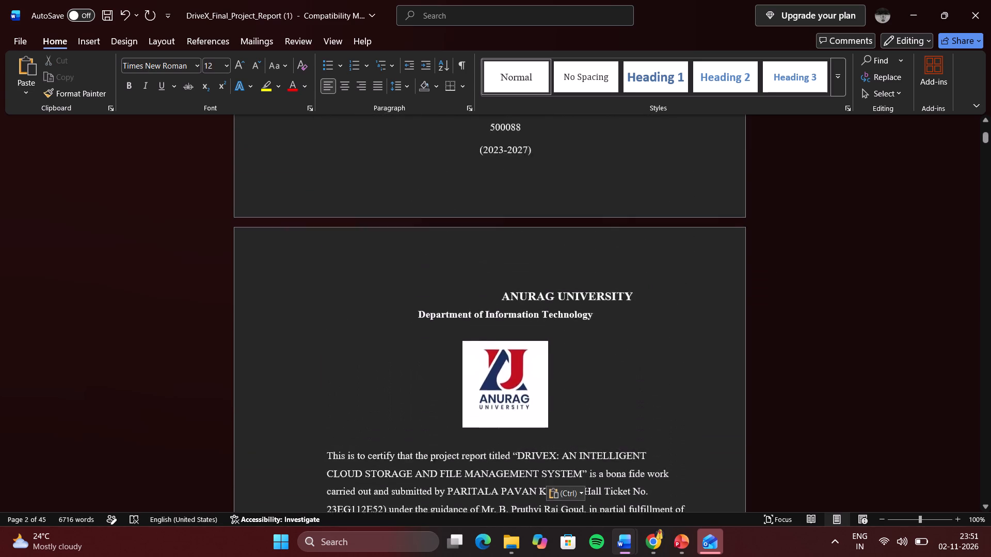
# Remove the leading tab spacing from the certificate page's ANURAG UNIVERSITY heading so it sits centred.
pyautogui.scroll(1, 534, 287)
pyautogui.click(534, 287)
pyautogui.scroll(-1, 534, 287)
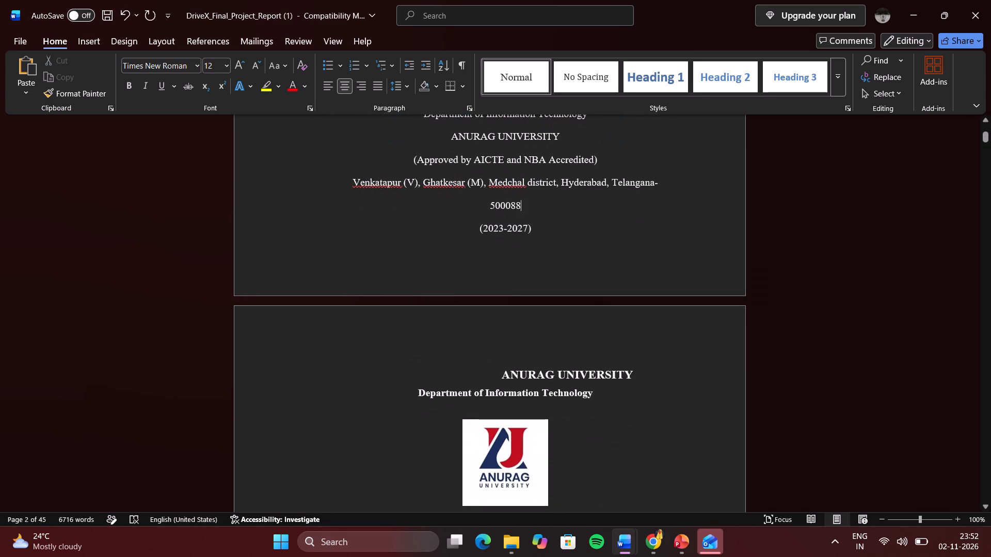
pyautogui.click(501, 369)
pyautogui.press('BackSpace')
pyautogui.press('BackSpace')
pyautogui.press('BackSpace')
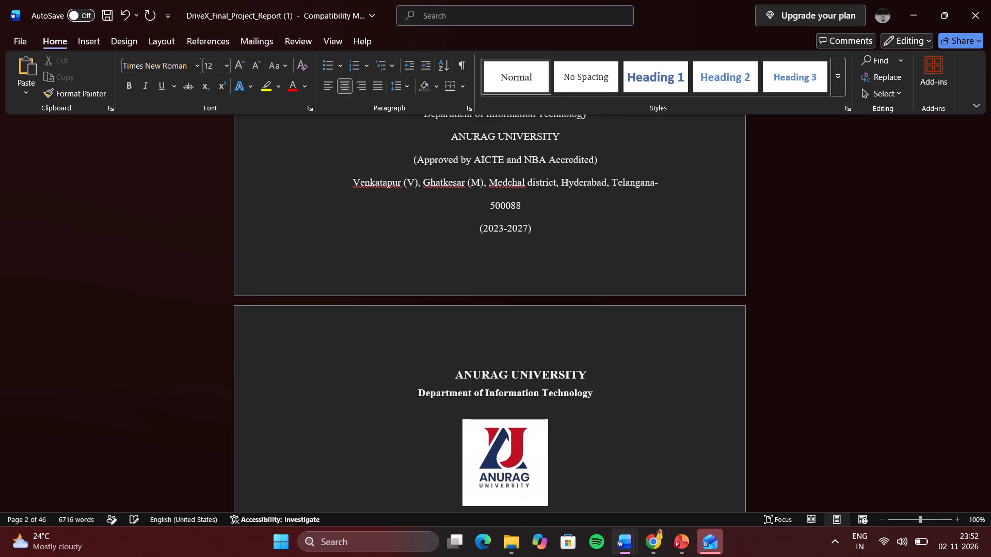
pyautogui.press('BackSpace')
pyautogui.click(555, 317)
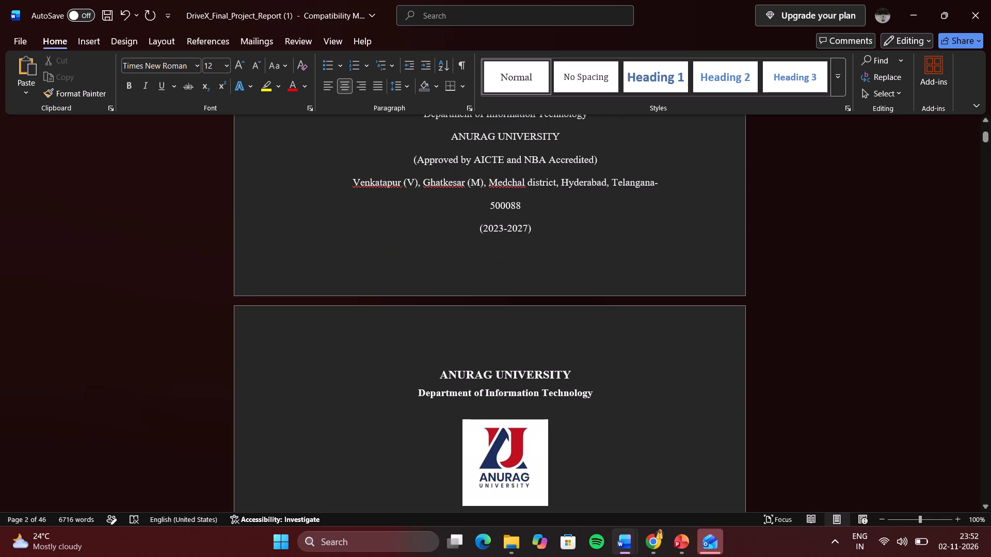
# Check the certificate page in the original DriveX_Final_Project_Report for comparison and return to DriveX_Final_Project_Report (1).
pyautogui.hotkey('alt', 'Tab')
pyautogui.scroll(4, 555, 317)
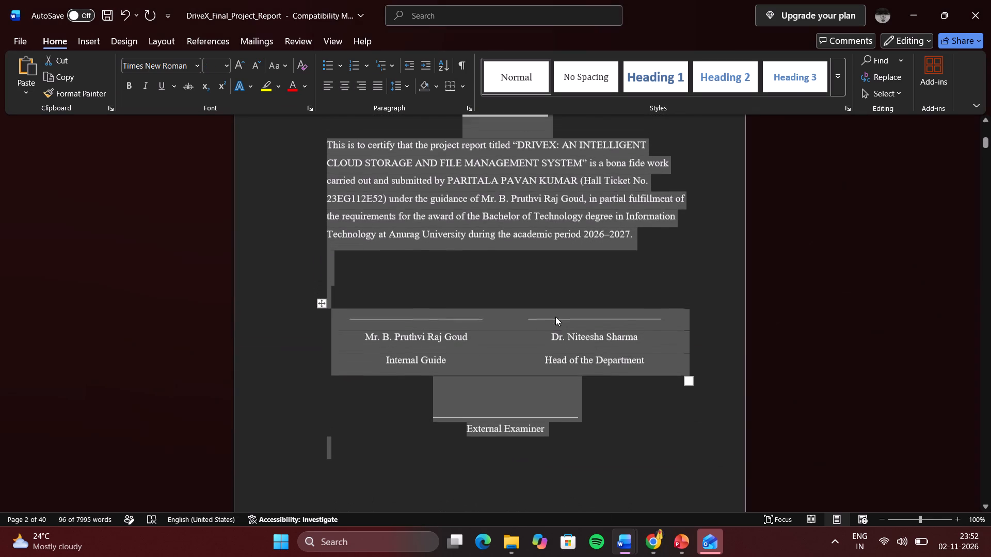
pyautogui.scroll(1, 555, 317)
pyautogui.click(644, 198)
pyautogui.scroll(1, 644, 198)
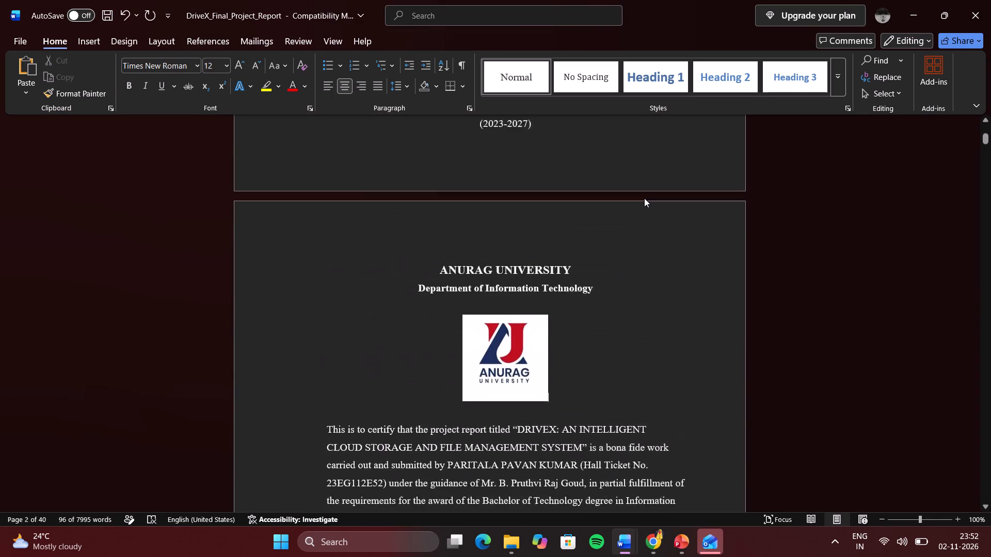
pyautogui.scroll(1, 644, 198)
pyautogui.hotkey('alt', 'Tab')
# Review the pasted certificate page in DriveX_Final_Project_Report (1) through External Examiner and the page that follows it.
pyautogui.scroll(-2, 578, 310)
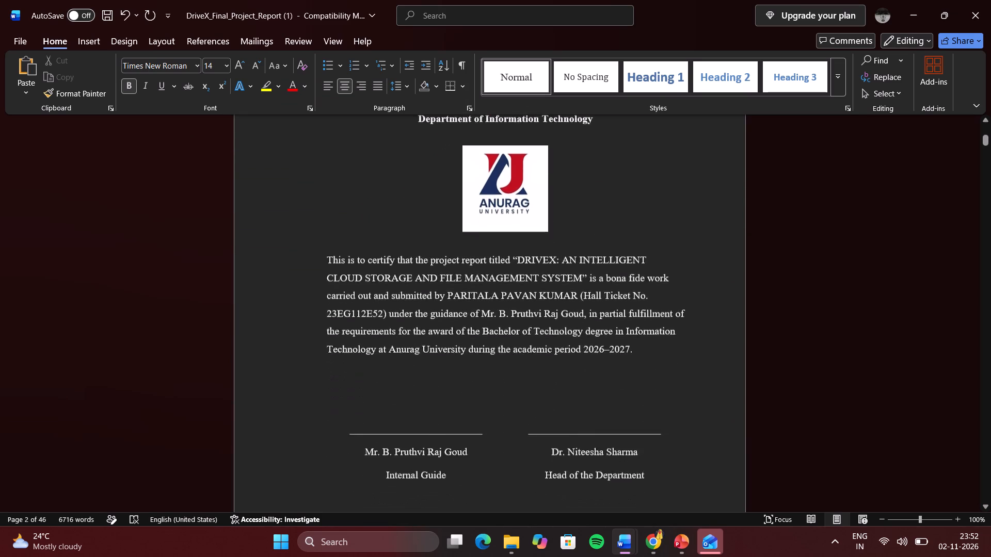
pyautogui.scroll(-2, 578, 310)
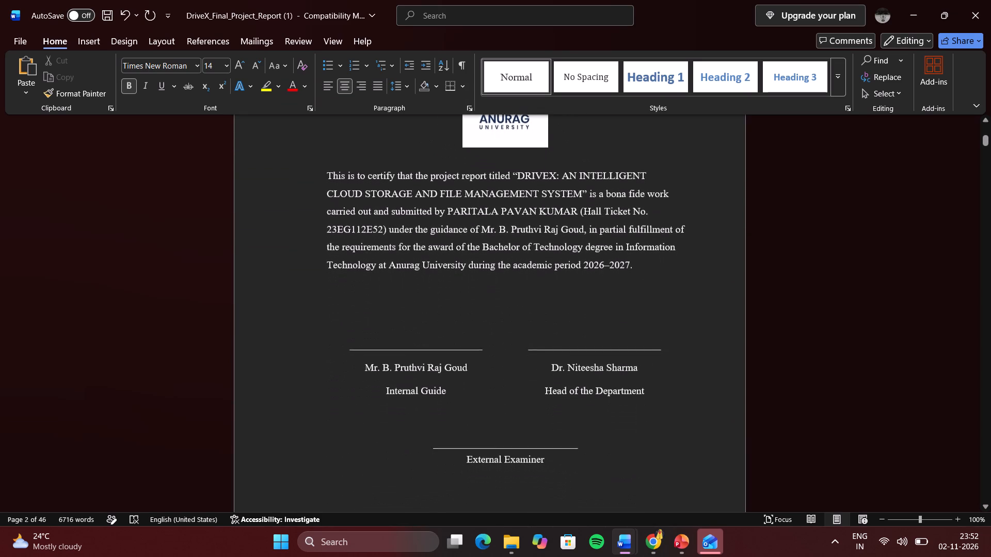
pyautogui.scroll(-5, 578, 310)
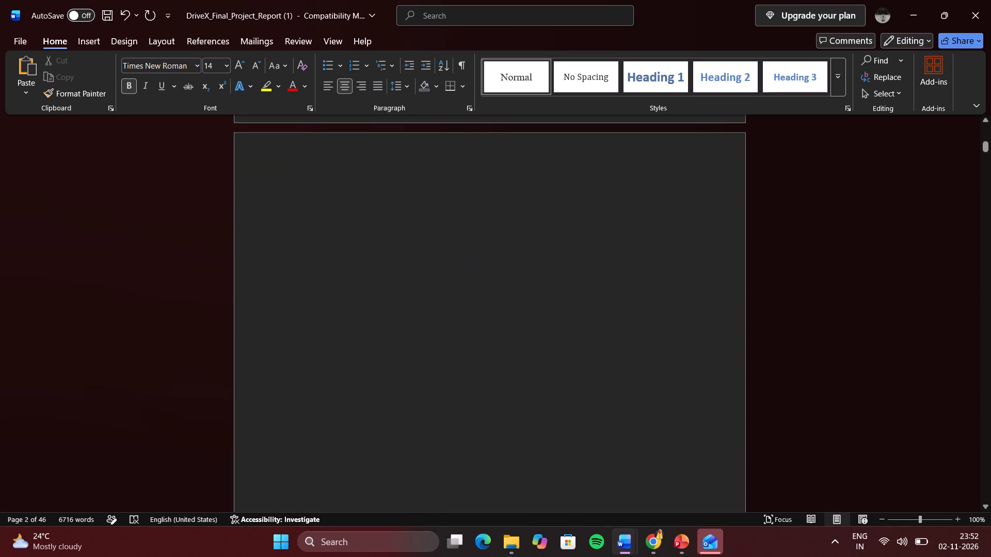
pyautogui.scroll(-1, 578, 310)
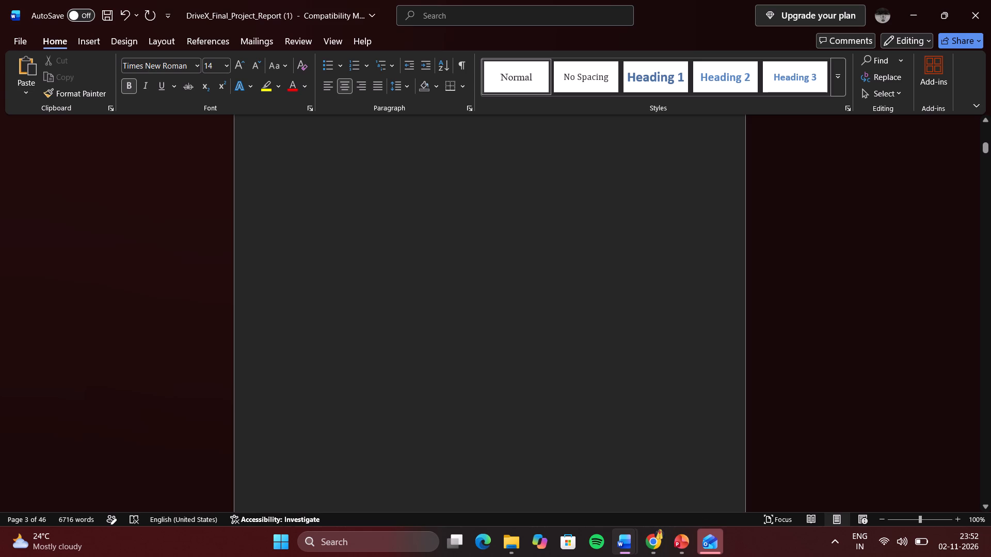
# Close the Outlook window that is running in the background.
pyautogui.rightClick(710, 539)
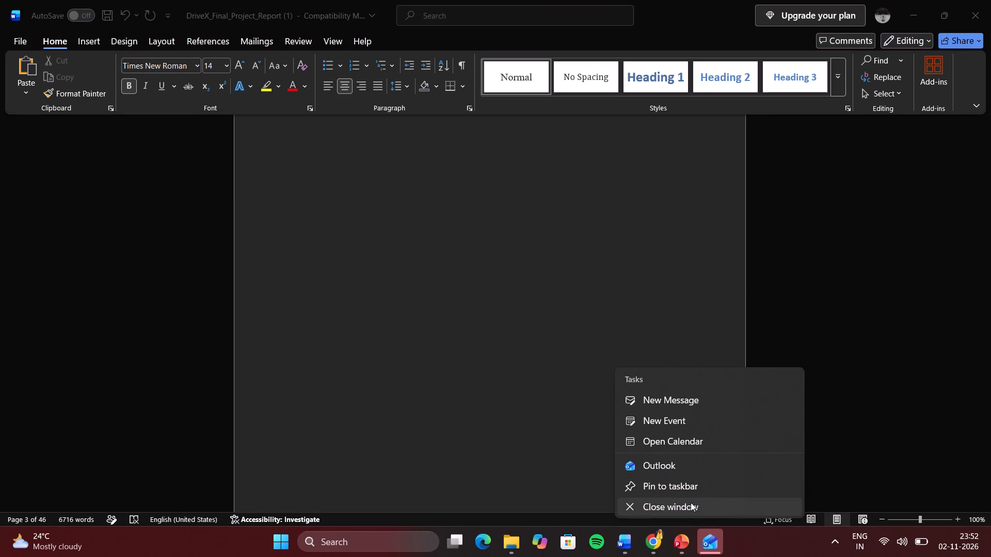
pyautogui.click(690, 503)
# Remove the first-line indent from the Declaration body paragraph, keep it on its own line below the heading, and left-align it.
pyautogui.scroll(-1, 631, 418)
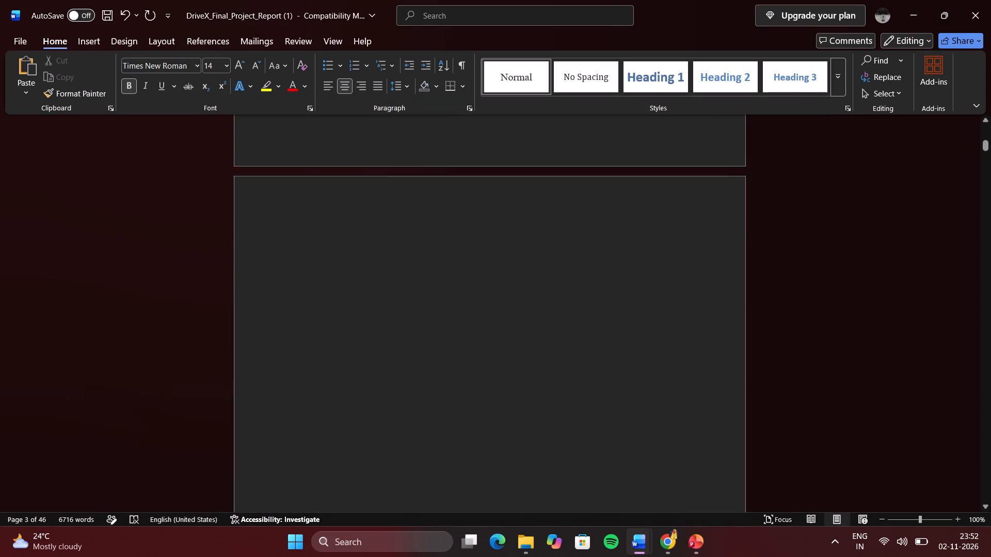
pyautogui.scroll(-4, 631, 418)
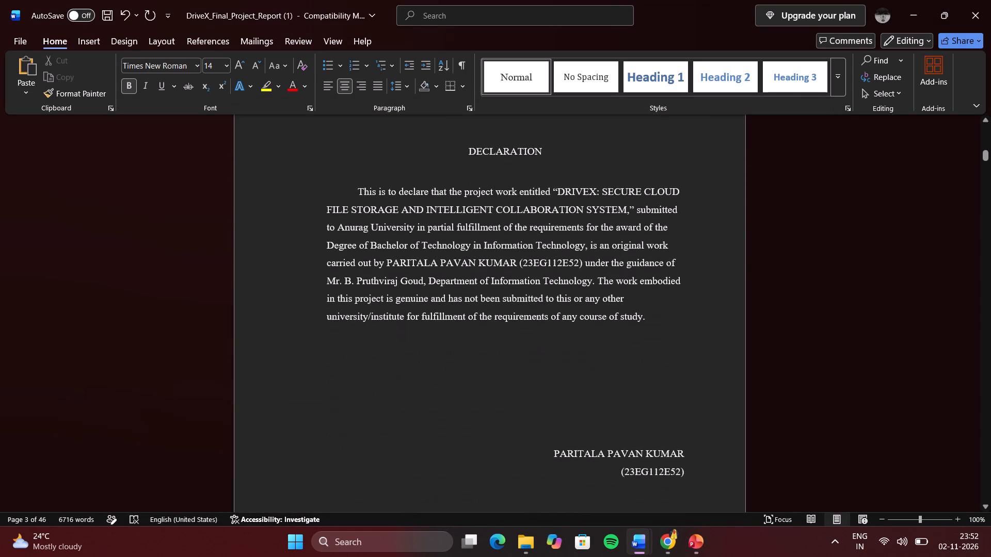
pyautogui.click(359, 190)
pyautogui.press('BackSpace')
pyautogui.press('Return')
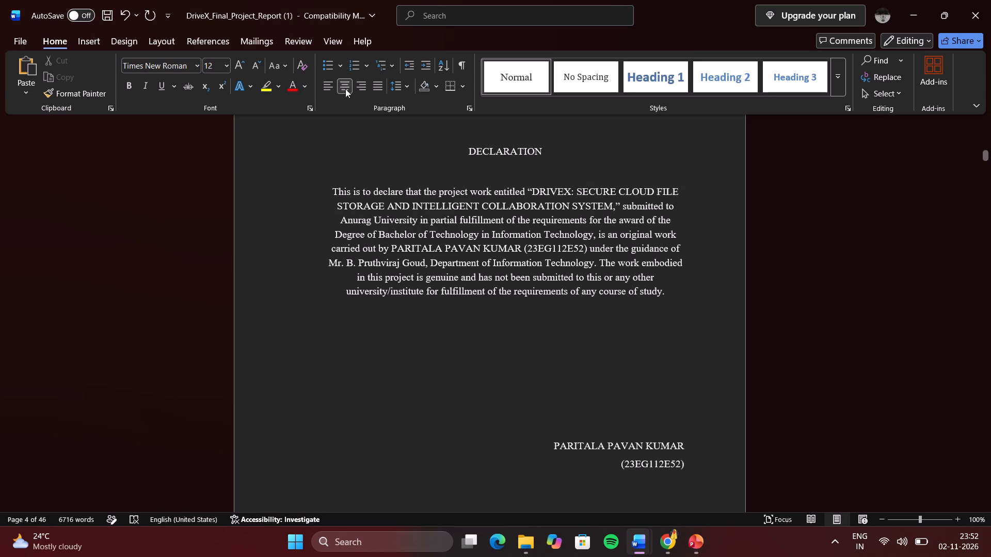
pyautogui.click(329, 84)
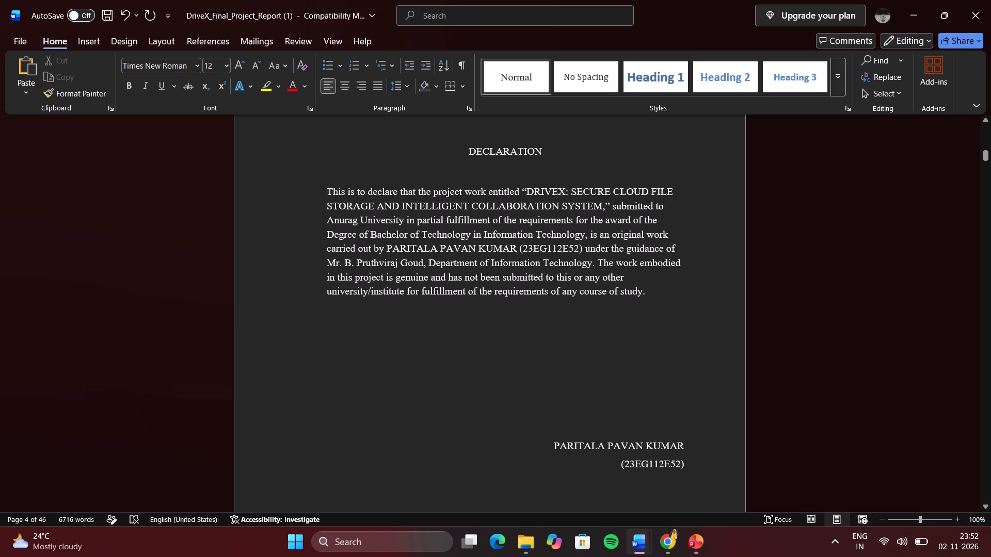
# Remove the first-line indent from the Acknowledgement's opening paragraph, keep it on its own line below the heading, and left-align it.
pyautogui.scroll(2, 434, 294)
pyautogui.scroll(-1, 434, 294)
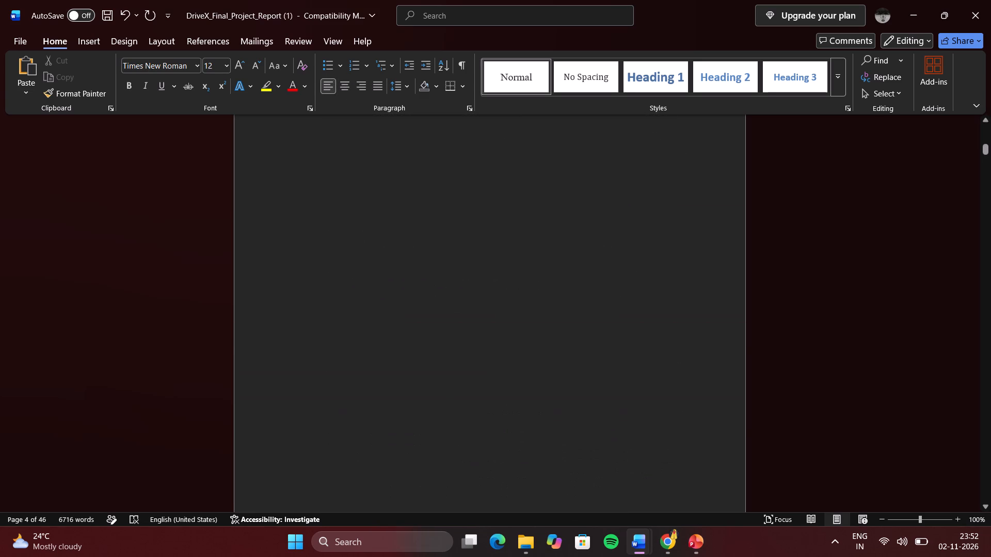
pyautogui.scroll(-4, 434, 294)
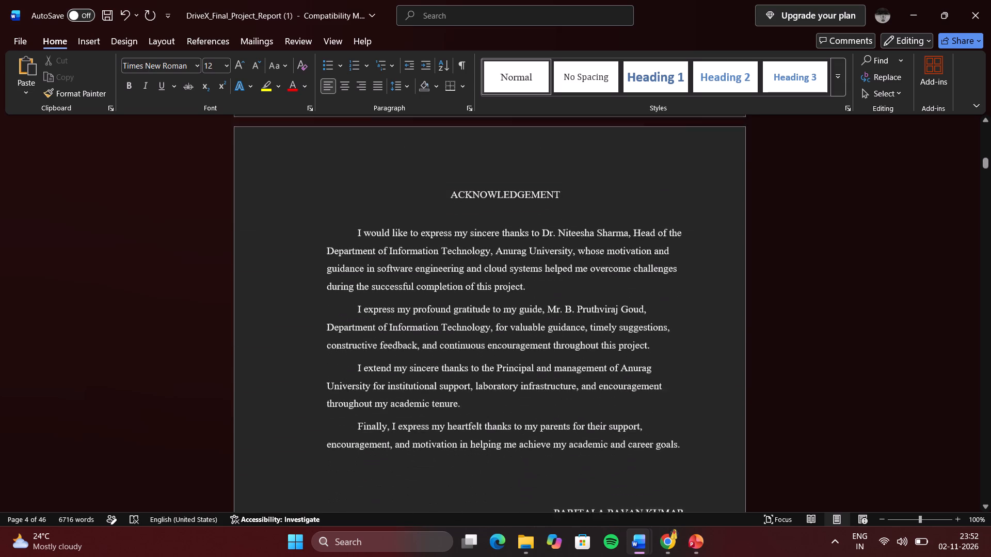
pyautogui.scroll(-1, 434, 294)
pyautogui.click(356, 210)
pyautogui.press('\\')
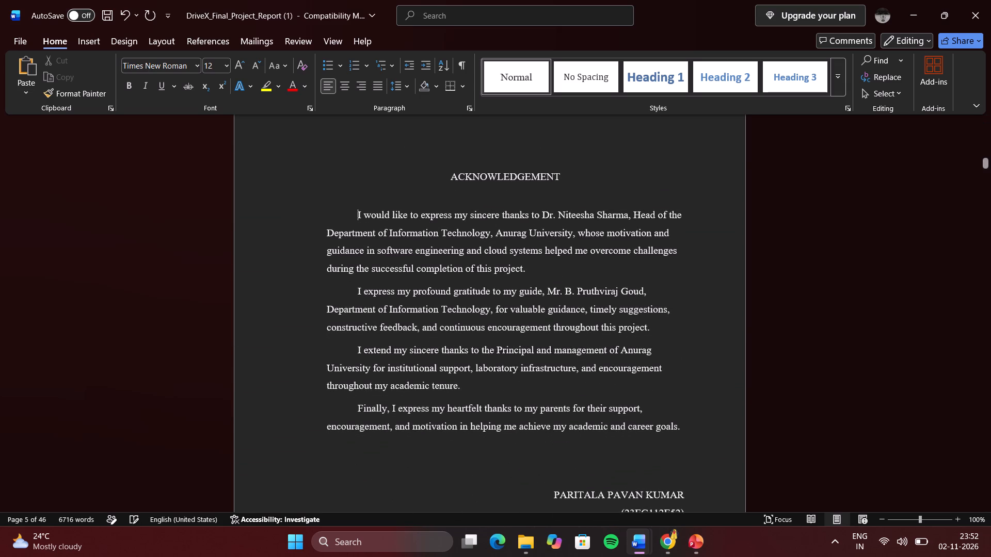
pyautogui.press('BackSpace')
pyautogui.press('BackSpace')
pyautogui.press('Return')
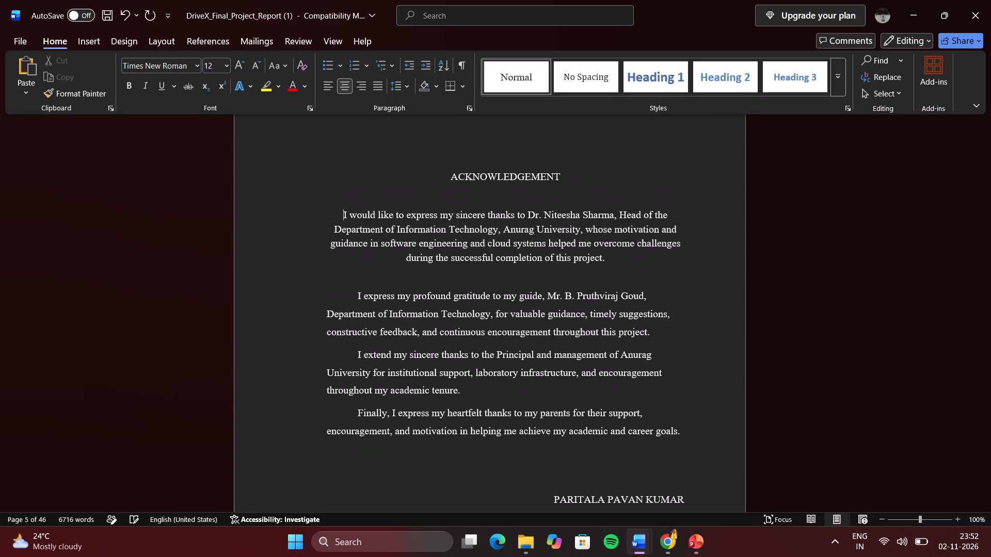
pyautogui.click(326, 86)
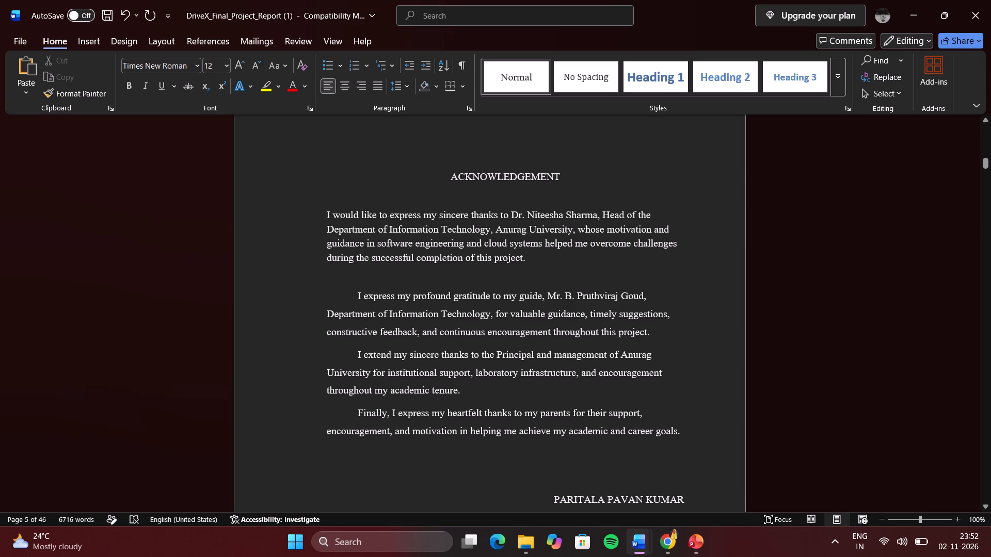
# Remove the first-line indents from the remaining three Acknowledgement paragraphs, beginning "I express", "I extend" and "Finally", keeping each as a separate paragraph.
pyautogui.click(357, 296)
pyautogui.press('BackSpace')
pyautogui.press('Return')
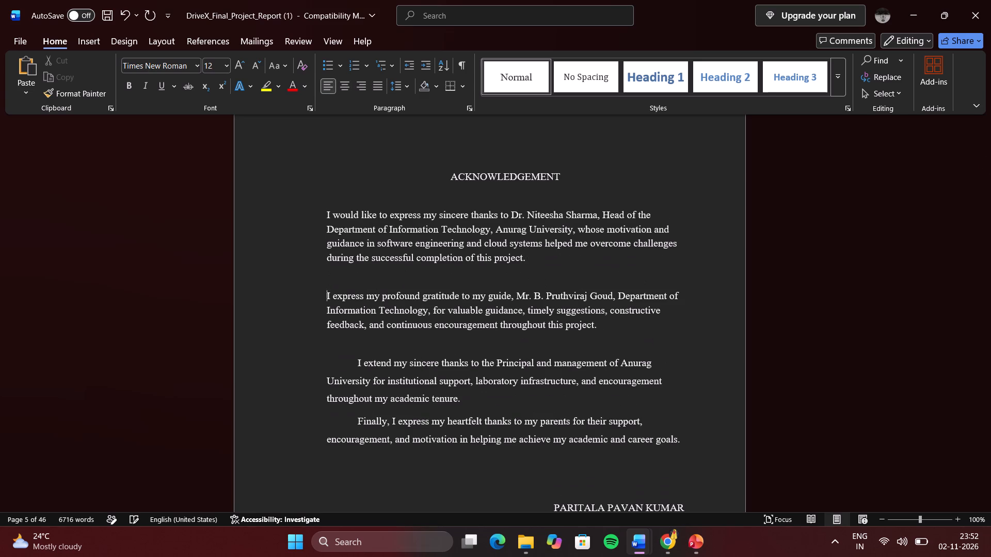
pyautogui.click(357, 362)
pyautogui.press('BackSpace')
pyautogui.press('Return')
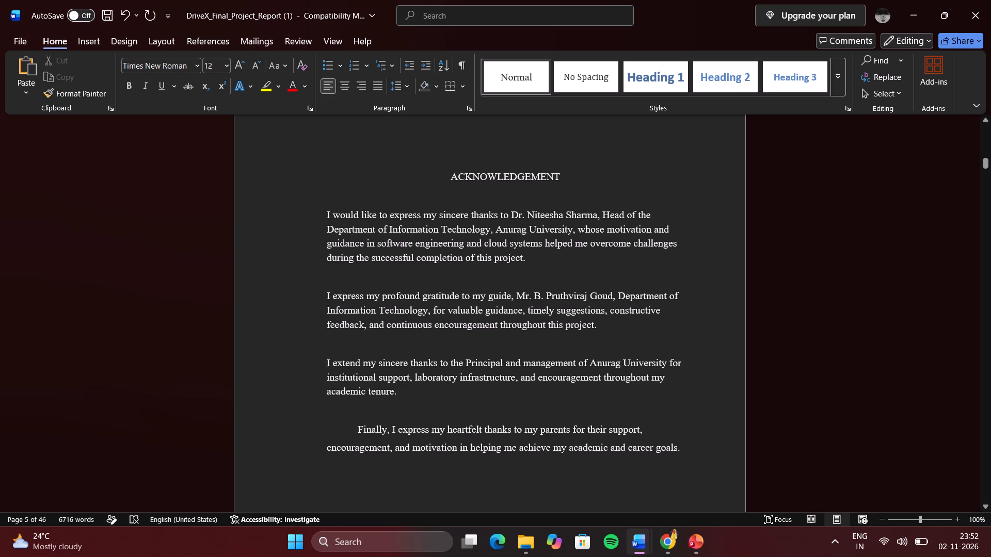
pyautogui.click(358, 428)
pyautogui.press('BackSpace')
pyautogui.press('Return')
# Remove the first-line indents from the four body paragraphs on the ABSTRACT page and left-align the first paragraph.
pyautogui.scroll(-2, 358, 428)
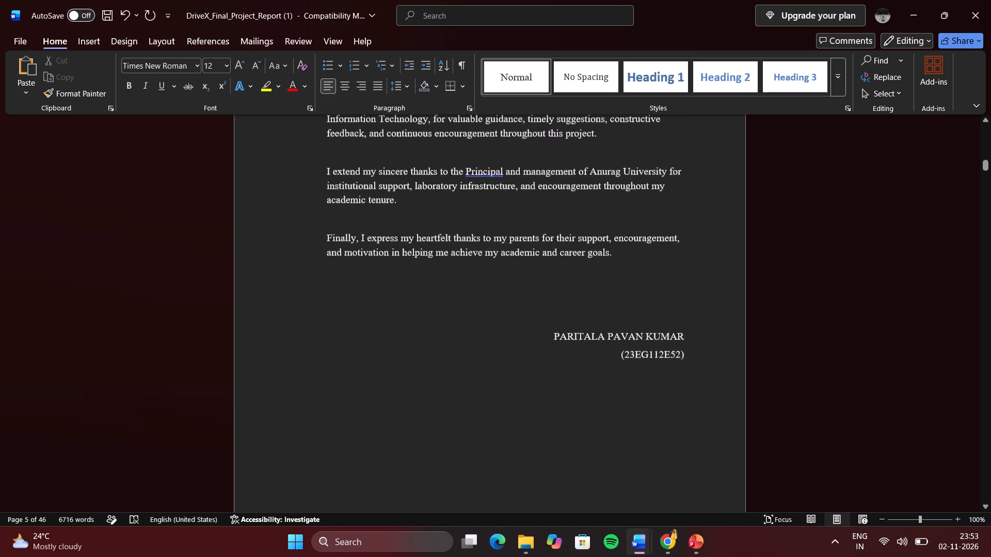
pyautogui.scroll(-4, 358, 428)
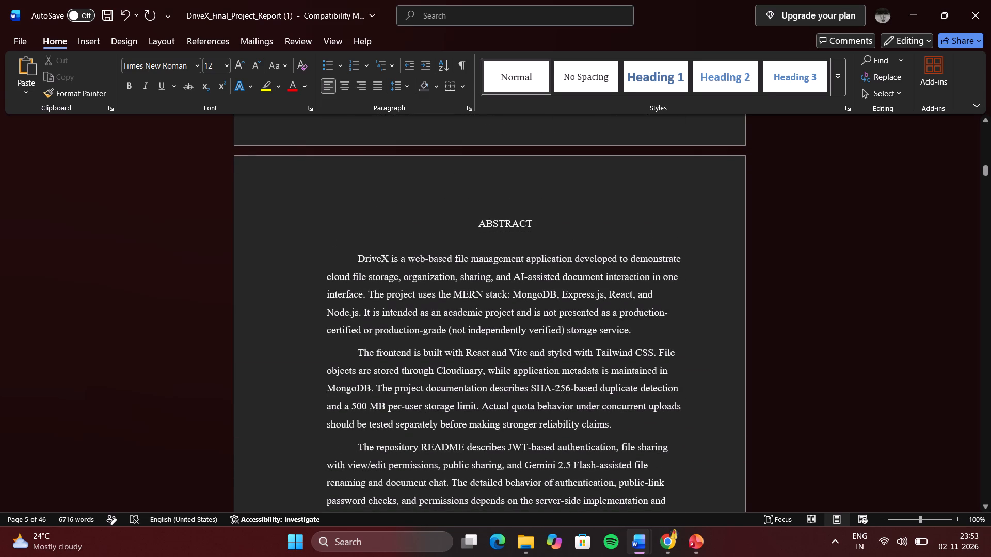
pyautogui.click(359, 253)
pyautogui.press('BackSpace')
pyautogui.press('Return')
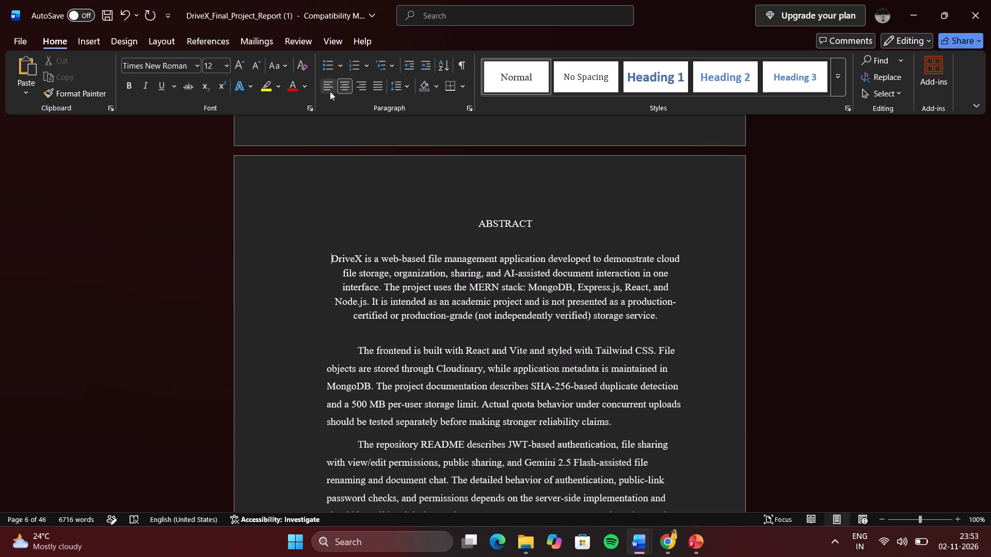
pyautogui.click(330, 91)
pyautogui.click(359, 352)
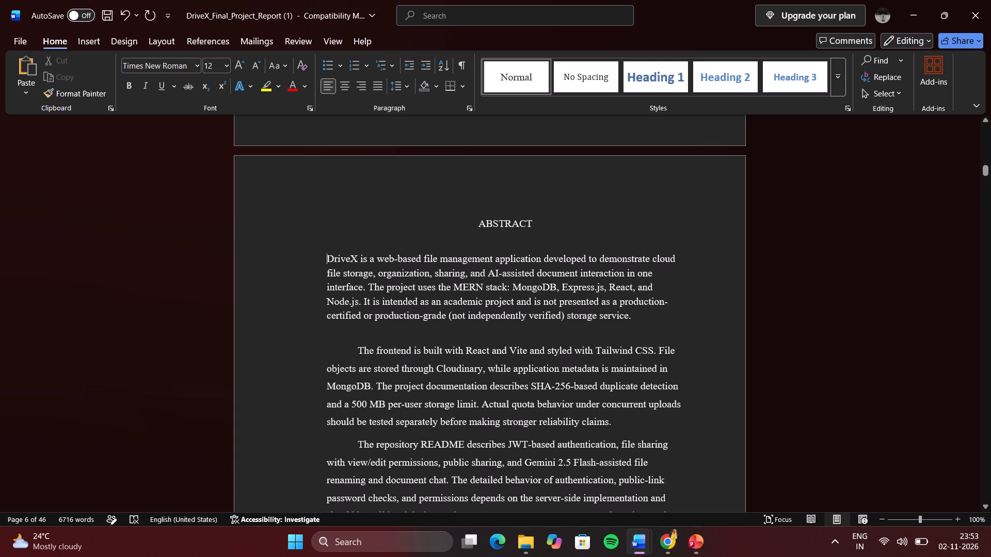
pyautogui.press('BackSpace')
pyautogui.press('Return')
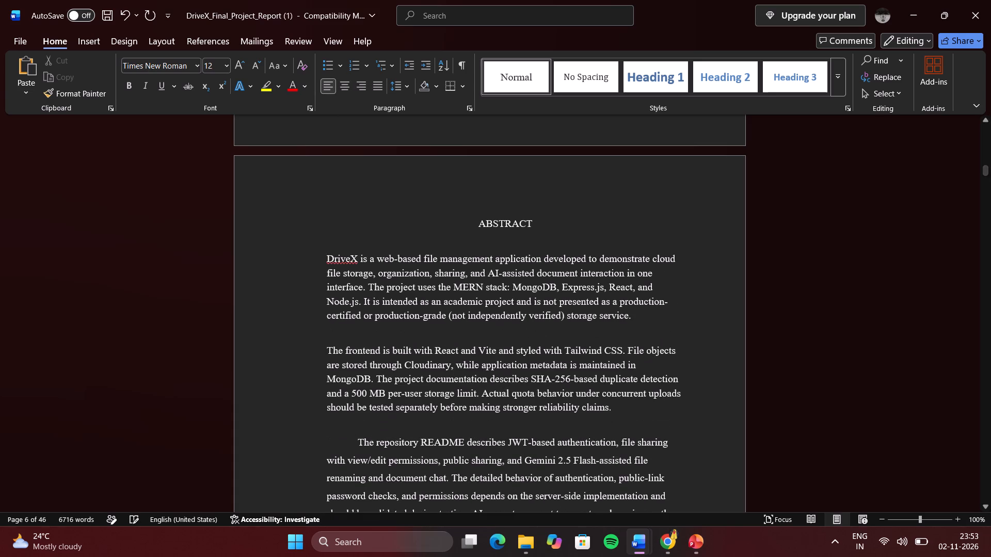
pyautogui.click(357, 438)
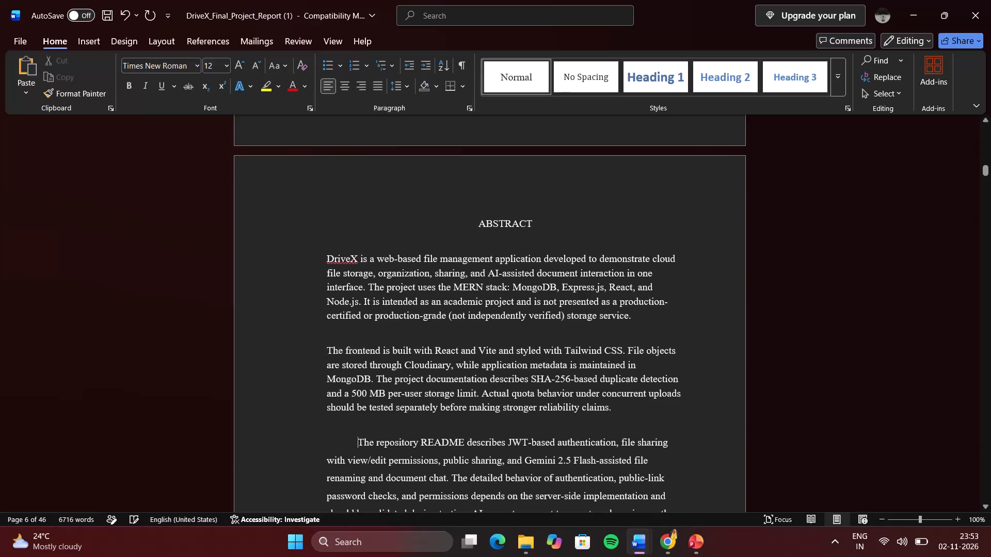
pyautogui.press('BackSpace')
pyautogui.press('Return')
pyautogui.scroll(-2, 357, 438)
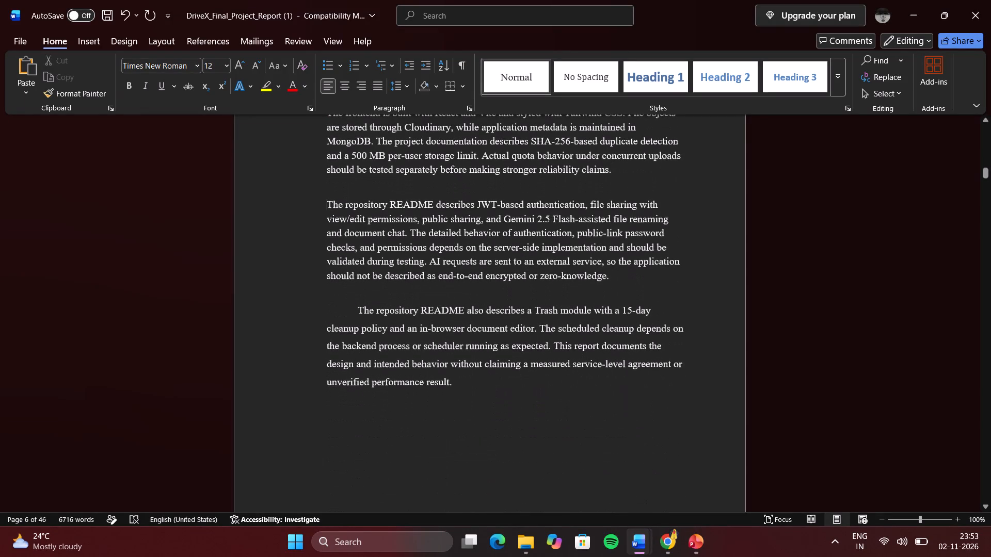
pyautogui.click(360, 313)
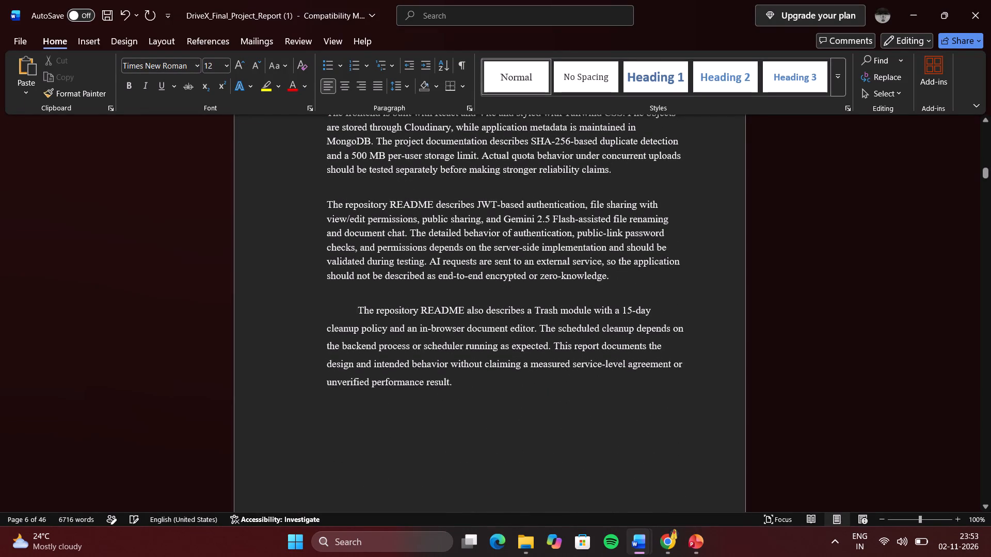
pyautogui.press('BackSpace')
pyautogui.press('Return')
# Review the report from the CONTENTS page through section 6.1 and select the Figure 6.1 login layout image.
pyautogui.scroll(-10, 360, 313)
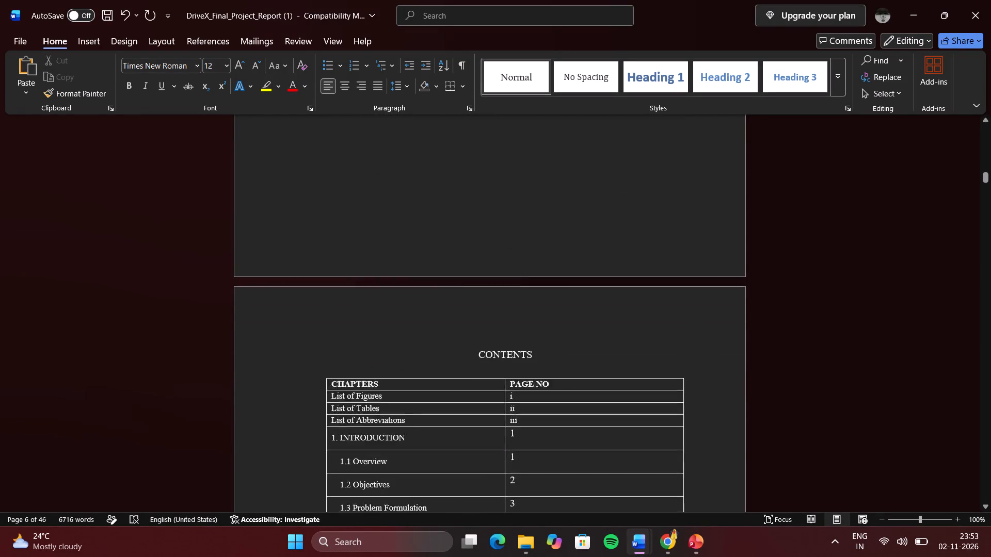
pyautogui.scroll(-8, 360, 313)
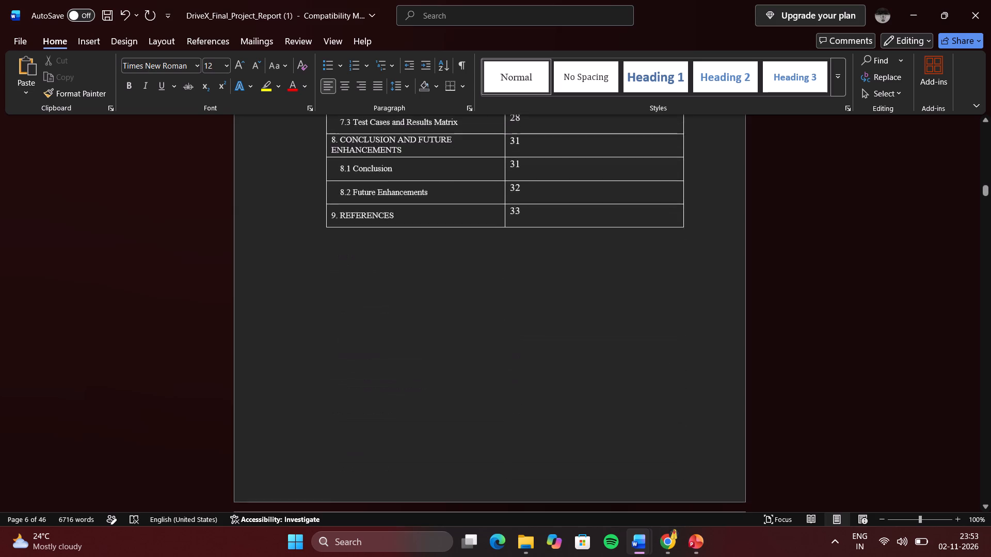
pyautogui.scroll(-8, 360, 313)
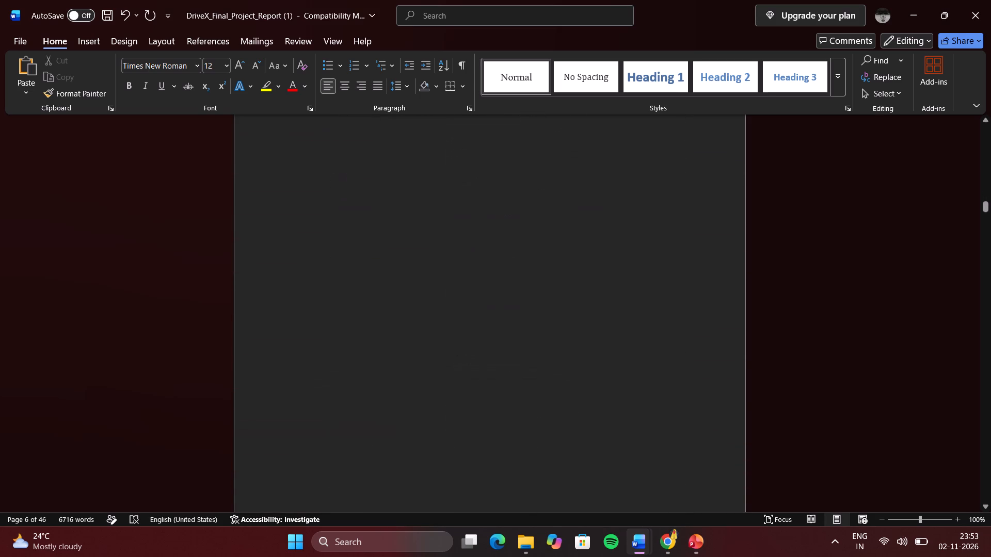
pyautogui.scroll(-12, 360, 313)
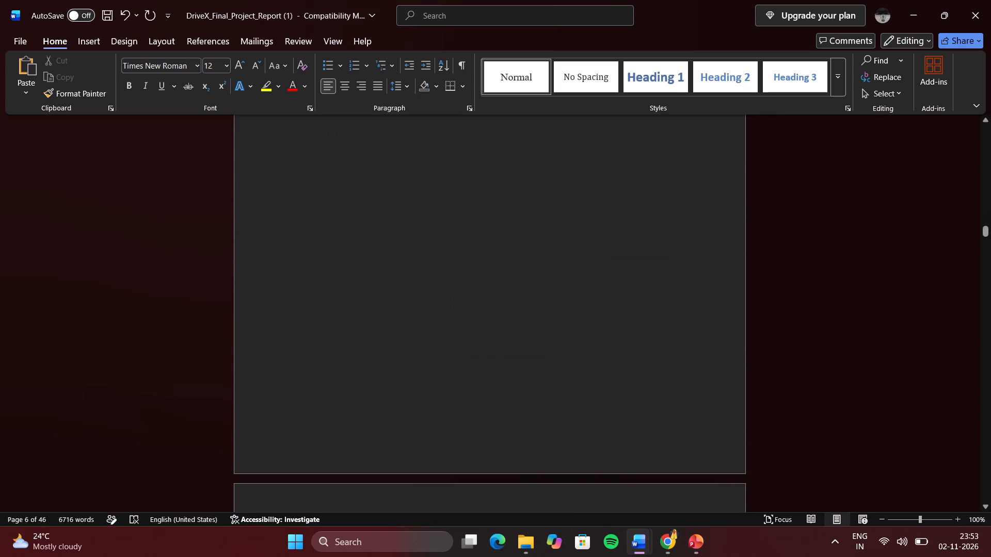
pyautogui.scroll(-1, 360, 313)
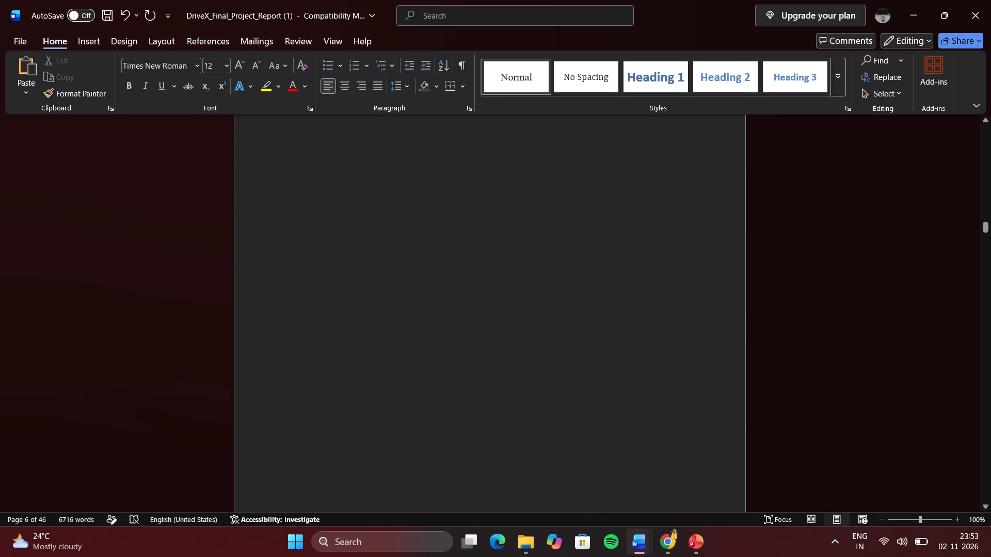
pyautogui.scroll(-1, 360, 313)
pyautogui.scroll(1, 360, 313)
pyautogui.scroll(-18, 360, 313)
pyautogui.scroll(-19, 360, 313)
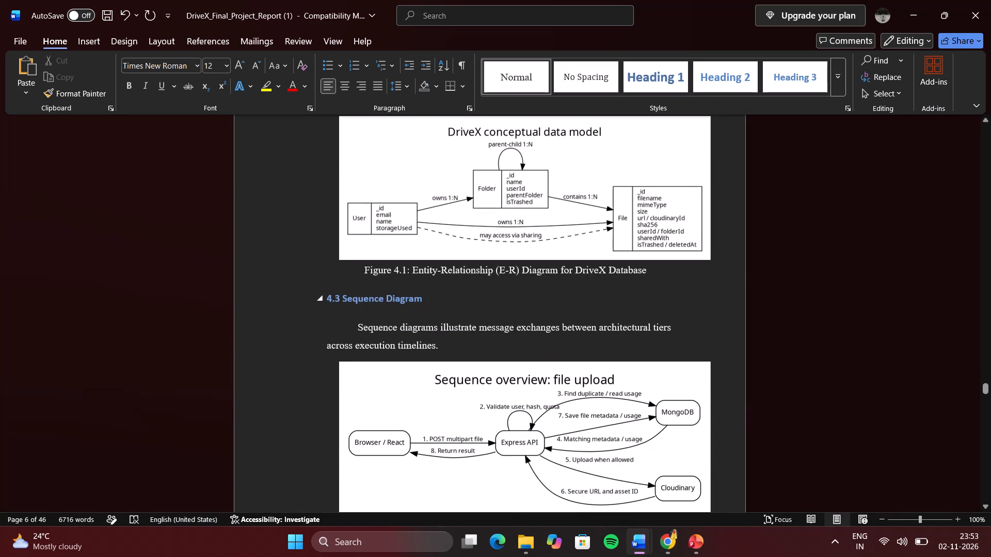
pyautogui.scroll(-1, 360, 313)
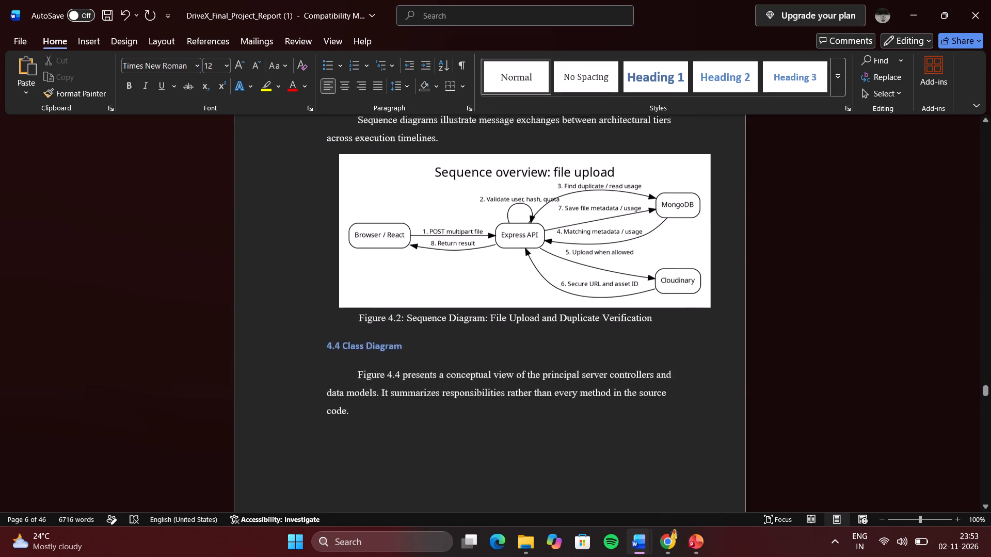
pyautogui.scroll(-9, 360, 313)
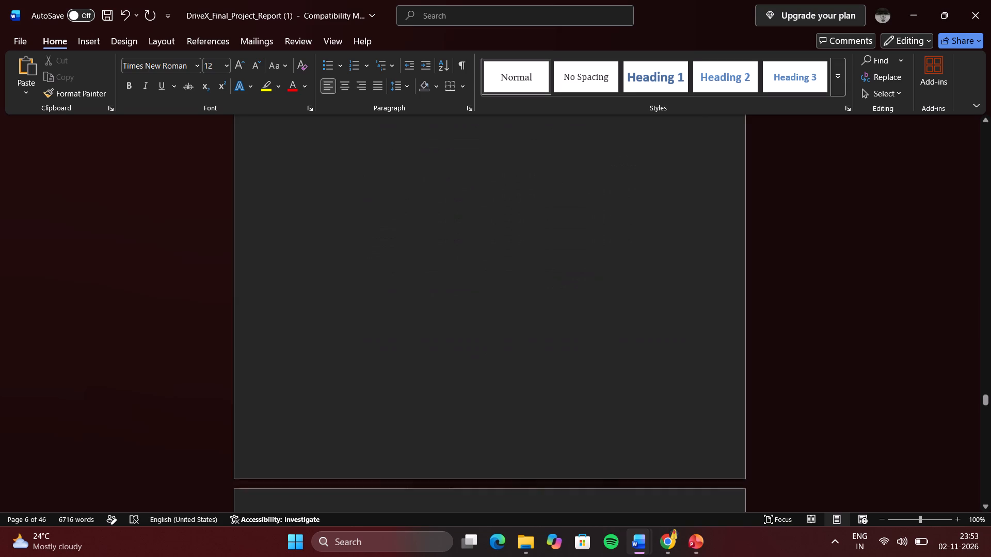
pyautogui.scroll(-3, 360, 313)
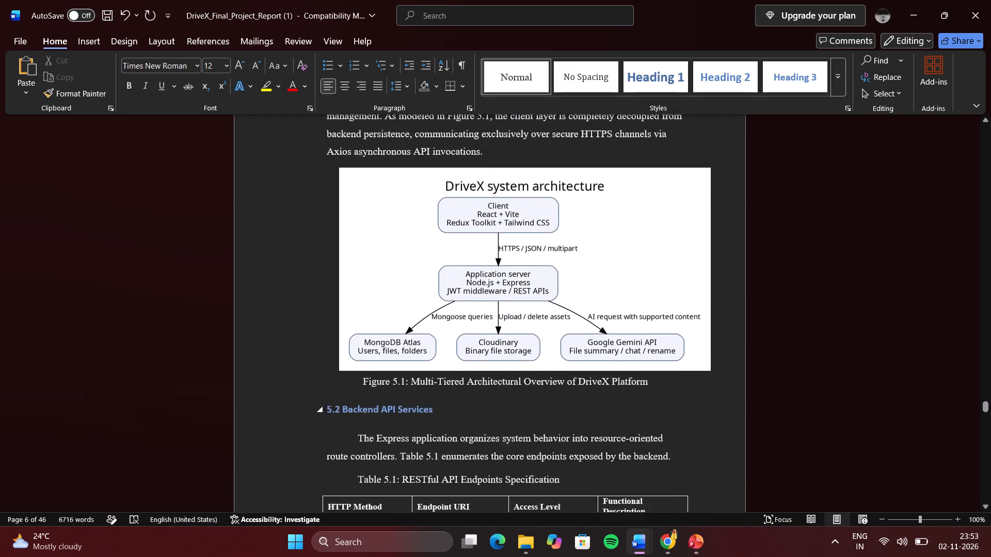
pyautogui.scroll(-8, 360, 313)
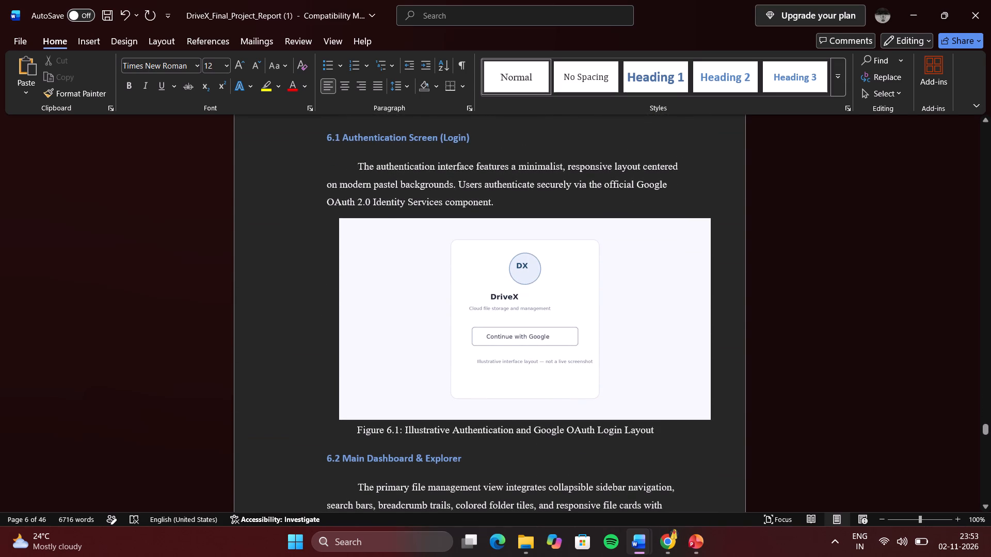
pyautogui.click(391, 289)
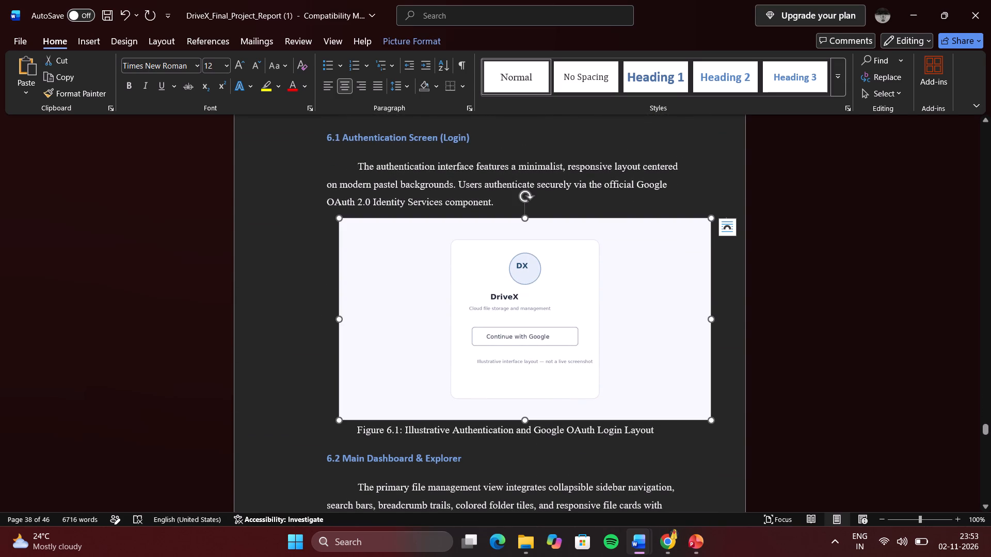
# In Chrome, open the DriveX web app at drivex-tawny.vercel.app, close the Fix Right Alignment chat, and sign out to reach the login page.
pyautogui.click(667, 542)
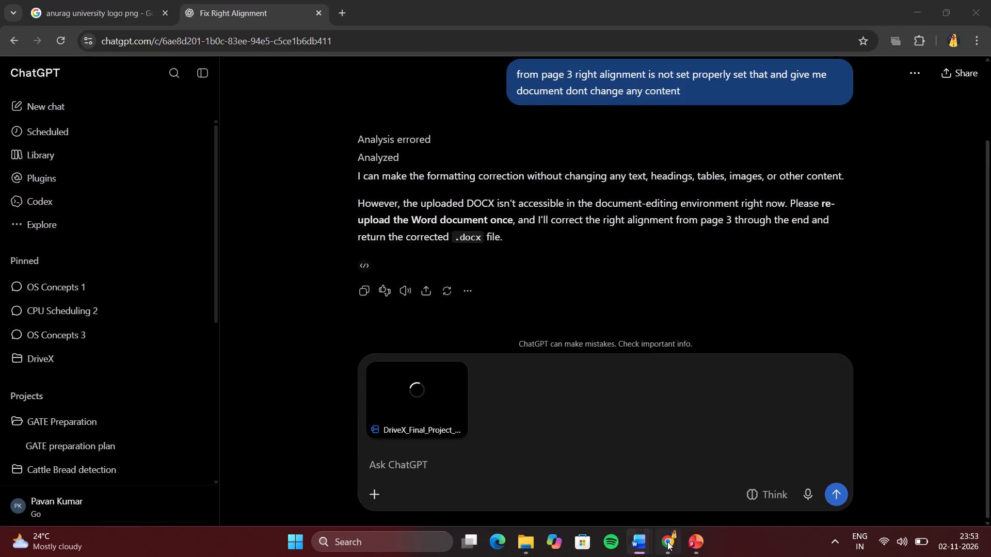
pyautogui.click(340, 11)
pyautogui.write('driv')
pyautogui.press('Return')
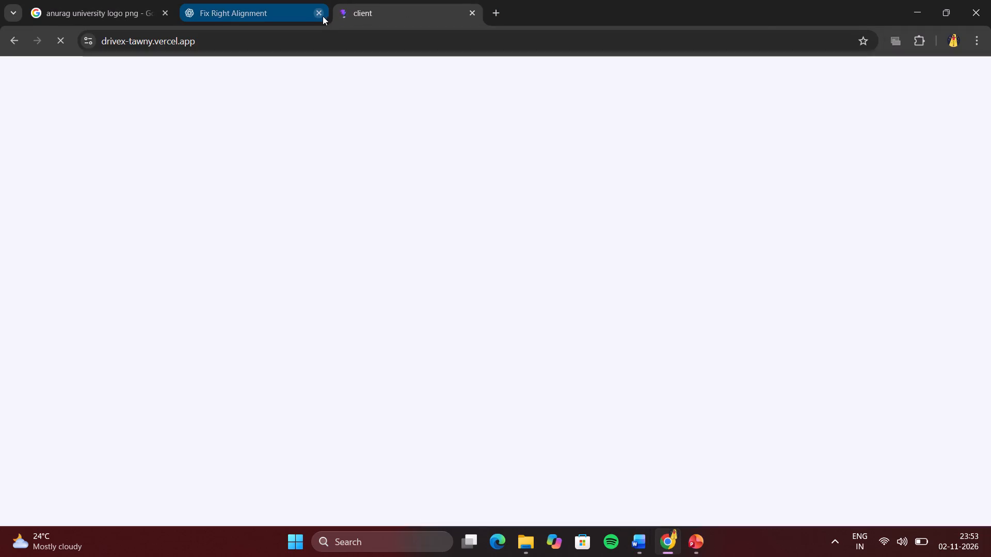
pyautogui.click(320, 13)
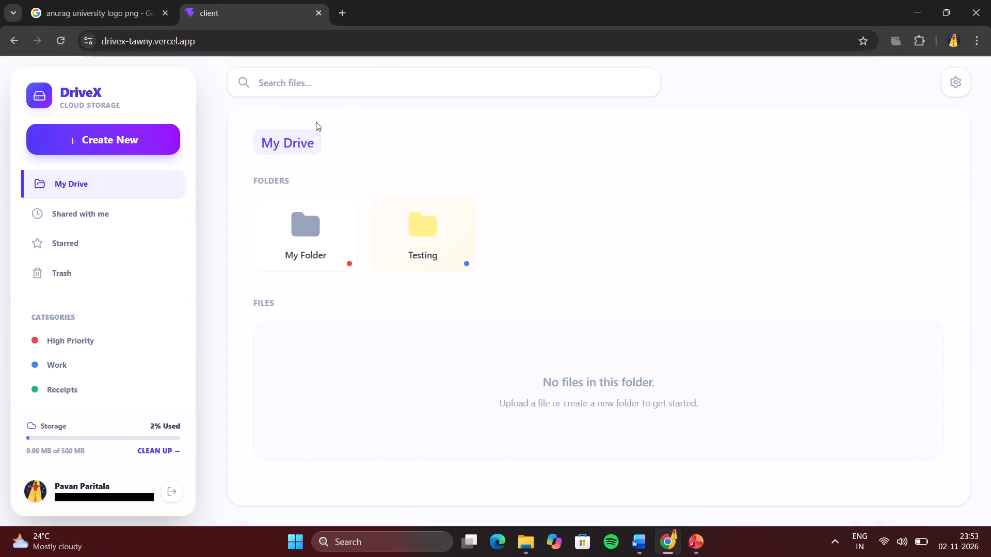
pyautogui.click(170, 497)
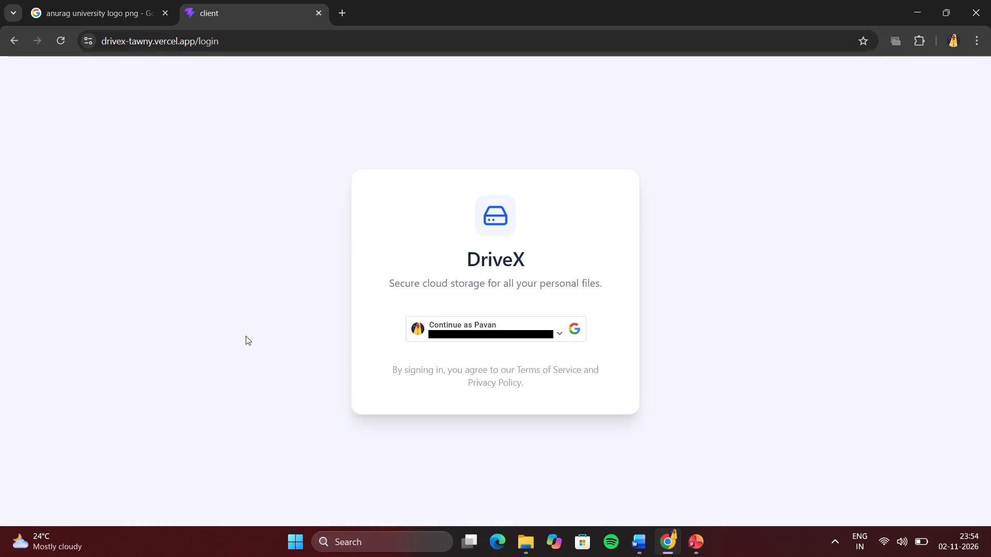
# Capture a rectangular screenshot of the DriveX login page with the whole sign-in card inside the region.
pyautogui.press('shift+super+s')
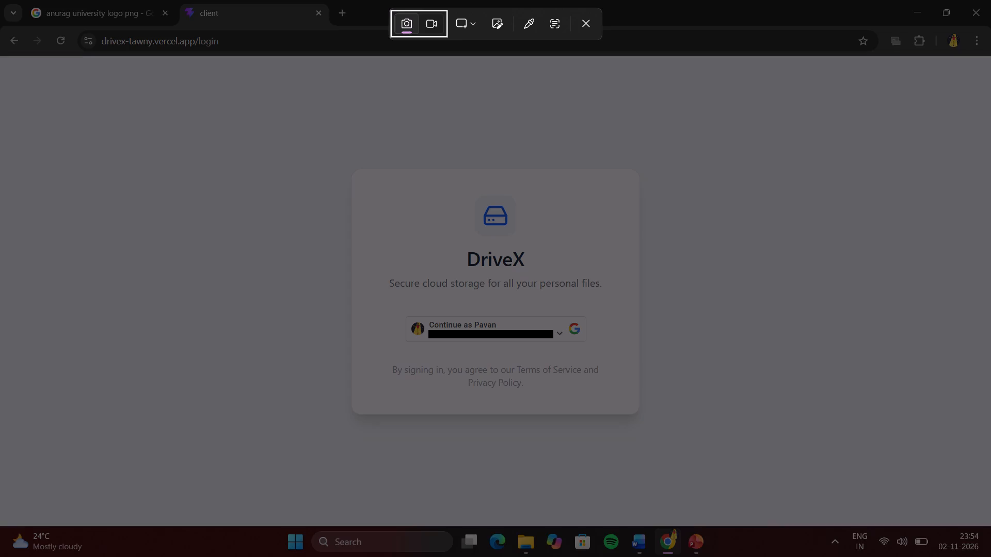
pyautogui.click(206, 116)
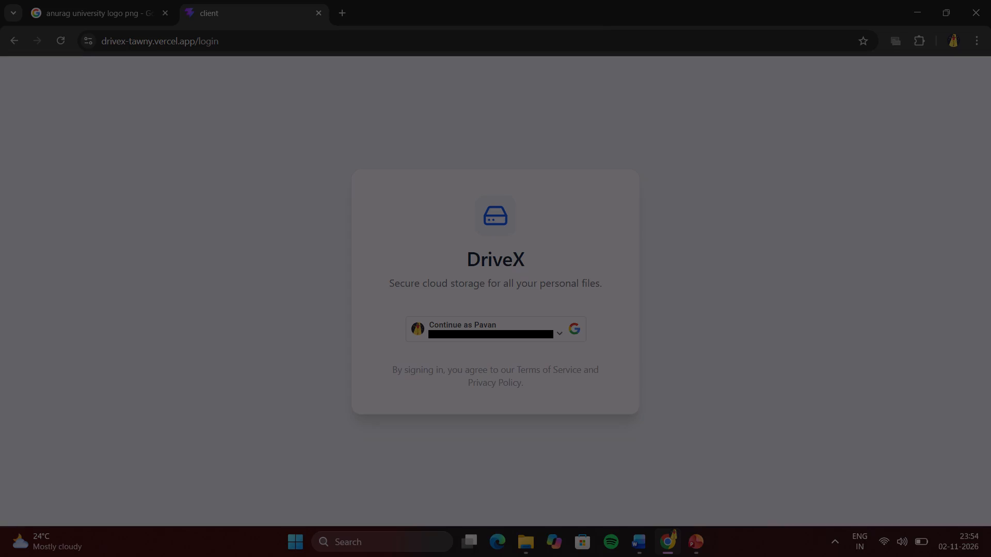
pyautogui.moveTo(175, 84); pyautogui.dragTo(234, 149)
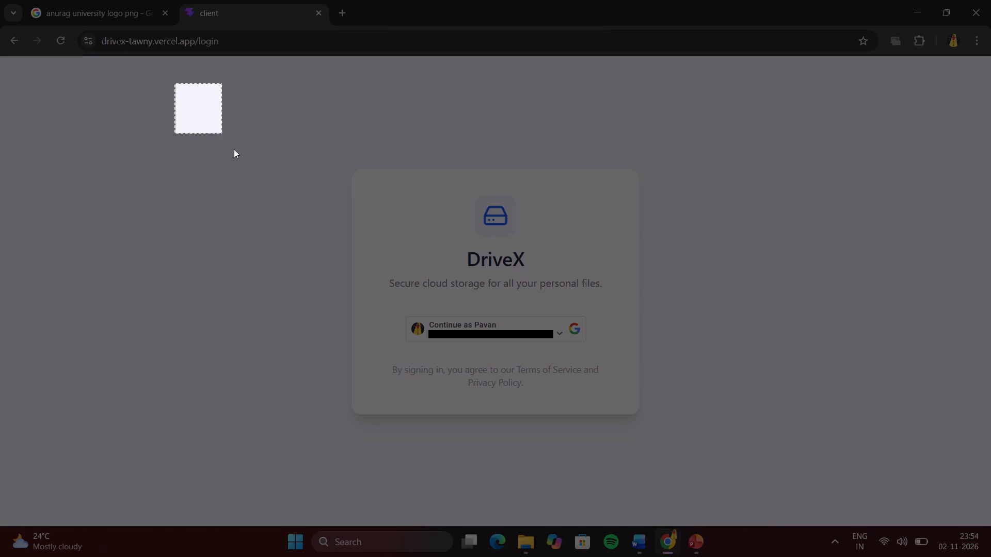
pyautogui.moveTo(234, 149); pyautogui.dragTo(679, 476)
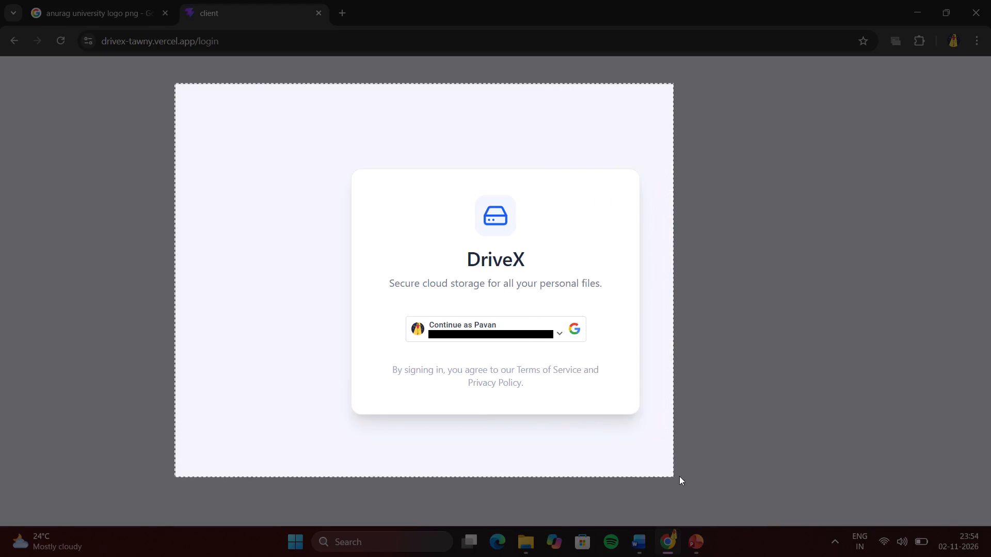
pyautogui.moveTo(679, 476); pyautogui.dragTo(887, 483)
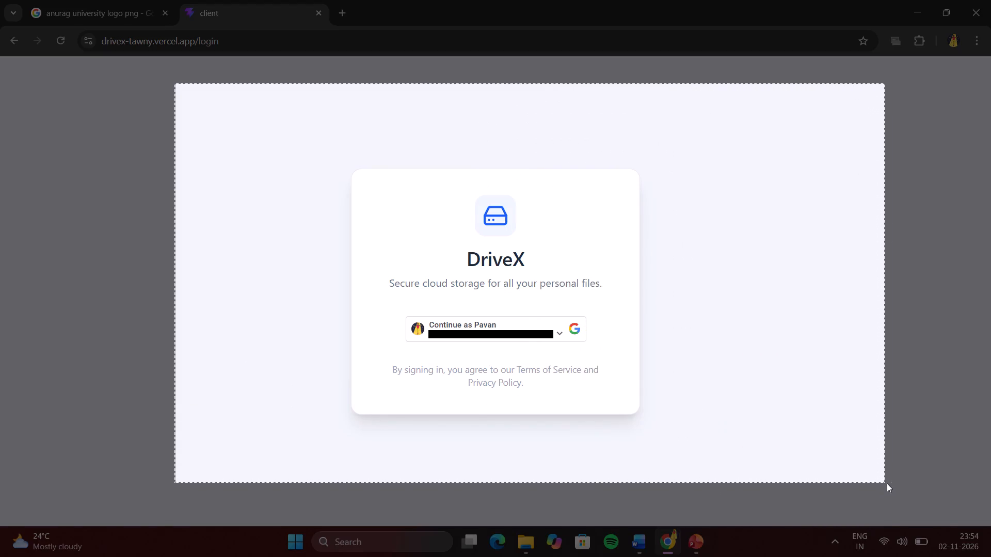
pyautogui.moveTo(887, 483); pyautogui.dragTo(835, 508)
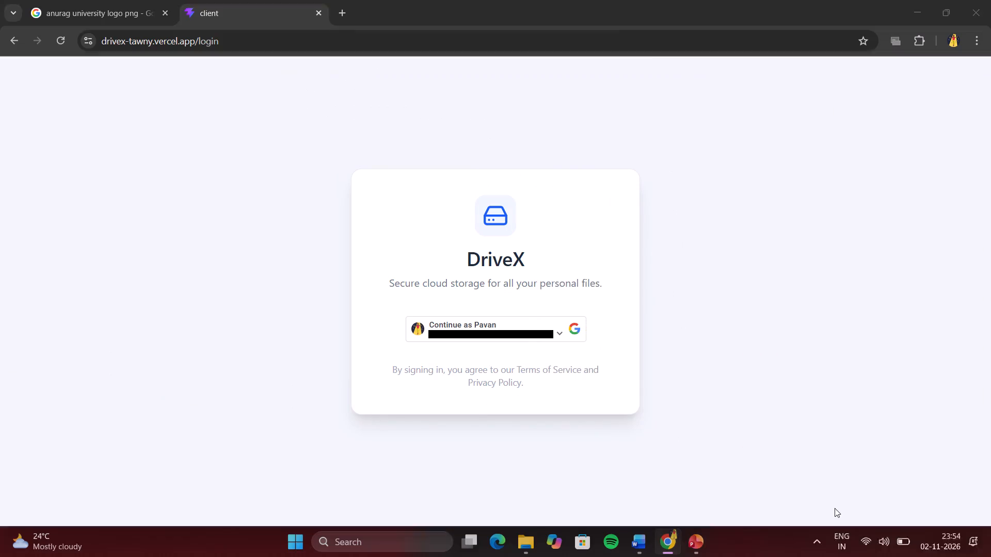
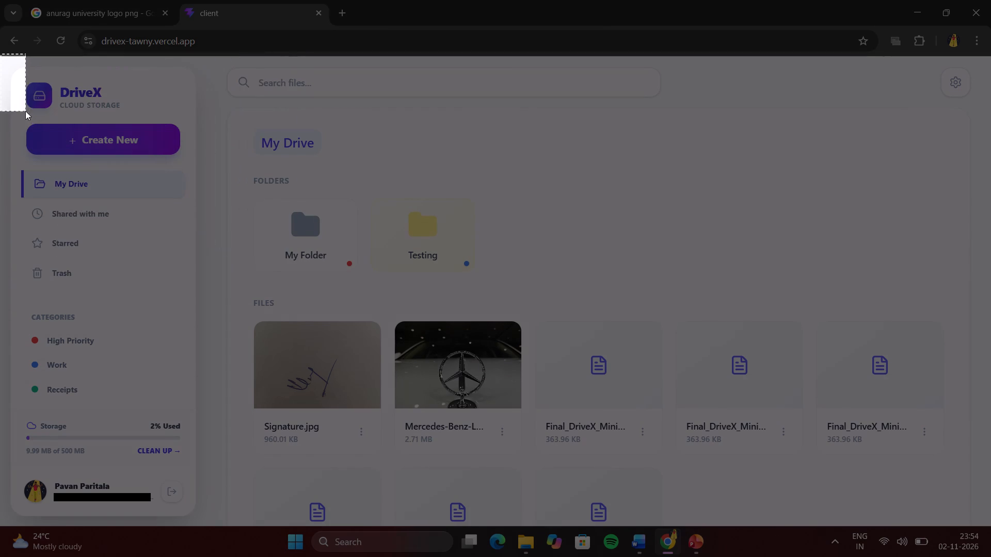
# Capture a rectangular screenshot of the entire DriveX My Drive dashboard, from the sidebar through the folders and files area.
pyautogui.moveTo(25, 111); pyautogui.dragTo(19, 102)
pyautogui.press('Escape')
pyautogui.press('shift+super+s')
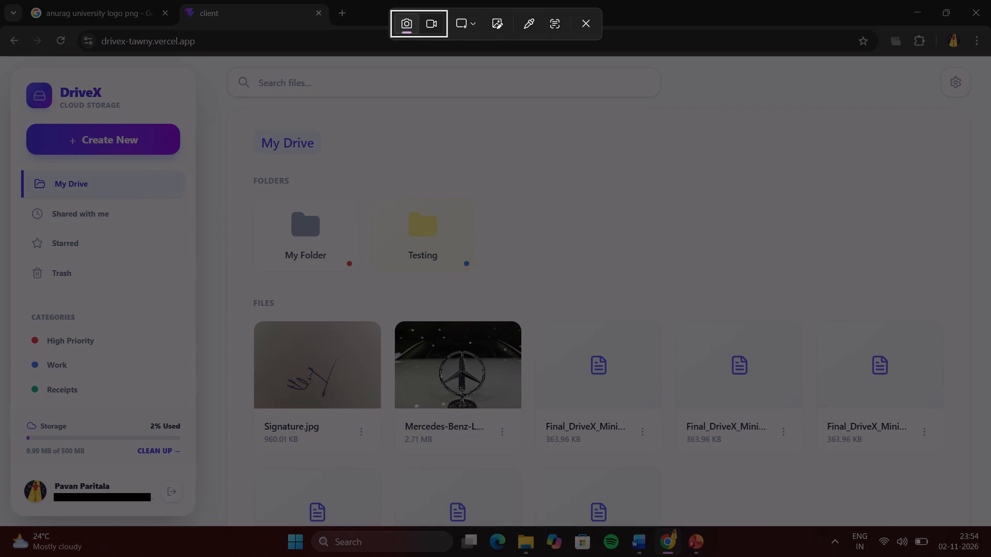
pyautogui.moveTo(0, 57); pyautogui.dragTo(380, 357)
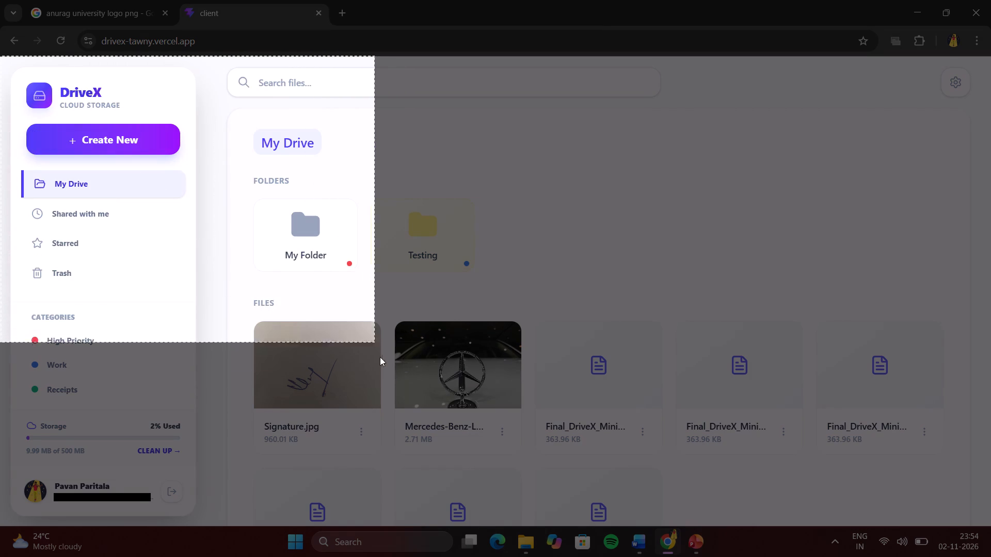
pyautogui.moveTo(380, 357); pyautogui.dragTo(558, 457)
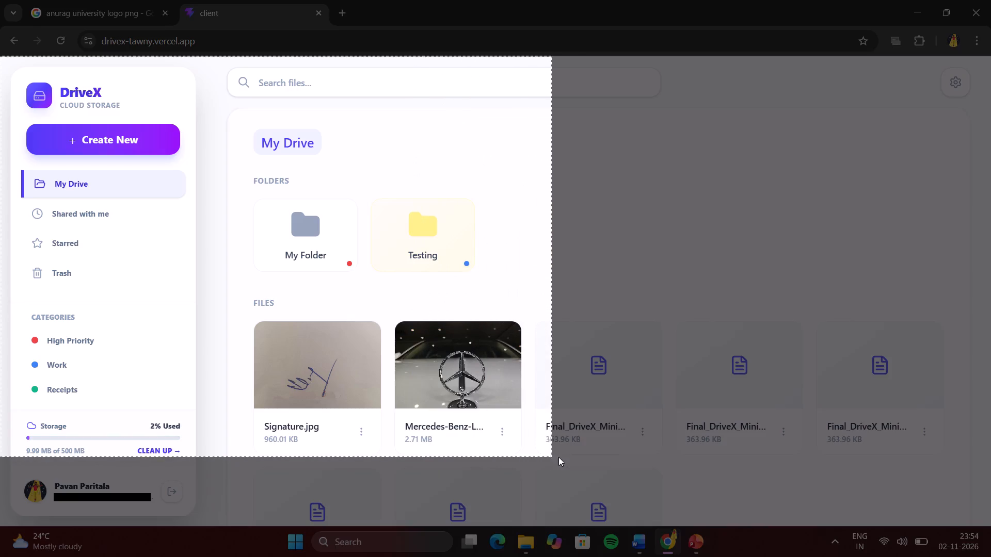
pyautogui.moveTo(558, 457); pyautogui.dragTo(797, 519)
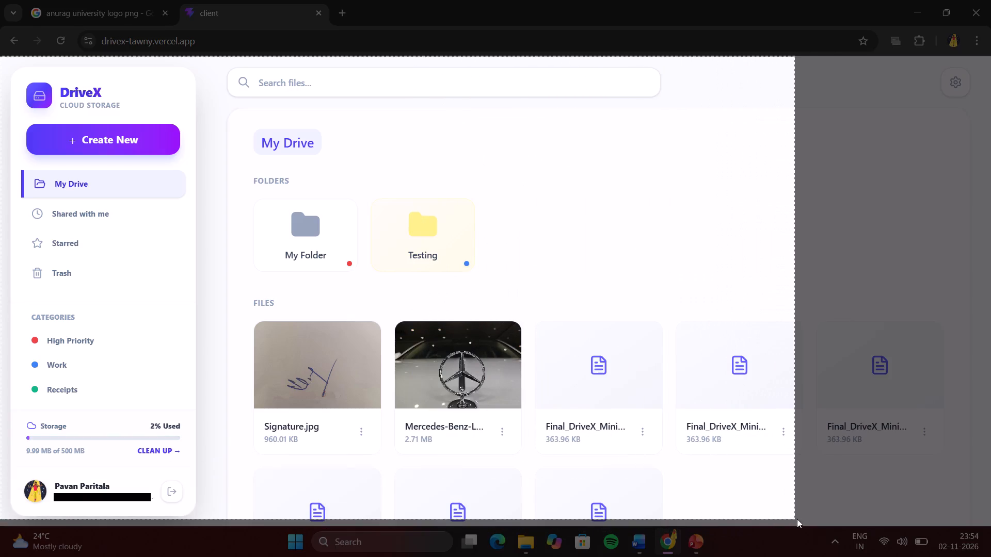
pyautogui.moveTo(797, 519); pyautogui.dragTo(990, 523)
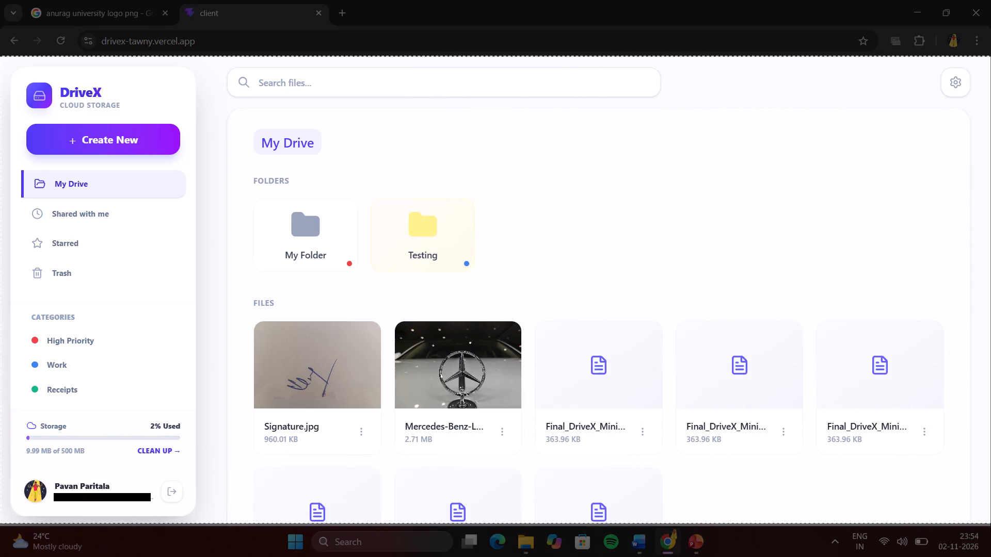
pyautogui.moveTo(990, 523); pyautogui.dragTo(990, 524)
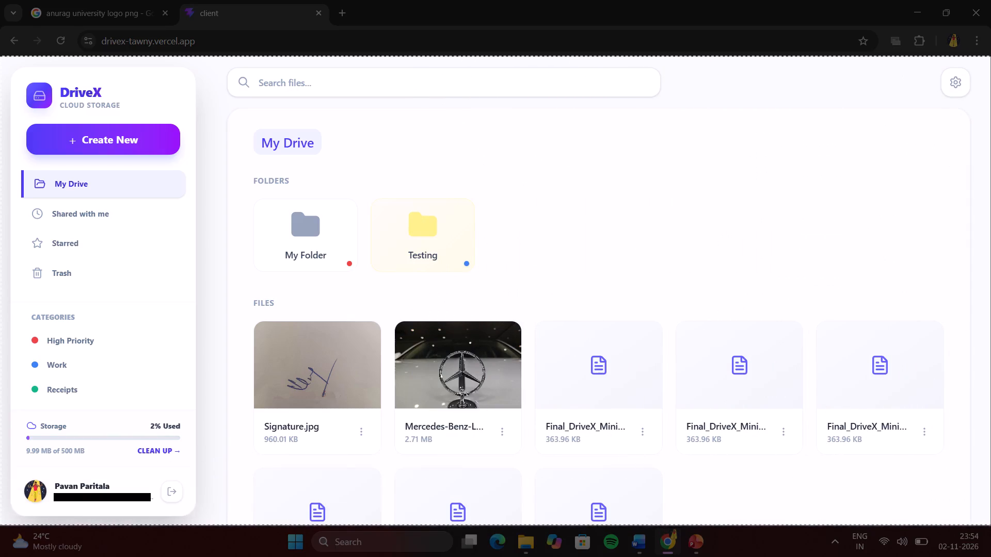
pyautogui.moveTo(990, 524); pyautogui.dragTo(983, 523)
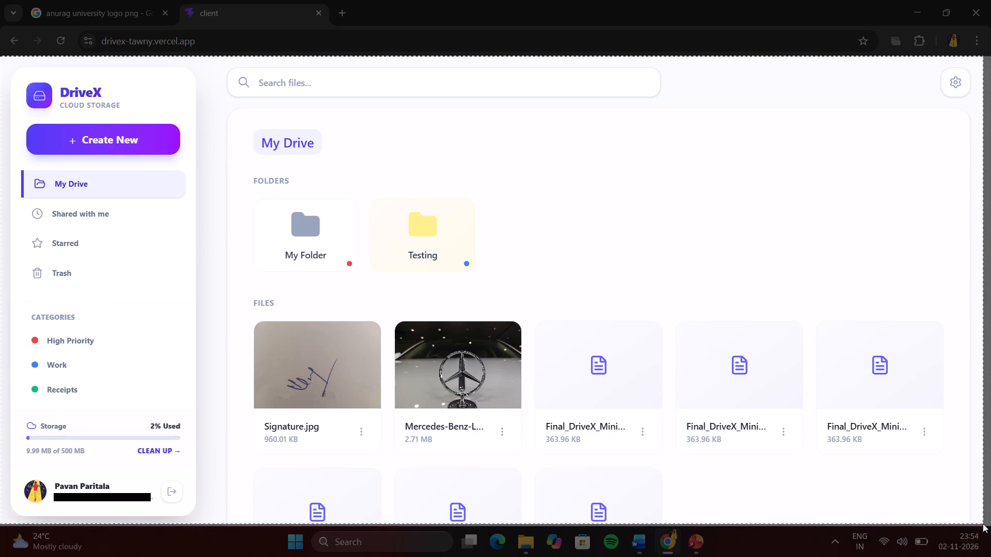
pyautogui.moveTo(983, 523); pyautogui.dragTo(983, 541)
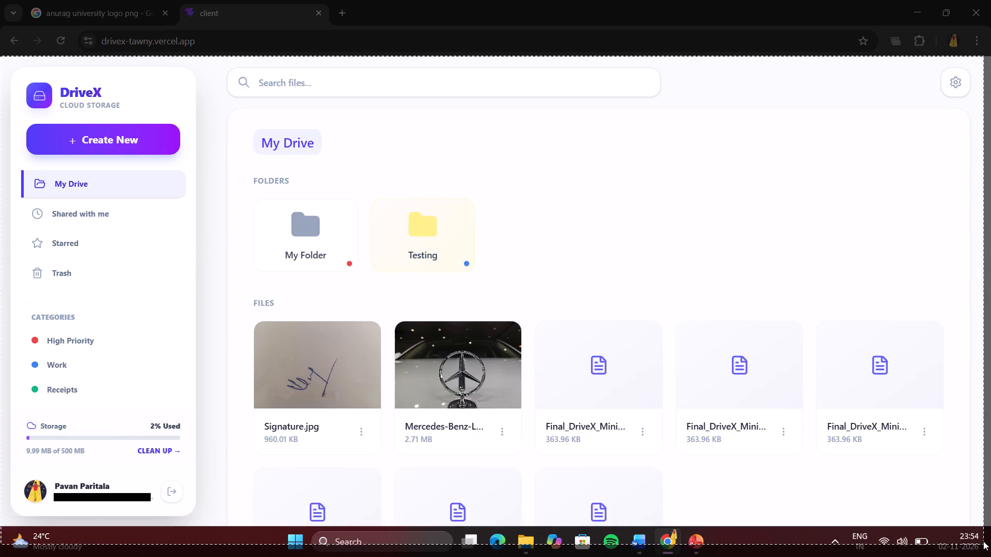
pyautogui.moveTo(983, 541); pyautogui.dragTo(983, 524)
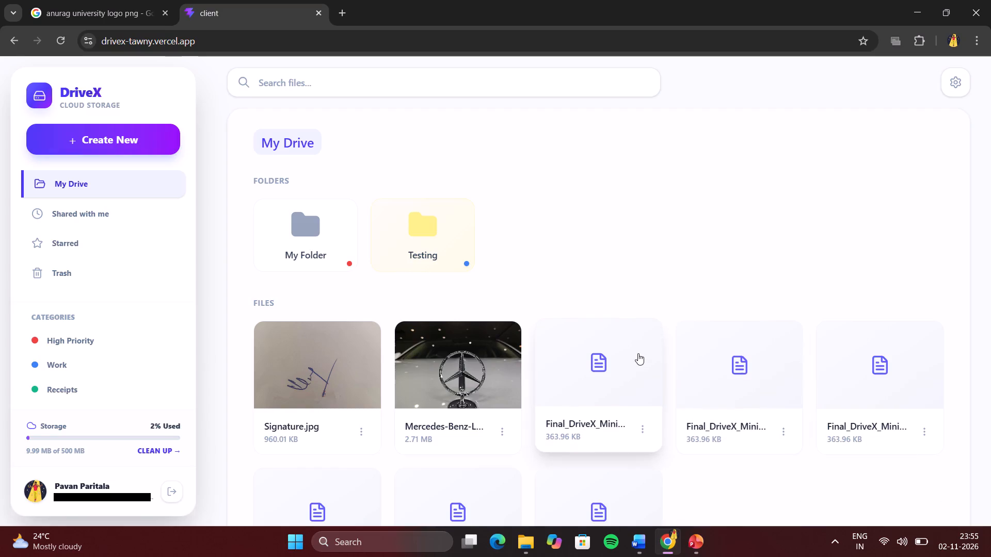
pyautogui.hotkey('alt', 'Tab')
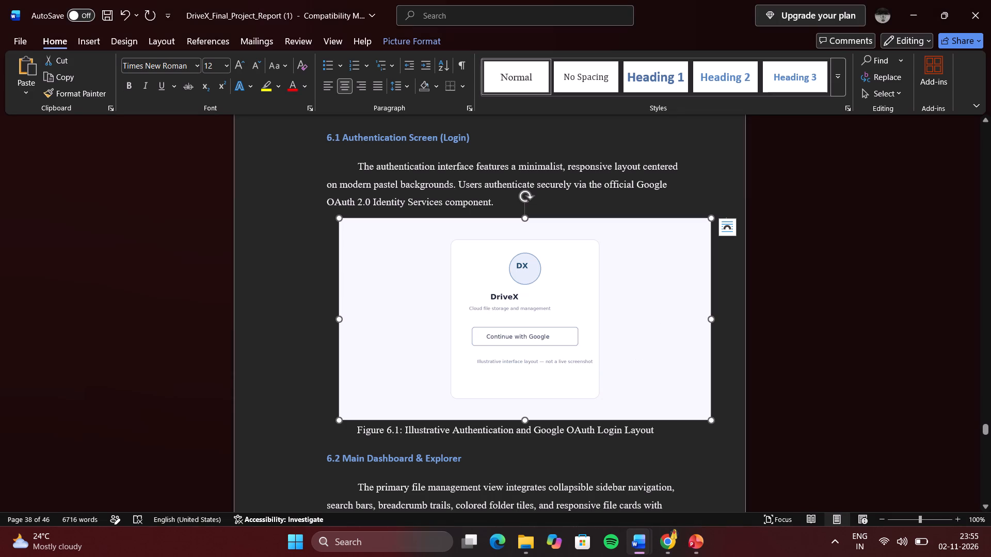
pyautogui.click(88, 41)
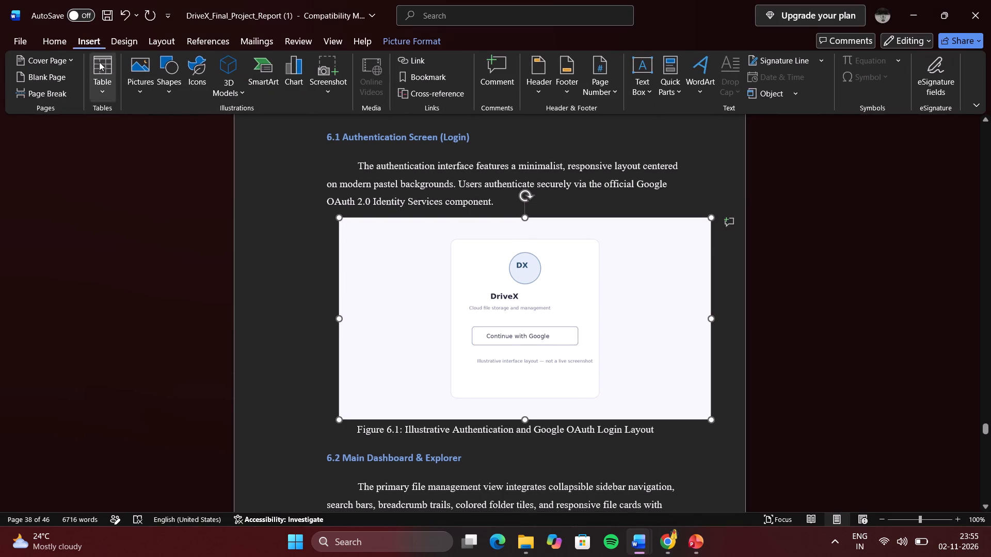
pyautogui.click(135, 72)
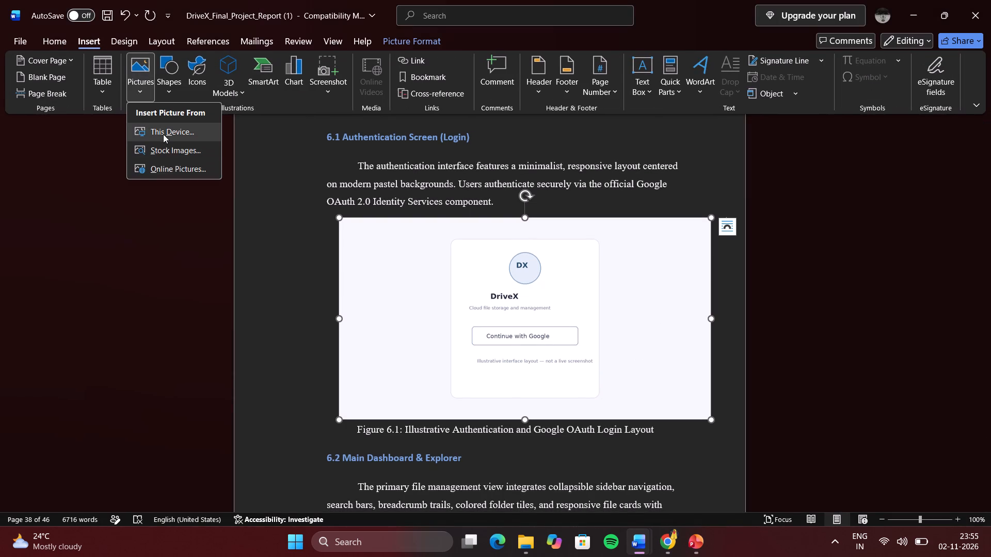
pyautogui.click(163, 134)
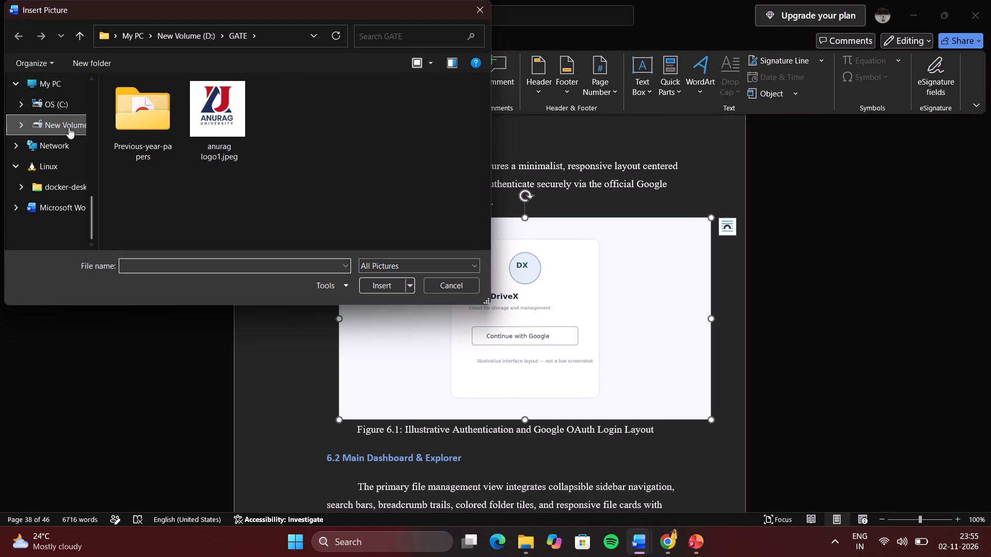
pyautogui.scroll(1, 54, 101)
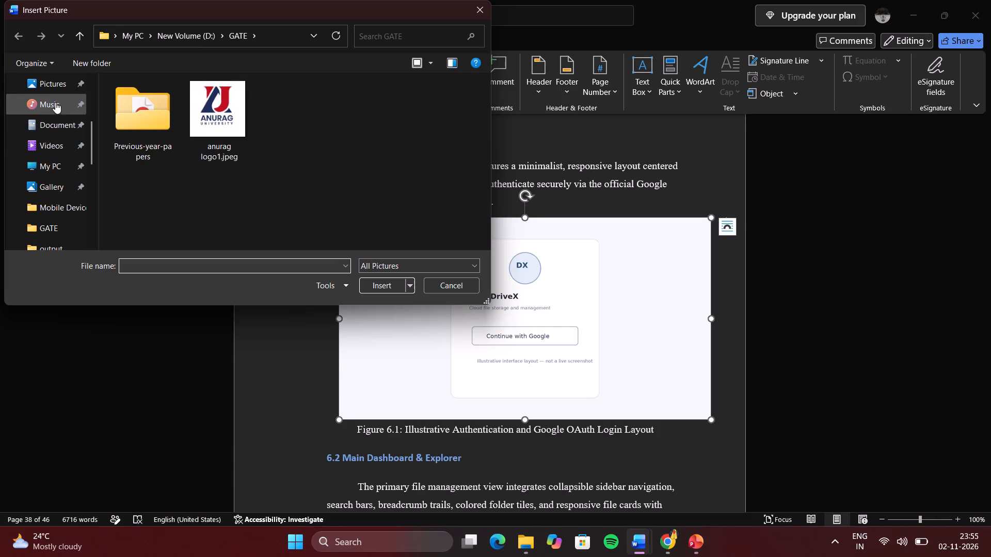
pyautogui.click(52, 83)
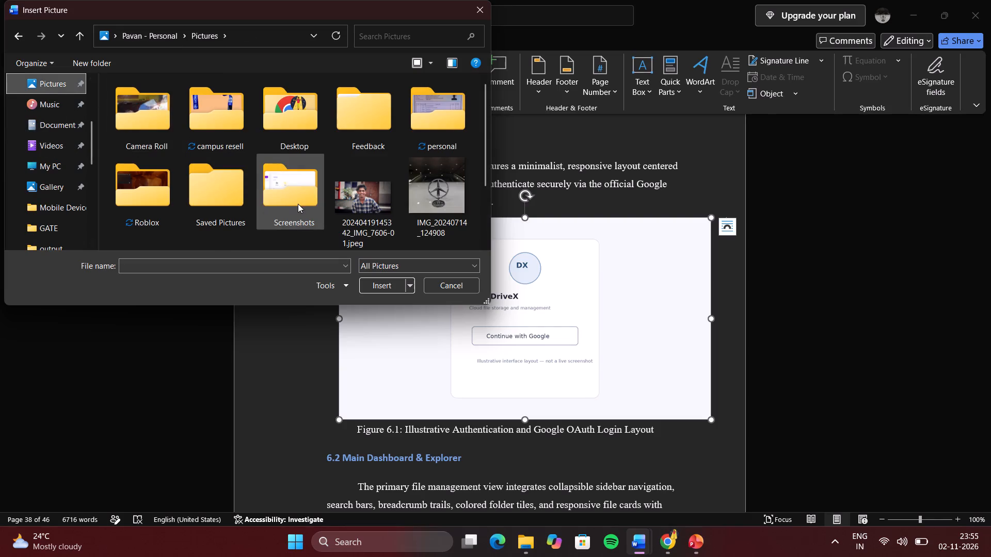
pyautogui.doubleClick(298, 204)
pyautogui.scroll(-10, 298, 204)
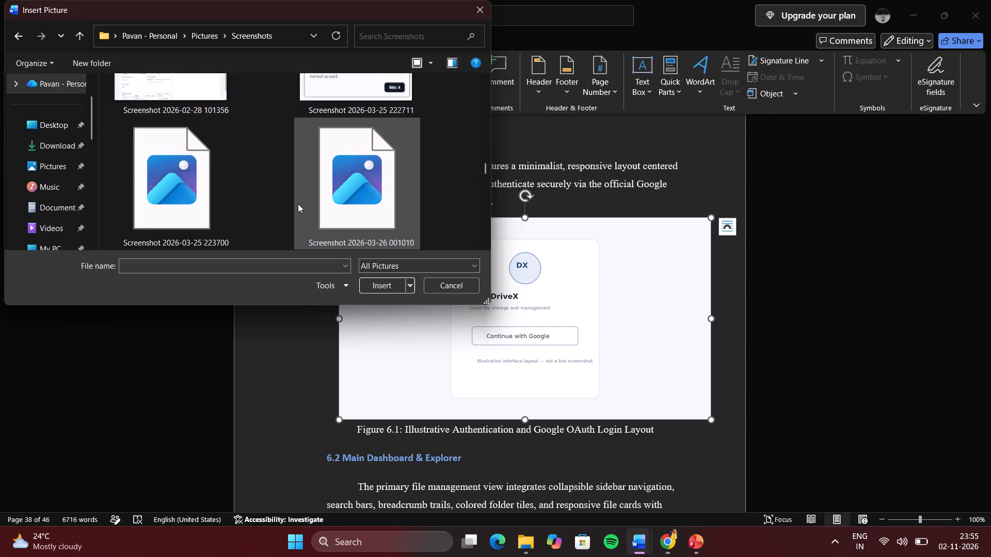
pyautogui.scroll(-5, 298, 204)
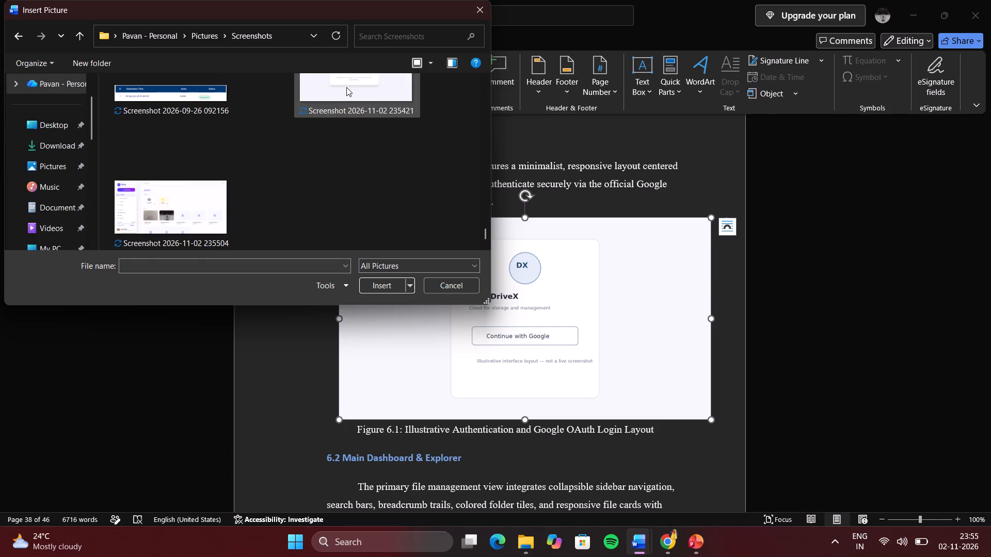
pyautogui.doubleClick(346, 87)
pyautogui.scroll(-2, 420, 289)
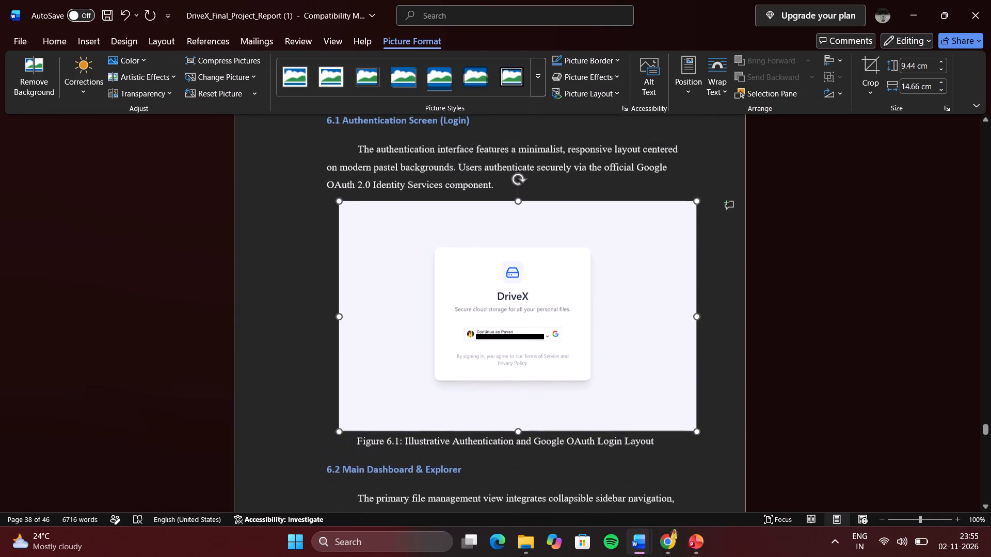
pyautogui.scroll(-4, 420, 289)
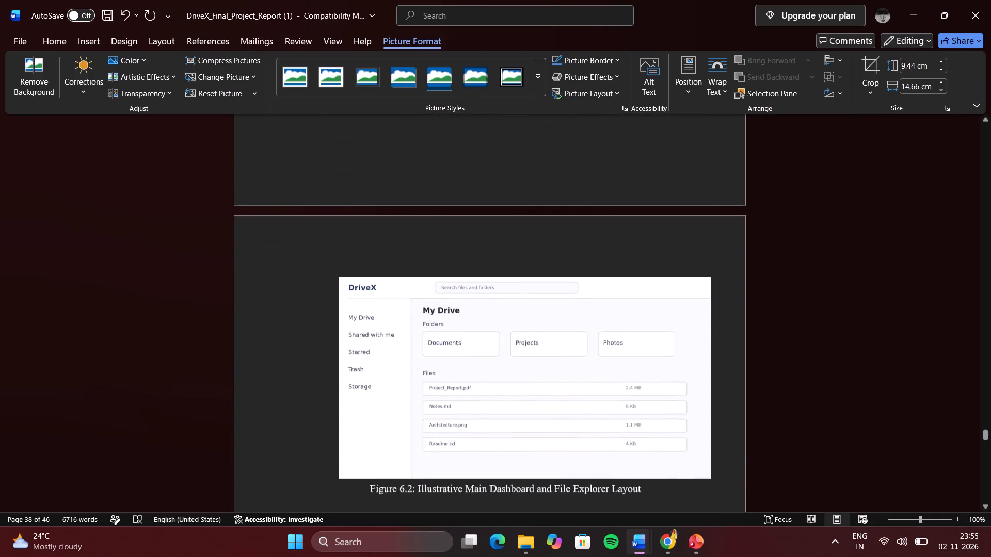
pyautogui.scroll(-1, 420, 289)
pyautogui.click(449, 290)
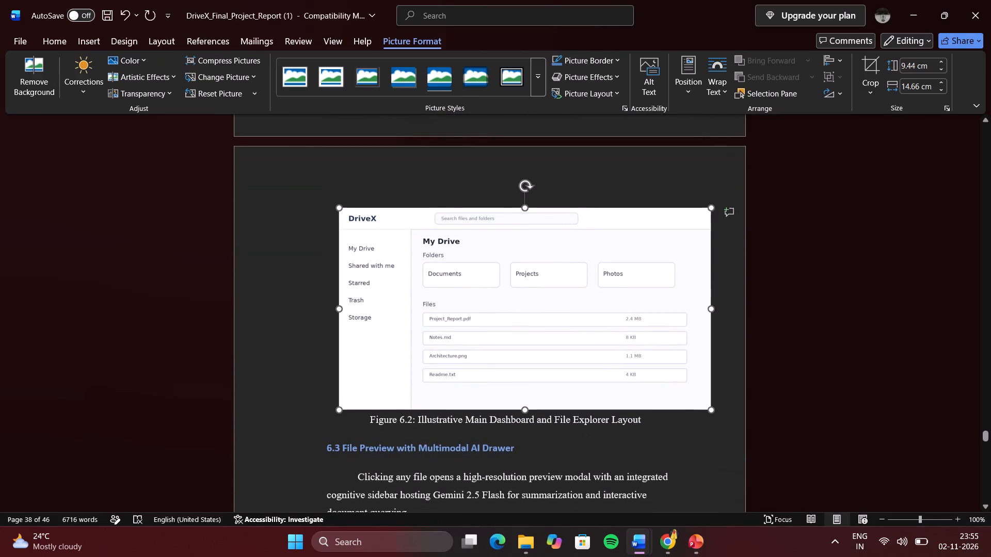
pyautogui.click(82, 38)
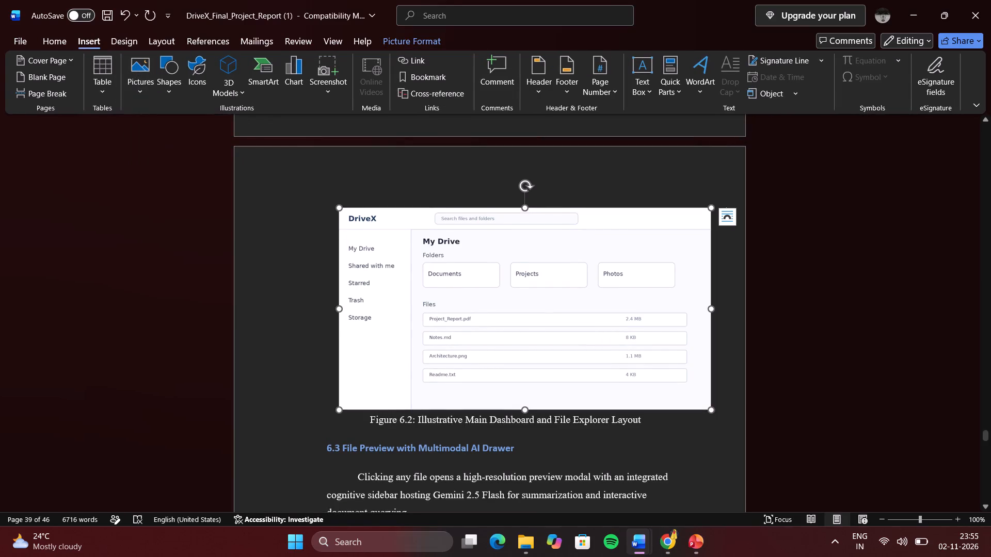
pyautogui.scroll(2, 223, 256)
pyautogui.scroll(-1, 223, 256)
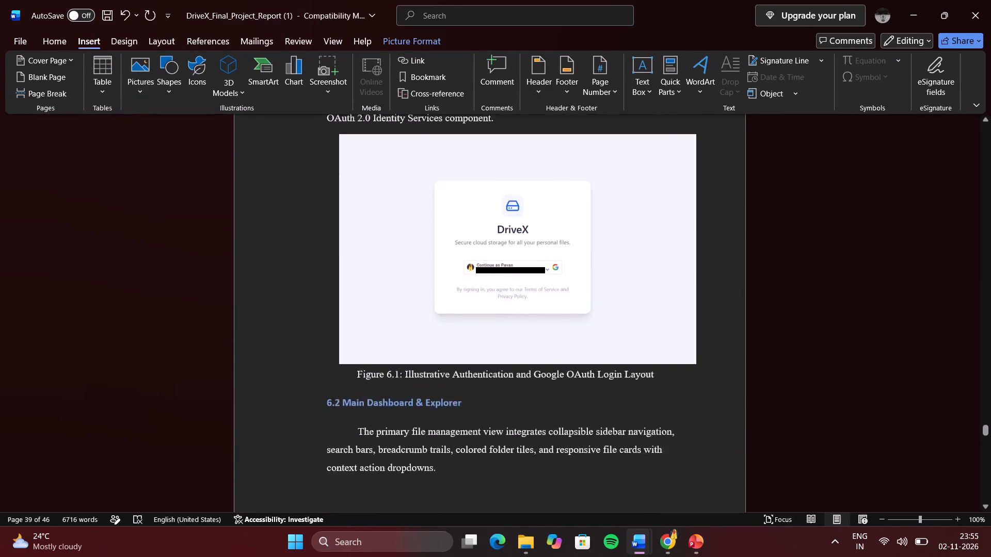
pyautogui.scroll(-1, 223, 256)
pyautogui.click(144, 67)
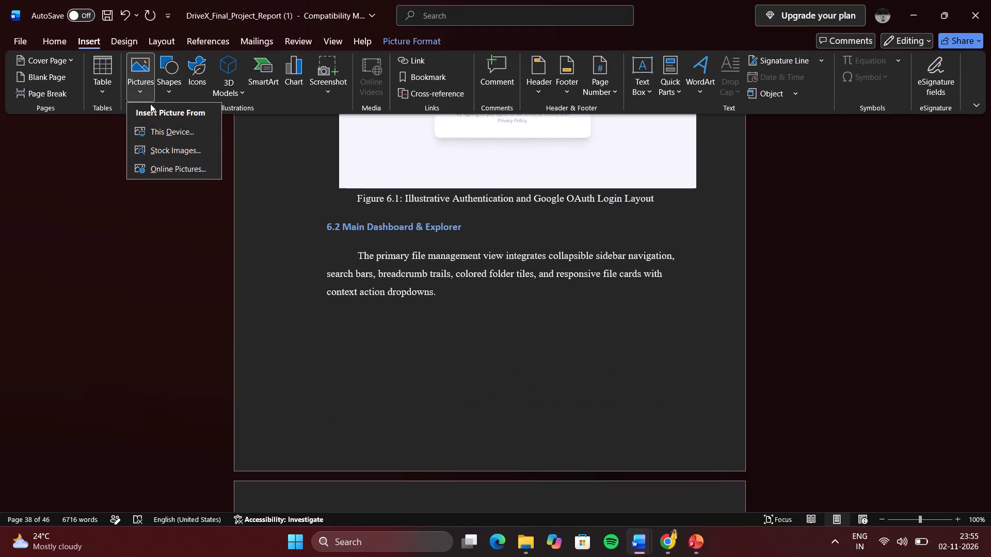
pyautogui.click(165, 128)
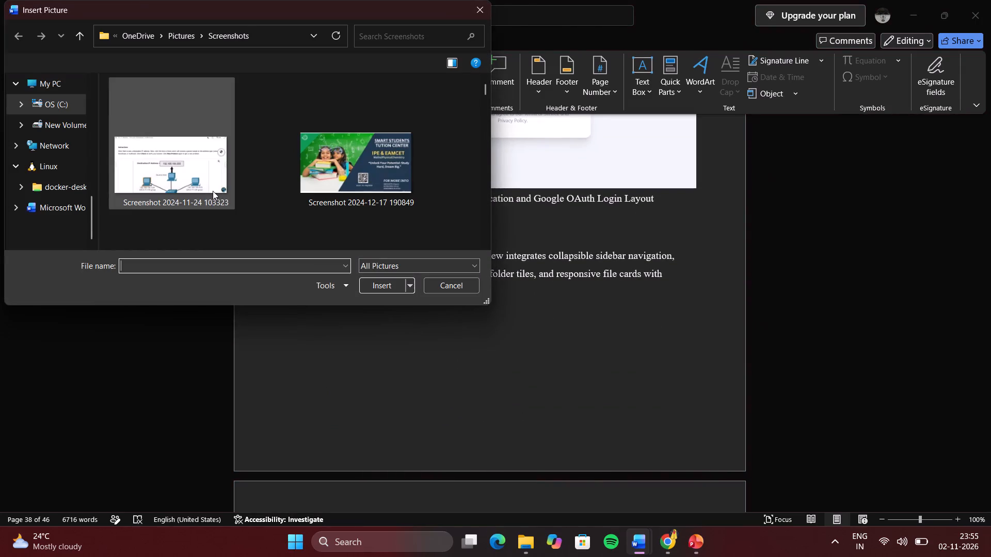
pyautogui.scroll(-6, 171, 160)
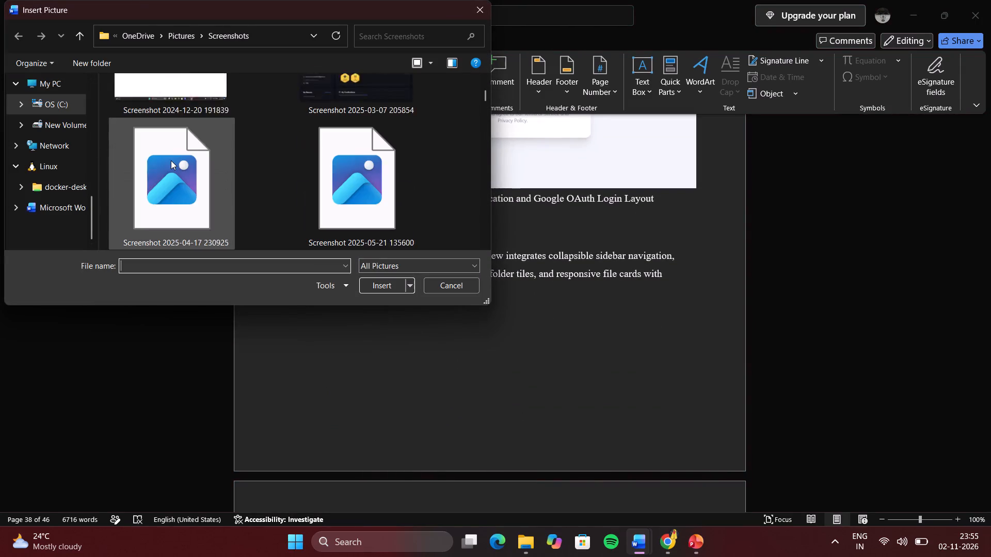
pyautogui.scroll(-20, 171, 160)
pyautogui.scroll(-20, 171, 160)
pyautogui.scroll(-14, 171, 160)
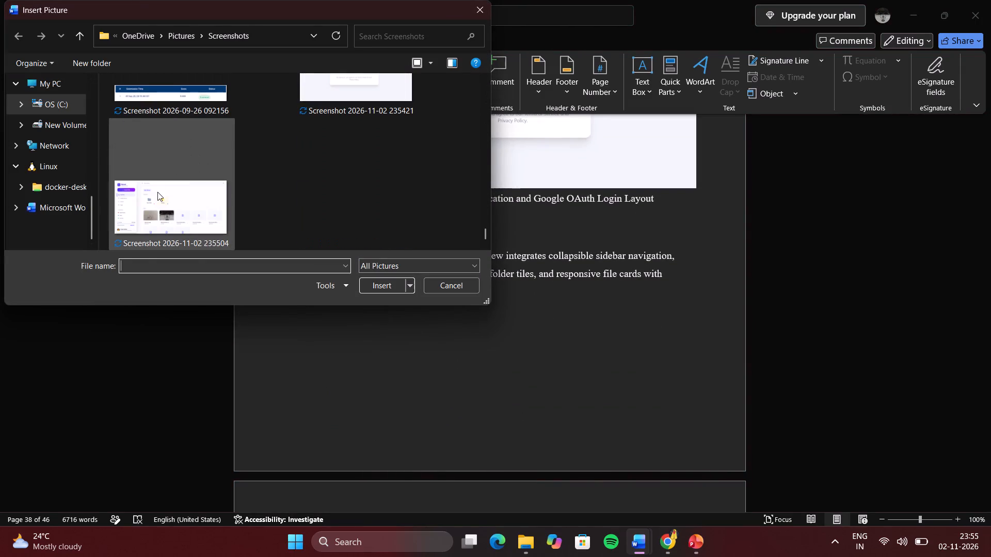
pyautogui.doubleClick(157, 192)
# Select the Figure 6.4 file preview layout image in section 6.3.
pyautogui.scroll(-2, 169, 262)
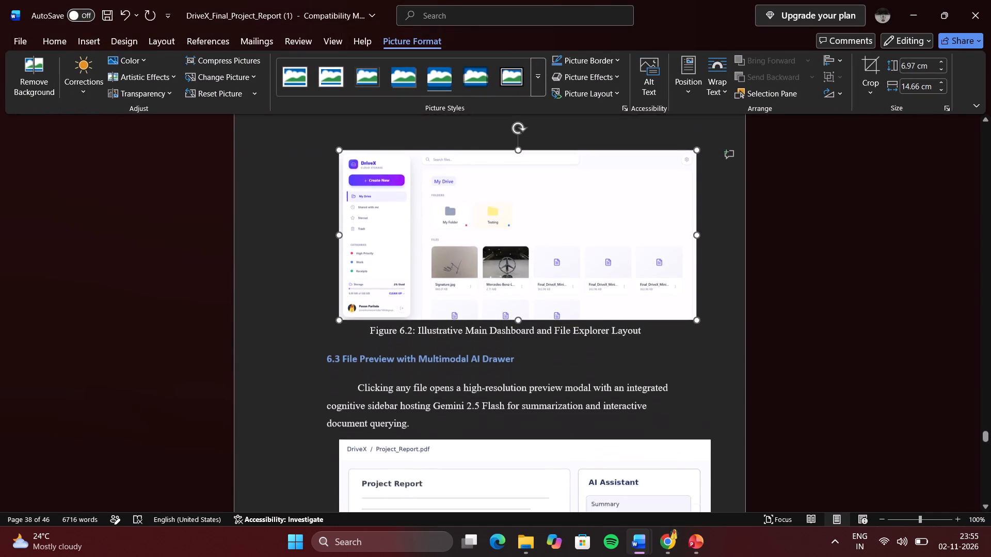
pyautogui.scroll(-1, 169, 262)
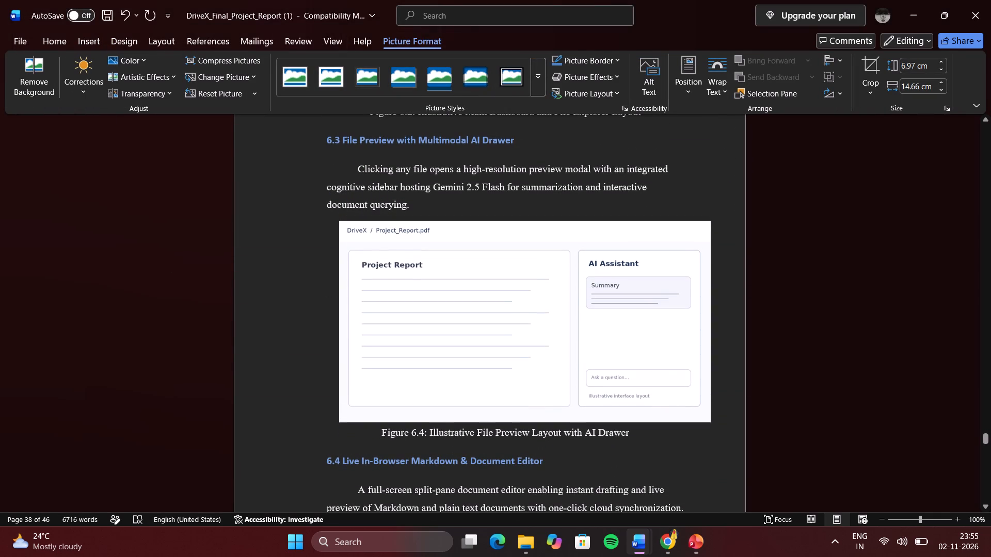
pyautogui.click(380, 305)
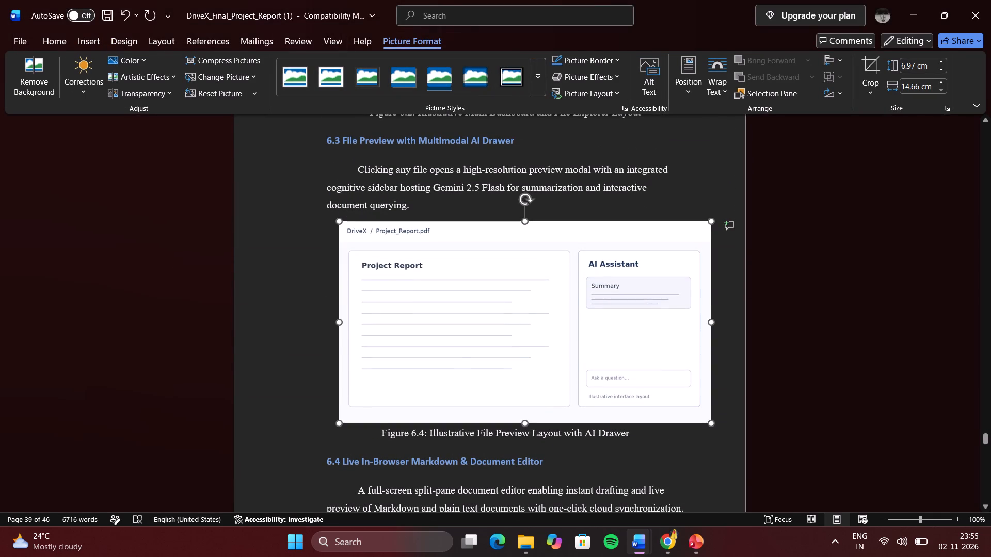
# In Chrome, open the Final_DriveX_Mini_Project_Report.pdf preview in DriveX and start its AI Summary, keeping the cover page in view.
pyautogui.hotkey('alt', 'Tab')
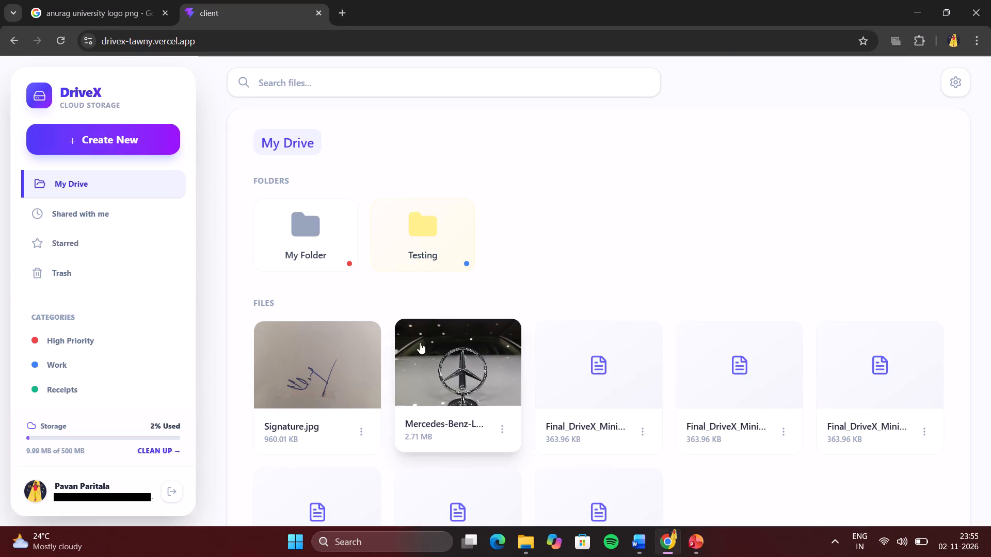
pyautogui.doubleClick(570, 362)
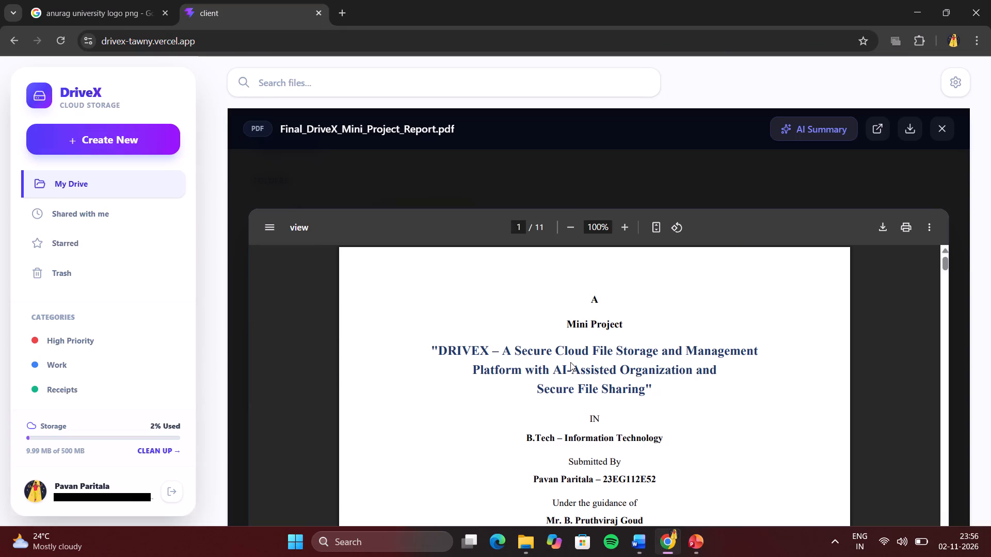
pyautogui.scroll(-1, 570, 362)
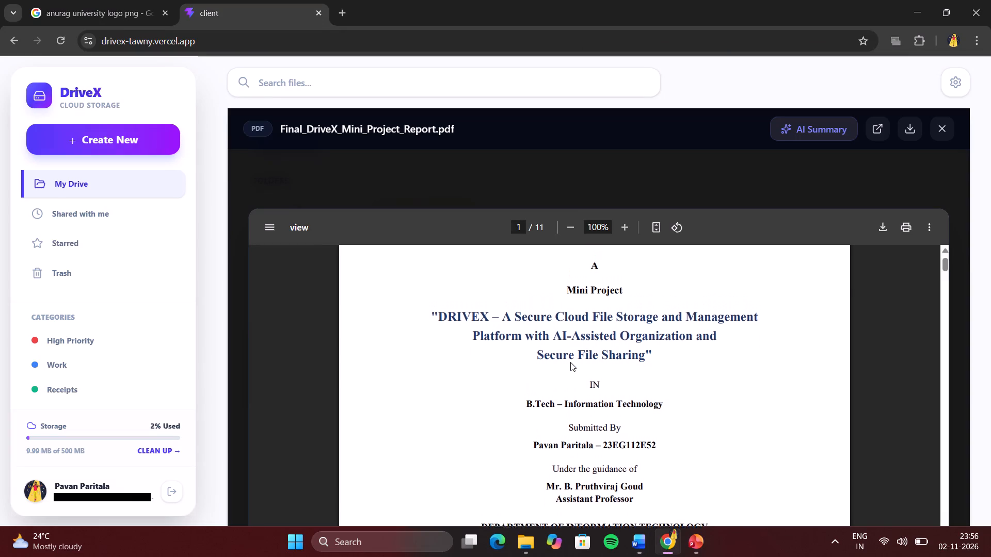
pyautogui.scroll(-1, 570, 362)
pyautogui.click(787, 130)
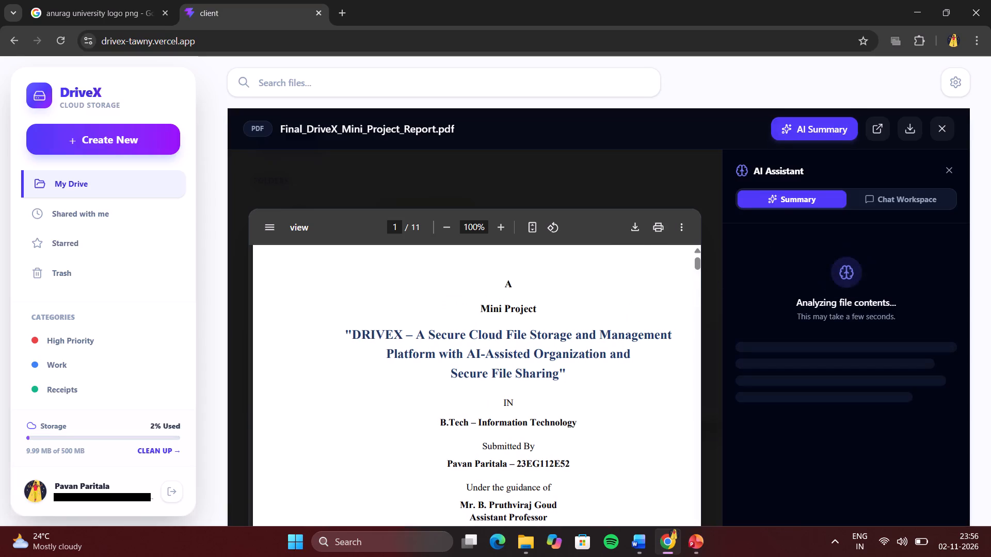
pyautogui.scroll(-2, 603, 338)
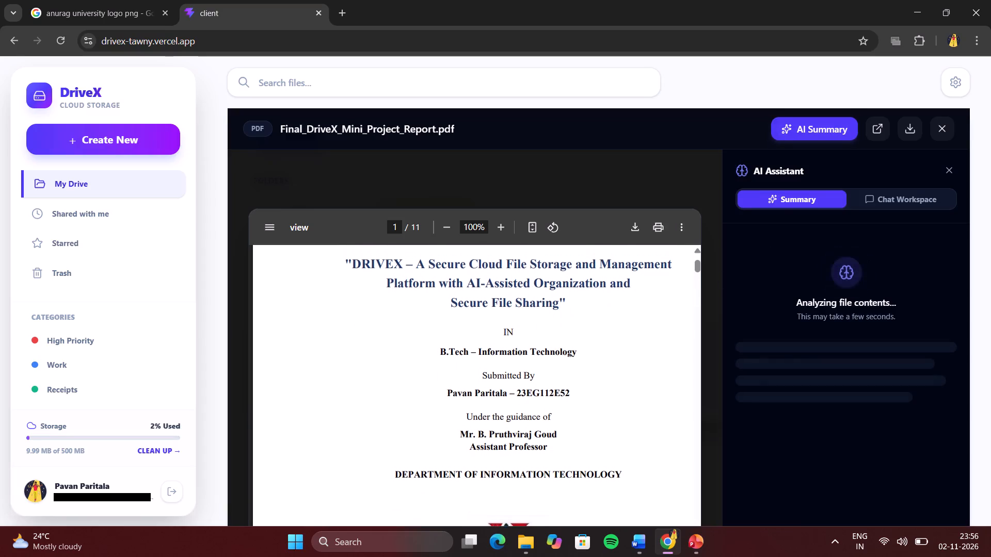
pyautogui.scroll(-1, 603, 338)
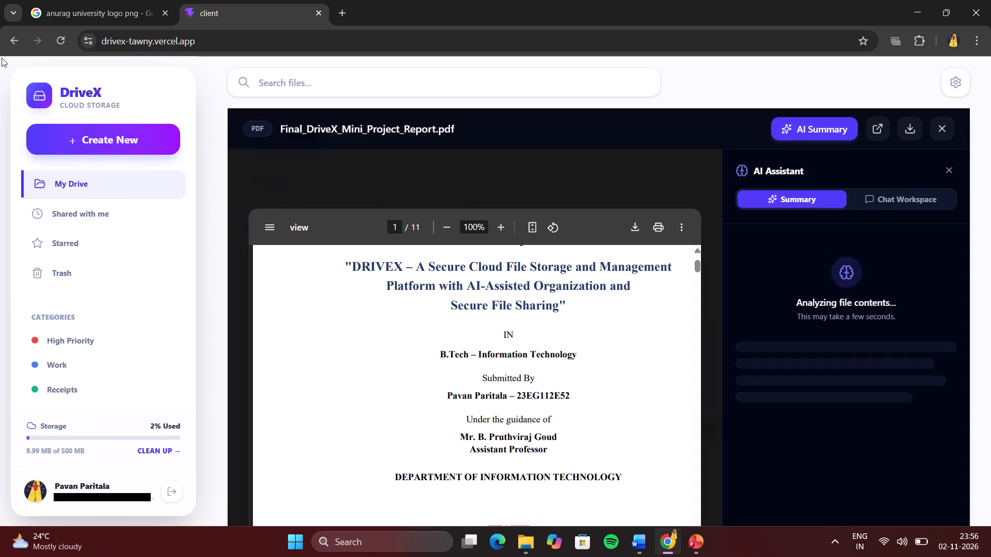
# Capture a screenshot of the full DriveX page area, from the sidebar to the PDF preview and AI Assistant drawer, excluding browser bars and taskbar.
pyautogui.press('shift+super+s')
pyautogui.moveTo(2, 58); pyautogui.dragTo(549, 505)
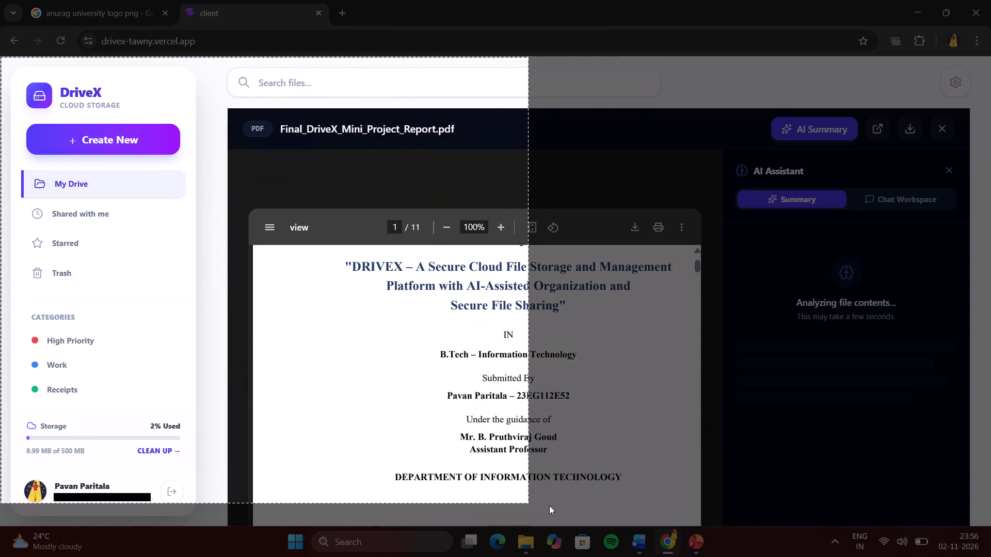
pyautogui.moveTo(549, 505); pyautogui.dragTo(779, 507)
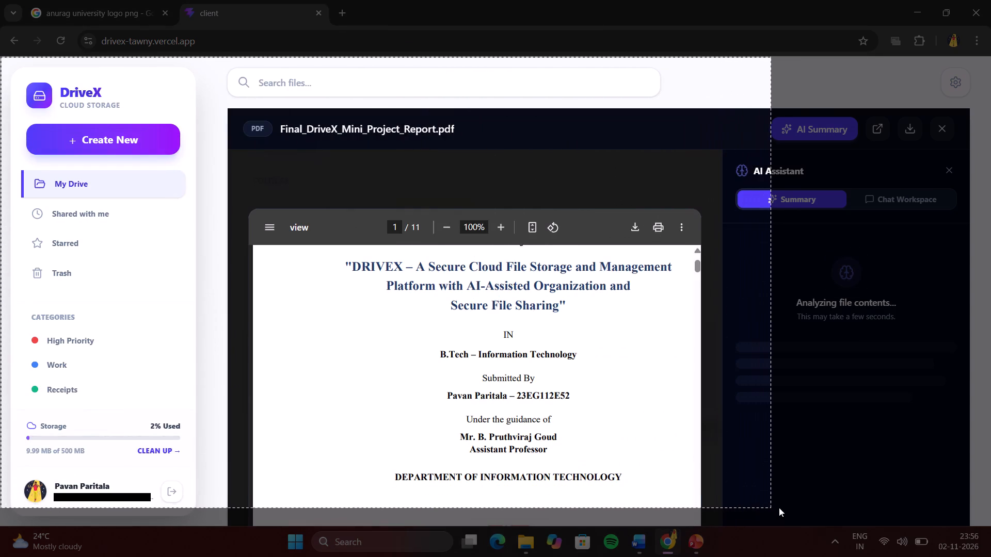
pyautogui.moveTo(779, 507); pyautogui.dragTo(984, 533)
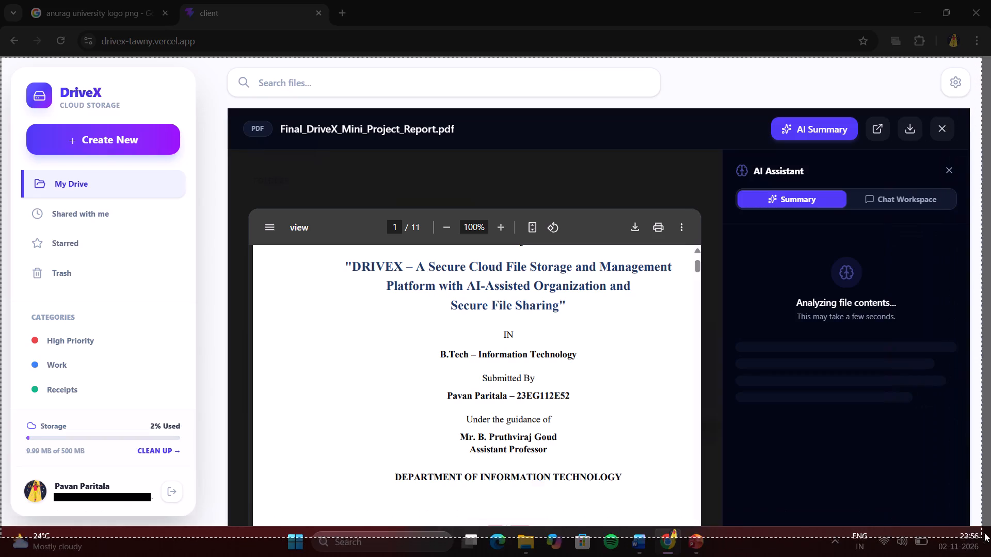
pyautogui.moveTo(984, 533); pyautogui.dragTo(988, 525)
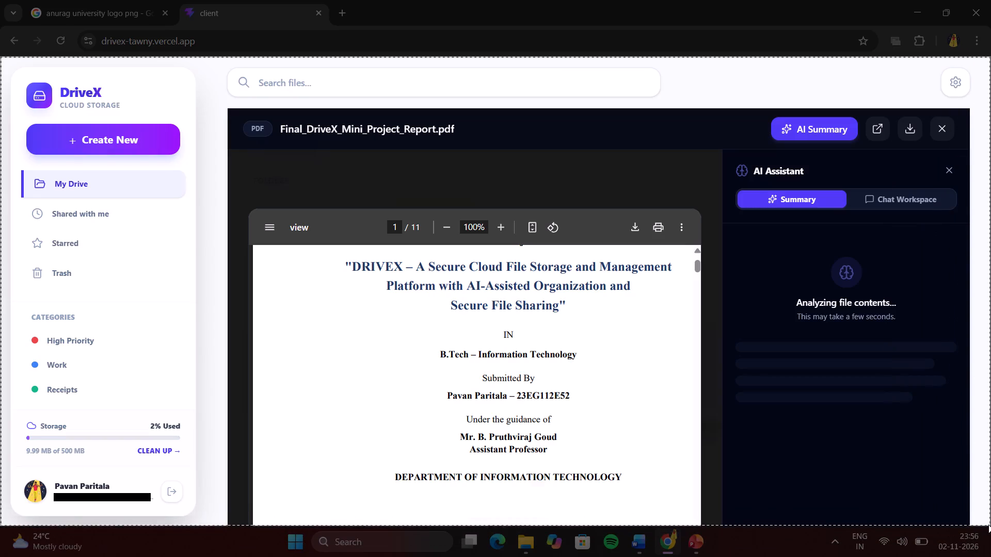
pyautogui.moveTo(988, 525); pyautogui.dragTo(986, 524)
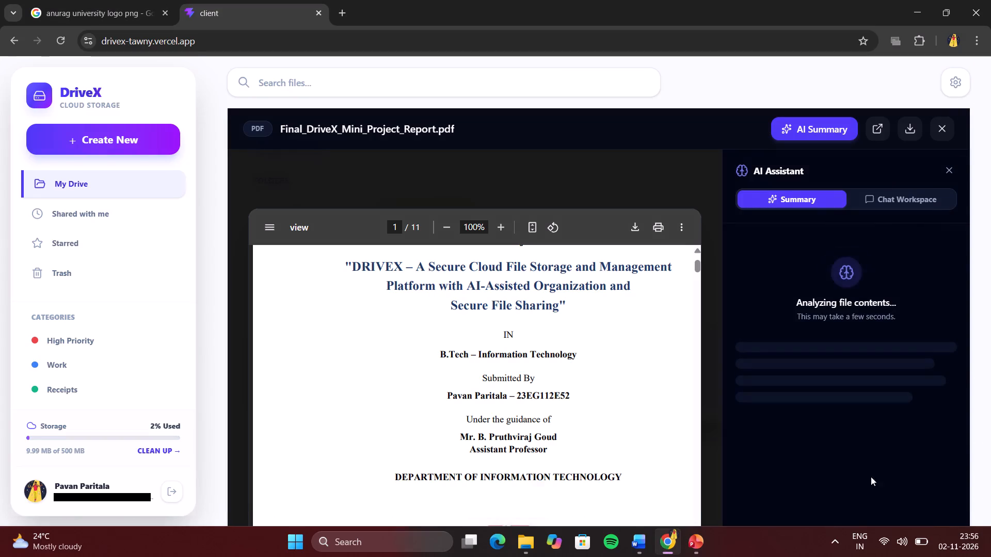
# In Word, paste the captured preview screenshot above the Figure 6.4 caption and delete the illustrative file preview layout image.
pyautogui.hotkey('alt', 'Tab')
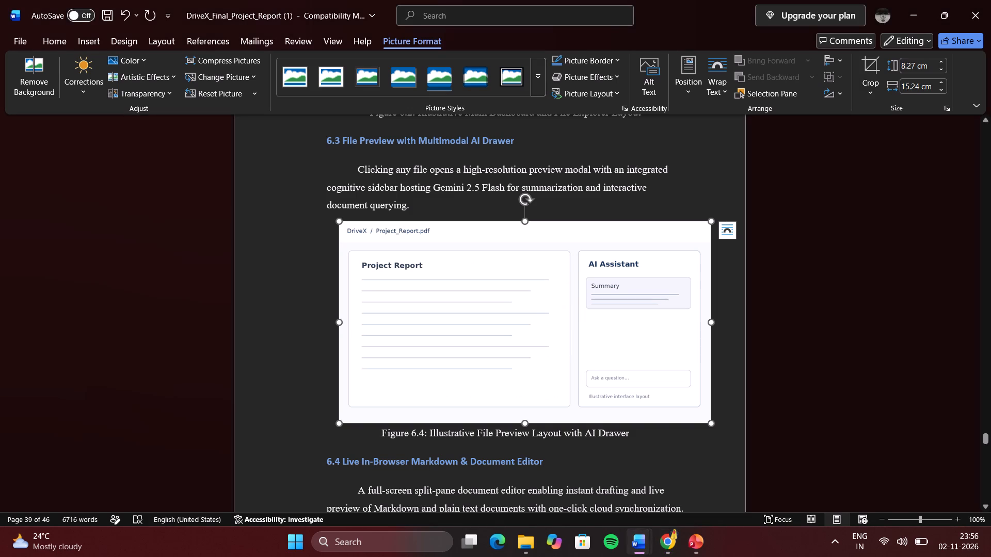
pyautogui.hotkey('ctrl', 'v')
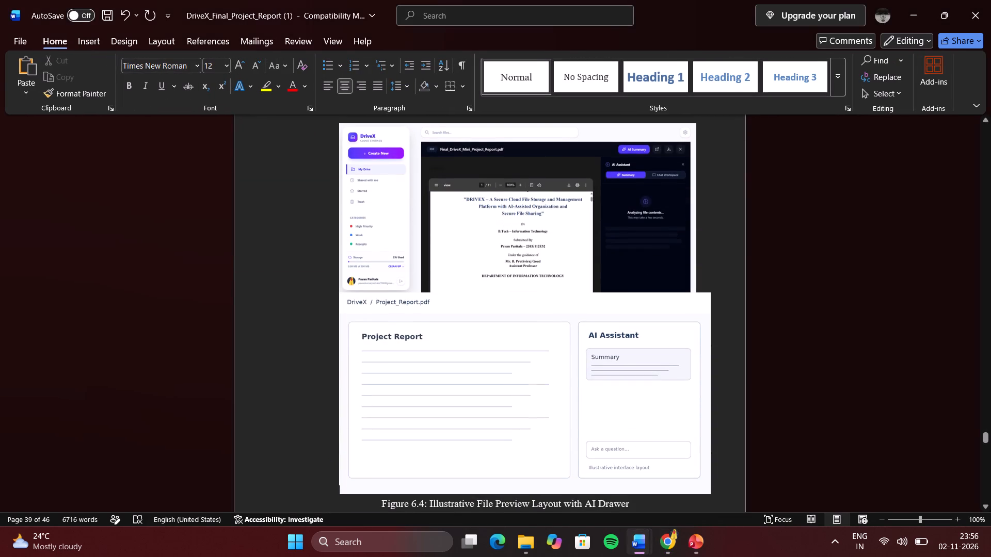
pyautogui.click(593, 365)
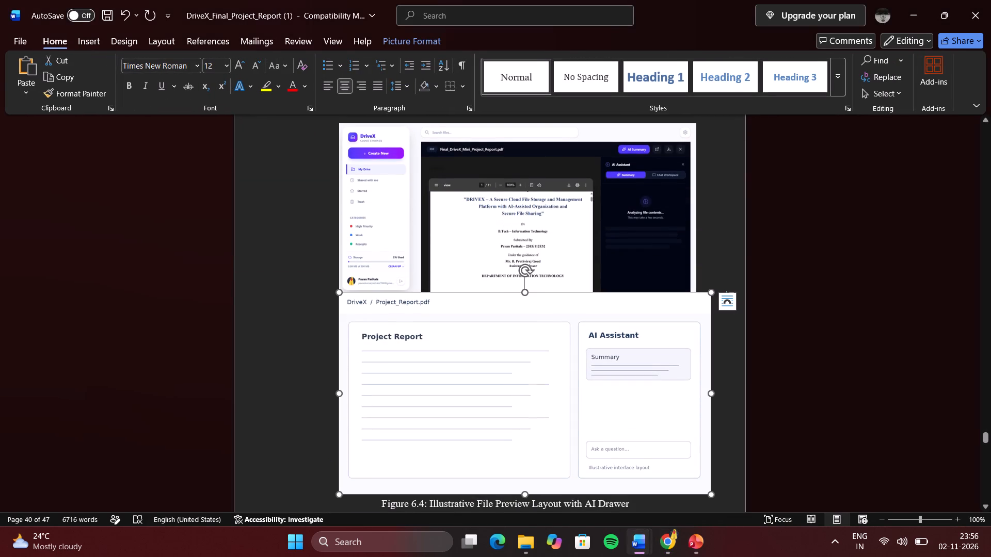
pyautogui.press('Delete')
# Select the Figure 6.5 illustrative Markdown and document editor layout image belonging to section 6.4.
pyautogui.scroll(-1, 568, 363)
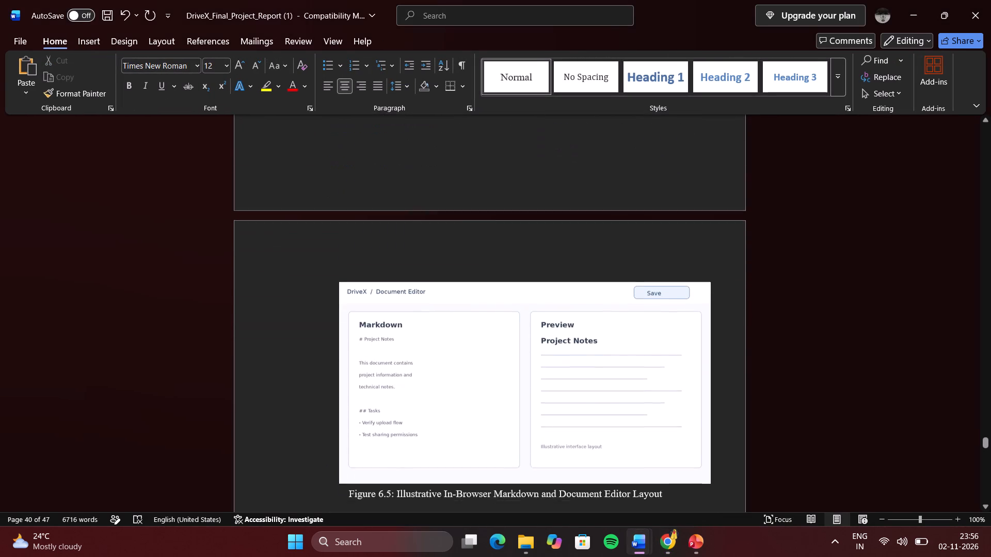
pyautogui.scroll(-1, 568, 363)
pyautogui.scroll(2, 568, 363)
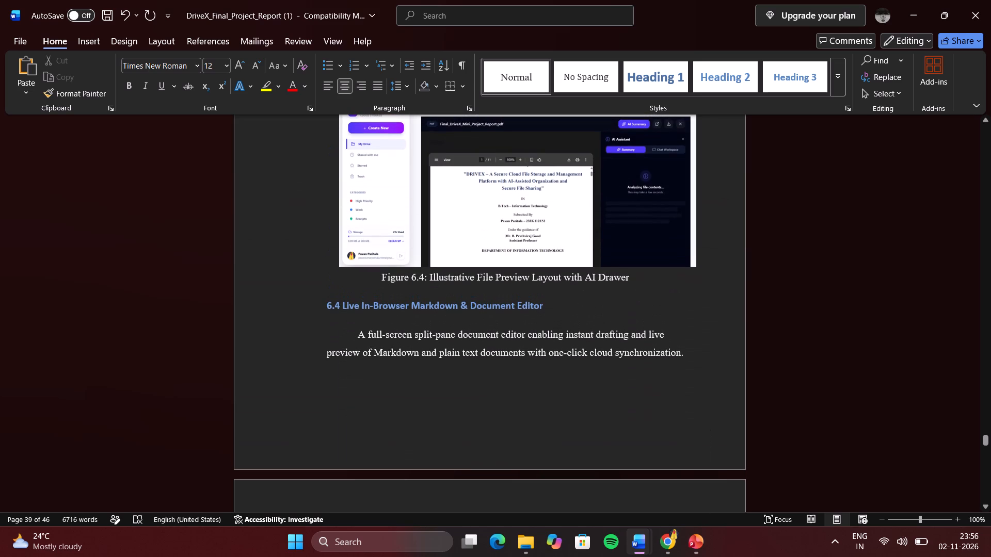
pyautogui.scroll(2, 568, 363)
pyautogui.scroll(-1, 568, 363)
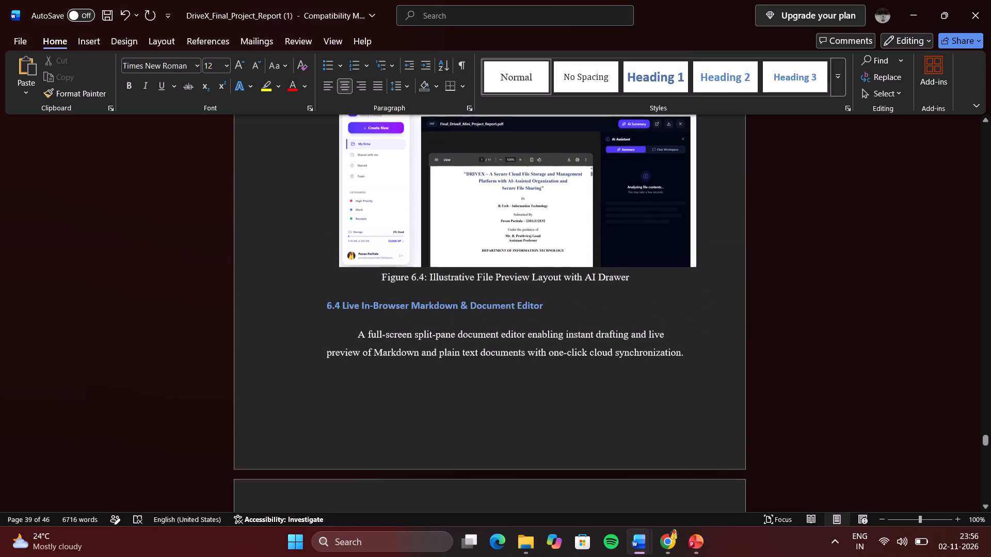
pyautogui.scroll(-2, 568, 363)
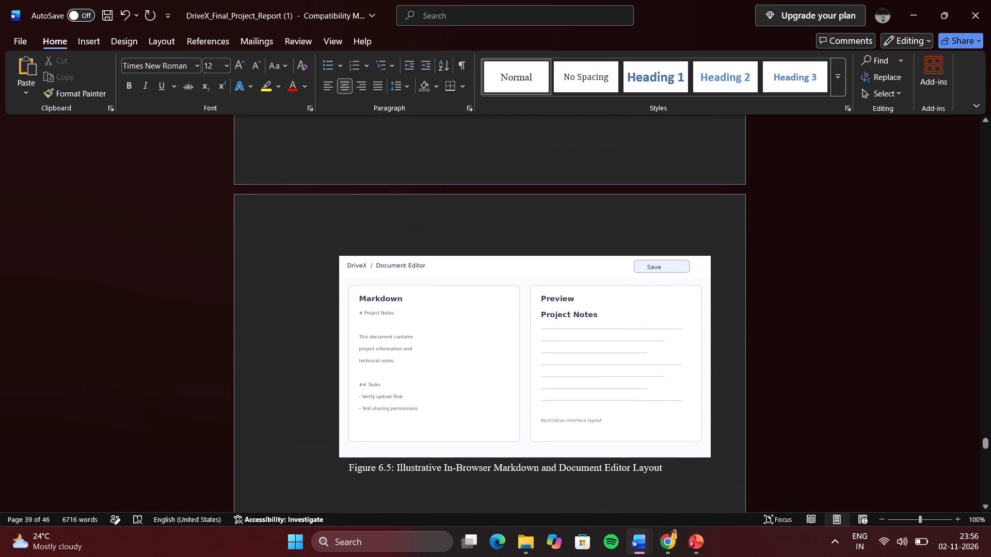
pyautogui.scroll(-1, 519, 358)
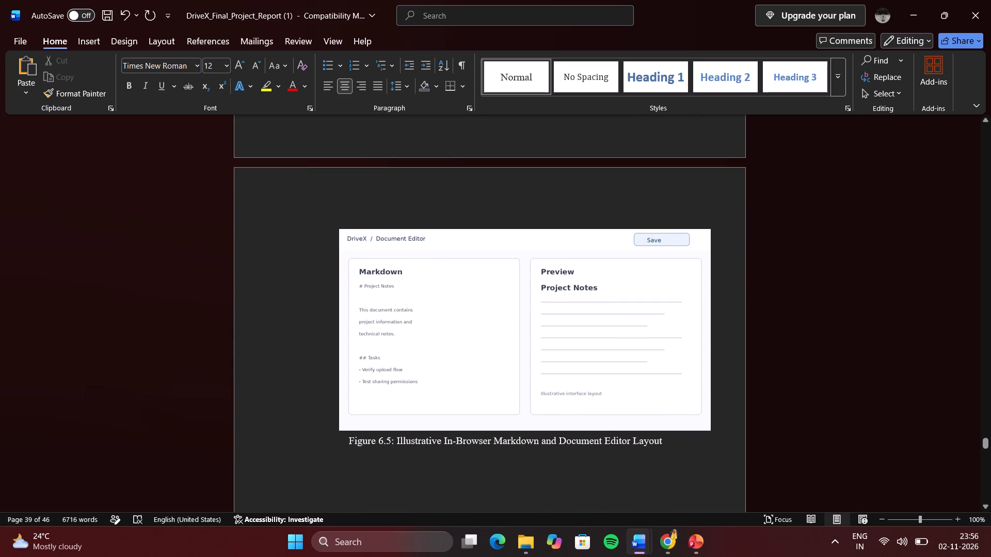
pyautogui.click(507, 351)
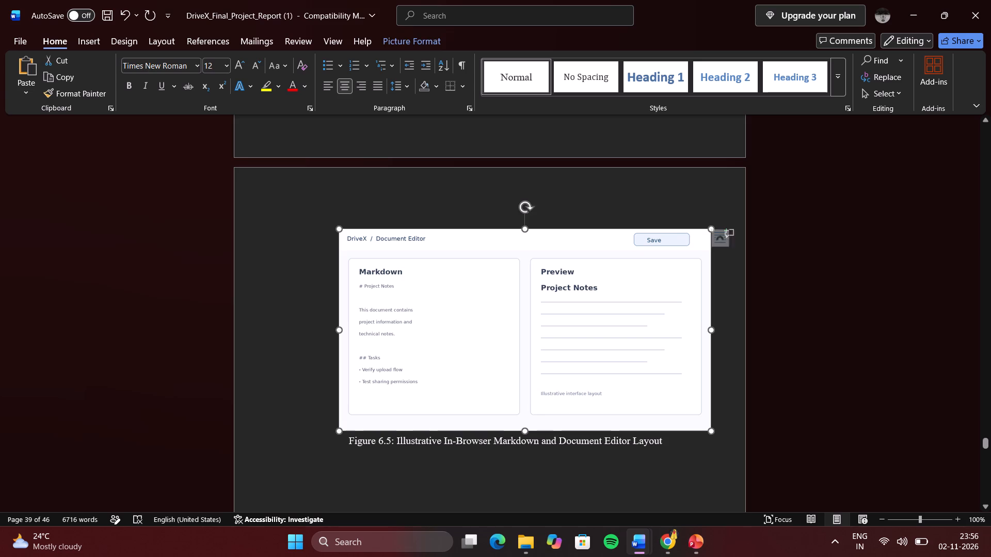
# In Chrome, start a new document in DriveX and capture a screenshot of the page with the empty split-view editor.
pyautogui.hotkey('alt', 'Tab')
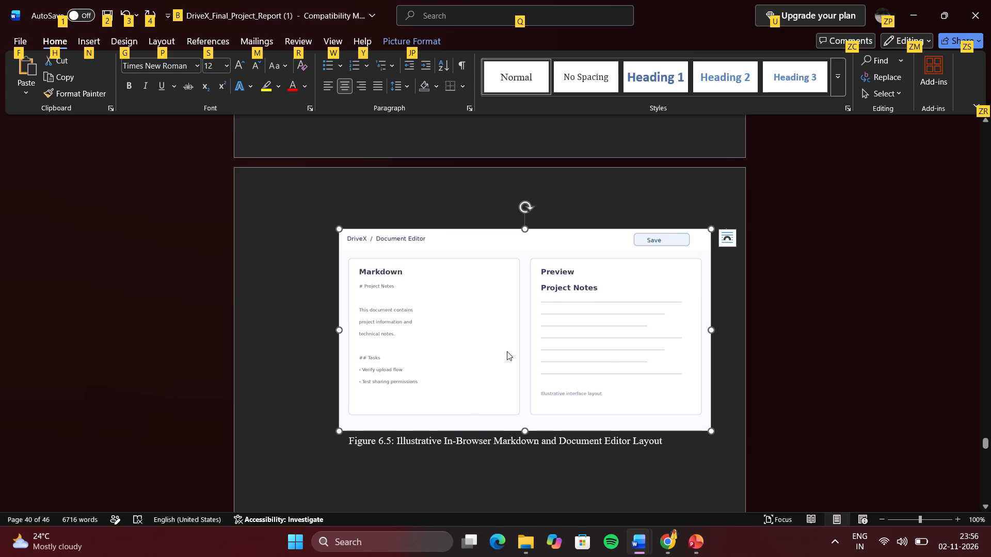
pyautogui.click(123, 136)
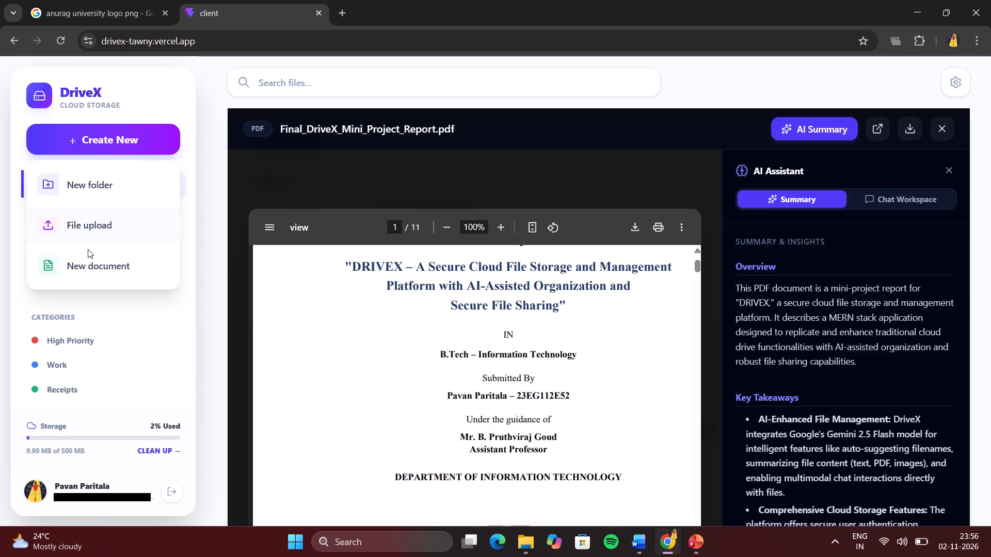
pyautogui.click(83, 264)
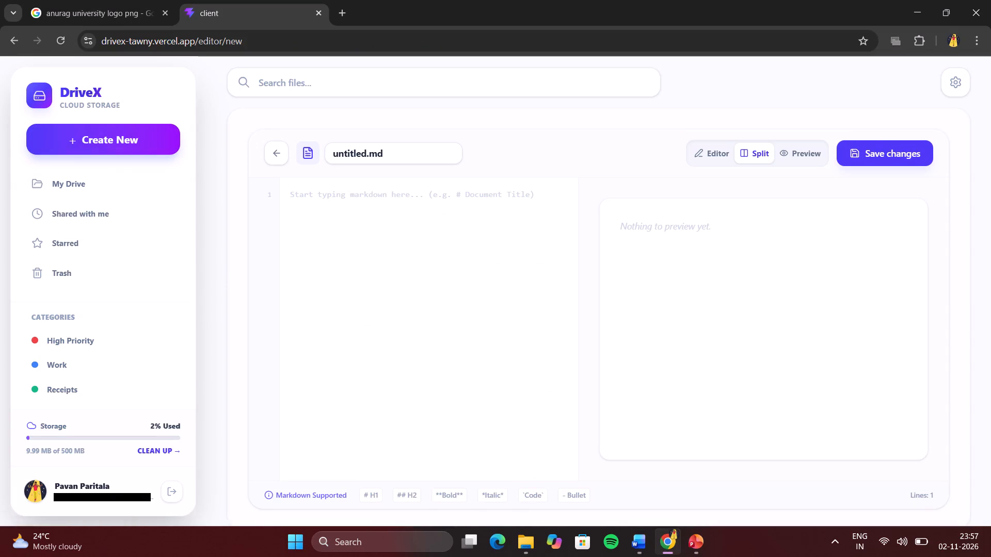
pyautogui.press('shift+super+s')
pyautogui.moveTo(0, 58); pyautogui.dragTo(153, 162)
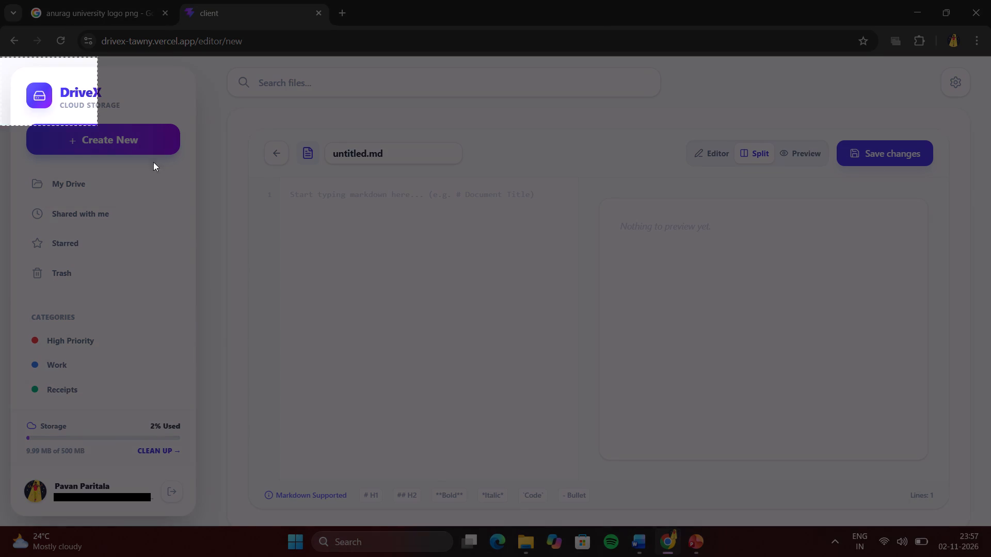
pyautogui.moveTo(153, 162); pyautogui.dragTo(697, 361)
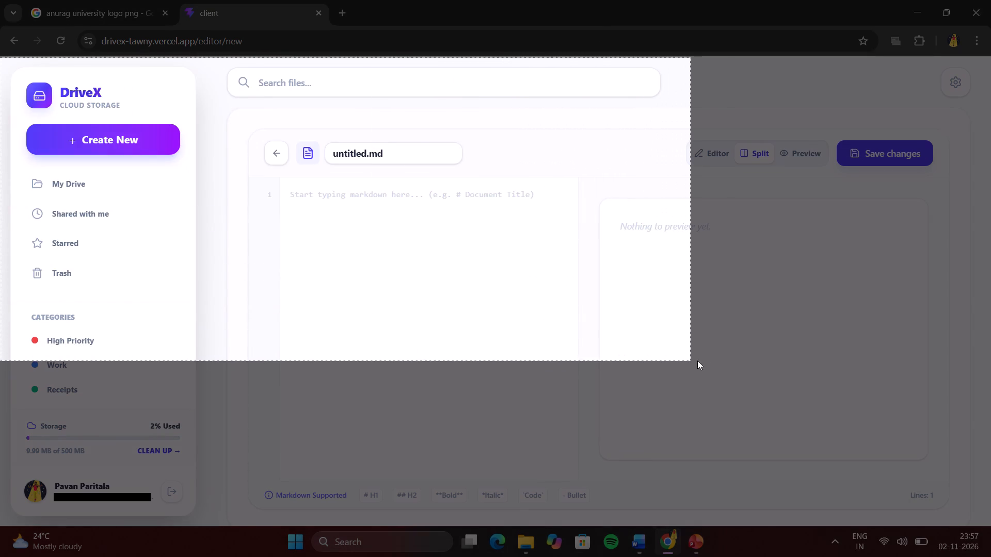
pyautogui.moveTo(697, 361); pyautogui.dragTo(910, 530)
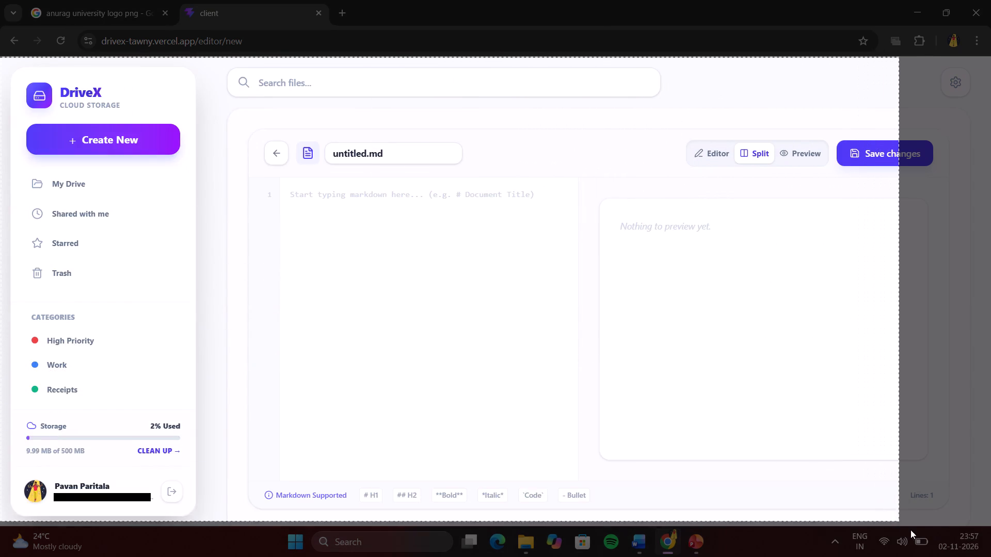
pyautogui.moveTo(910, 530); pyautogui.dragTo(977, 520)
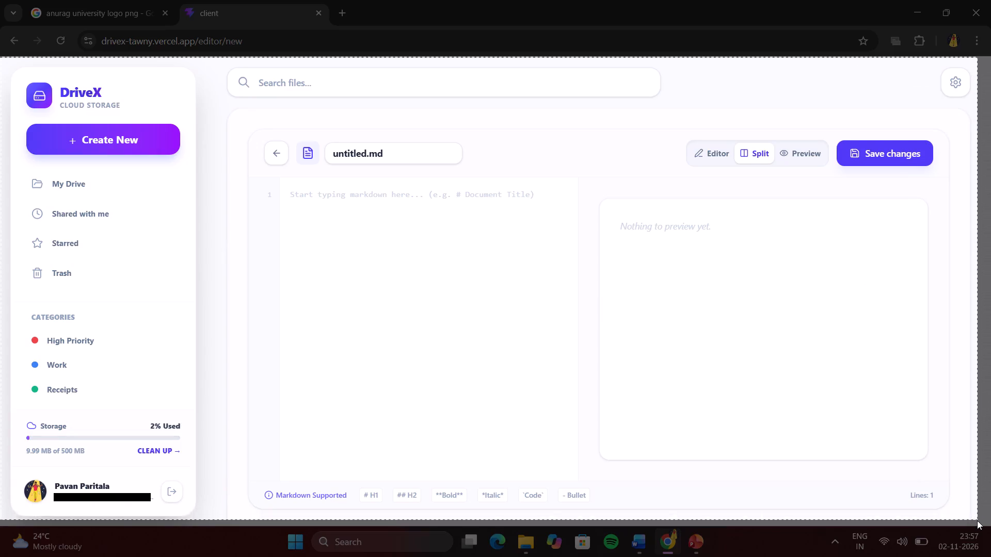
pyautogui.moveTo(977, 520); pyautogui.dragTo(978, 520)
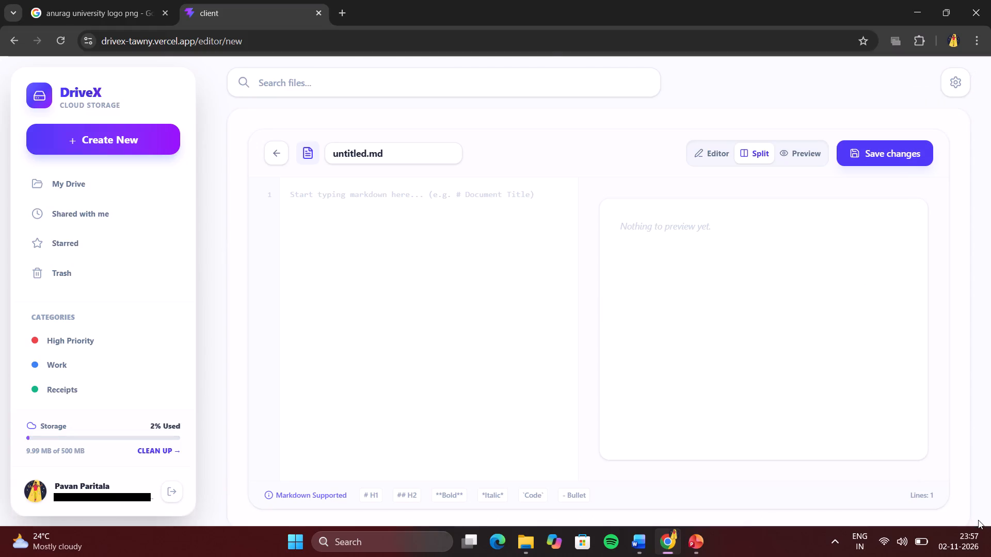
# In Word, paste the captured editor screenshot above the Figure 6.5 caption and delete the illustrative document editor layout image.
pyautogui.hotkey('alt', 'Tab')
pyautogui.hotkey('ctrl', 'v')
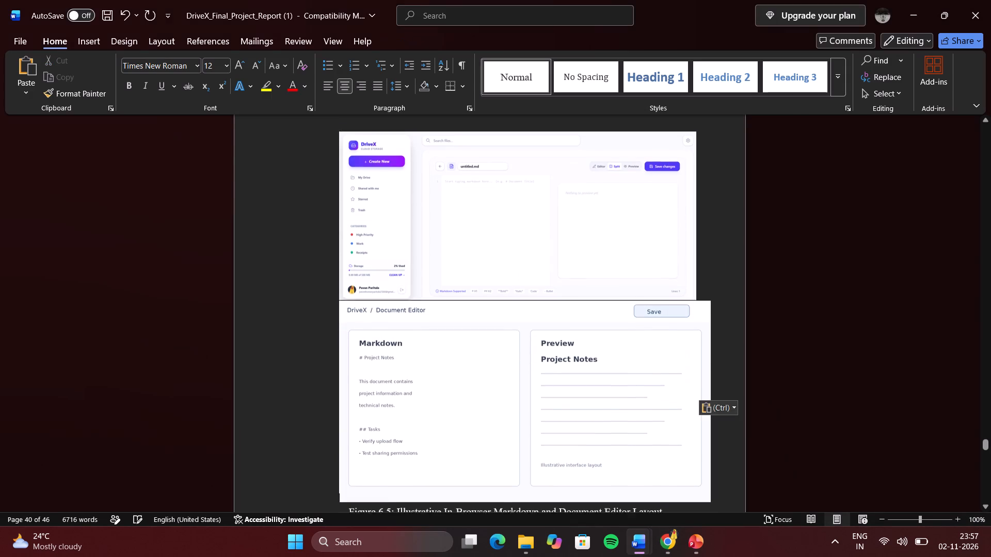
pyautogui.click(550, 363)
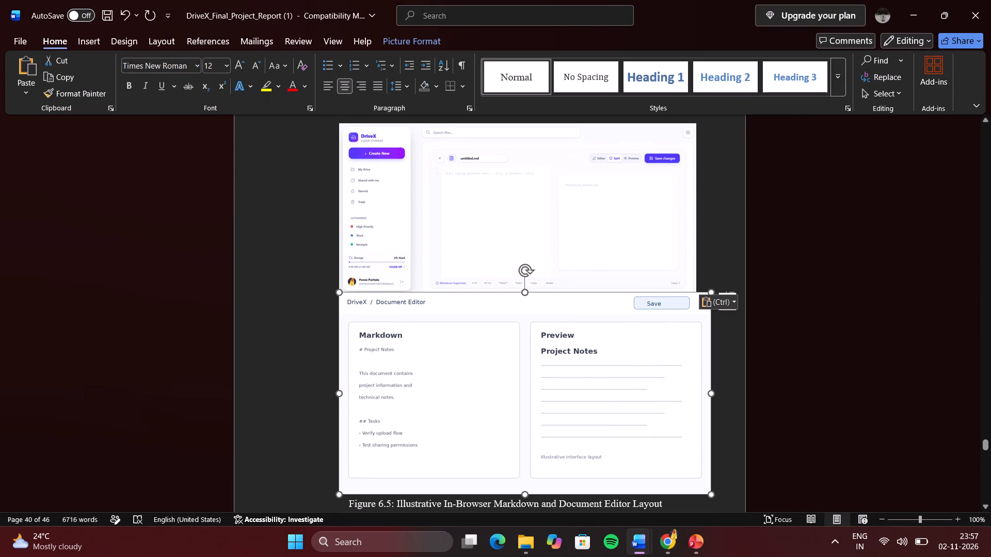
pyautogui.press('Delete')
# Review the rest of the report after Figure 6.5, from the chapter 7 testing tables through to the references.
pyautogui.scroll(-1, 550, 363)
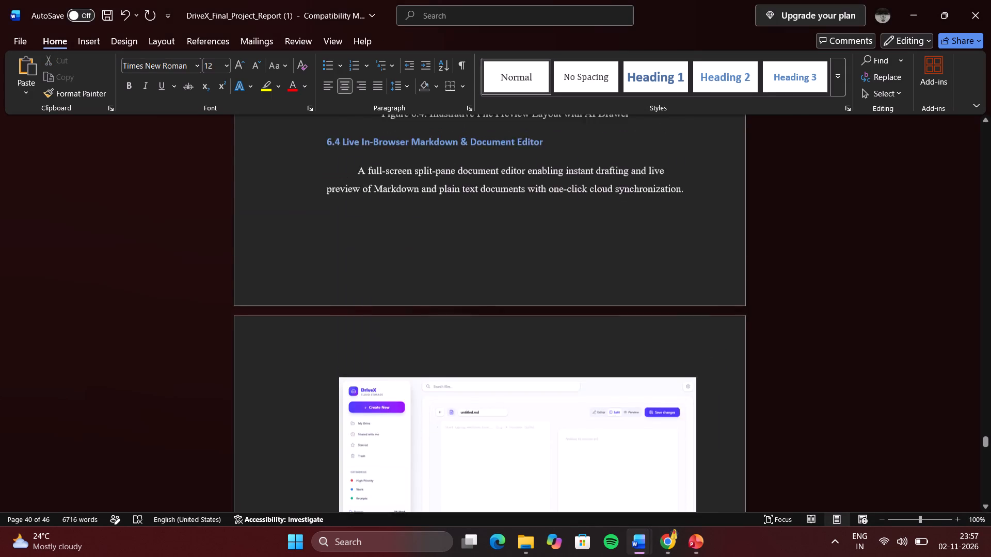
pyautogui.scroll(-3, 550, 363)
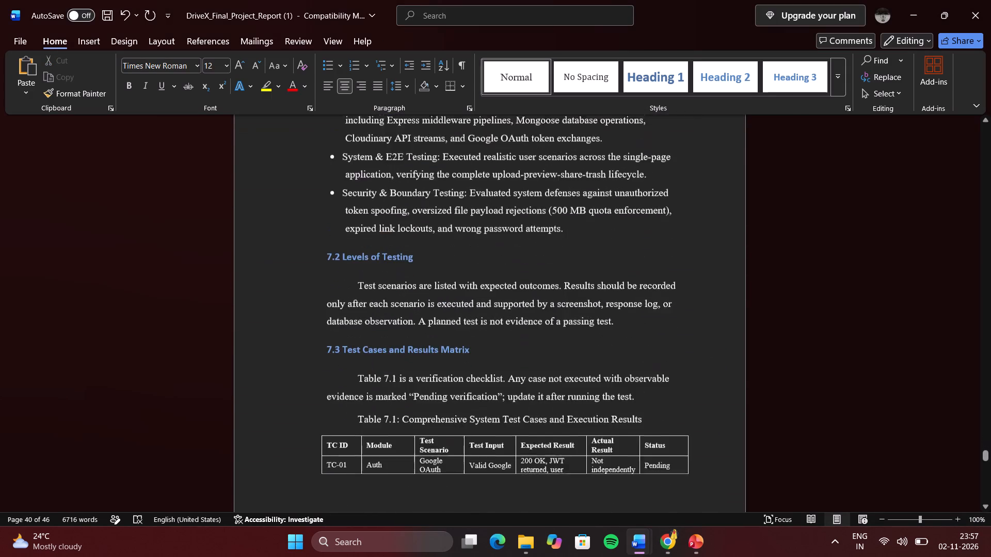
pyautogui.scroll(-10, 550, 363)
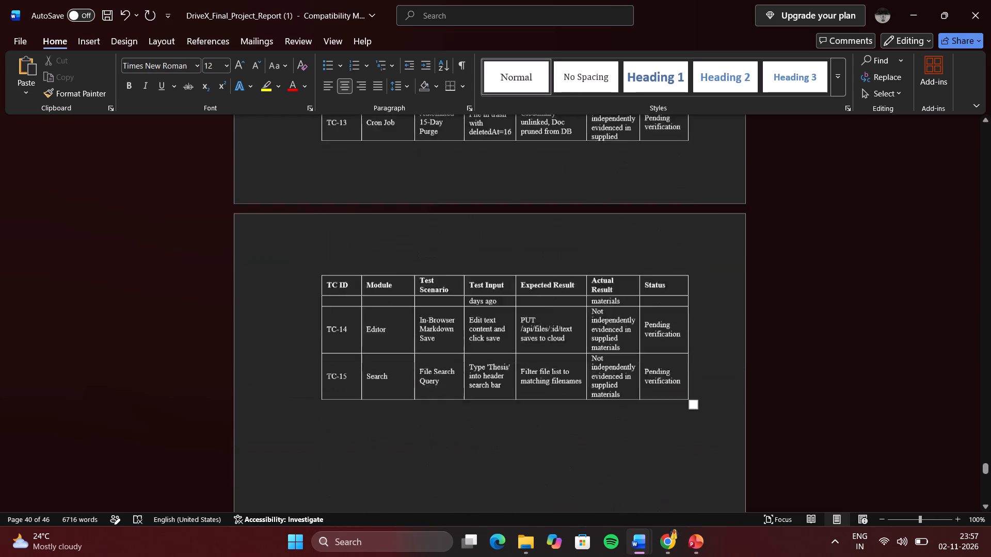
pyautogui.scroll(-6, 550, 363)
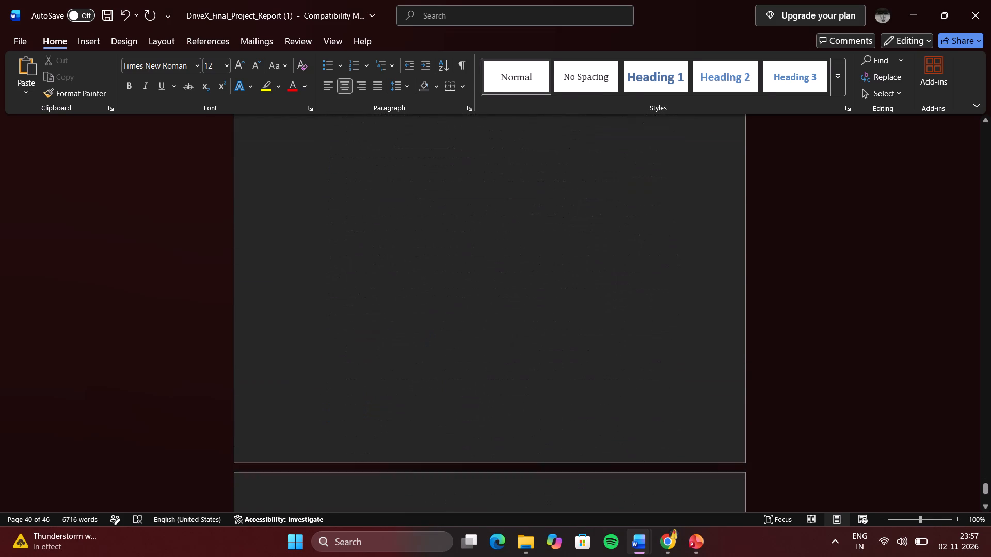
pyautogui.scroll(-5, 550, 363)
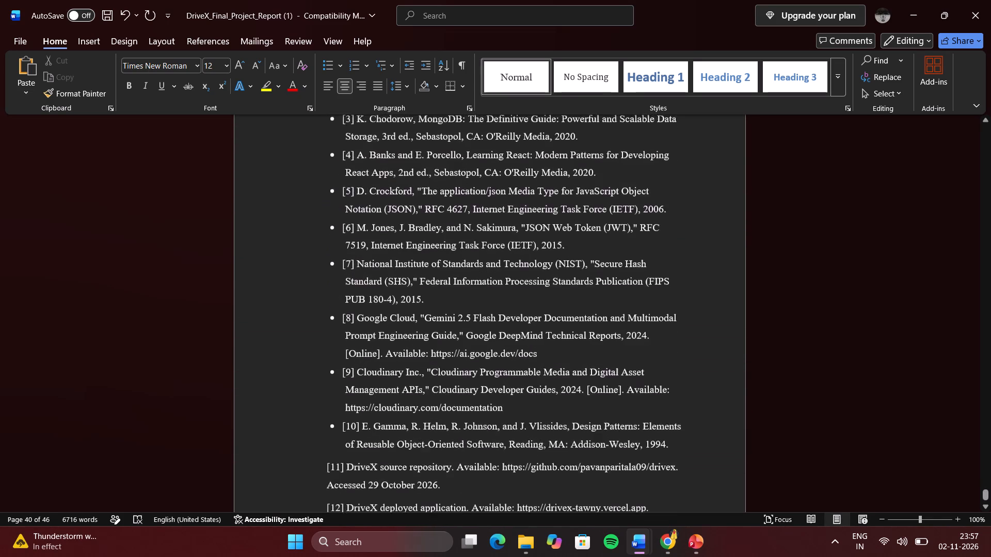
pyautogui.scroll(-3, 550, 363)
# Remove the first-line indent from the three paragraphs of section 8.1 Conclusion, setting the first one back to Normal style.
pyautogui.scroll(5, 550, 363)
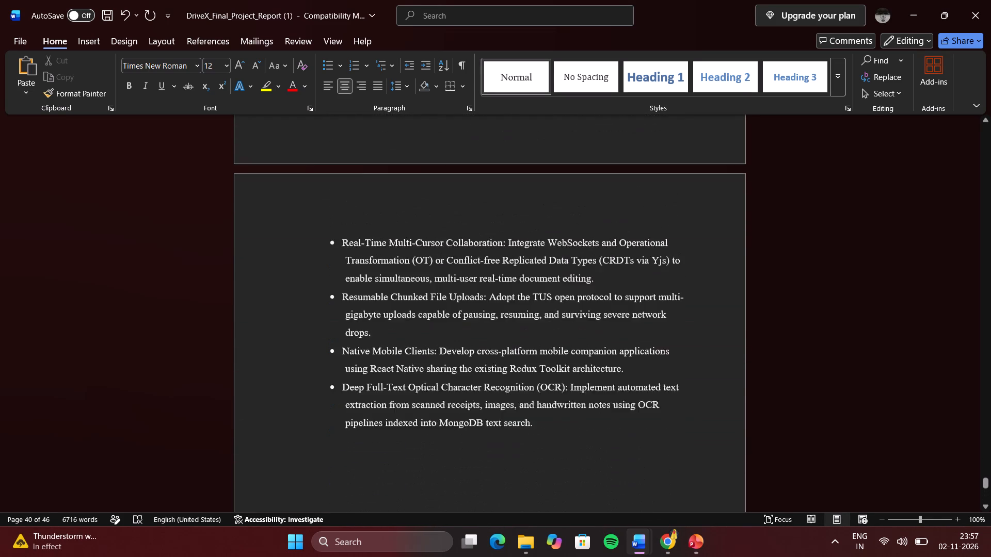
pyautogui.scroll(6, 550, 363)
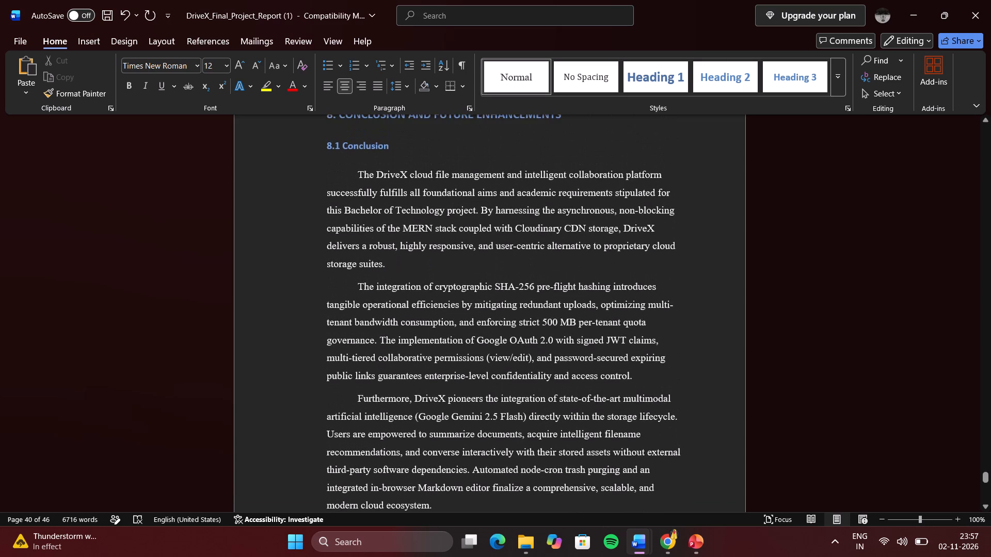
pyautogui.click(357, 171)
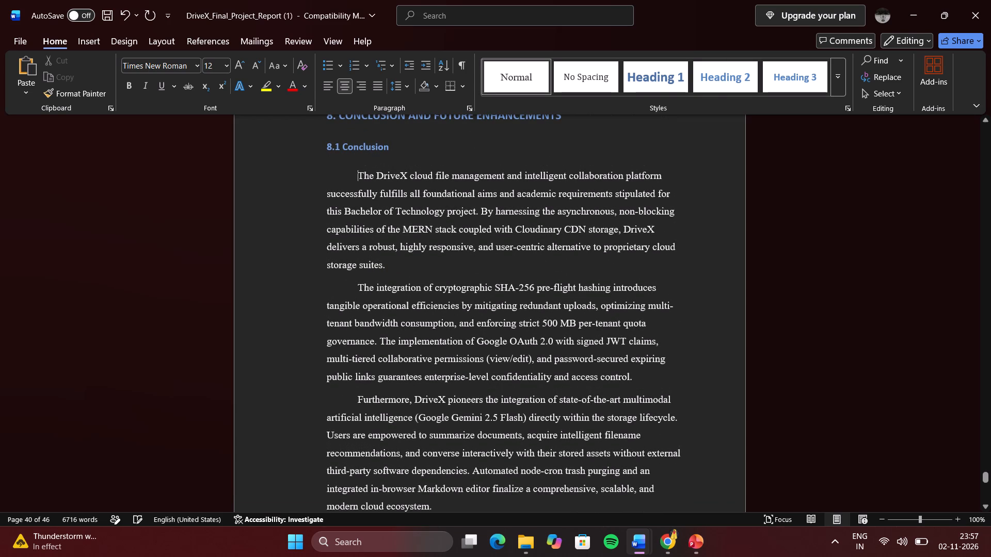
pyautogui.press('BackSpace')
pyautogui.press('Return')
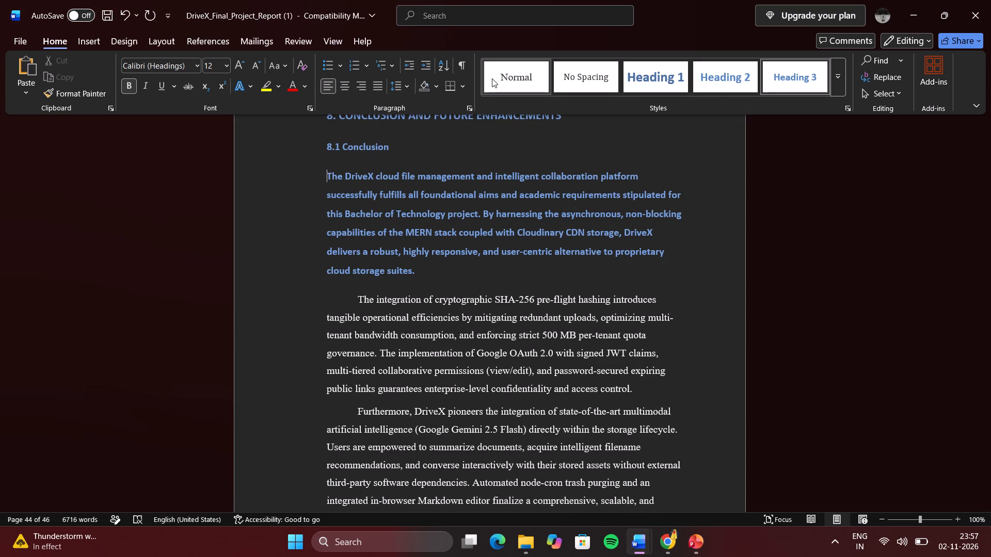
pyautogui.click(492, 78)
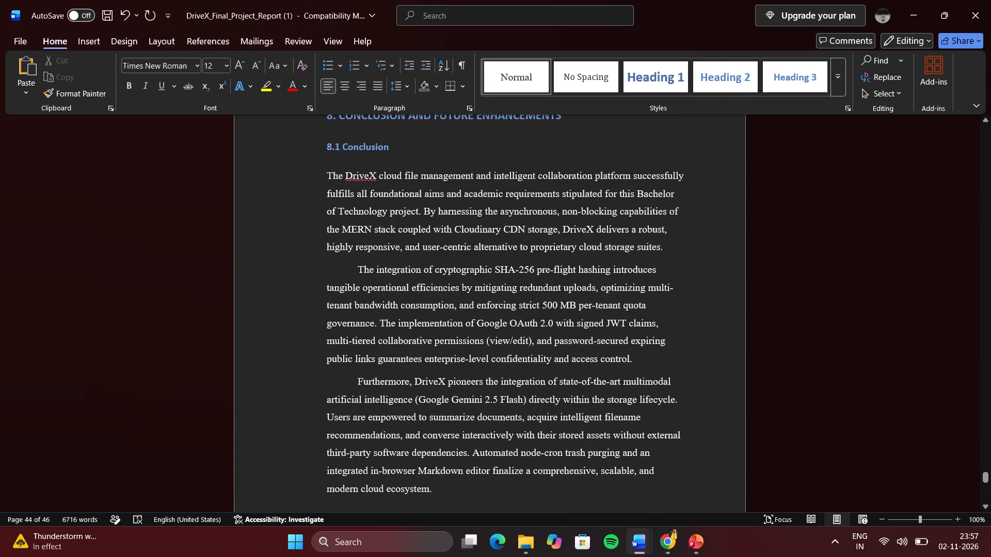
pyautogui.click(358, 269)
pyautogui.press('BackSpace')
pyautogui.press('Return')
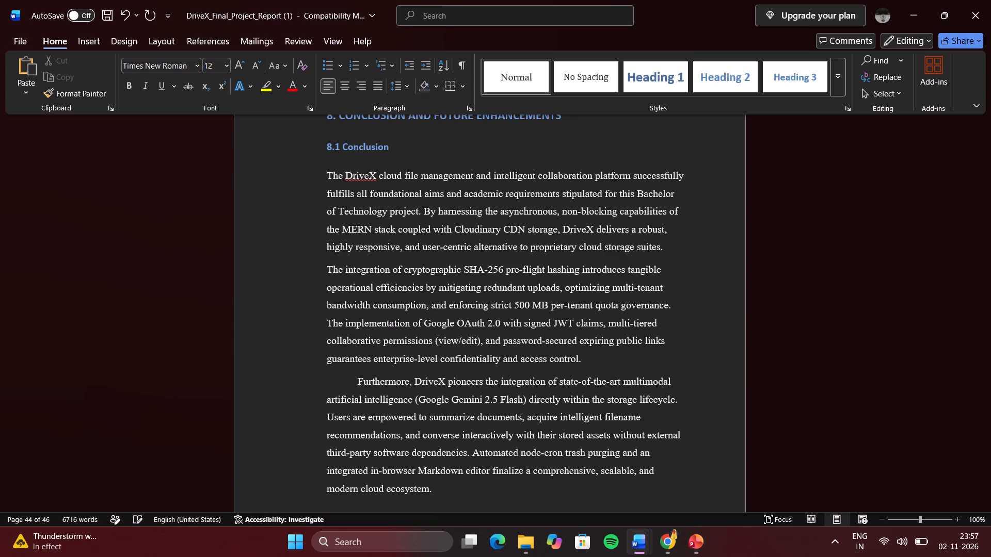
pyautogui.click(355, 376)
pyautogui.press('BackSpace')
pyautogui.press('Return')
# Remove the first-line indent from the introductory paragraph of section 8.2 Future Enhancements and set it in Normal style.
pyautogui.scroll(-2, 355, 376)
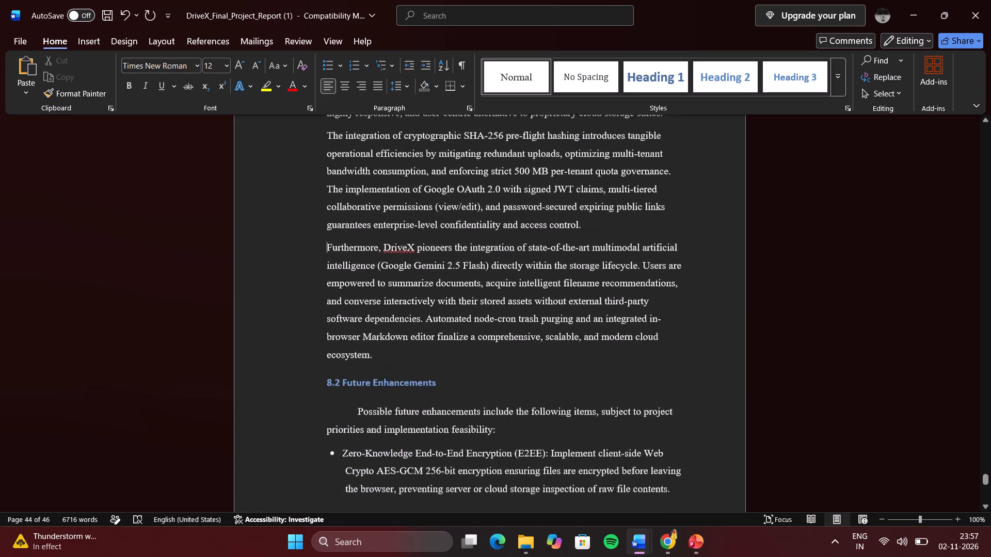
pyautogui.scroll(-1, 355, 376)
pyautogui.click(357, 277)
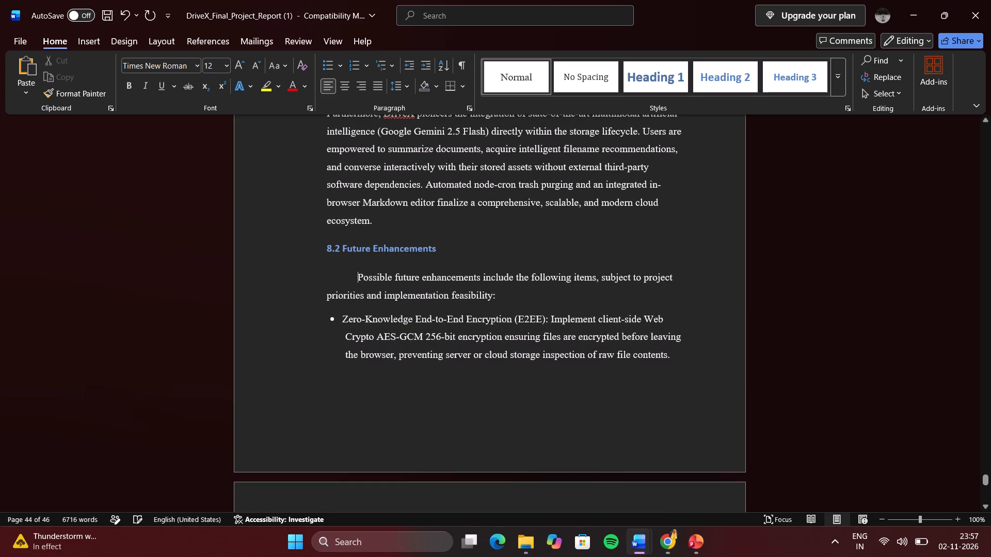
pyautogui.press('BackSpace')
pyautogui.press('Return')
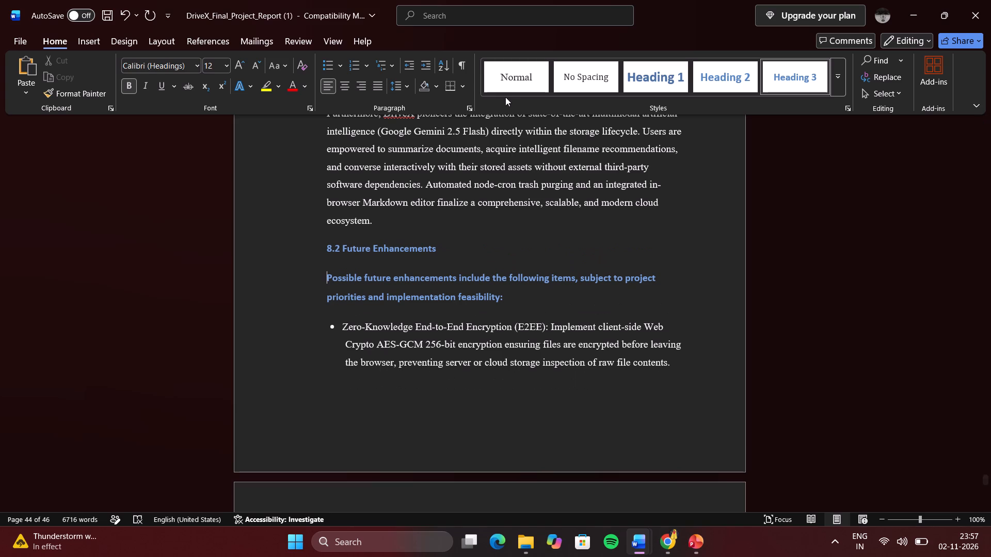
pyautogui.click(510, 86)
# Check the remaining future enhancement bullets and the reference list for indented paragraphs.
pyautogui.scroll(-2, 436, 270)
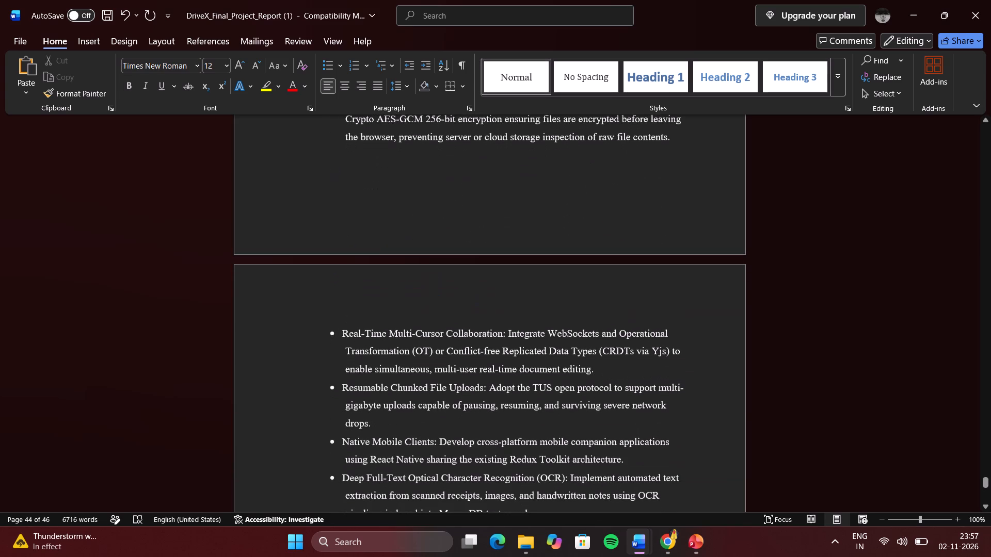
pyautogui.scroll(-5, 382, 335)
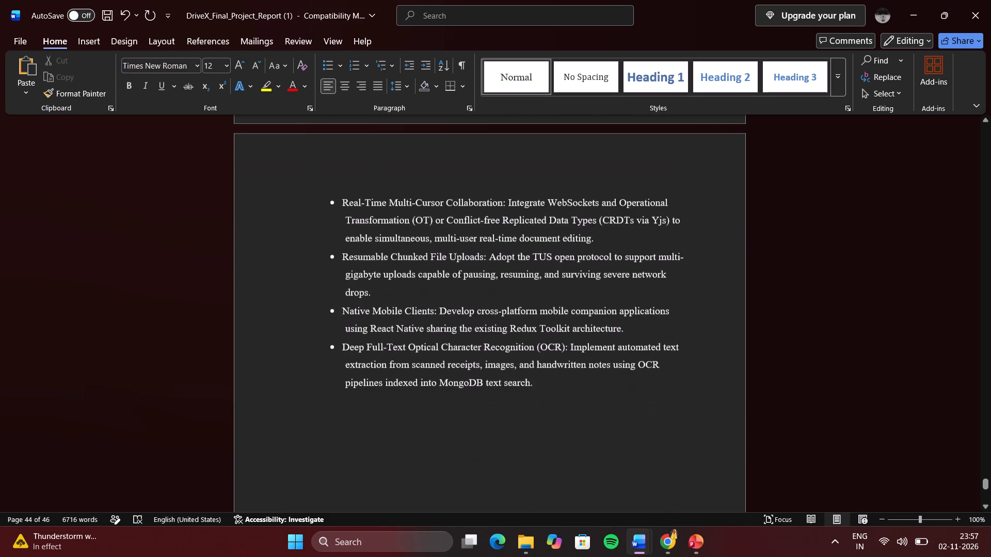
pyautogui.scroll(-1, 382, 335)
pyautogui.scroll(1, 382, 335)
pyautogui.scroll(-1, 382, 335)
pyautogui.scroll(1, 382, 335)
pyautogui.scroll(-1, 382, 335)
pyautogui.scroll(1, 382, 335)
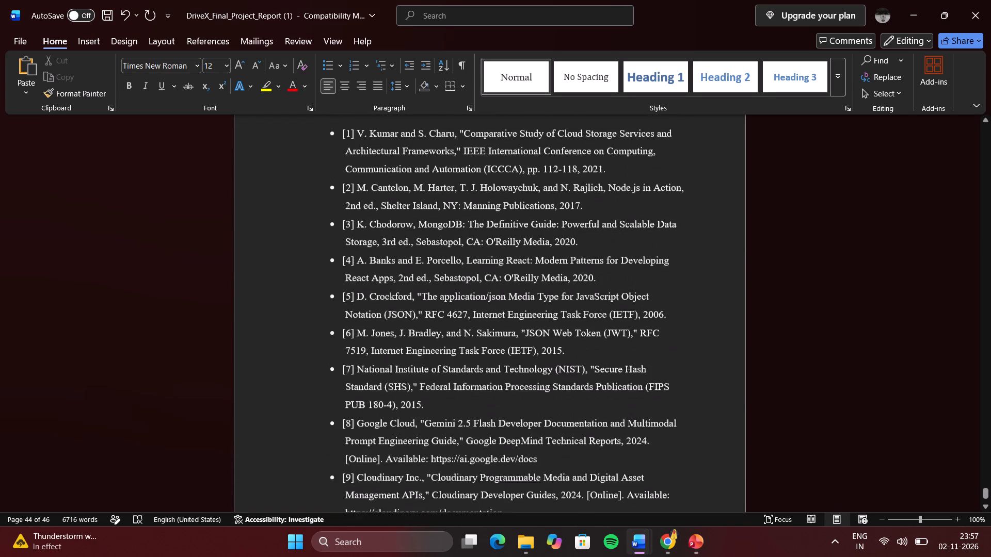
# Remove the first-line indent from the paragraph under 7.2 Levels of Testing and set it in Normal style.
pyautogui.scroll(7, 382, 335)
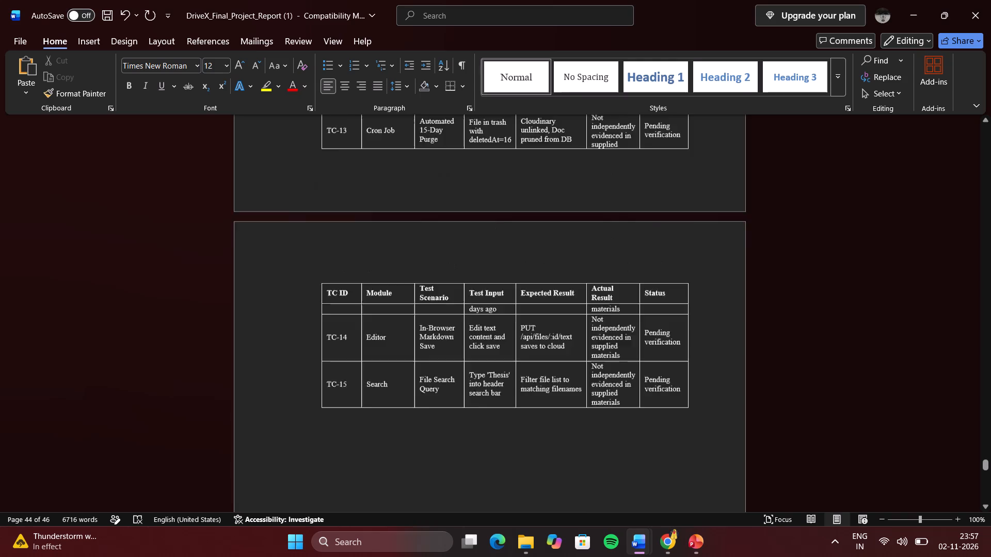
pyautogui.scroll(2, 382, 335)
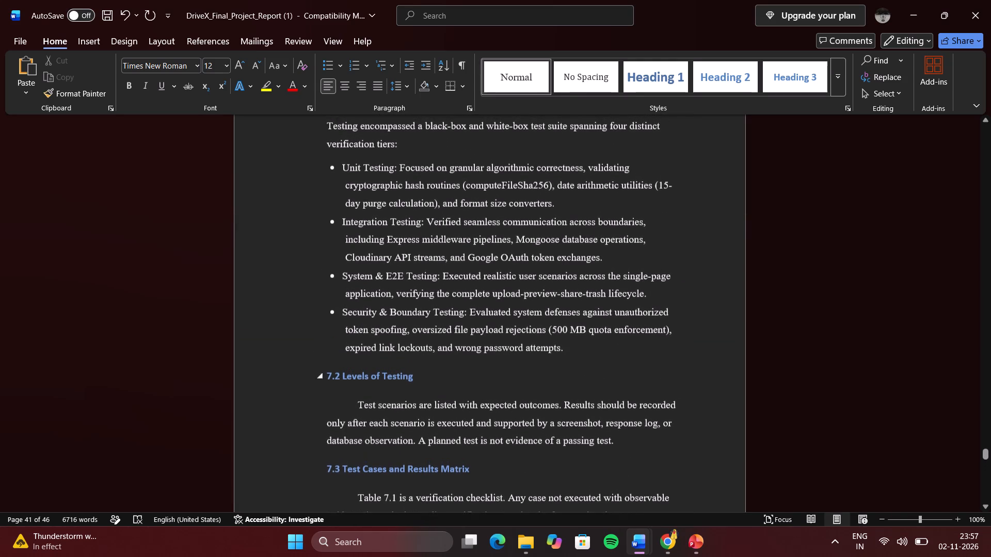
pyautogui.click(359, 403)
pyautogui.press('BackSpace')
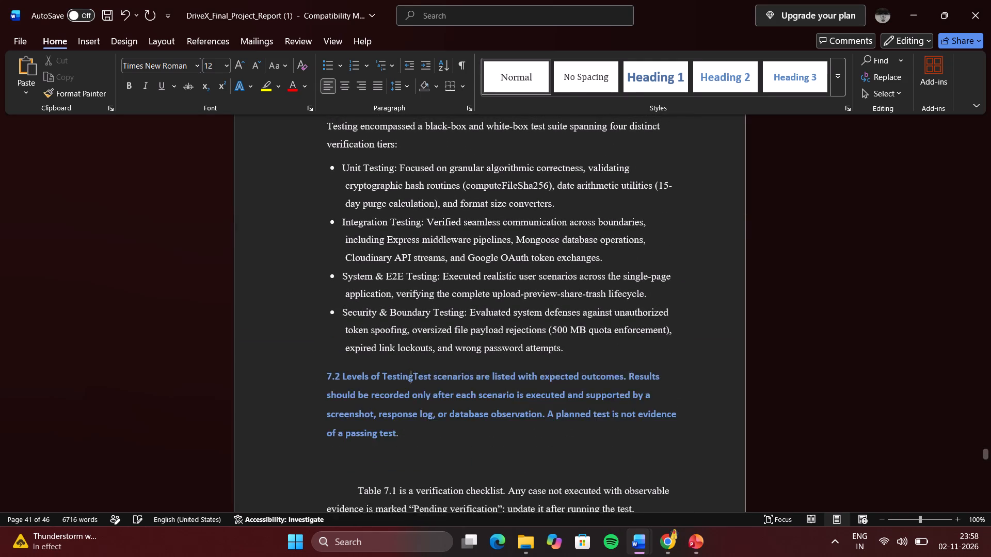
pyautogui.press('Return')
pyautogui.click(503, 74)
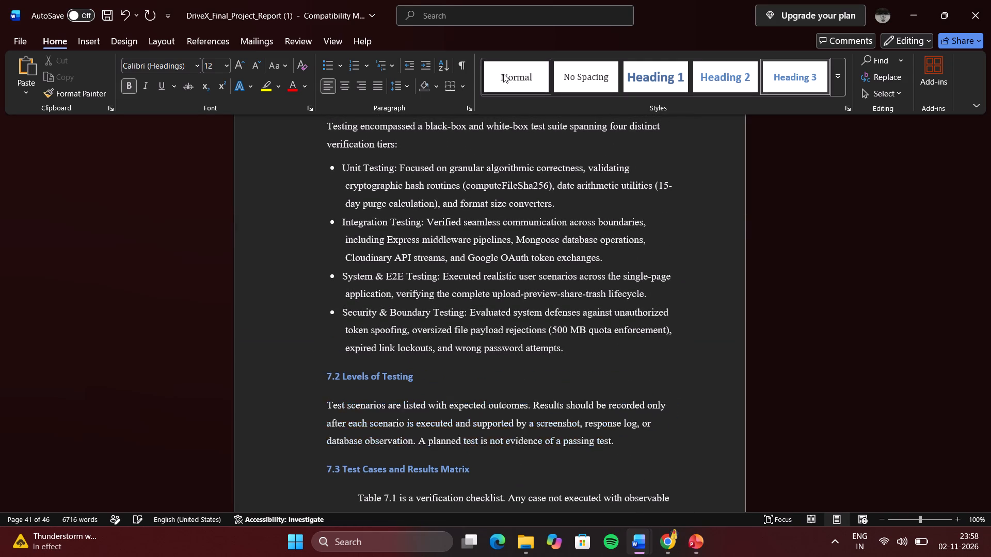
# Remove the first-line indent from the opening paragraph of section 7.1 Testing Overview & Strategy and set it in Normal style.
pyautogui.scroll(2, 450, 218)
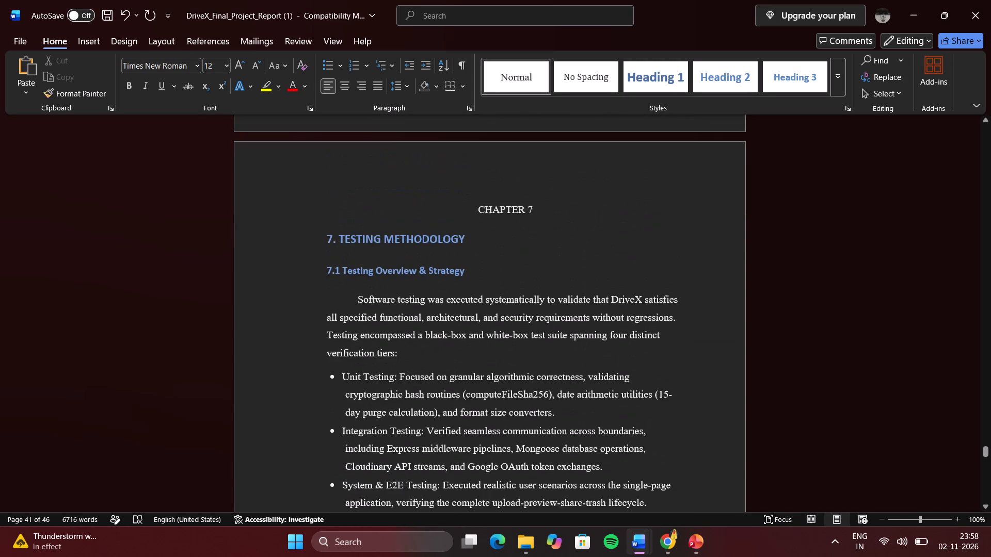
pyautogui.click(357, 312)
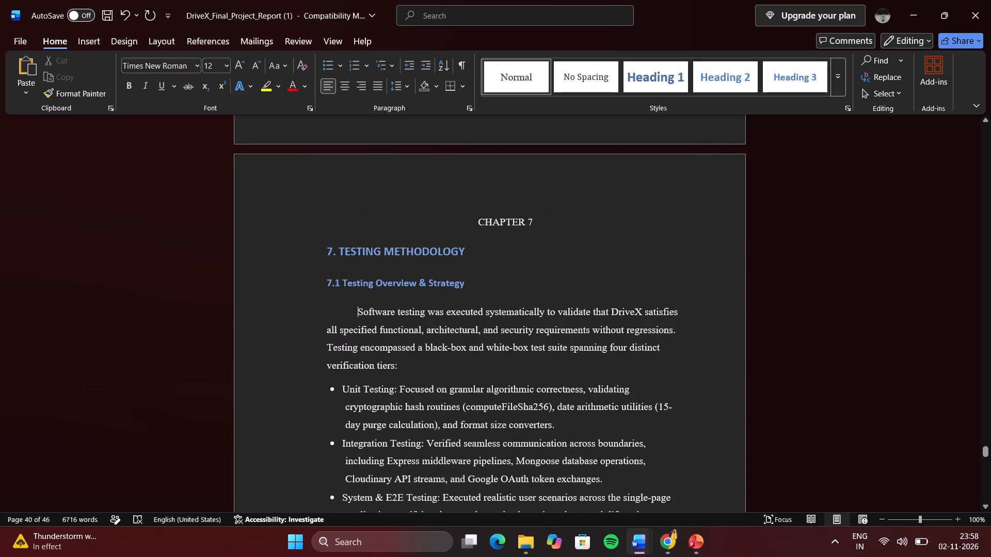
pyautogui.press('BackSpace')
pyautogui.press('Return')
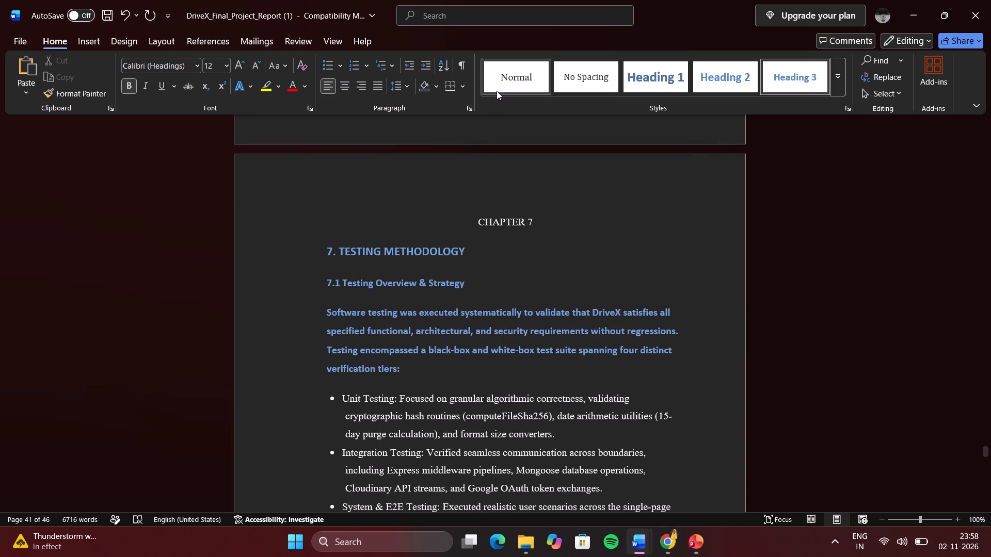
pyautogui.click(497, 88)
# Remove the first-line indent from the section 6.4 paragraph on the Markdown and document editor and set it in Normal style.
pyautogui.scroll(3, 417, 206)
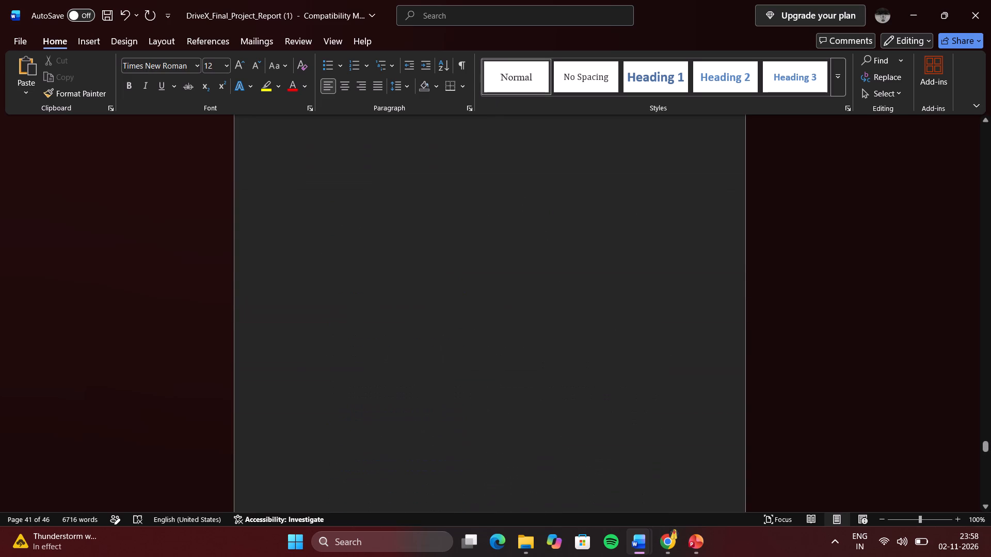
pyautogui.scroll(4, 417, 206)
pyautogui.click(359, 417)
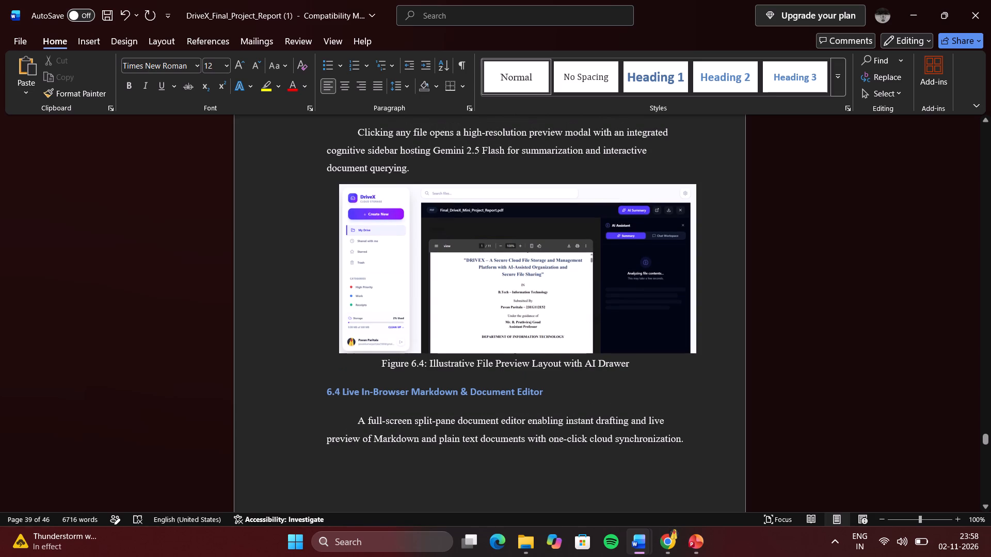
pyautogui.press('BackSpace')
pyautogui.press('Return')
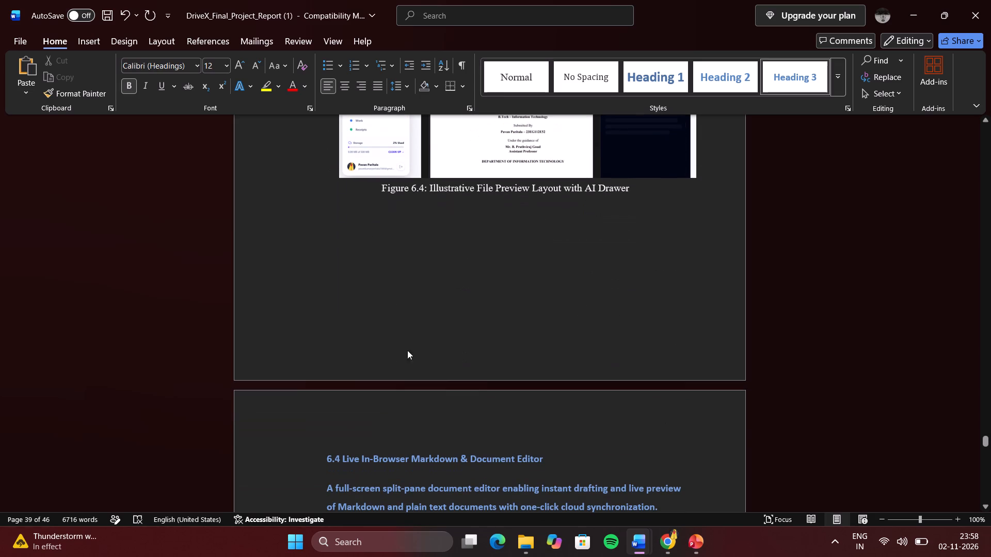
pyautogui.click(499, 85)
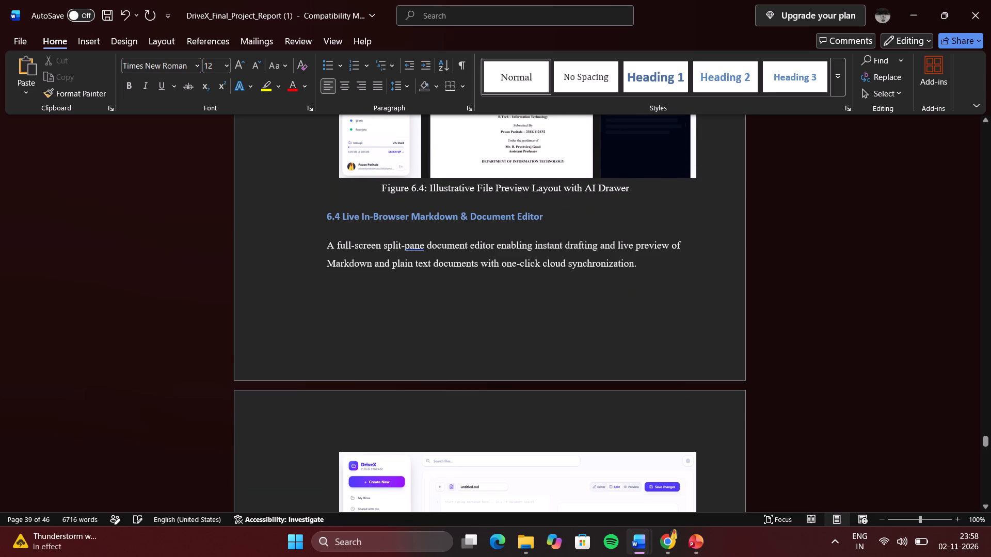
# Remove the first-line indent from the section 6.3 File Preview with Multimodal AI Drawer paragraph and set it in Normal style.
pyautogui.scroll(2, 436, 320)
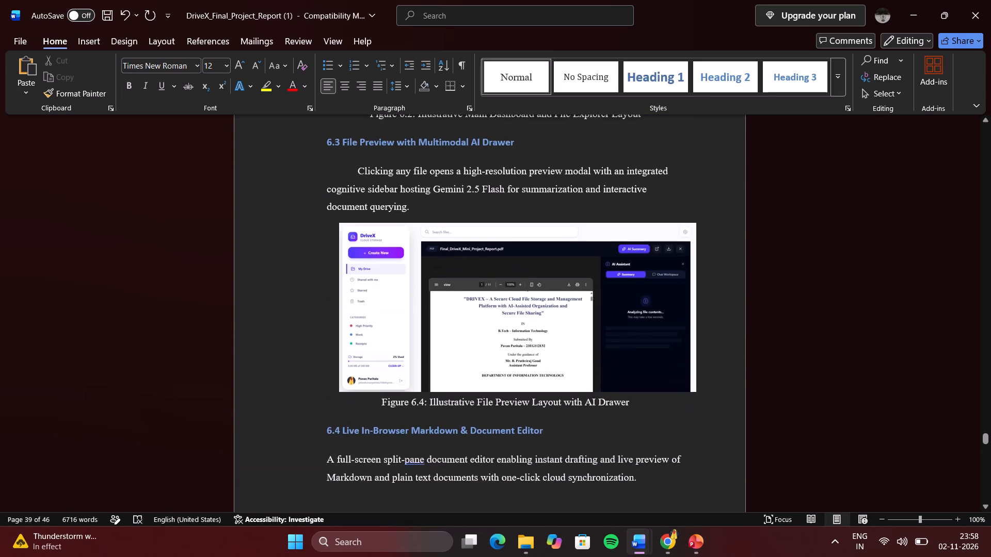
pyautogui.scroll(1, 436, 320)
pyautogui.click(355, 292)
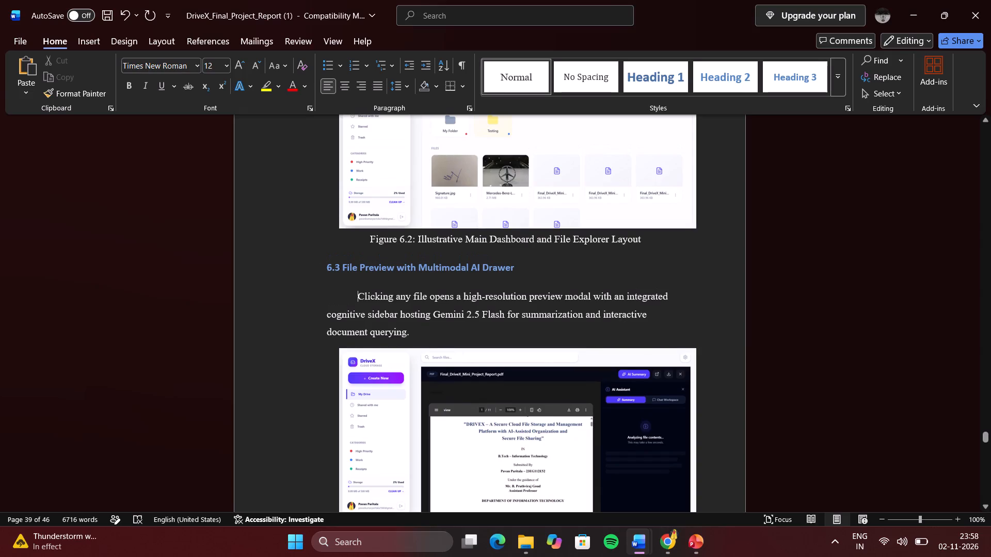
pyautogui.press('BackSpace')
pyautogui.press('Return')
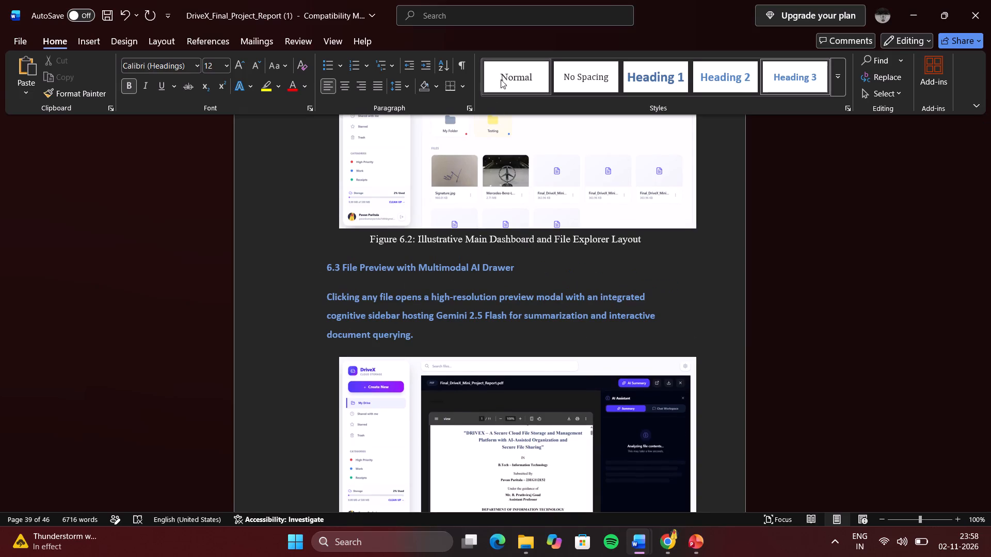
pyautogui.click(501, 75)
# Remove the first-line indent from the paragraph under 6.2 Main Dashboard & Explorer and set it in Normal style.
pyautogui.scroll(2, 430, 225)
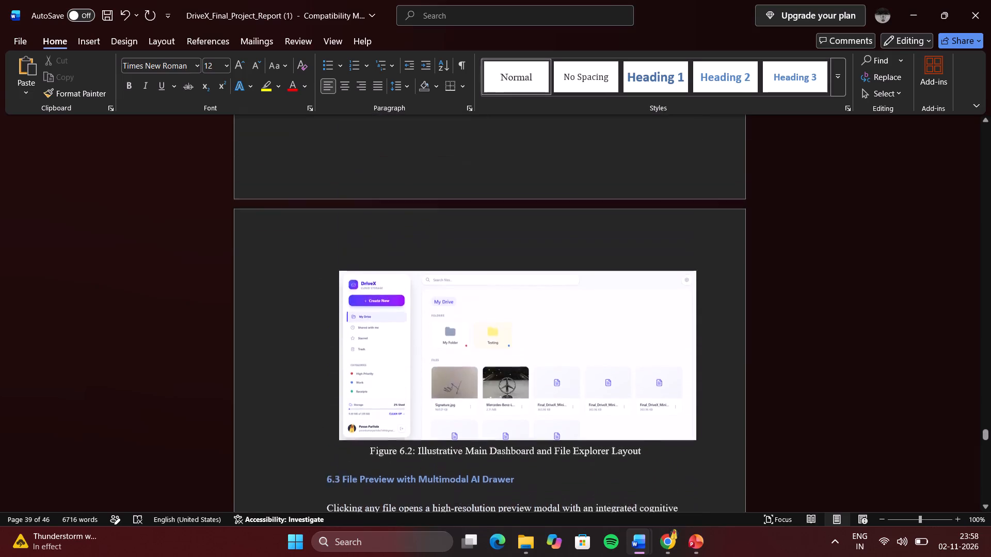
pyautogui.scroll(2, 430, 225)
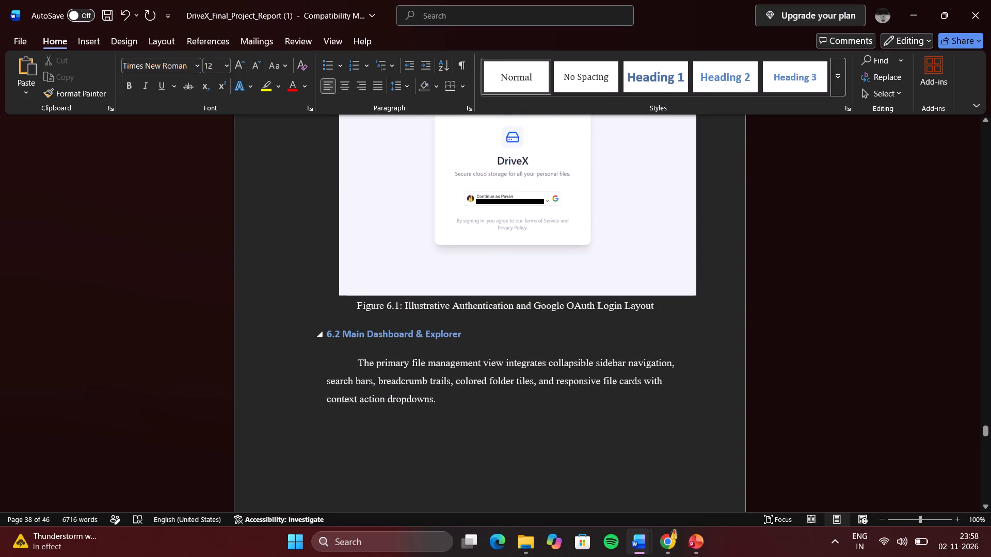
pyautogui.click(359, 354)
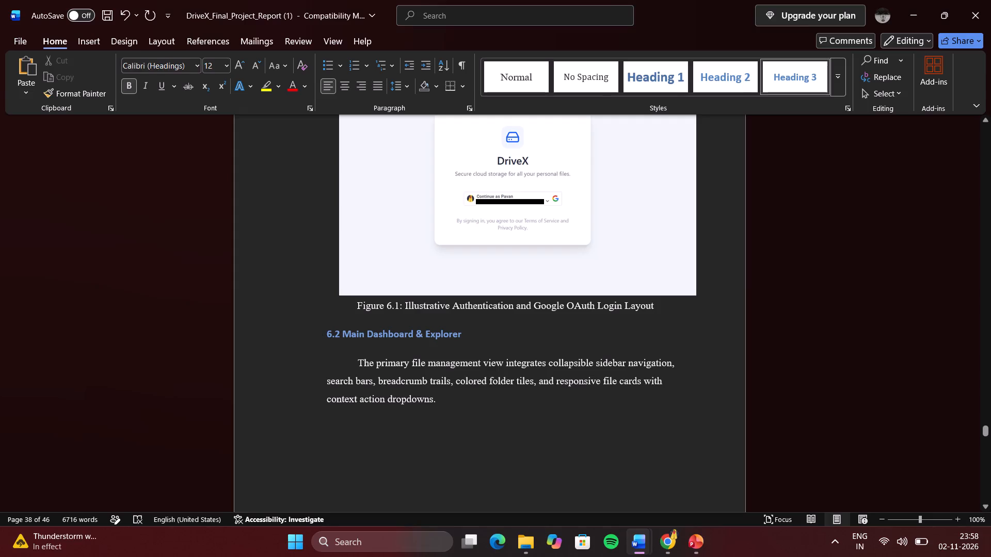
pyautogui.click(359, 357)
pyautogui.press('BackSpace')
pyautogui.press('Return')
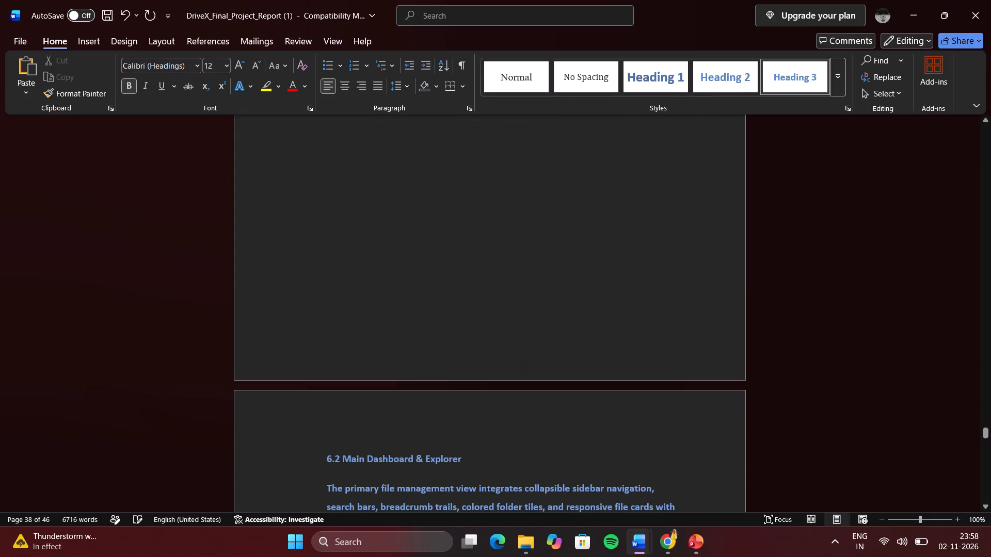
pyautogui.click(489, 70)
# Remove the first-line indent from the section 6.1 Authentication Screen (Login) paragraph and set it in Normal style.
pyautogui.scroll(2, 454, 214)
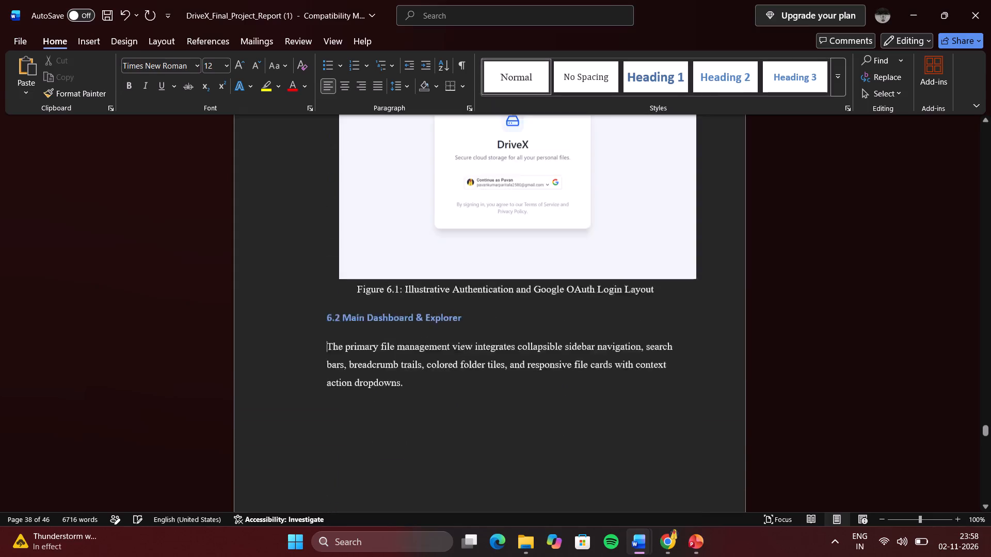
pyautogui.scroll(3, 454, 214)
pyautogui.scroll(-1, 383, 441)
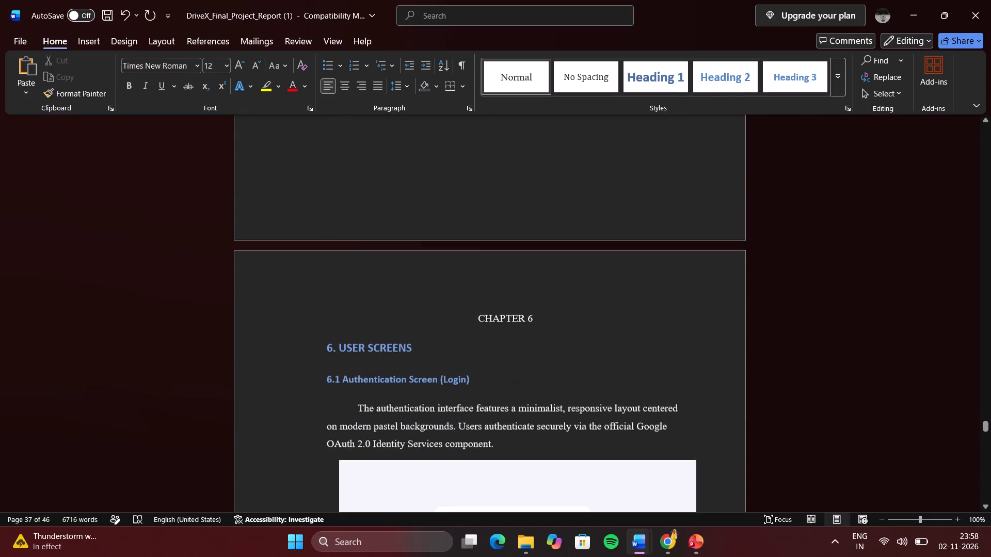
pyautogui.click(361, 409)
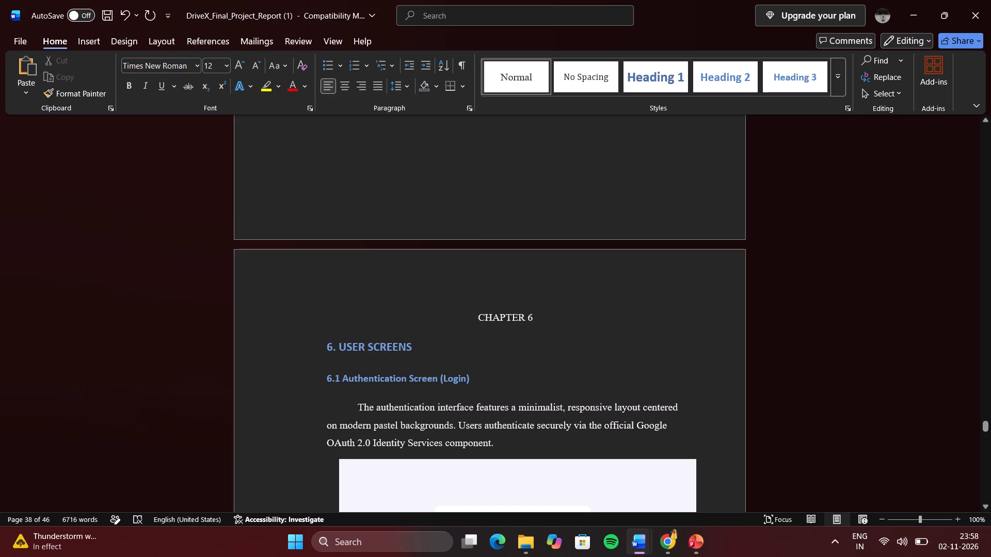
pyautogui.press('Left')
pyautogui.press('BackSpace')
pyautogui.press('Return')
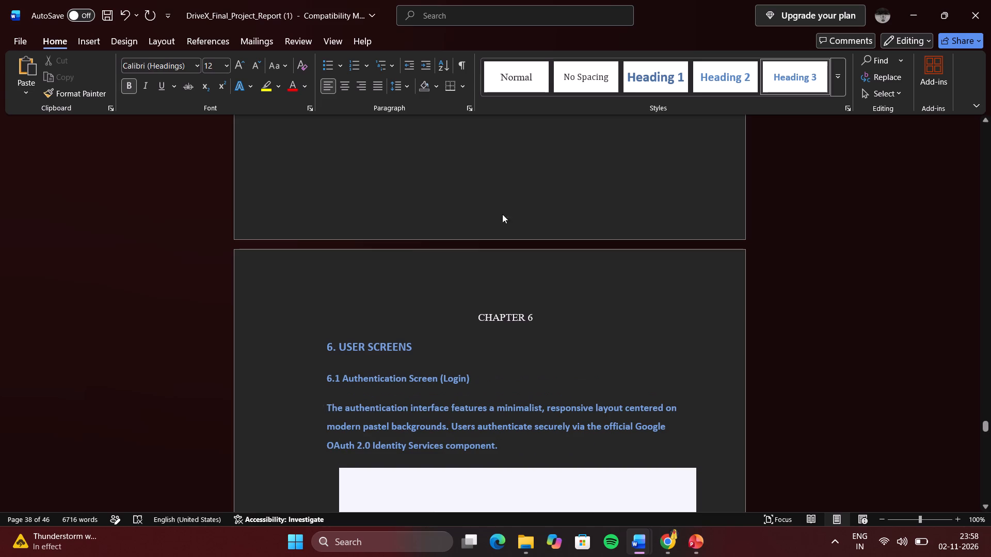
pyautogui.click(509, 75)
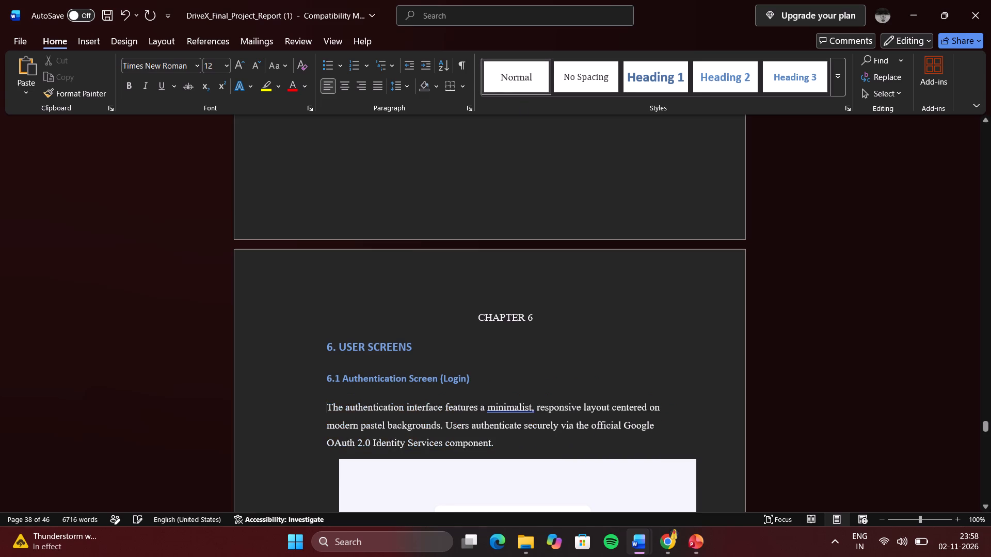
# Review the chapter 5 Implementation pages from section 5.4 back to 5.1 System Architecture, checking paragraph layout and figures.
pyautogui.scroll(7, 456, 184)
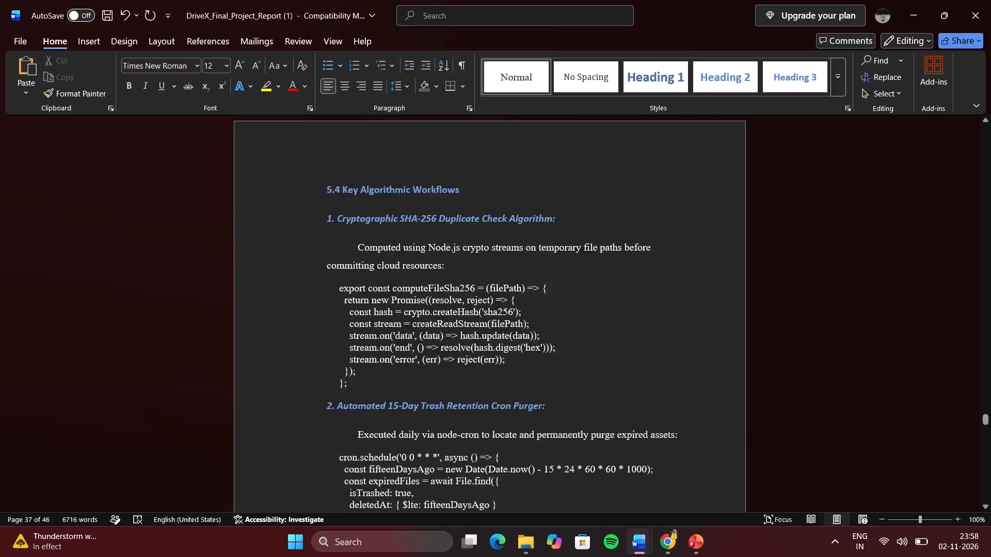
pyautogui.scroll(7, 456, 184)
pyautogui.scroll(-1, 456, 184)
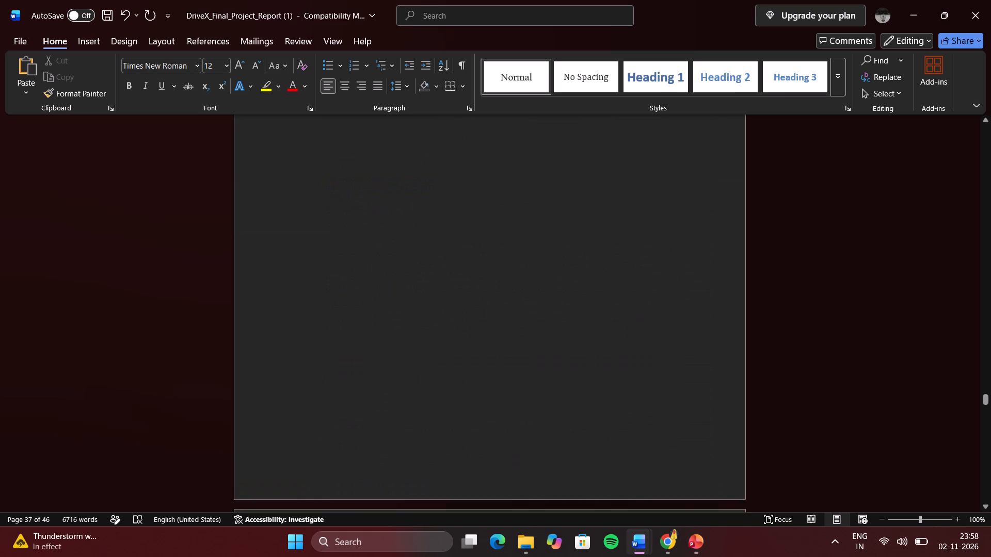
pyautogui.scroll(-1, 456, 184)
pyautogui.scroll(4, 456, 184)
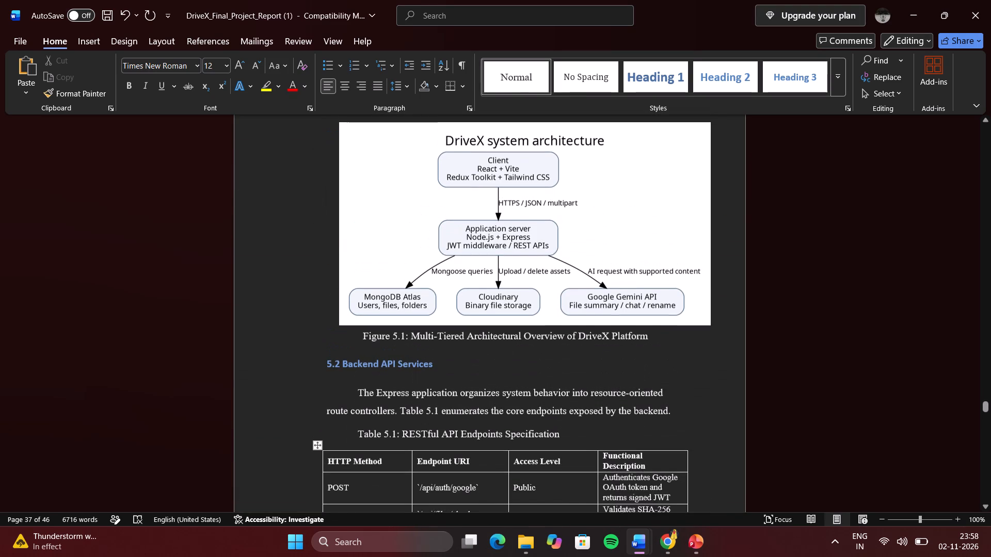
pyautogui.scroll(2, 456, 184)
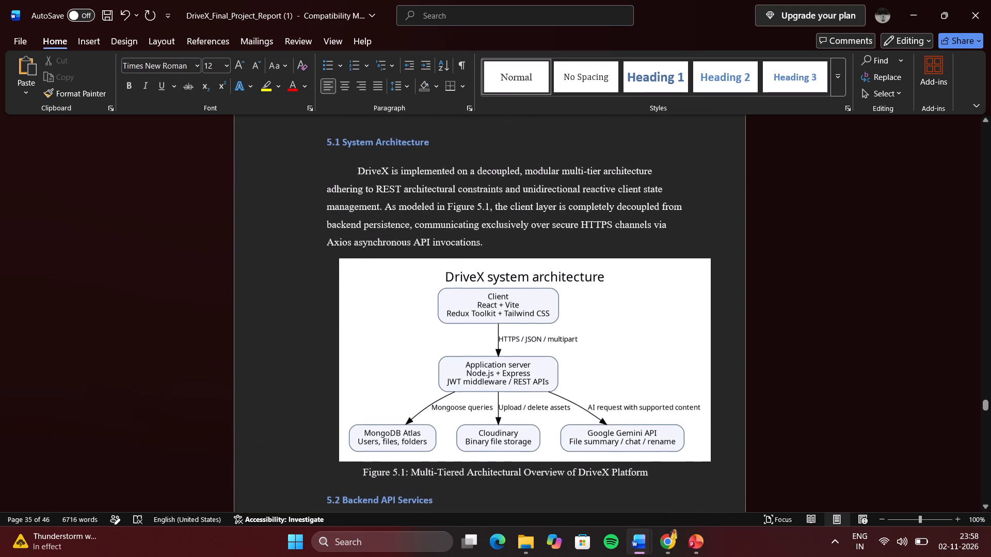
pyautogui.scroll(2, 456, 184)
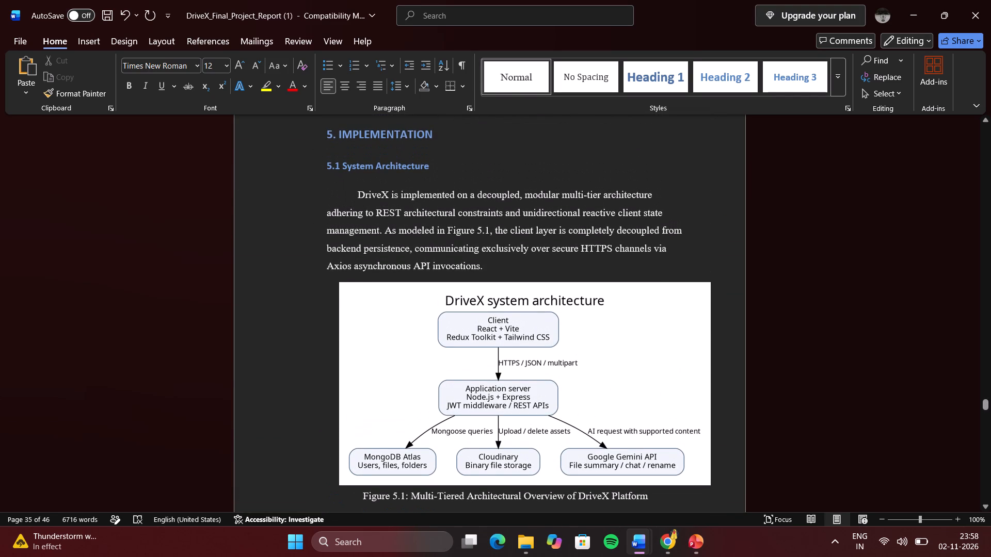
pyautogui.click(385, 190)
pyautogui.click(375, 211)
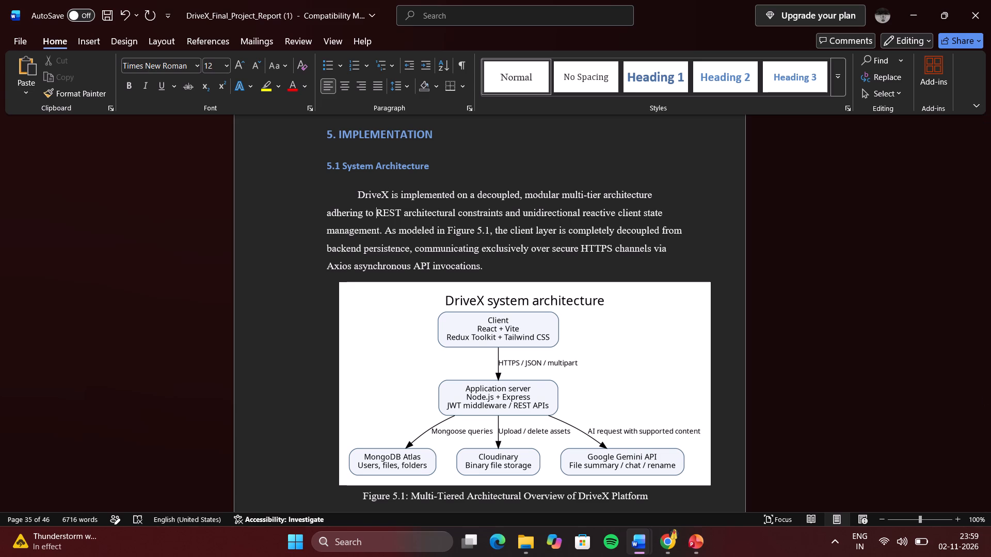
# Examine the report's front matter from the title page through the certificate, acknowledgement and abstract to the contents table.
pyautogui.scroll(11, 375, 211)
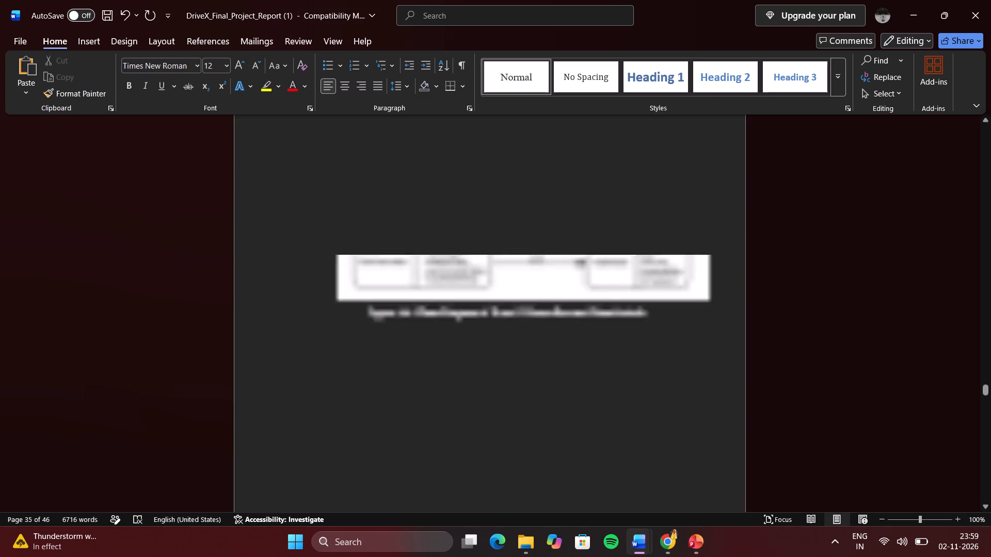
pyautogui.scroll(20, 375, 211)
pyautogui.scroll(8, 375, 211)
pyautogui.scroll(20, 375, 211)
pyautogui.scroll(20, 375, 211)
pyautogui.scroll(19, 375, 211)
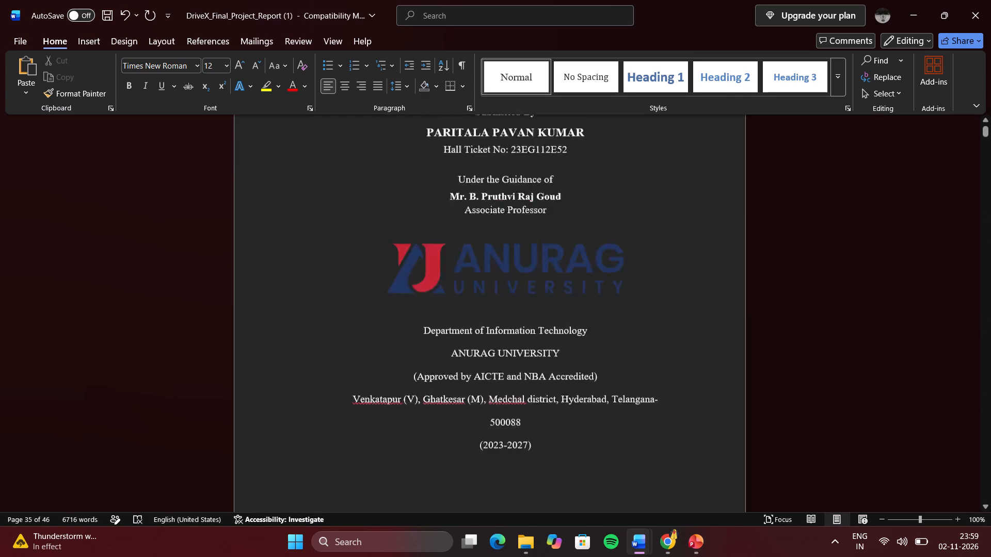
pyautogui.scroll(20, 375, 211)
pyautogui.scroll(-2, 375, 244)
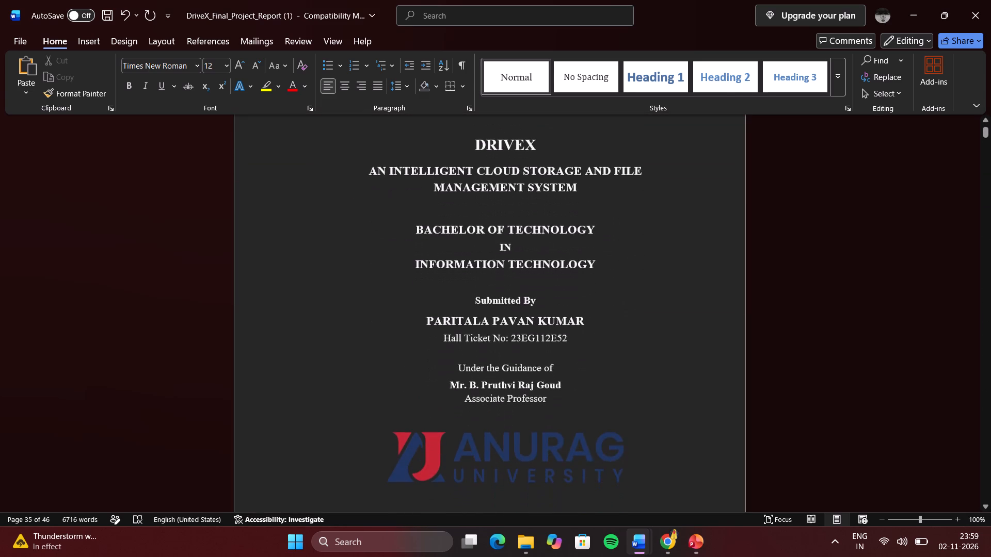
pyautogui.scroll(-3, 375, 244)
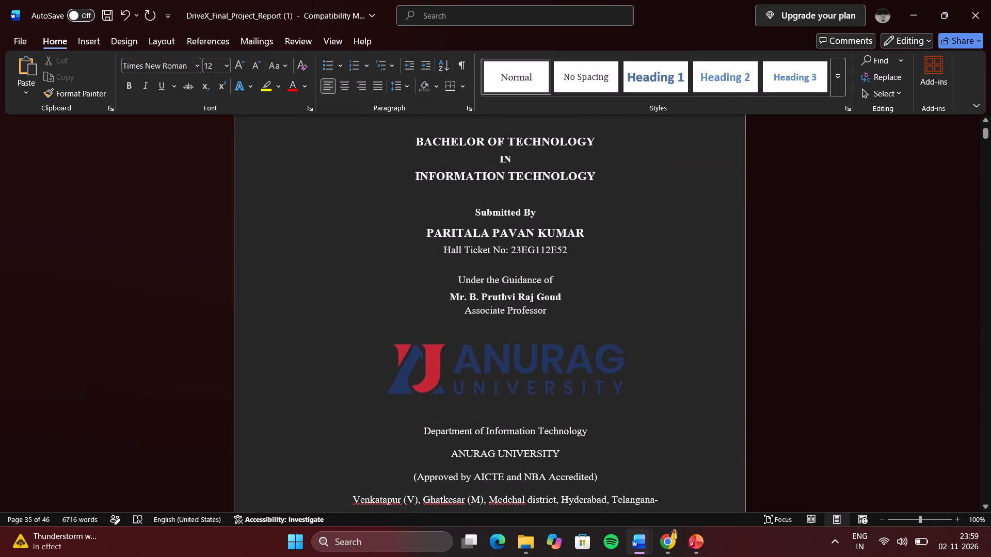
pyautogui.scroll(-4, 375, 244)
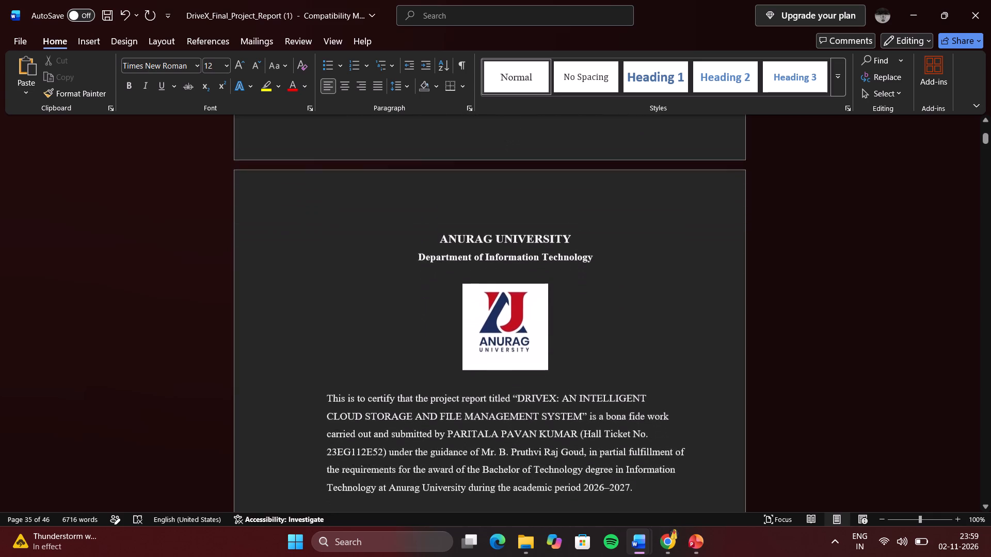
pyautogui.scroll(-5, 375, 244)
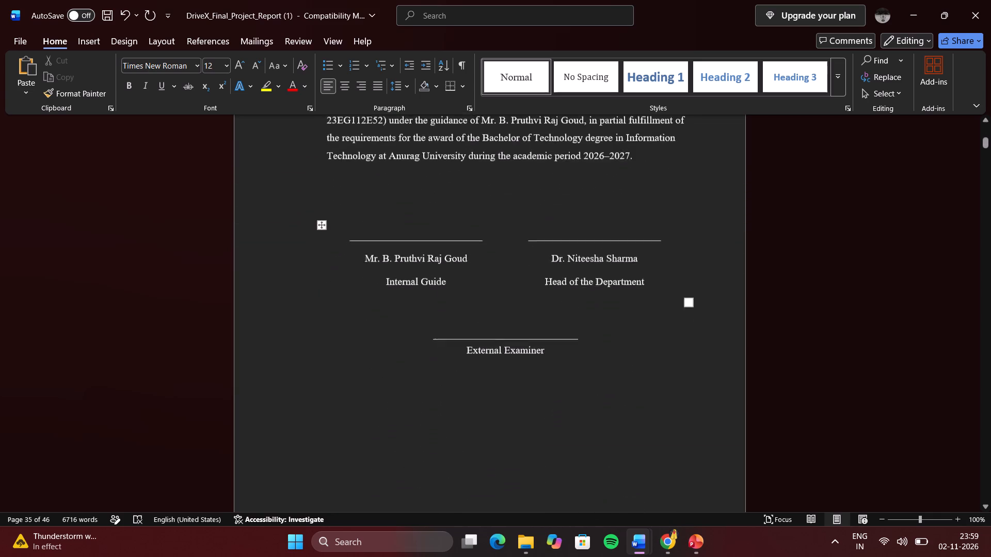
pyautogui.scroll(-5, 375, 244)
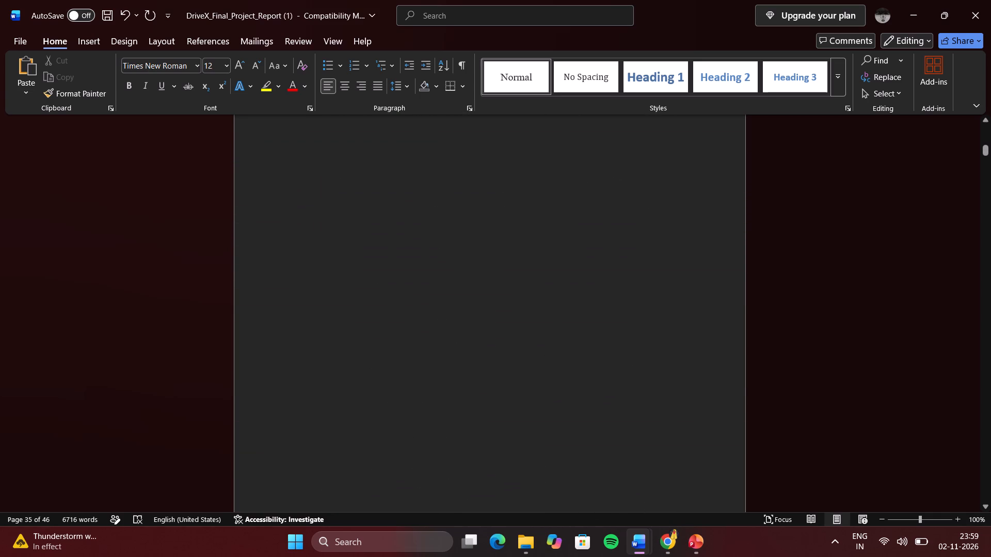
pyautogui.scroll(-4, 375, 244)
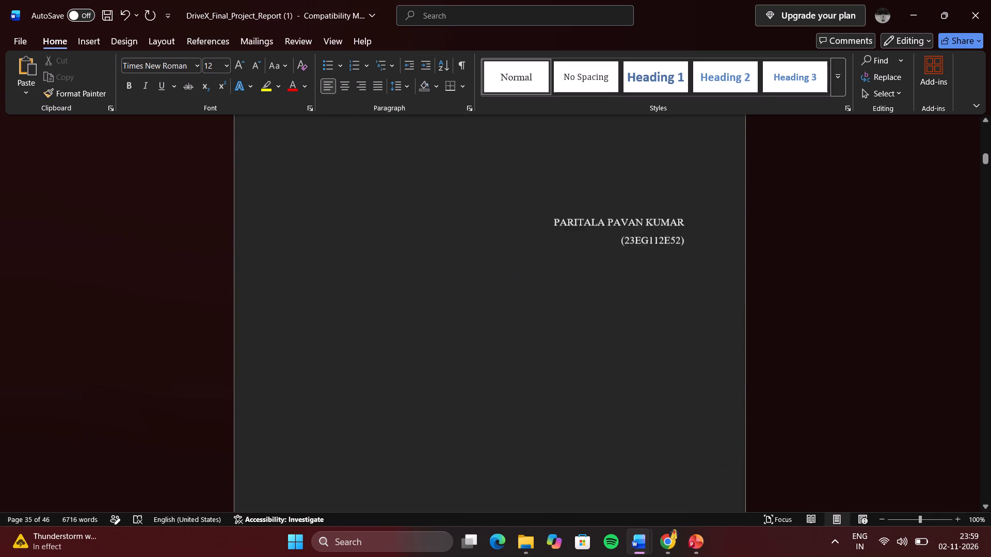
pyautogui.scroll(-1, 375, 244)
pyautogui.scroll(2, 375, 244)
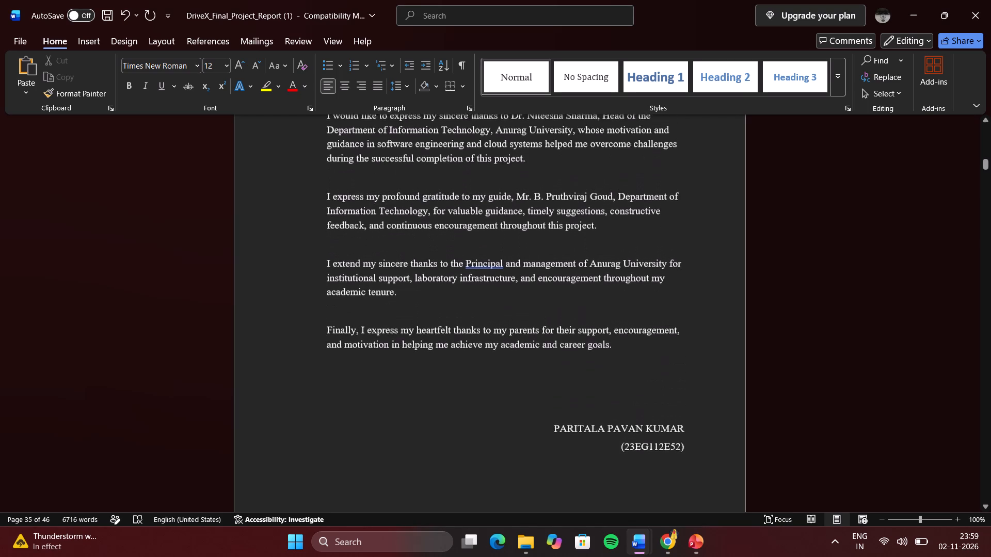
pyautogui.scroll(1, 375, 244)
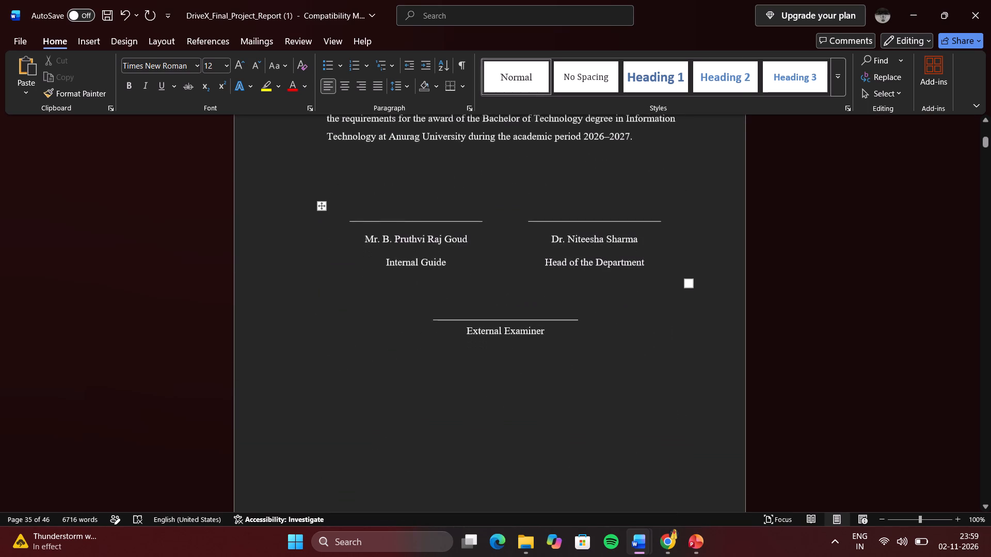
pyautogui.scroll(-7, 375, 244)
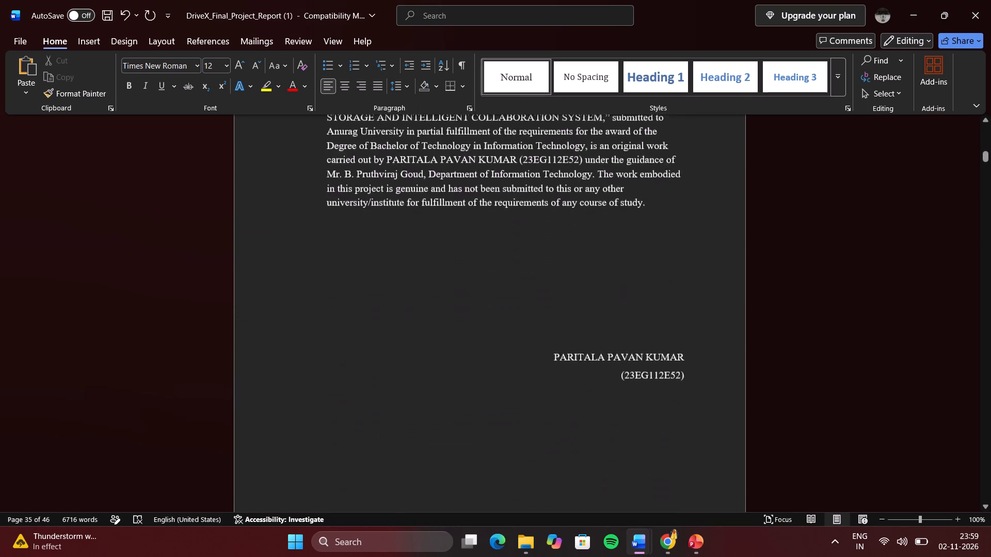
pyautogui.scroll(-3, 375, 244)
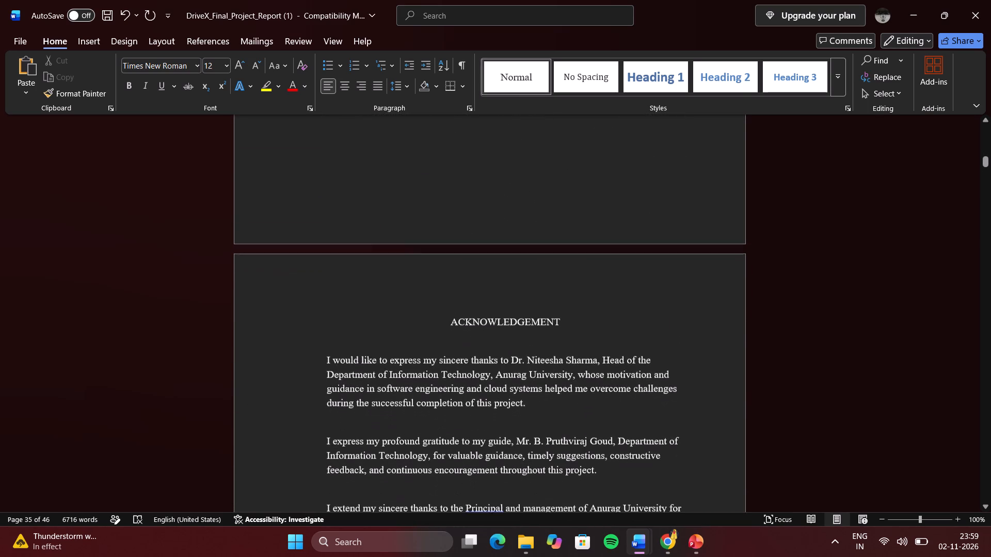
pyautogui.scroll(-3, 375, 244)
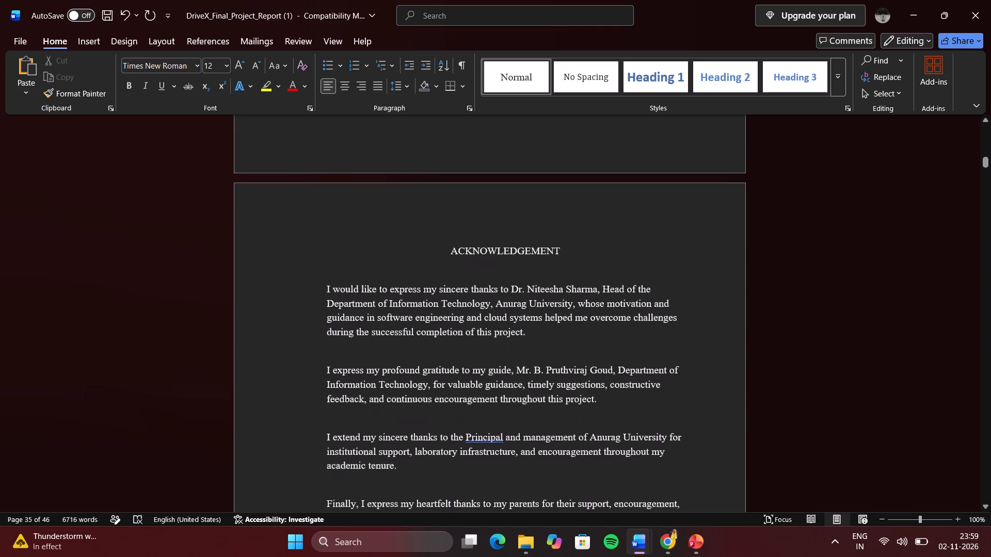
pyautogui.scroll(-4, 375, 244)
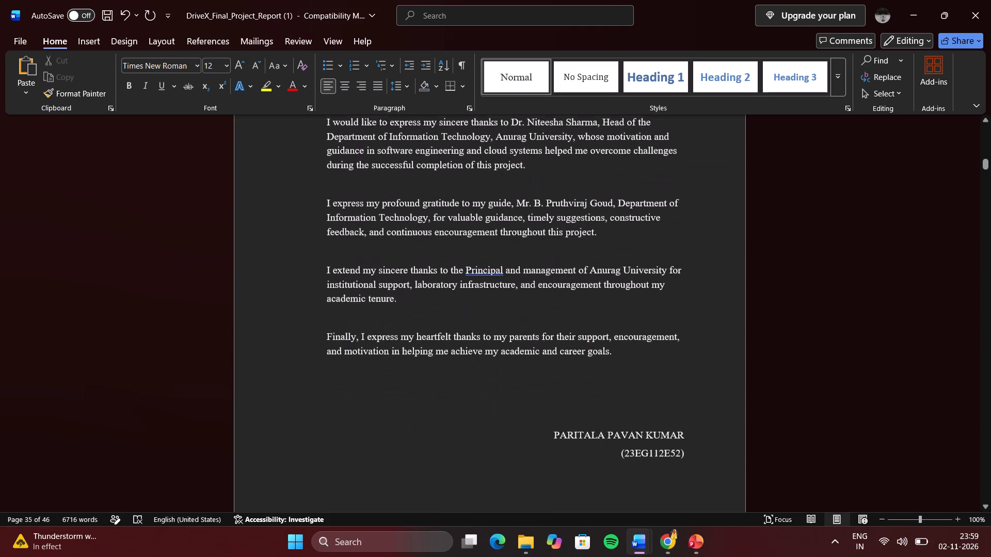
pyautogui.scroll(-3, 375, 244)
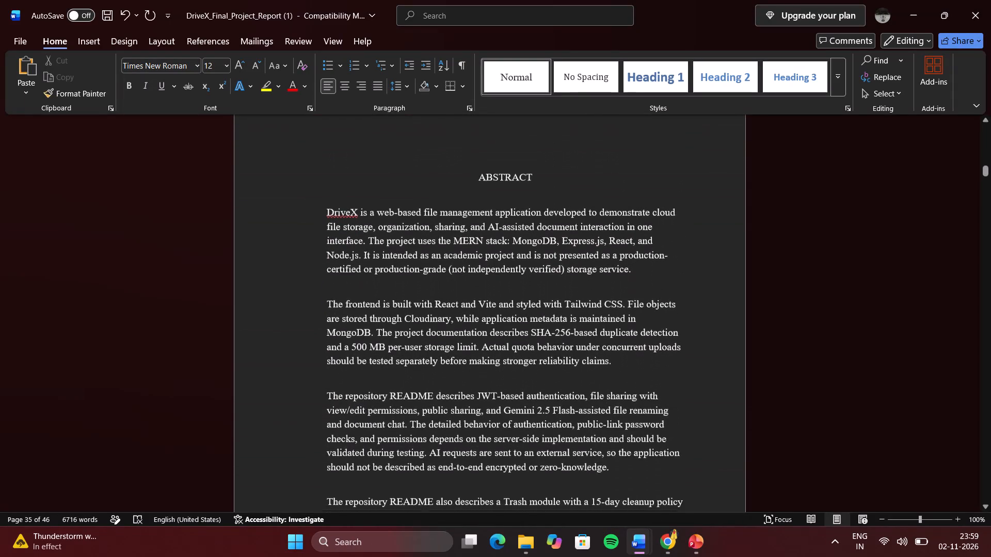
pyautogui.scroll(-4, 375, 244)
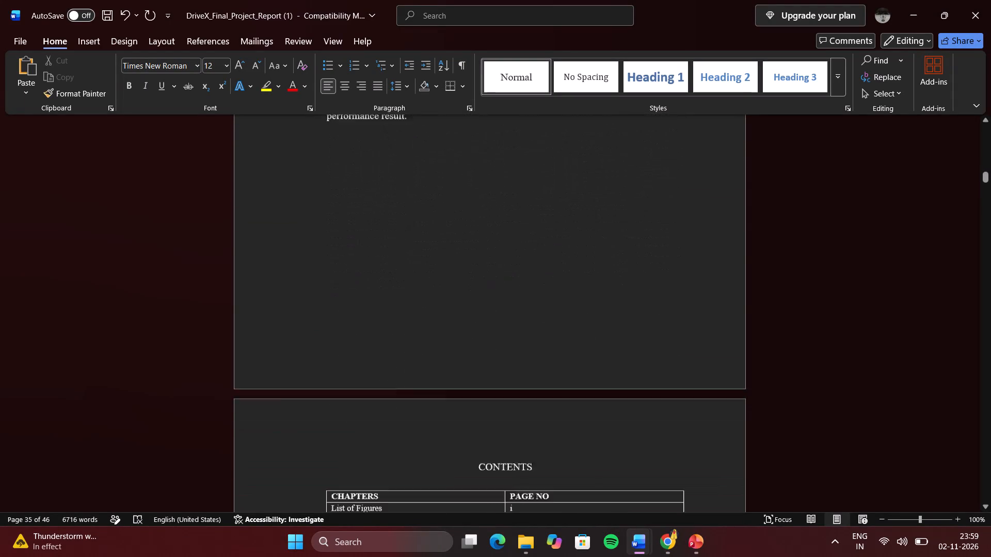
pyautogui.scroll(-4, 375, 244)
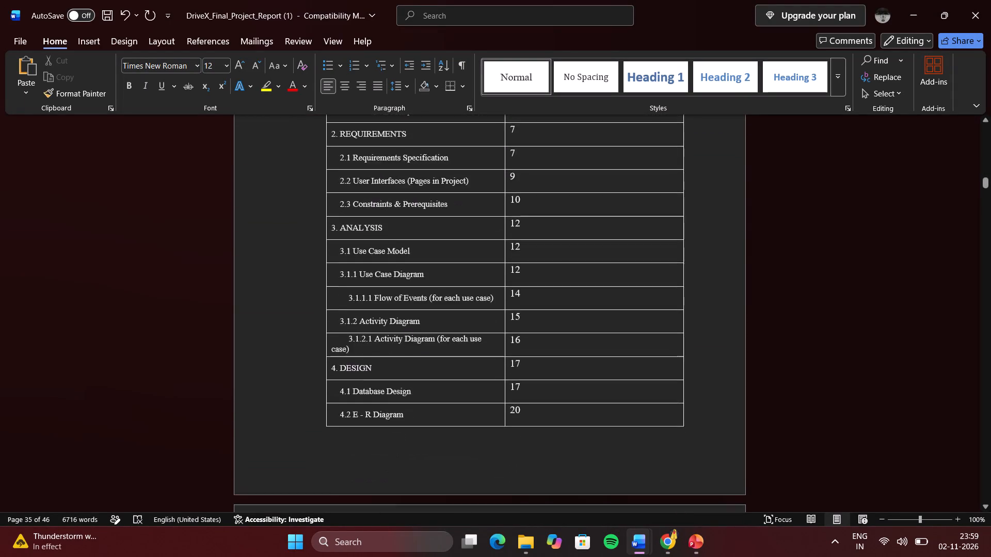
pyautogui.scroll(-1, 375, 244)
# Save the corrected report and locate its file in the Mobile Devices folder.
pyautogui.hotkey('ctrl', 's')
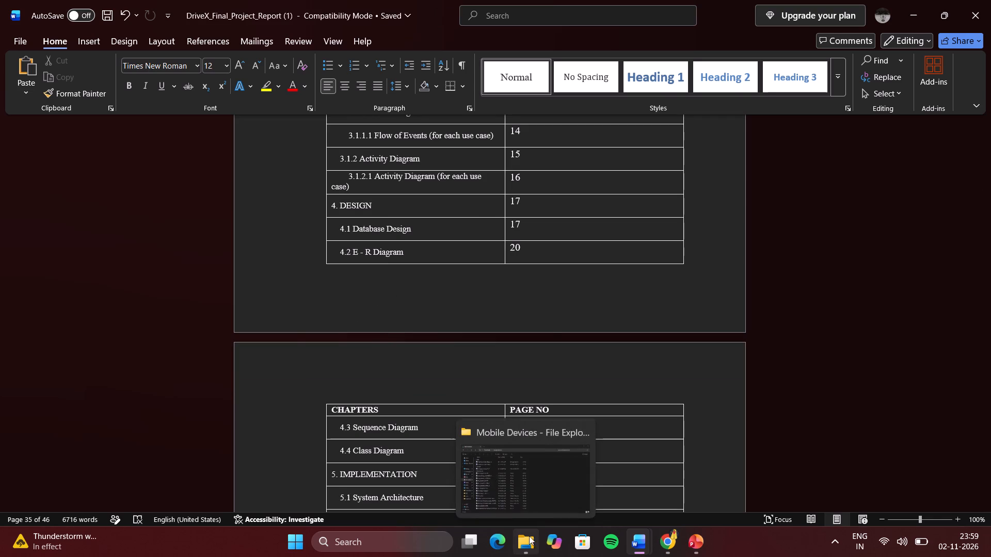
pyautogui.click(509, 456)
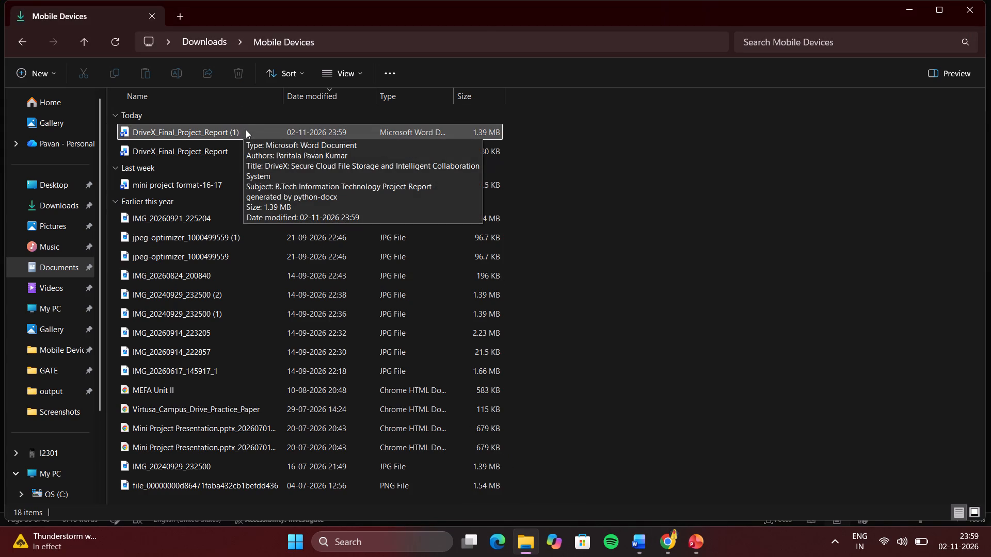
pyautogui.hotkey('alt', 'Tab')
pyautogui.hotkey('alt', 'Tab')
# Switch to Chrome, search for "doc to pdf converter" in a new tab and open iLovePDF's Word to PDF page.
pyautogui.hotkey('alt', 'Tab')
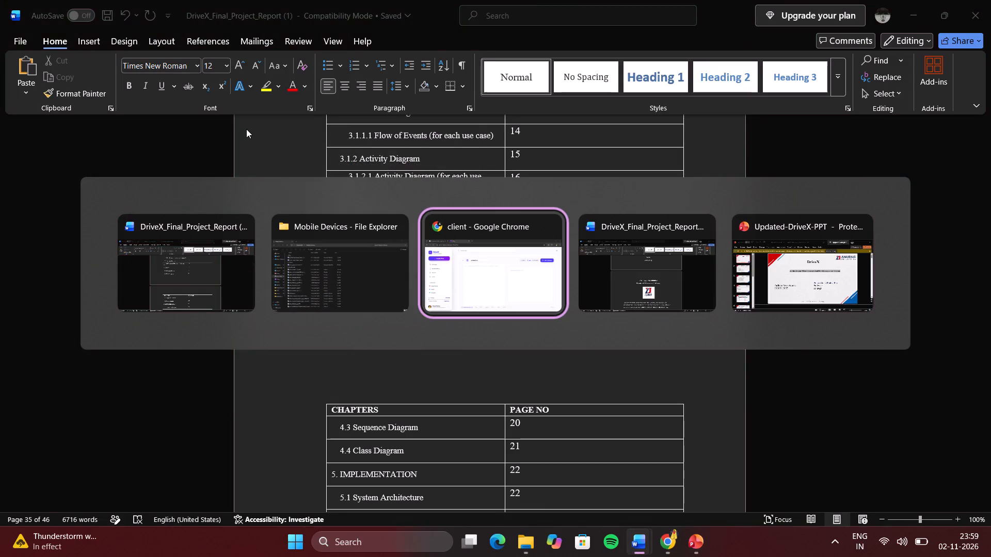
pyautogui.click(336, 8)
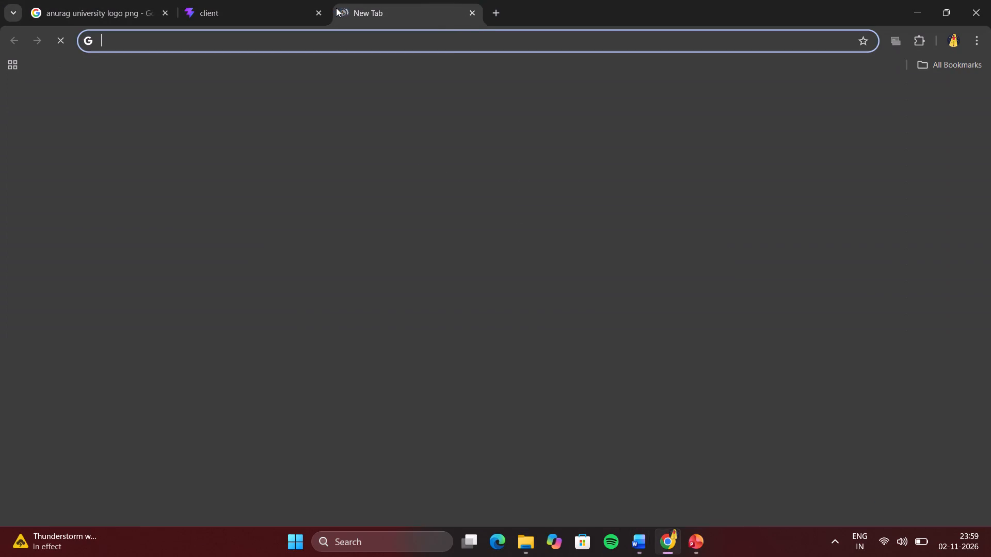
pyautogui.write('doc to pdf')
pyautogui.press('space')
pyautogui.click(281, 92)
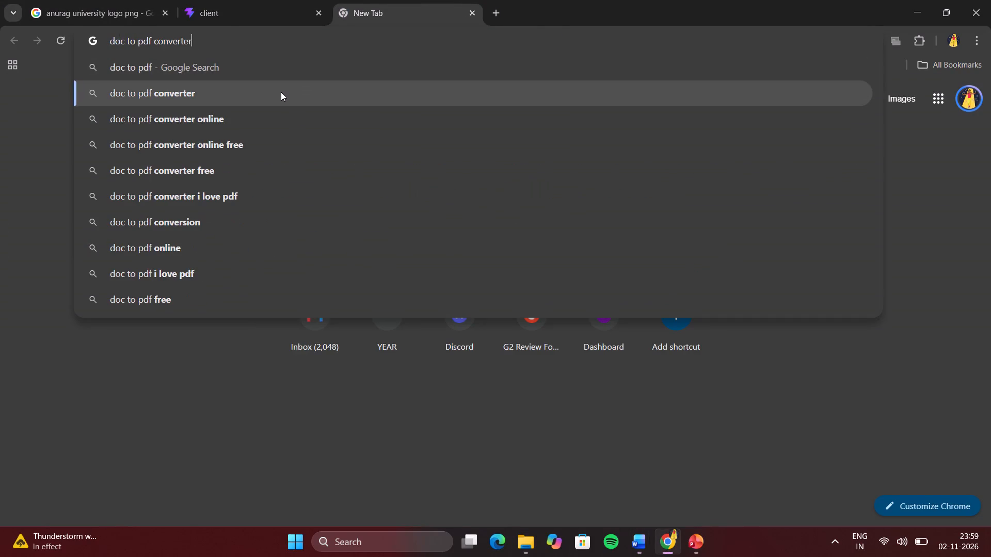
pyautogui.click(242, 200)
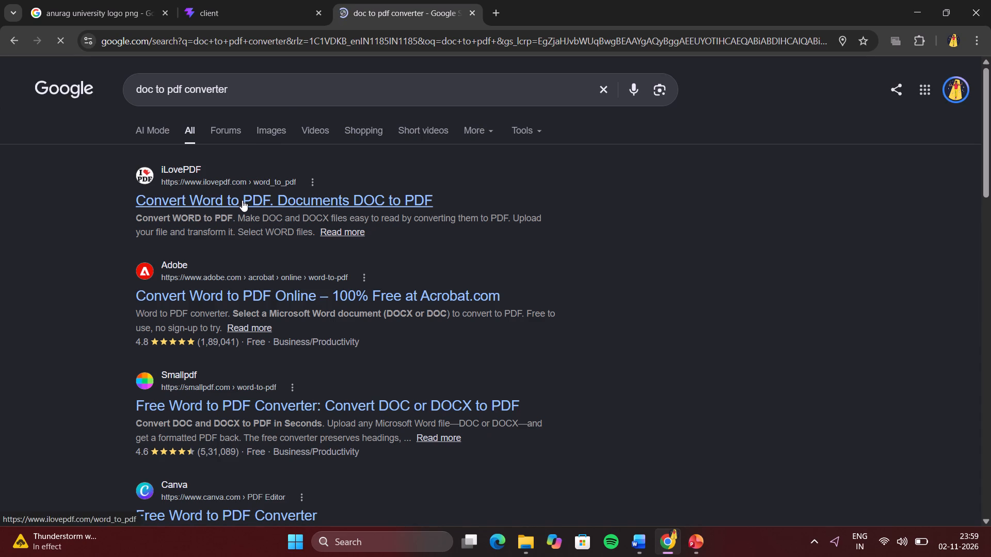
# Upload DriveX_Final_Project_Report (1) from the Mobile Devices folder to iLovePDF, convert it to PDF and download the result.
pyautogui.click(446, 215)
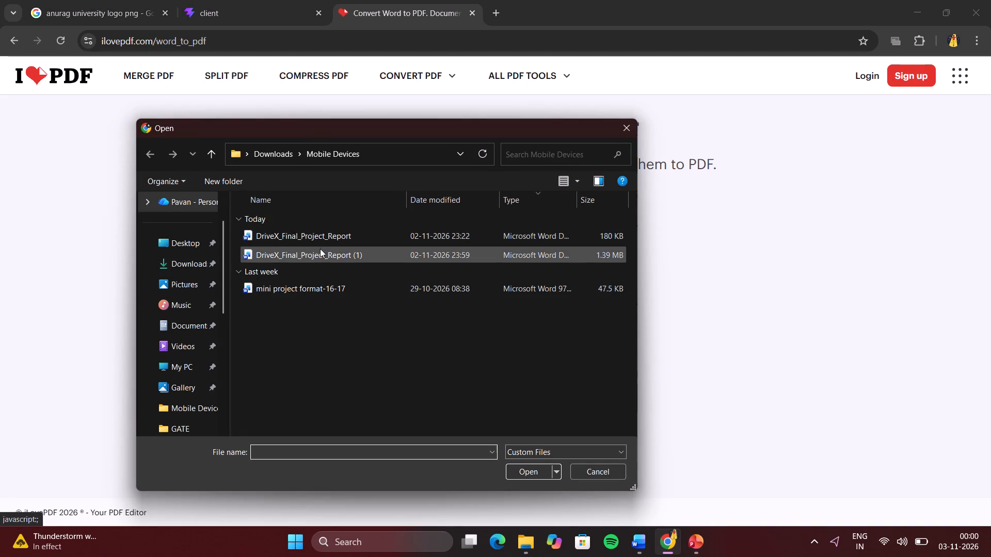
pyautogui.doubleClick(319, 250)
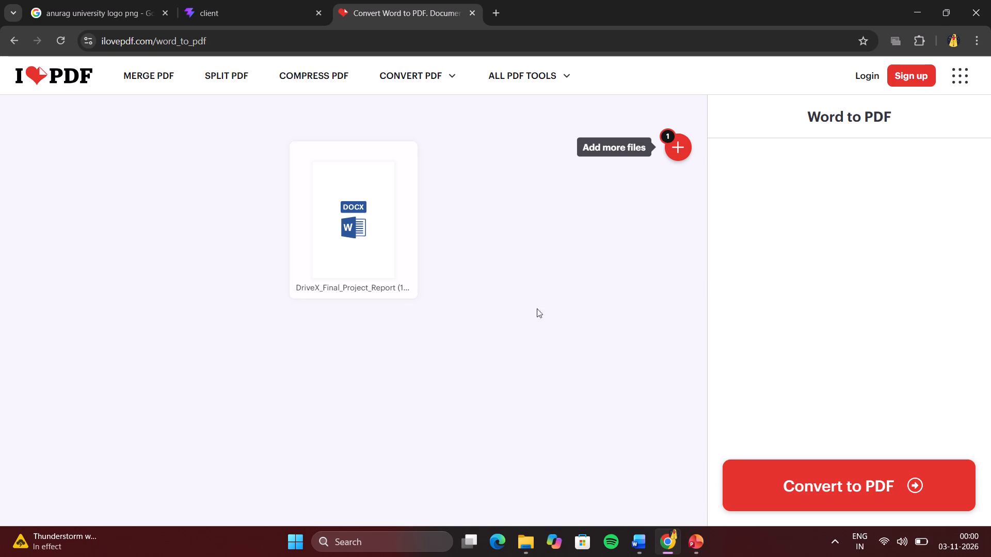
pyautogui.click(780, 491)
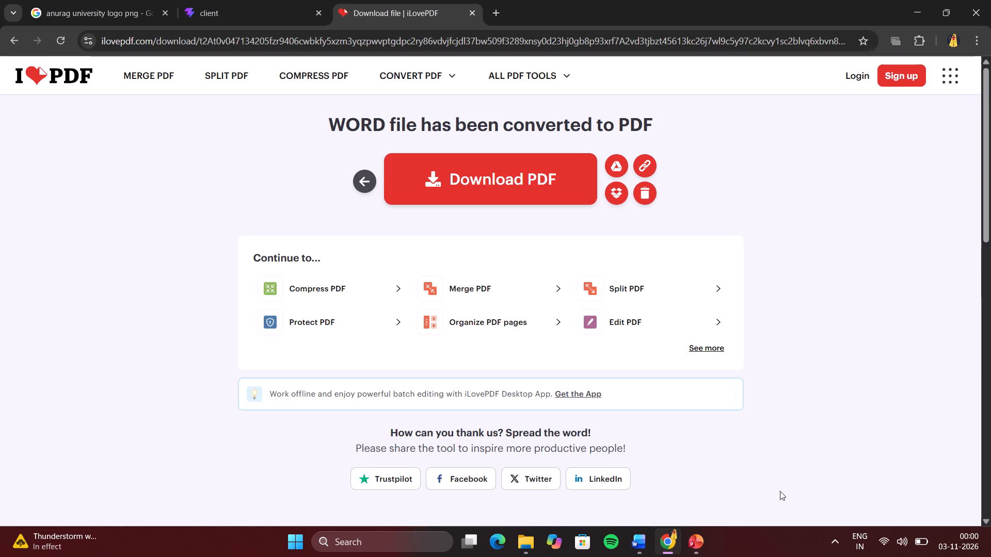
pyautogui.click(467, 171)
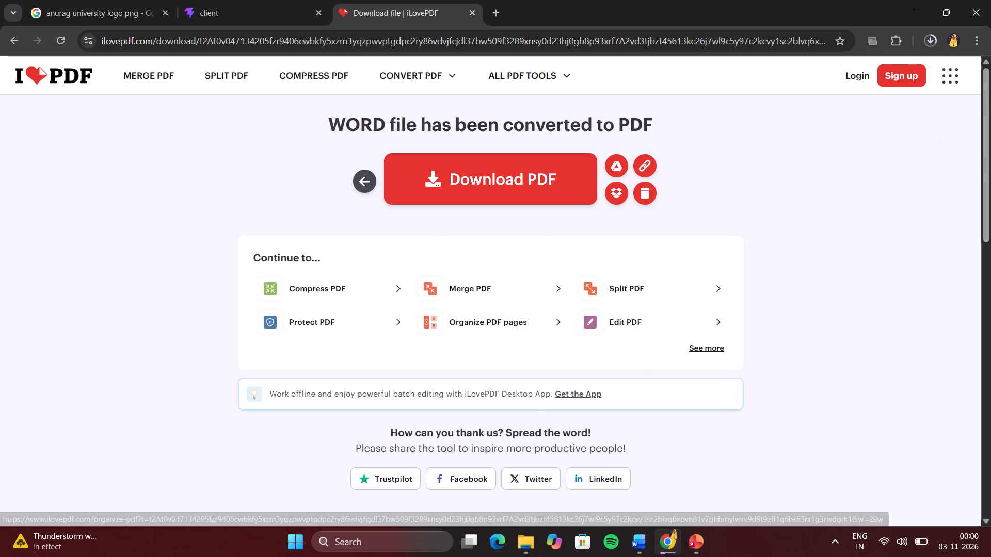
# Switch to File Explorer and refresh the Mobile Devices folder to look for the downloaded report PDF.
pyautogui.click(520, 545)
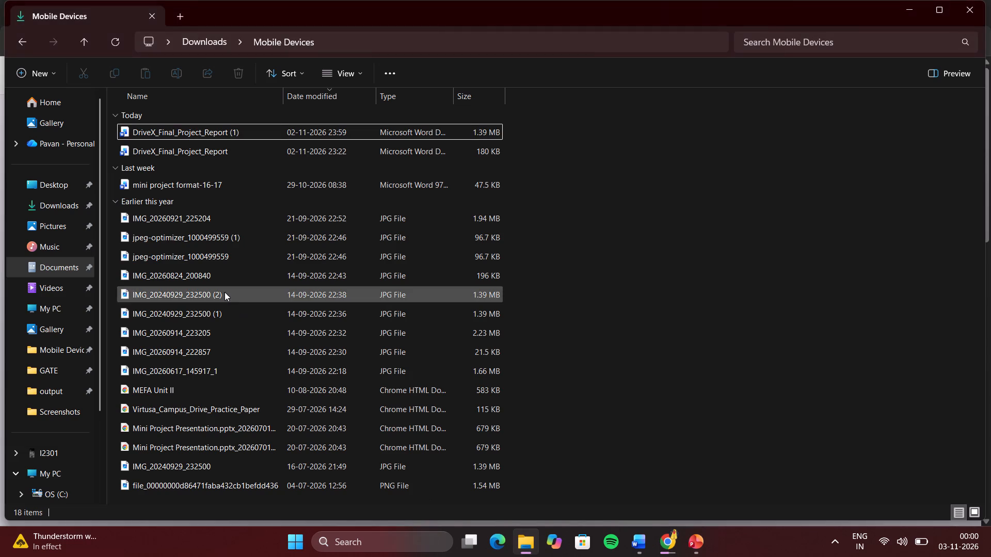
pyautogui.click(110, 33)
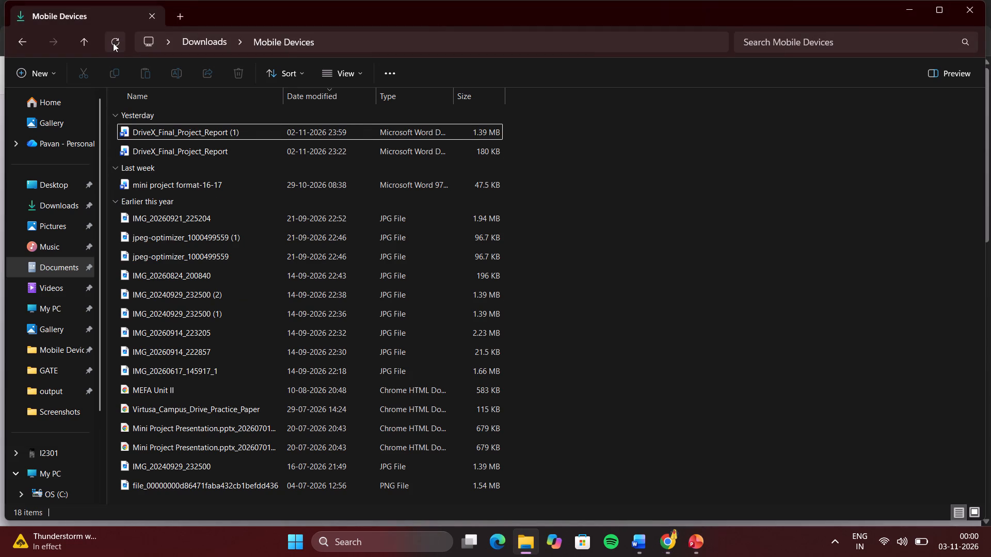
pyautogui.click(113, 43)
pyautogui.tripleClick(113, 43)
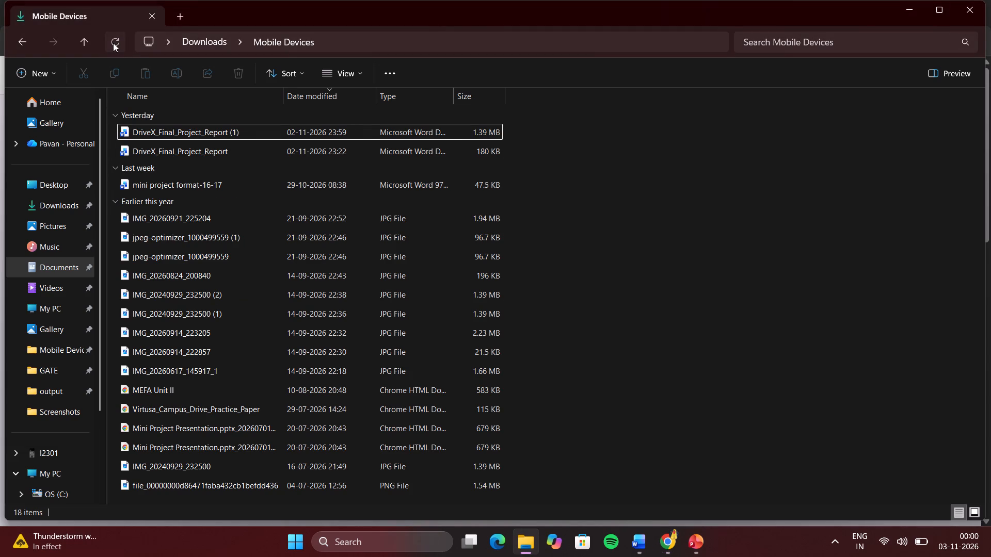
pyautogui.doubleClick(113, 43)
pyautogui.tripleClick(113, 43)
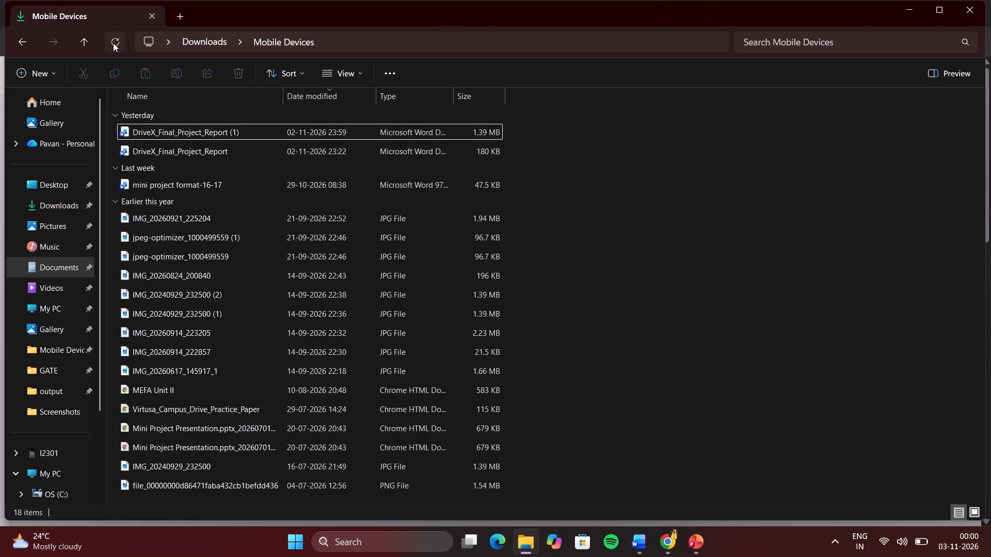
pyautogui.click(113, 43)
# Return to Chrome, open the downloaded DriveX_Final_Project_Report (1).pdf and examine its title page layout and university logo.
pyautogui.hotkey('alt', 'Tab')
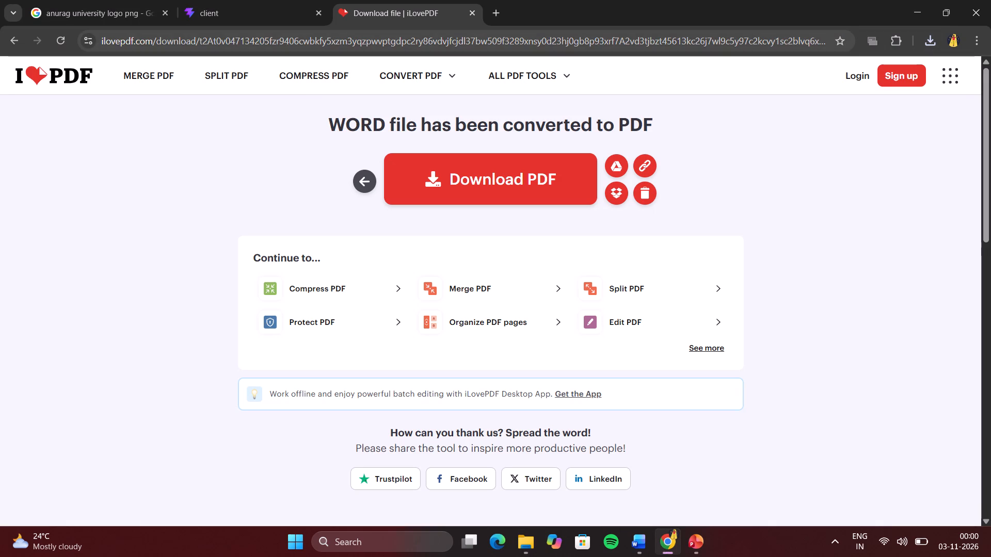
pyautogui.click(926, 39)
pyautogui.doubleClick(809, 108)
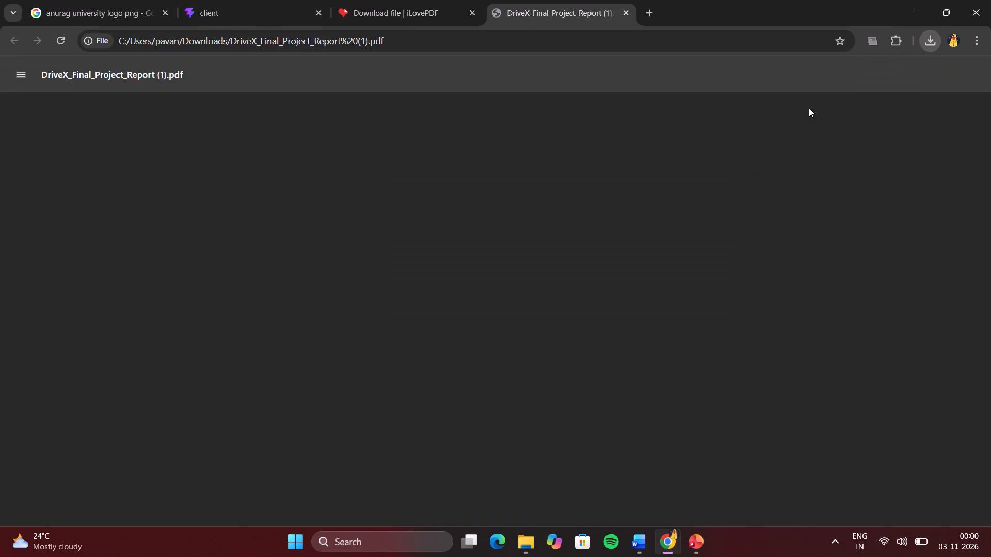
pyautogui.scroll(-1, 558, 238)
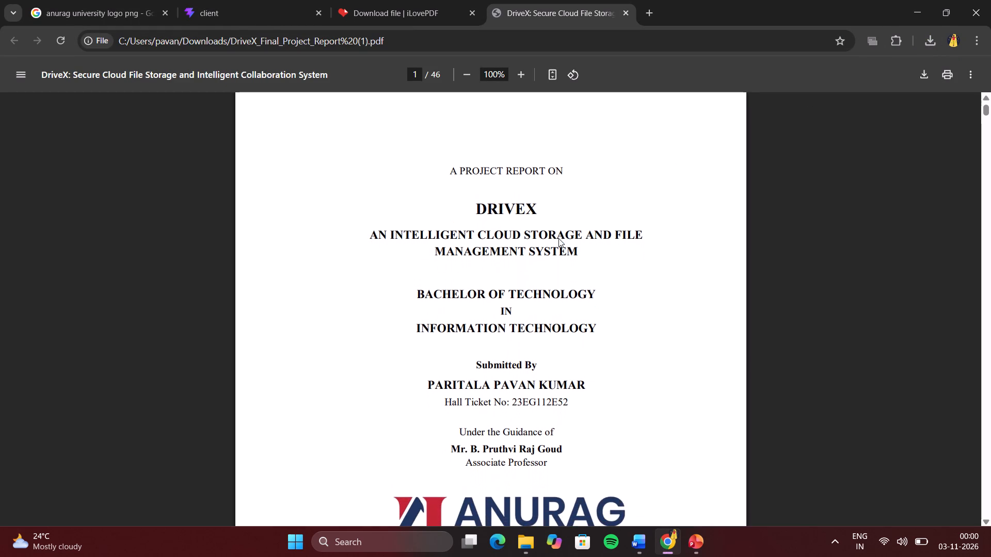
pyautogui.scroll(-3, 558, 238)
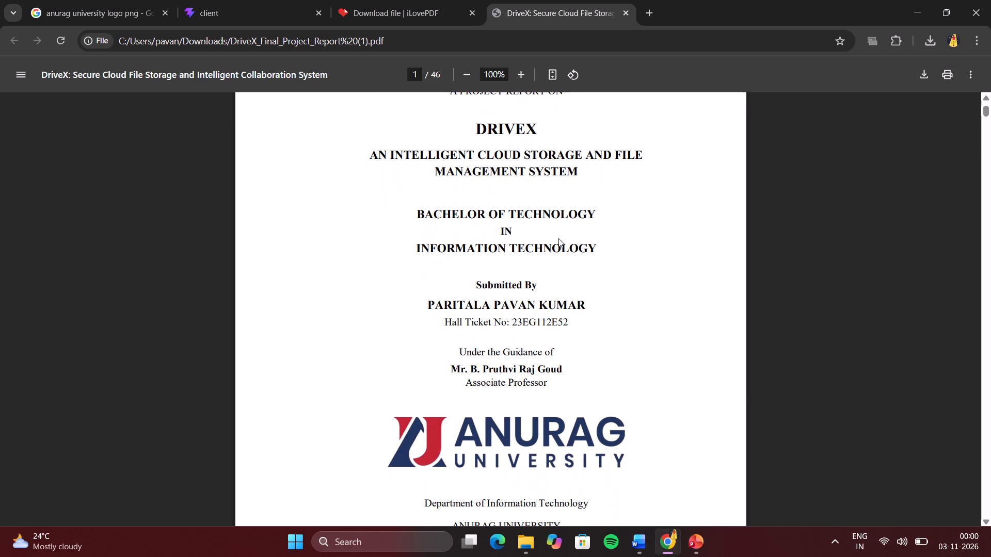
pyautogui.scroll(-1, 558, 238)
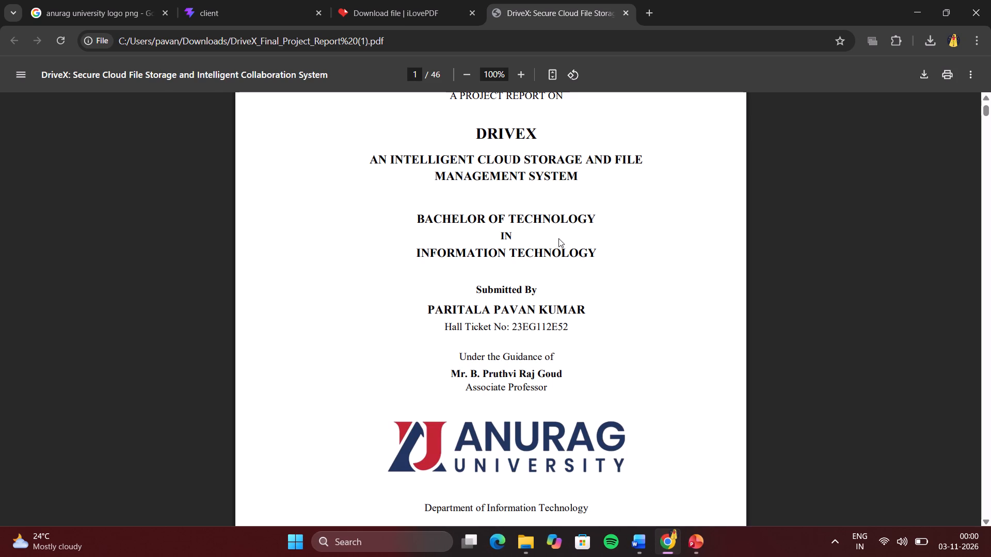
pyautogui.scroll(1, 558, 238)
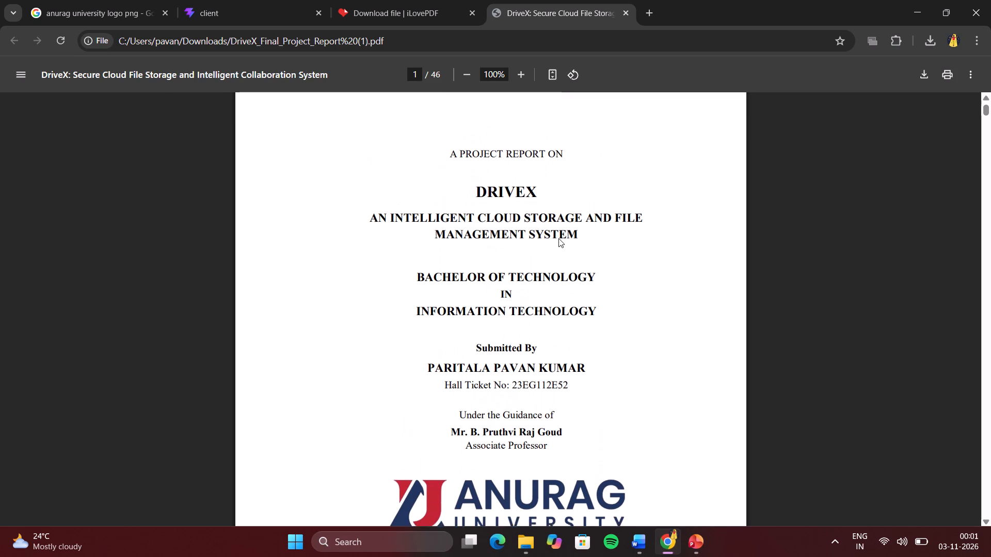
pyautogui.scroll(1, 558, 238)
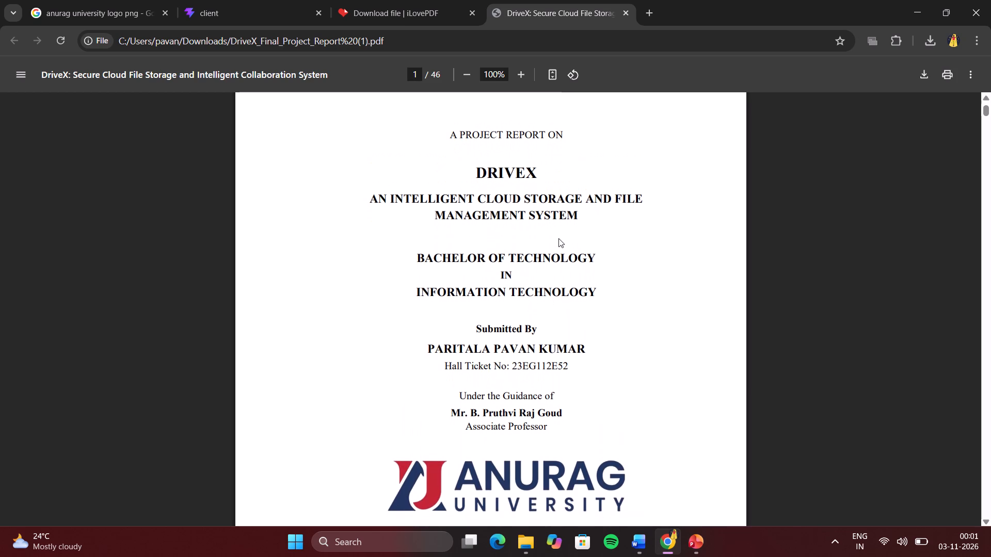
pyautogui.scroll(3, 558, 238)
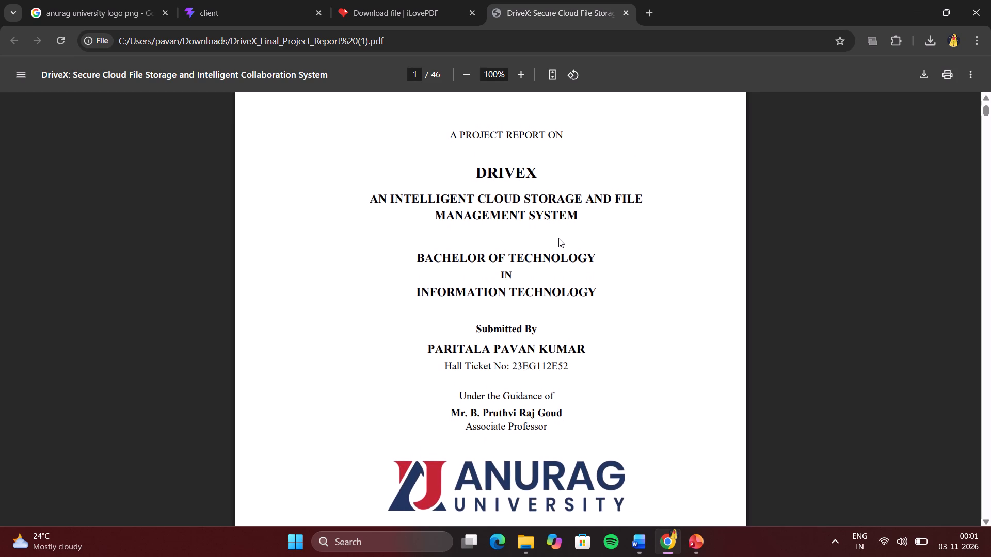
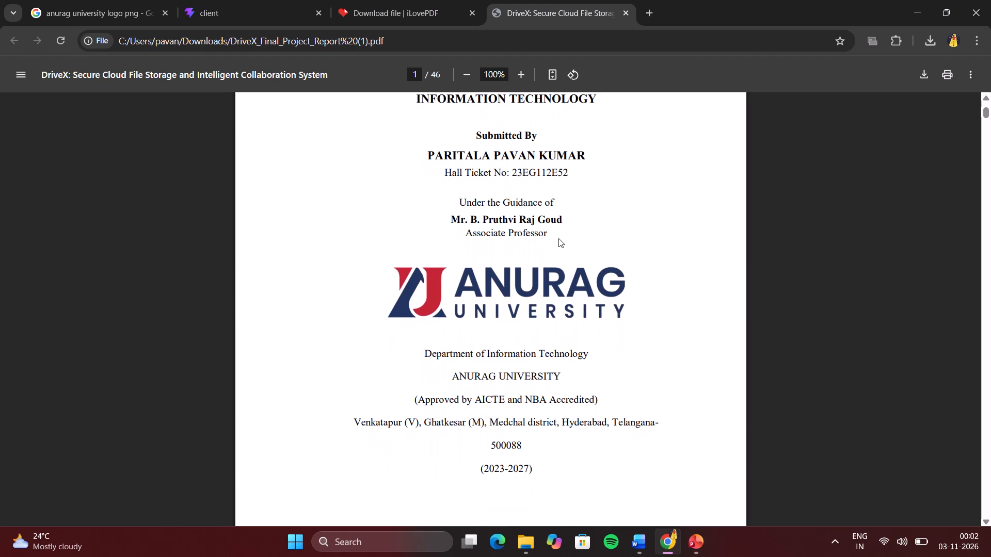
# Examine the rest of the title page and the certificate page's logo, wording and signature lines in the report PDF.
pyautogui.scroll(-1, 558, 238)
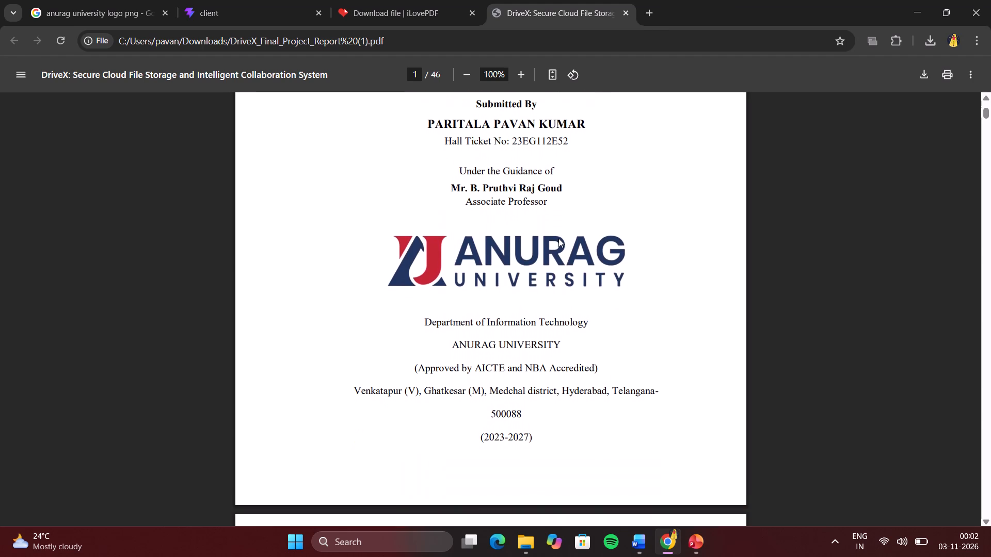
pyautogui.scroll(-5, 558, 238)
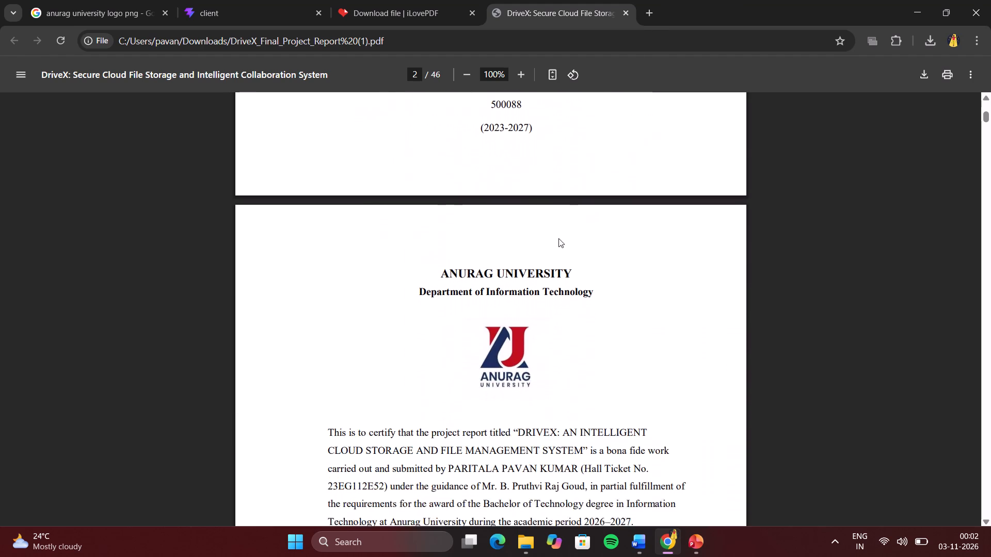
pyautogui.scroll(-1, 558, 238)
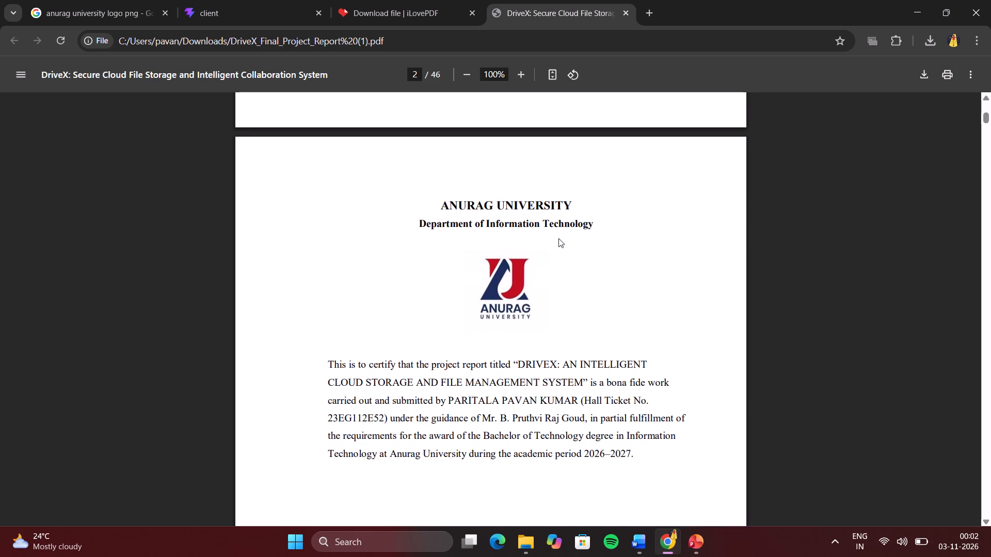
pyautogui.scroll(-1, 558, 238)
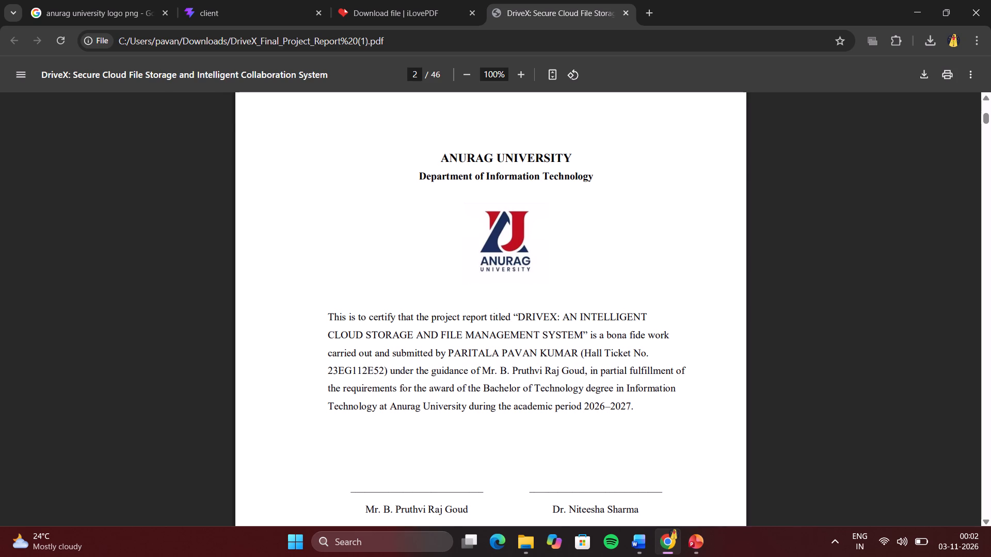
pyautogui.scroll(-1, 513, 380)
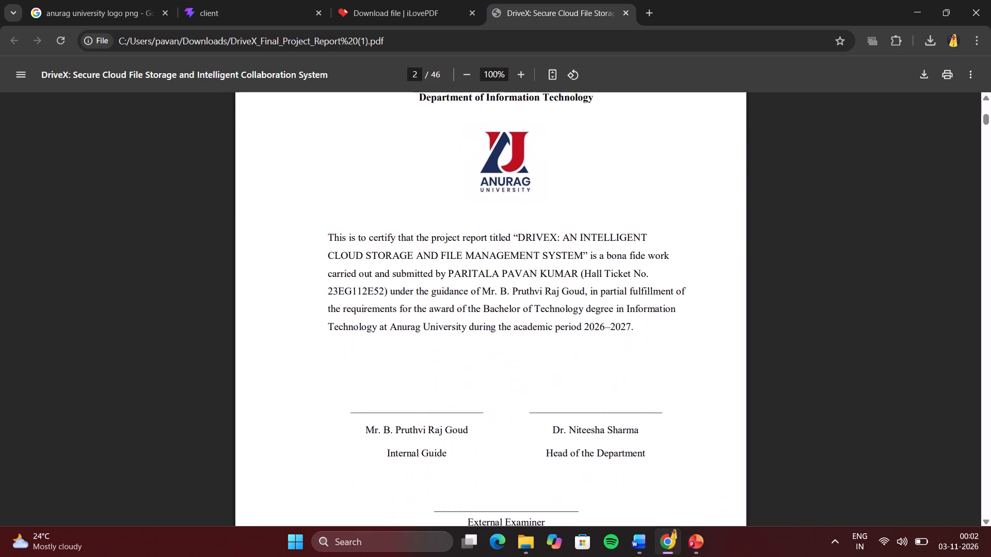
pyautogui.scroll(-1, 513, 380)
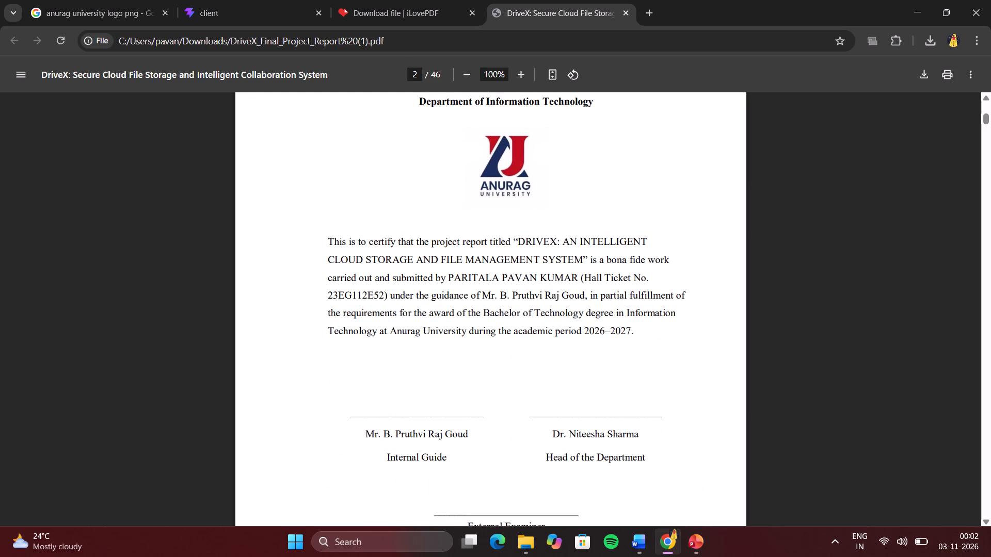
pyautogui.scroll(-1, 566, 324)
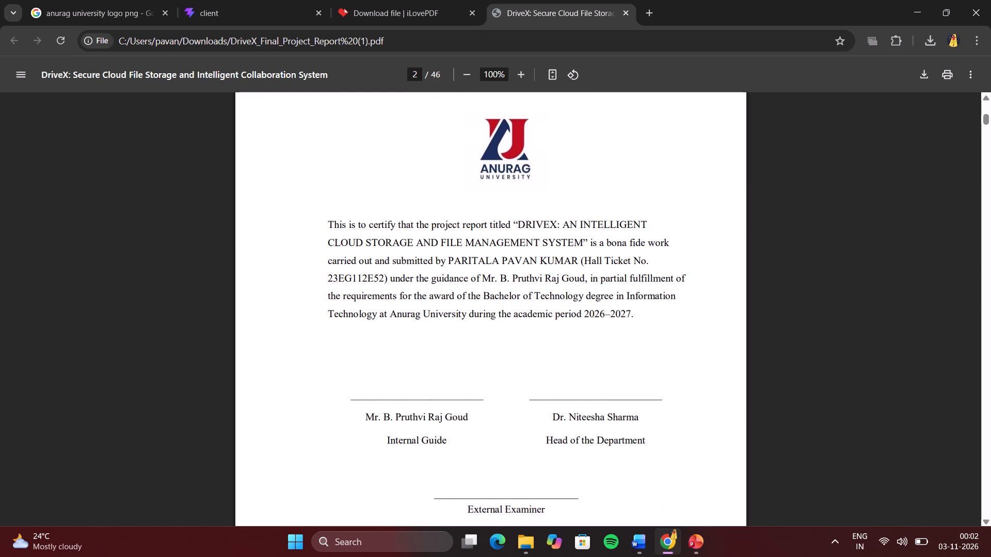
pyautogui.scroll(-3, 566, 324)
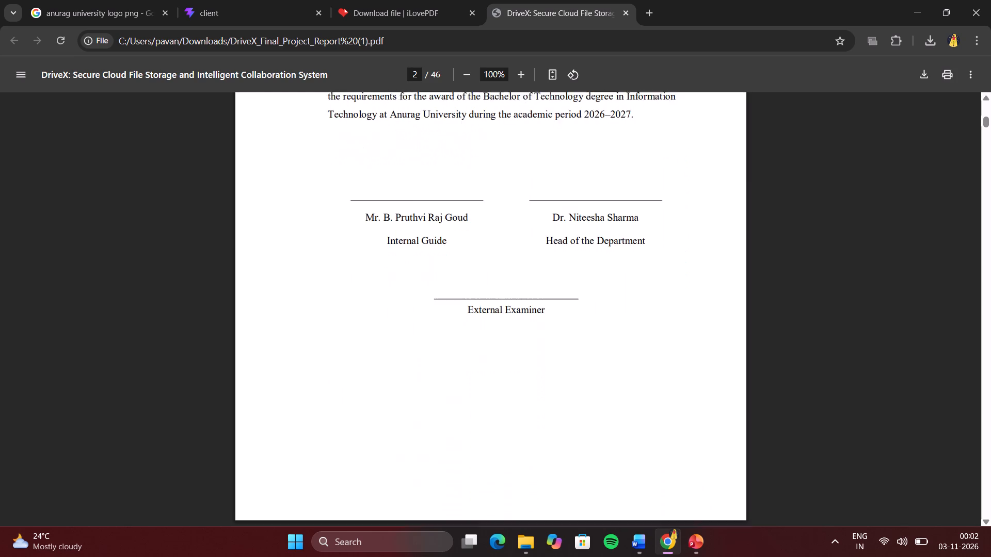
# Examine the report PDF's front matter after the certificate, through the acknowledgement page to the chapter list with page numbers.
pyautogui.scroll(-6, 566, 324)
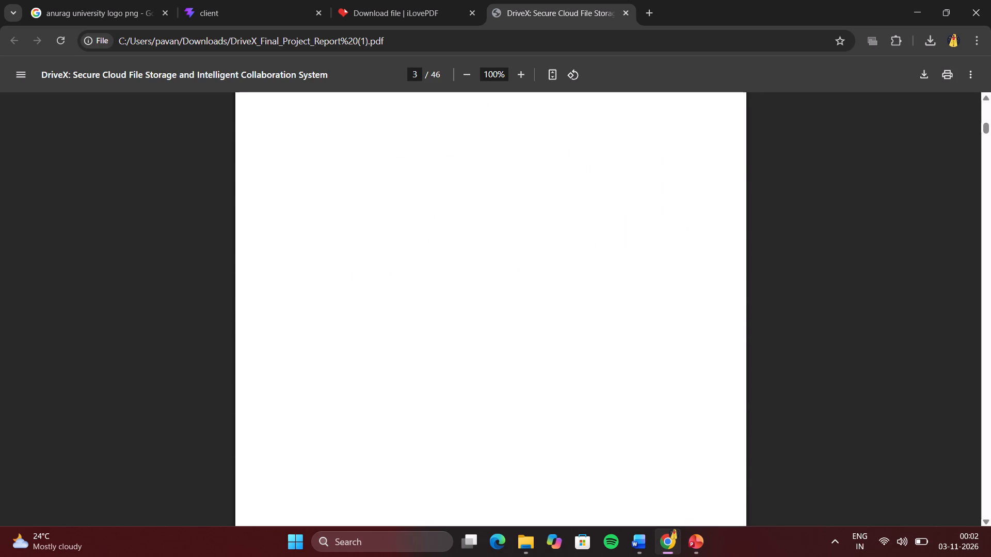
pyautogui.scroll(-4, 566, 324)
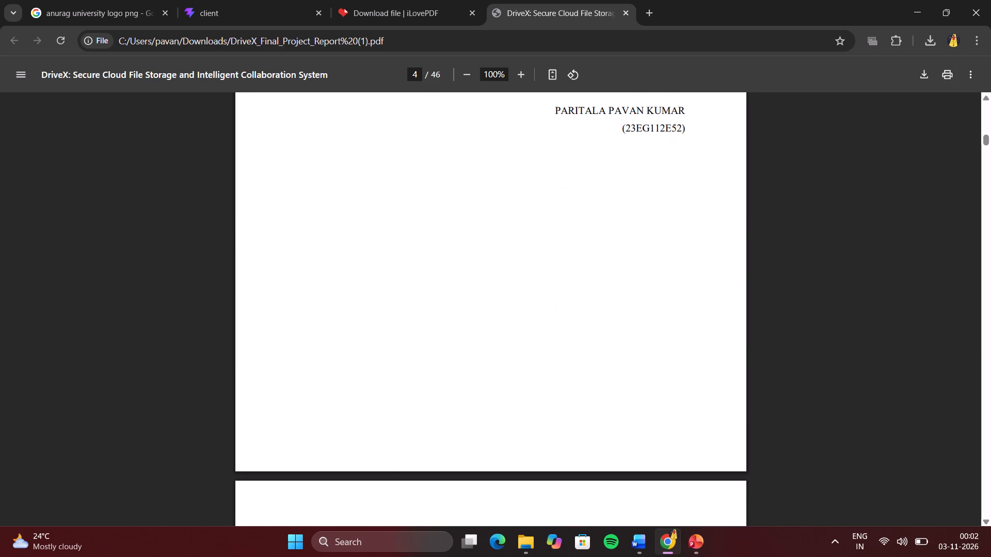
pyautogui.scroll(-5, 566, 324)
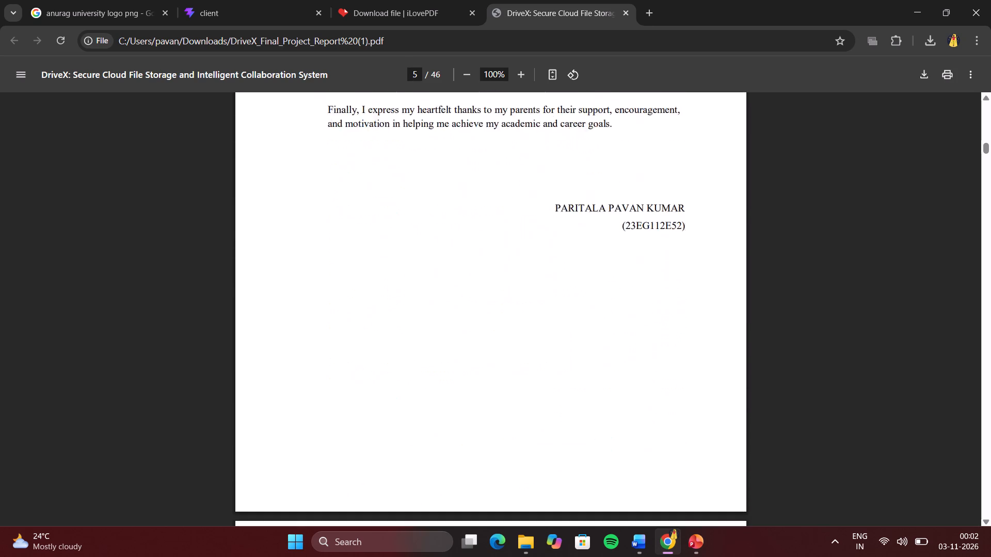
pyautogui.scroll(-7, 566, 324)
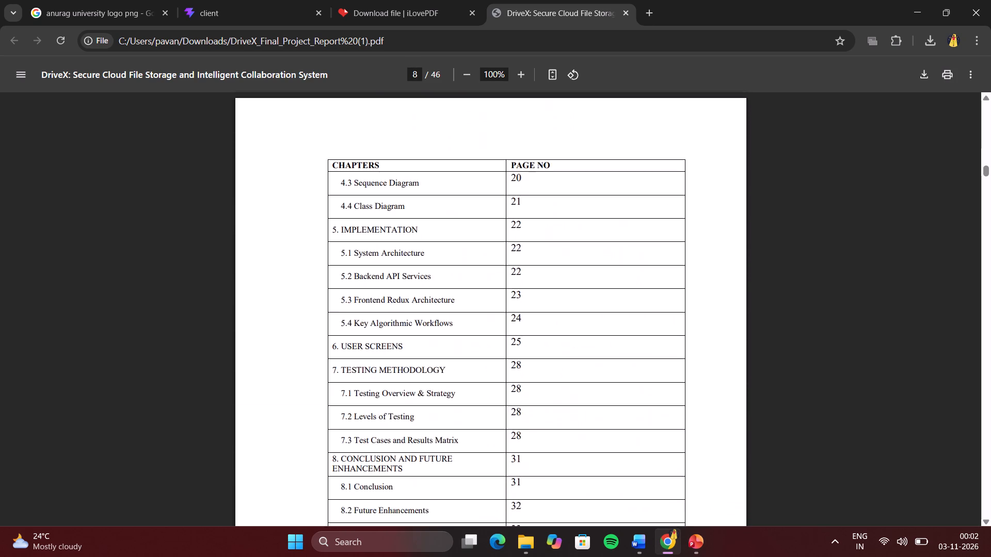
# Review the Chapter 1 pages of the PDF, including the feasibility study and system requirements tables.
pyautogui.scroll(-10, 566, 324)
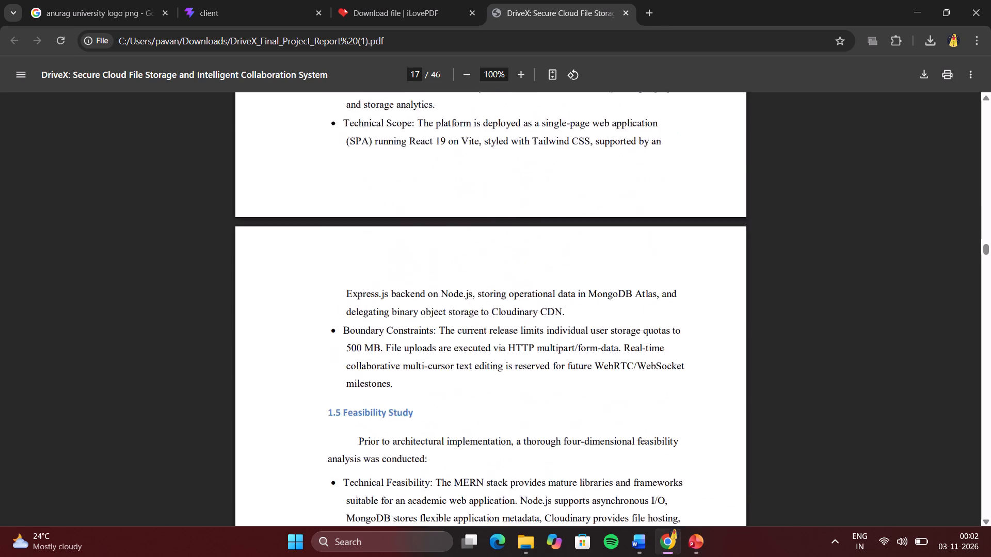
pyautogui.scroll(-1, 566, 324)
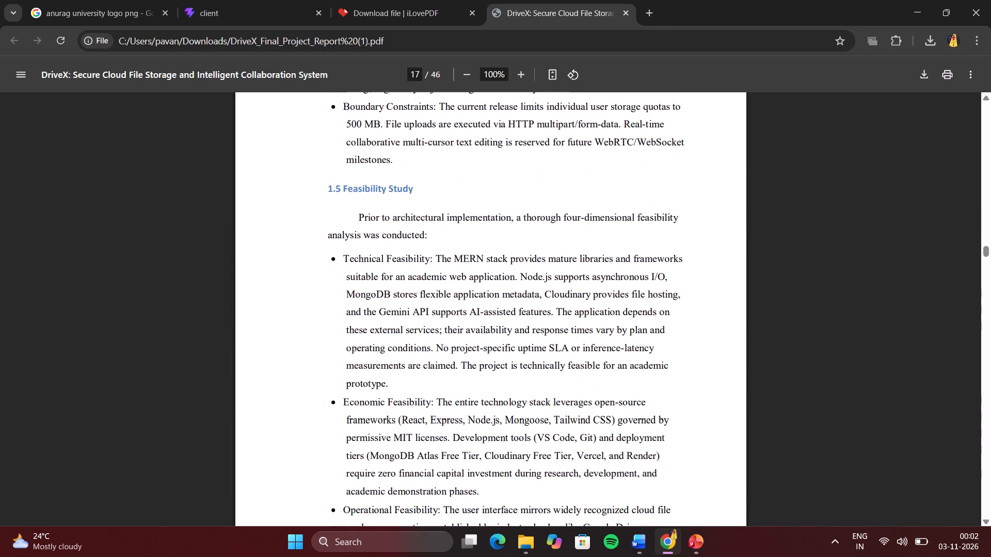
pyautogui.scroll(-5, 566, 324)
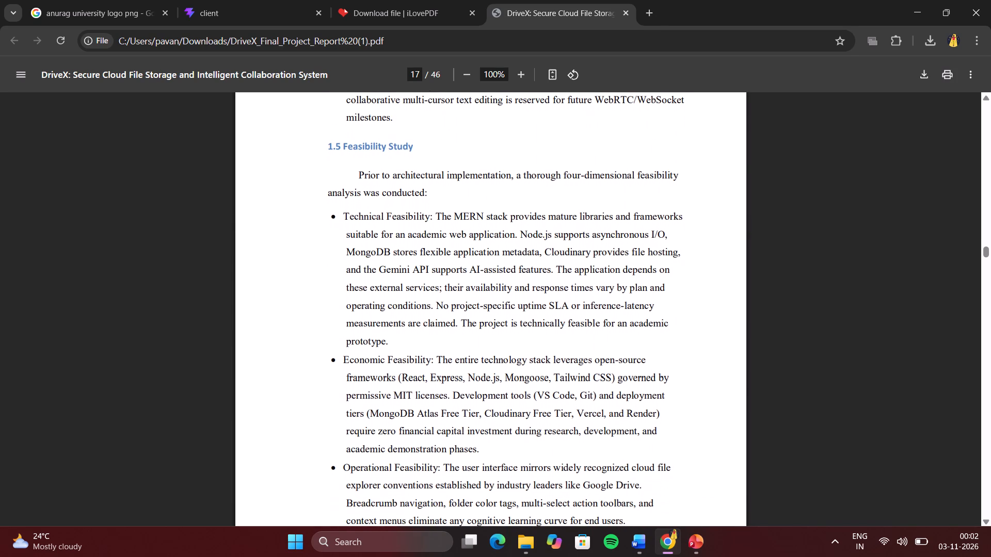
pyautogui.scroll(-7, 566, 324)
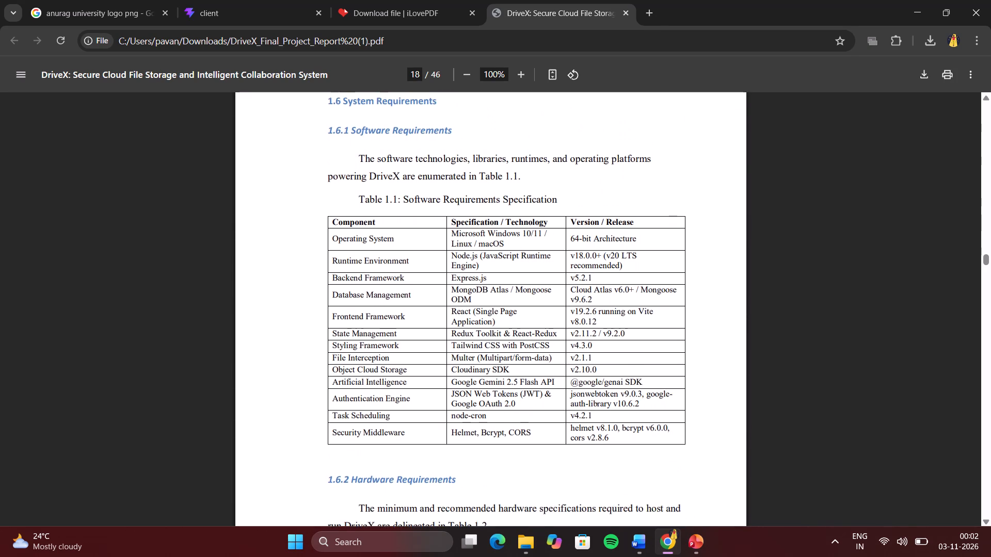
pyautogui.scroll(-5, 566, 324)
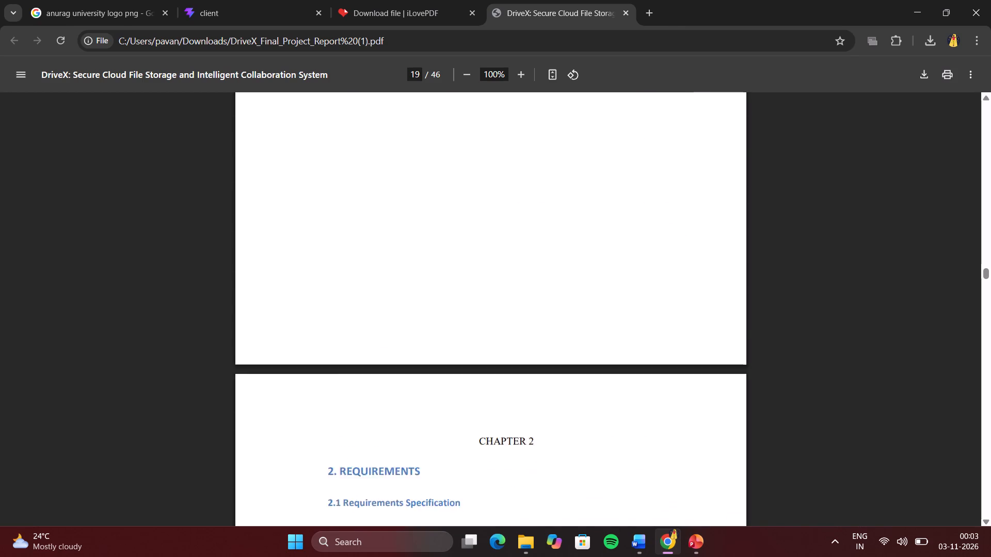
# Review the PDF's Chapter 2 requirements pages and the start of Chapter 3 Analysis with its use case model.
pyautogui.scroll(-3, 566, 324)
pyautogui.scroll(2, 566, 324)
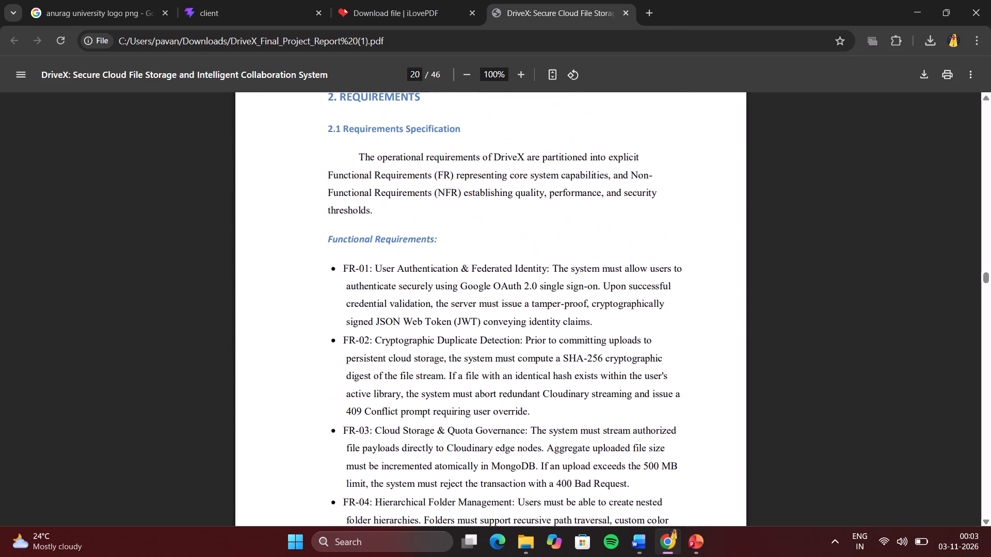
pyautogui.scroll(1, 566, 324)
pyautogui.scroll(-14, 566, 324)
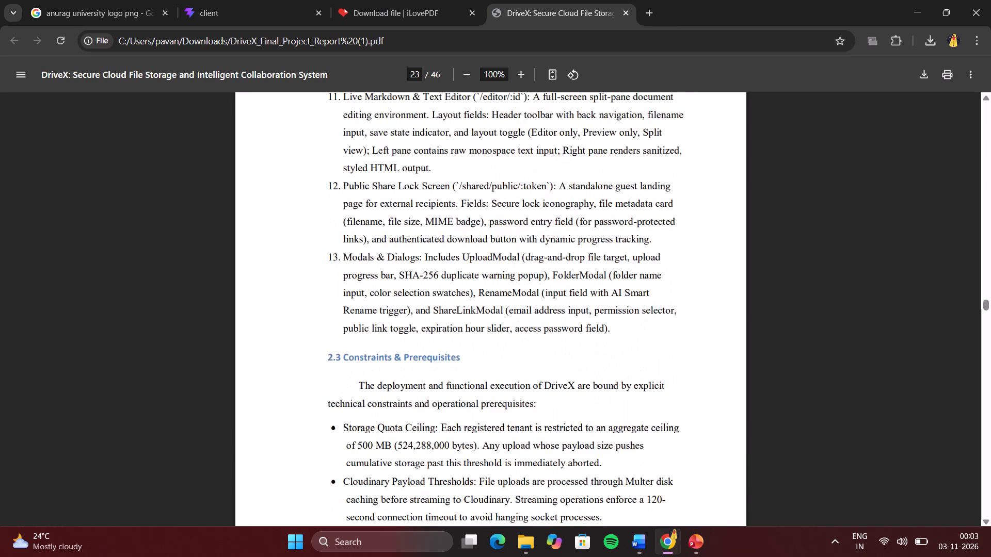
pyautogui.scroll(-9, 566, 324)
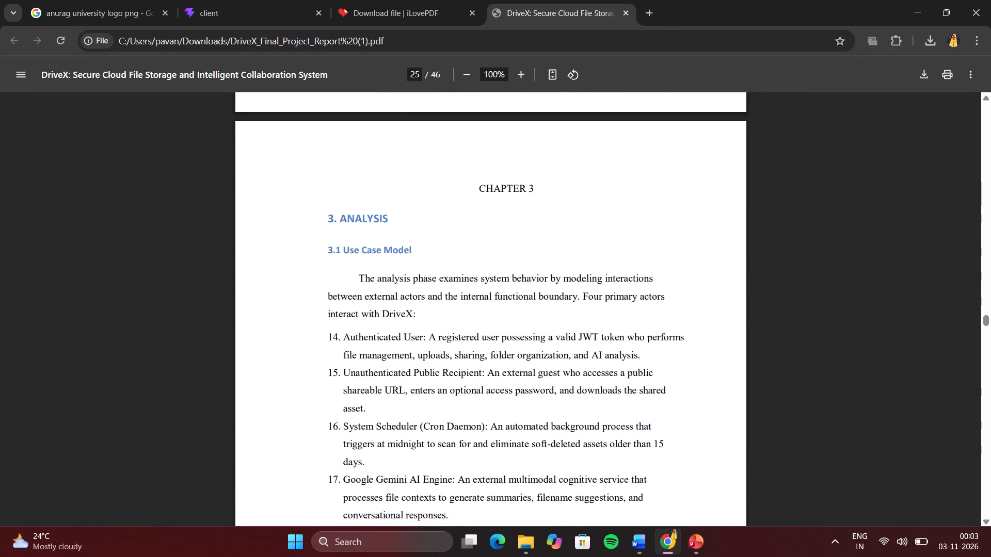
pyautogui.scroll(-2, 566, 324)
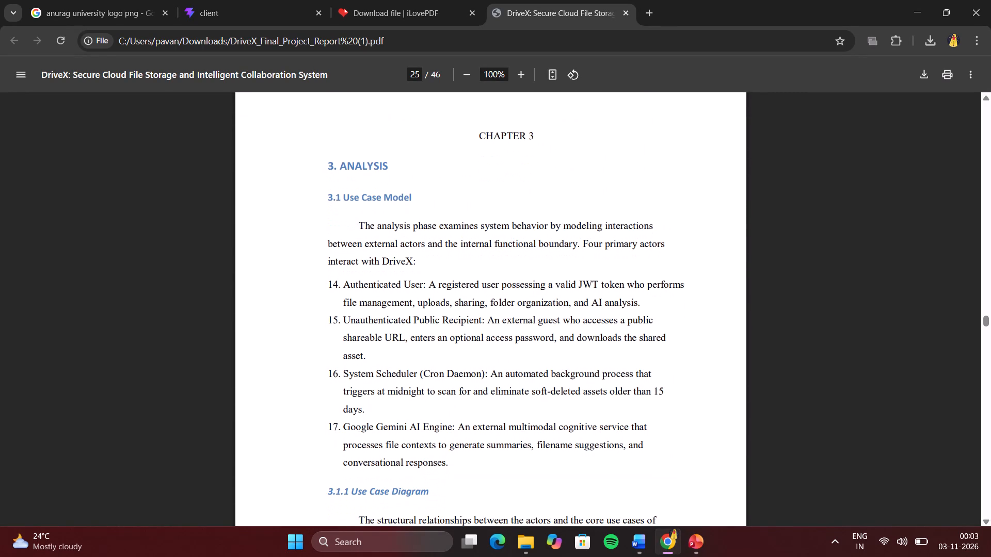
pyautogui.scroll(-1, 566, 324)
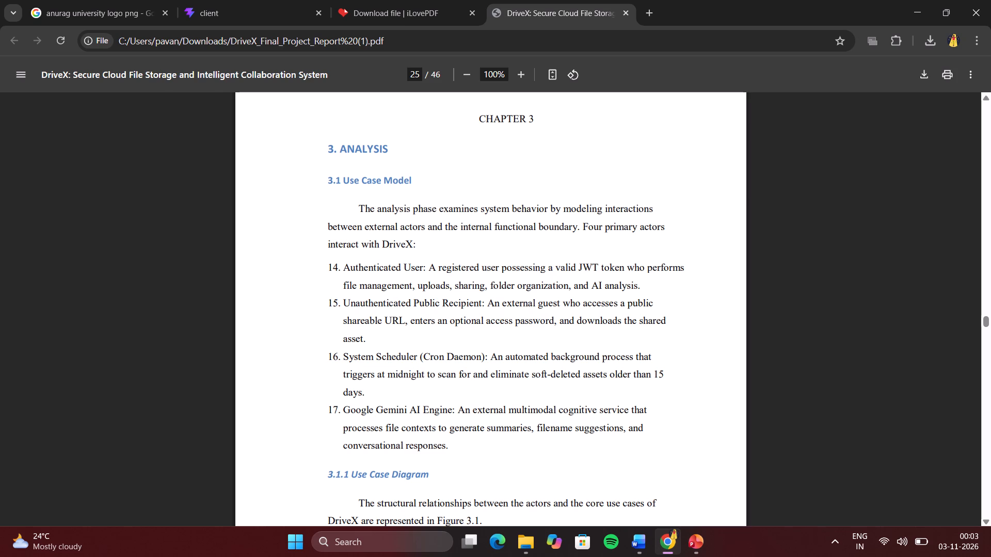
# Close Chrome and Word, saving the changes to DriveX_Final_Project_Report in the Mobile Devices folder.
pyautogui.tripleClick(990, 0)
pyautogui.tripleClick(990, 0)
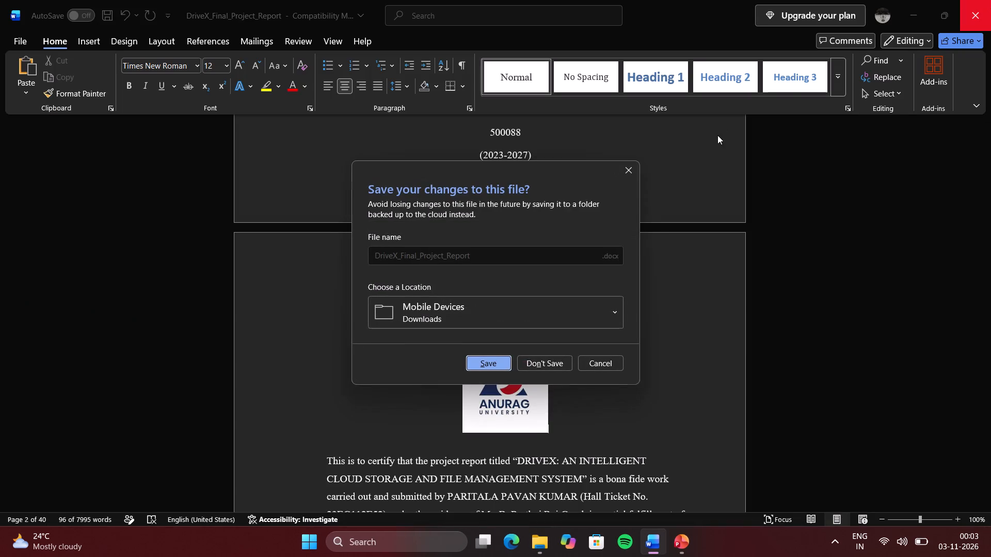
pyautogui.click(483, 358)
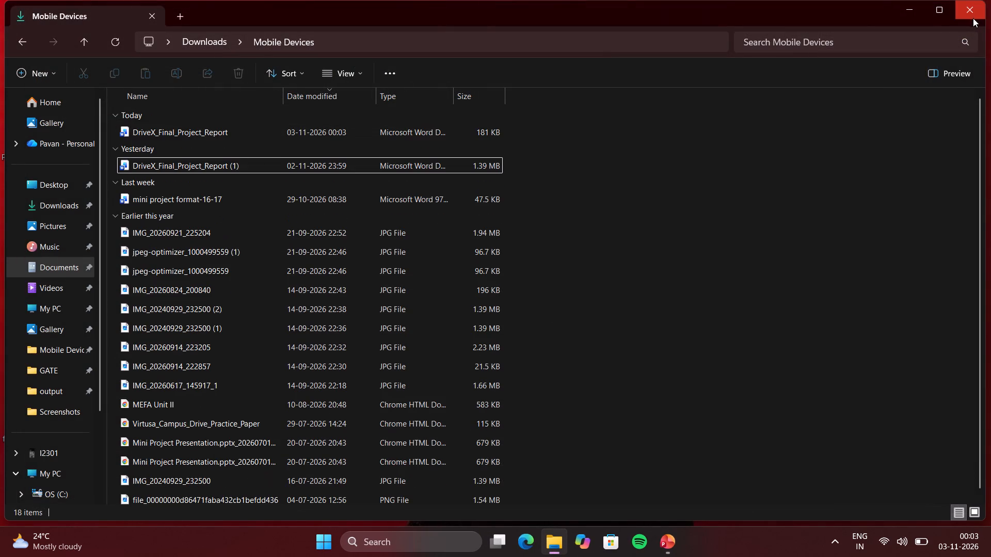
# Close the Mobile Devices folder window and the Updated-DriveX-PPT presentation.
pyautogui.click(973, 17)
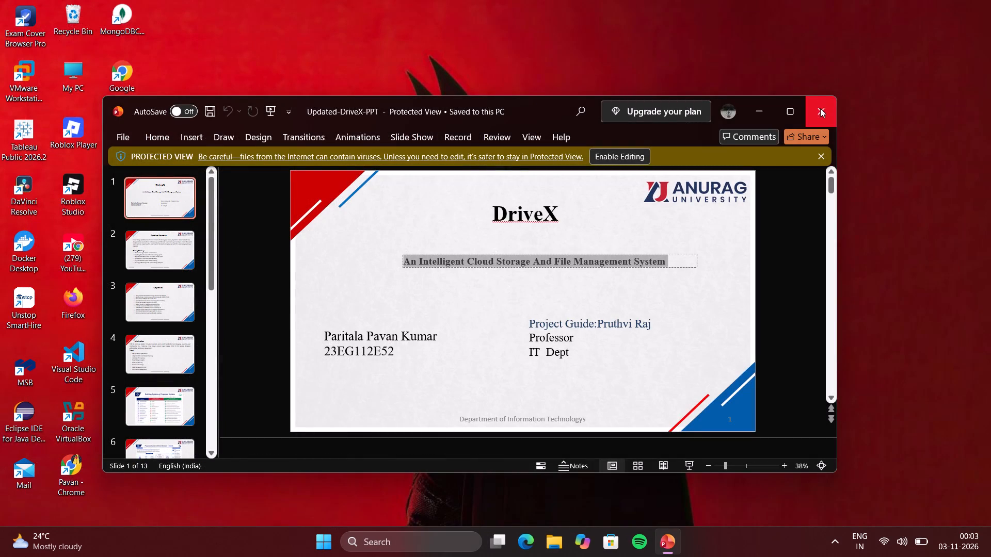
pyautogui.click(820, 108)
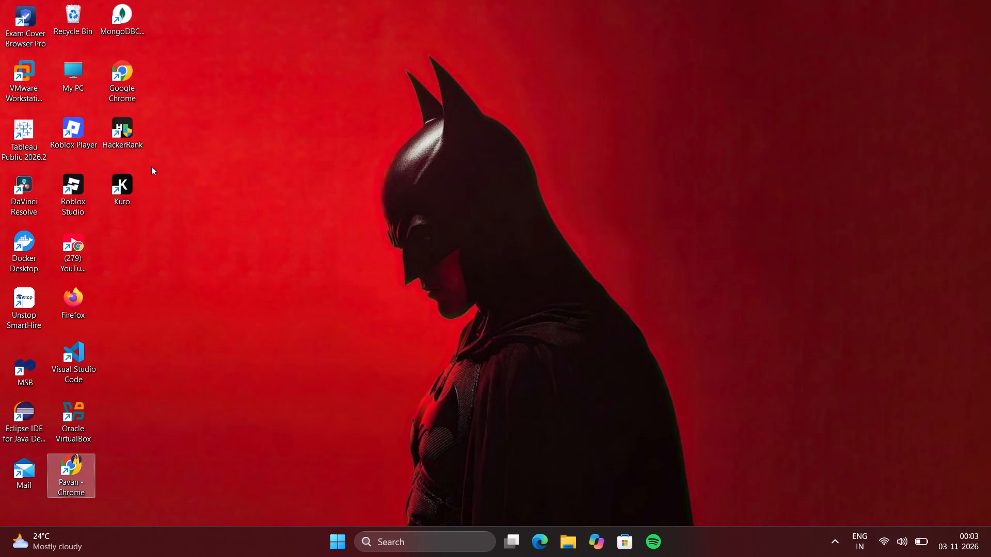
# Launch Kuro from the desktop.
pyautogui.doubleClick(117, 181)
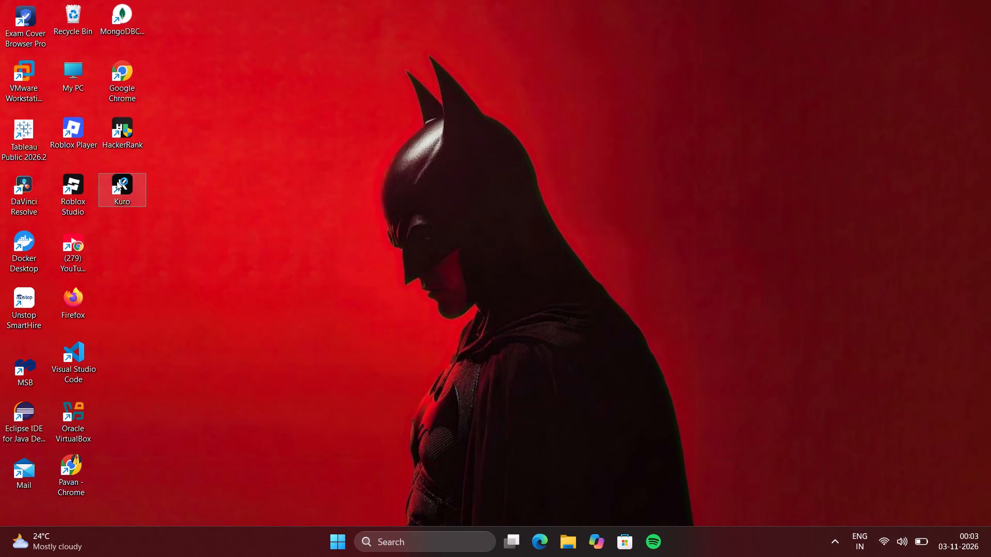
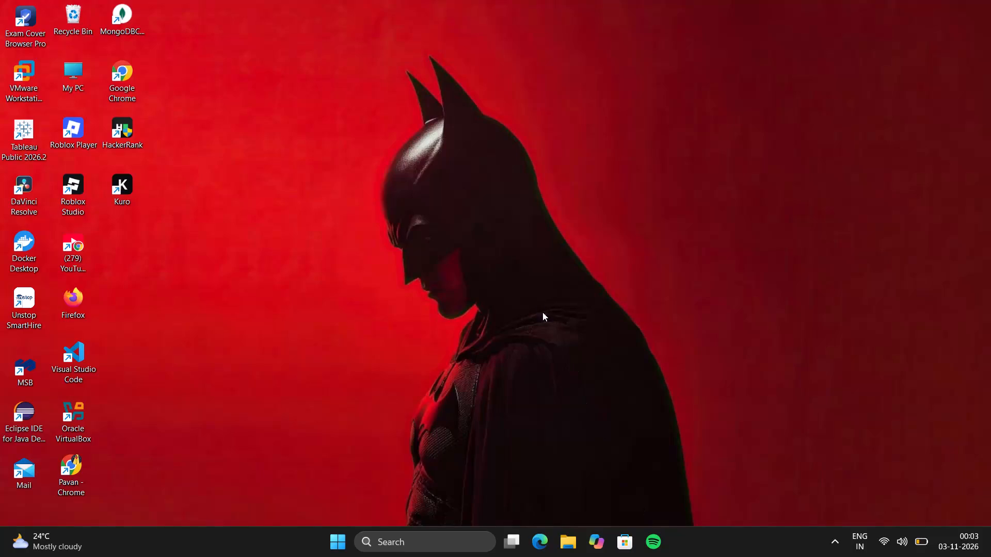
# Refresh the desktop.
pyautogui.rightClick(538, 299)
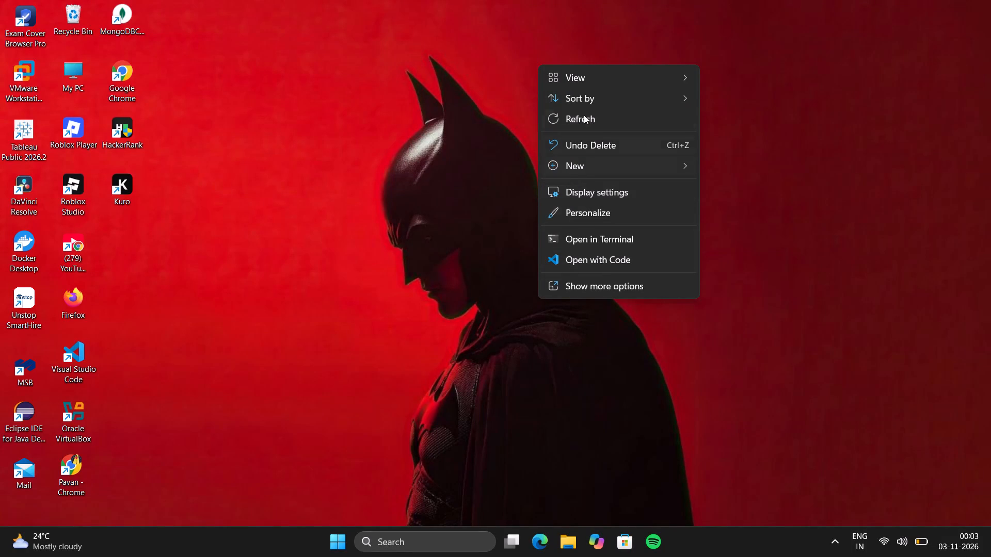
pyautogui.click(583, 114)
# Bring up the Shut Down Windows dialog with the Shut down option for turning off the PC.
pyautogui.hotkey('alt', 'F4')
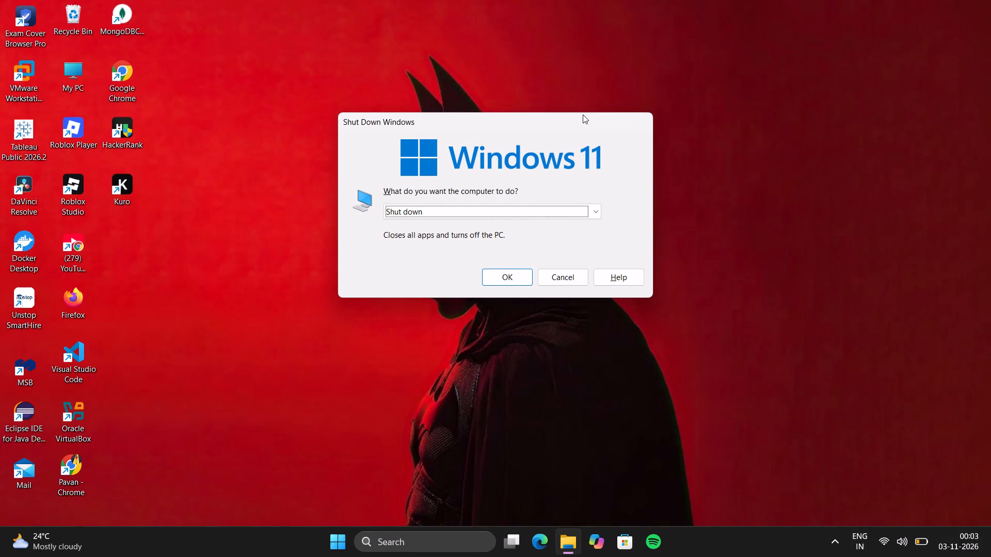
pyautogui.press('\\')
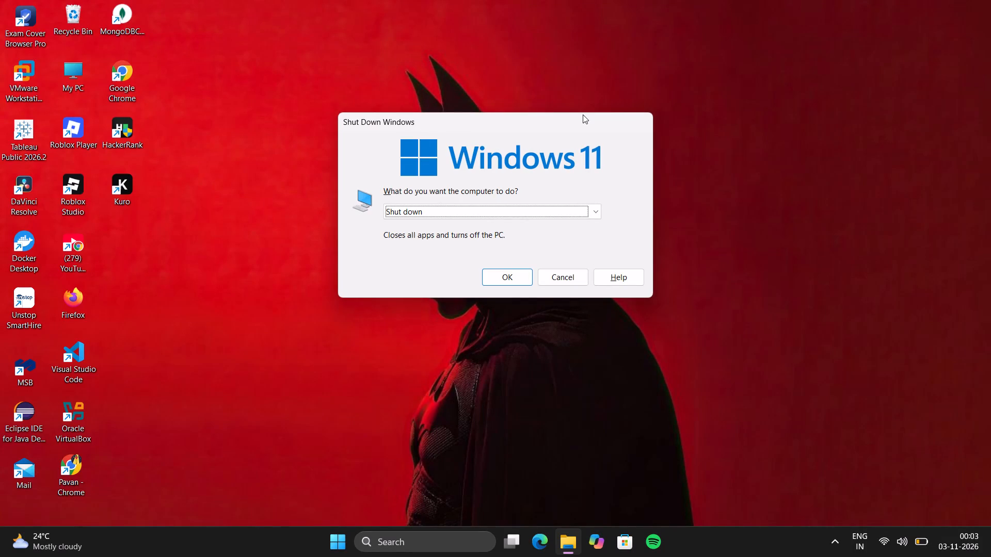